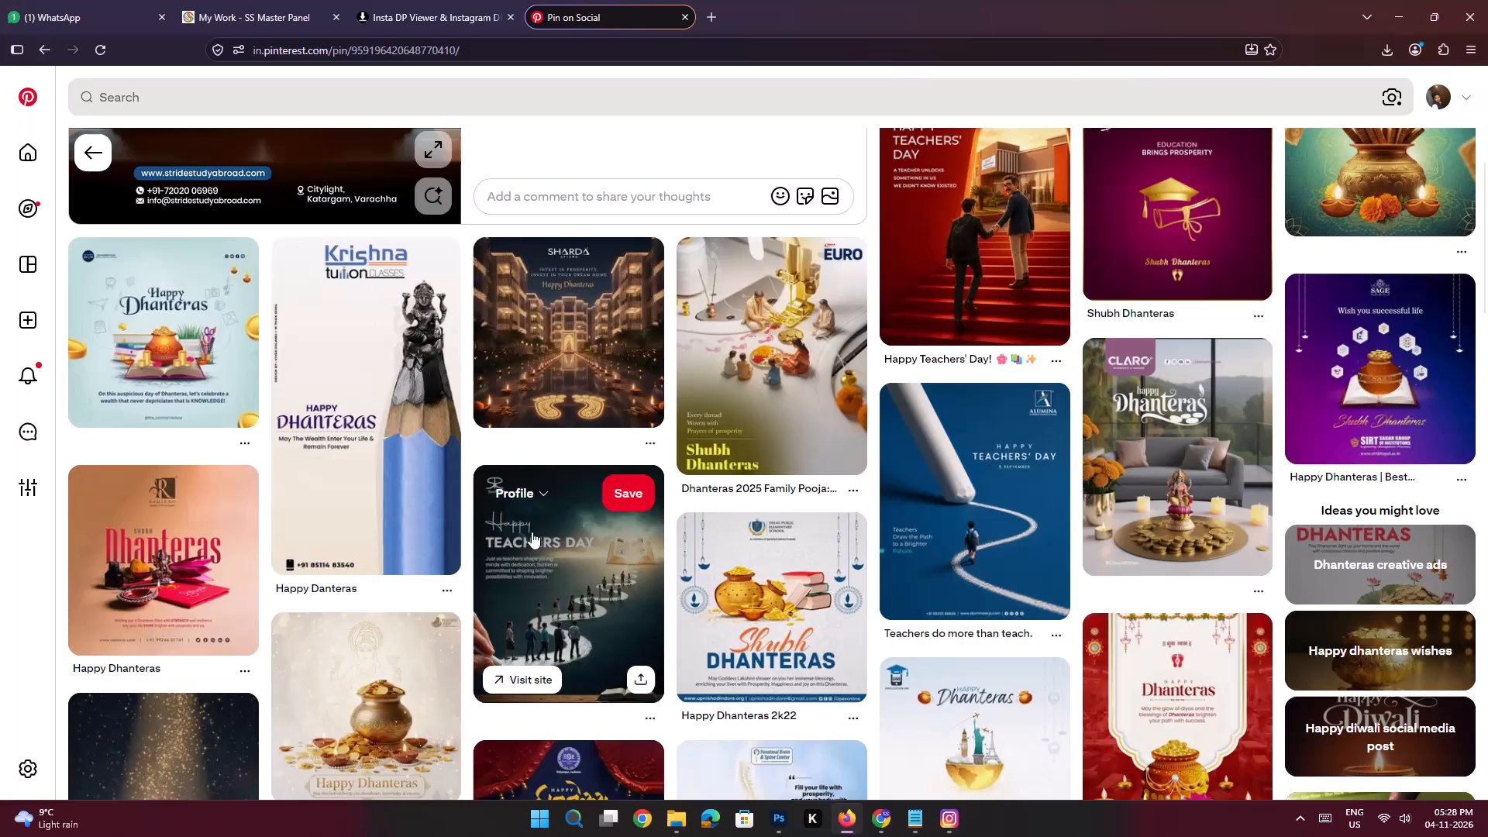
# Switch to Photoshop and rasterize the smart object layer of the National Cancer Awareness Day poster.
pyautogui.click(775, 816)
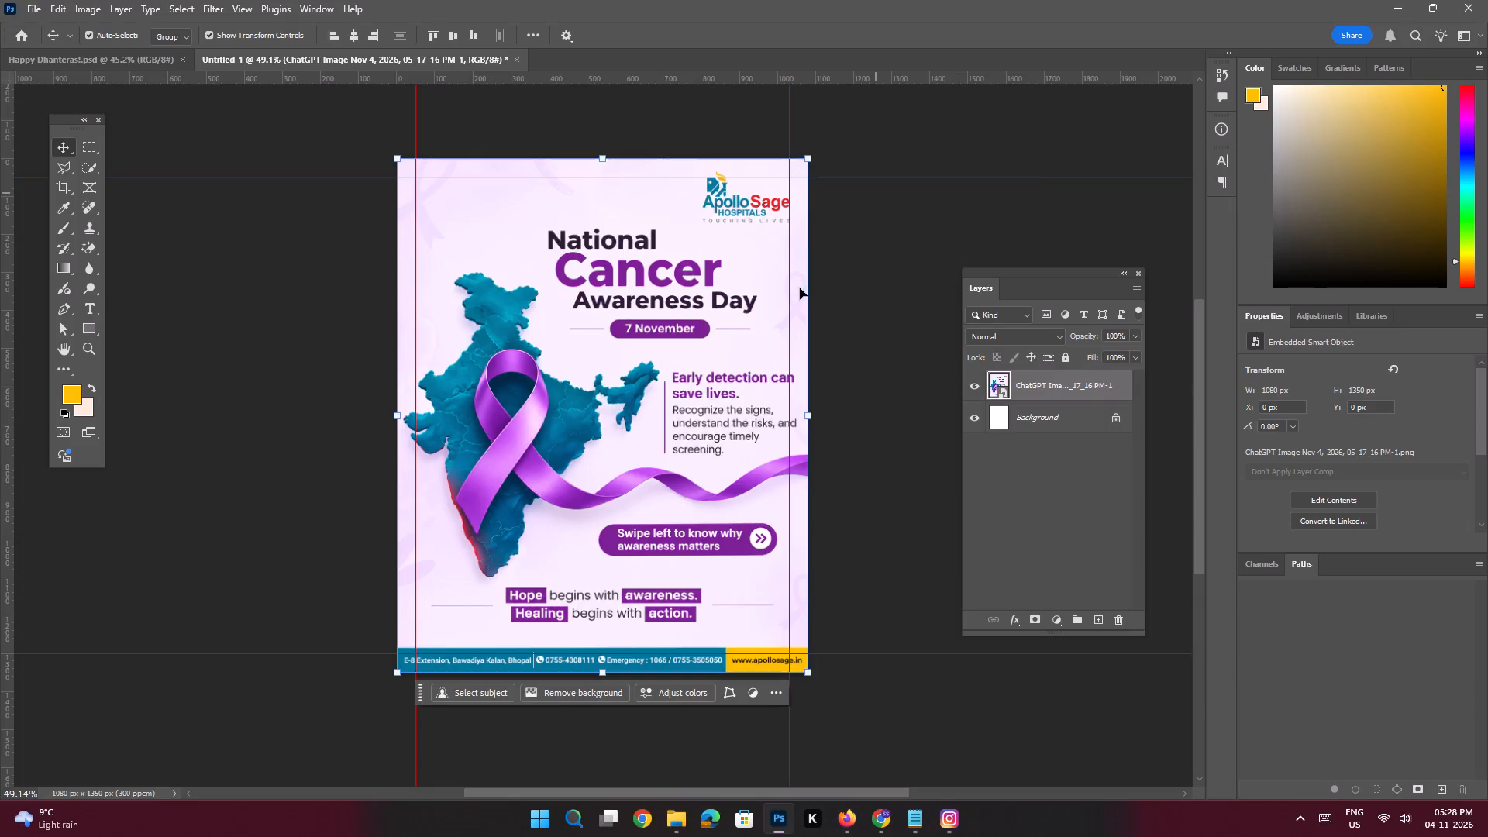
pyautogui.press('space')
pyautogui.press('space')
pyautogui.press('space')
pyautogui.press('space')
pyautogui.press('space')
pyautogui.press('space')
pyautogui.press('space')
pyautogui.press('space')
pyautogui.press('space')
pyautogui.press('space')
pyautogui.press('space')
pyautogui.press('space')
pyautogui.press('space')
pyautogui.moveTo(637, 347); pyautogui.dragTo(570, 341)
pyautogui.keyDown('ctrl'); pyautogui.moveTo(671, 236); pyautogui.dragTo(741, 383); pyautogui.keyUp('ctrl')
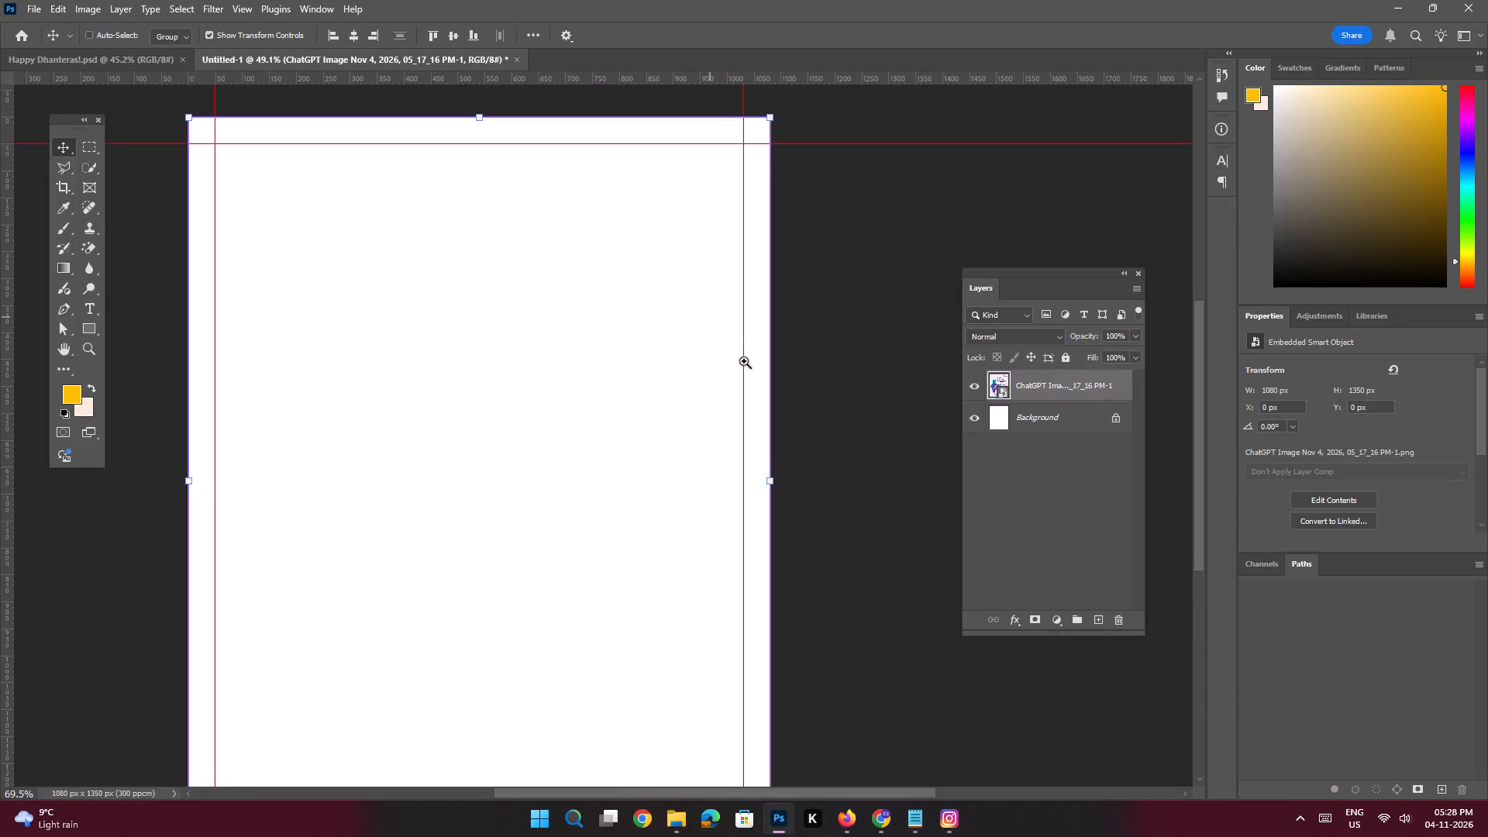
pyautogui.moveTo(758, 229); pyautogui.dragTo(619, 478)
pyautogui.keyDown('ctrl'); pyautogui.moveTo(590, 361); pyautogui.dragTo(607, 405); pyautogui.keyUp('ctrl')
pyautogui.moveTo(643, 363); pyautogui.dragTo(639, 394)
pyautogui.press('e')
pyautogui.click(595, 347)
pyautogui.click(676, 301)
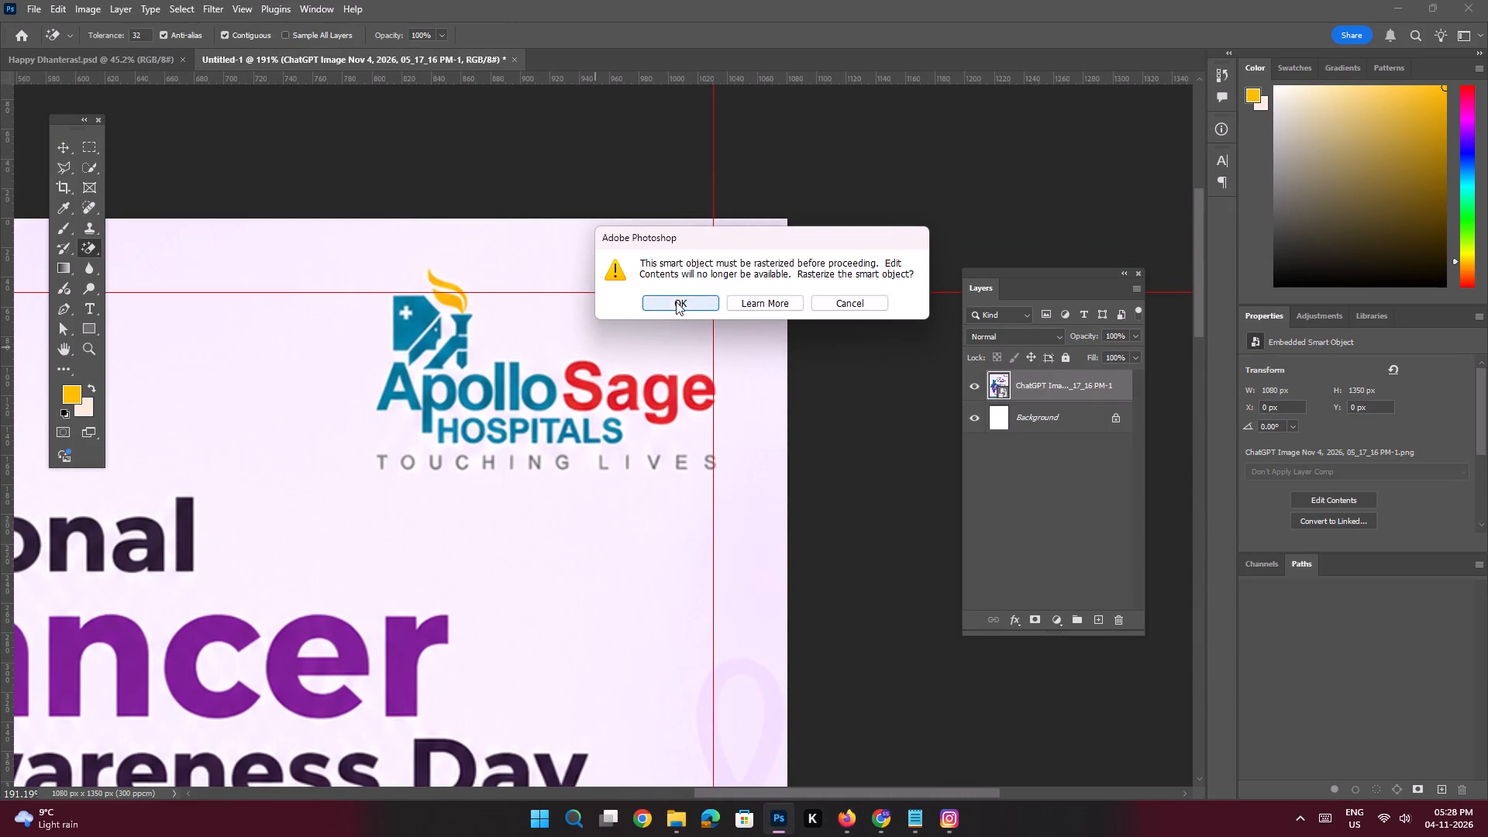
# Remove the ApolloSage Hospitals logo from the poster image by outlining it with the Polygonal Lasso and filling the selection with matching background.
pyautogui.click(65, 164)
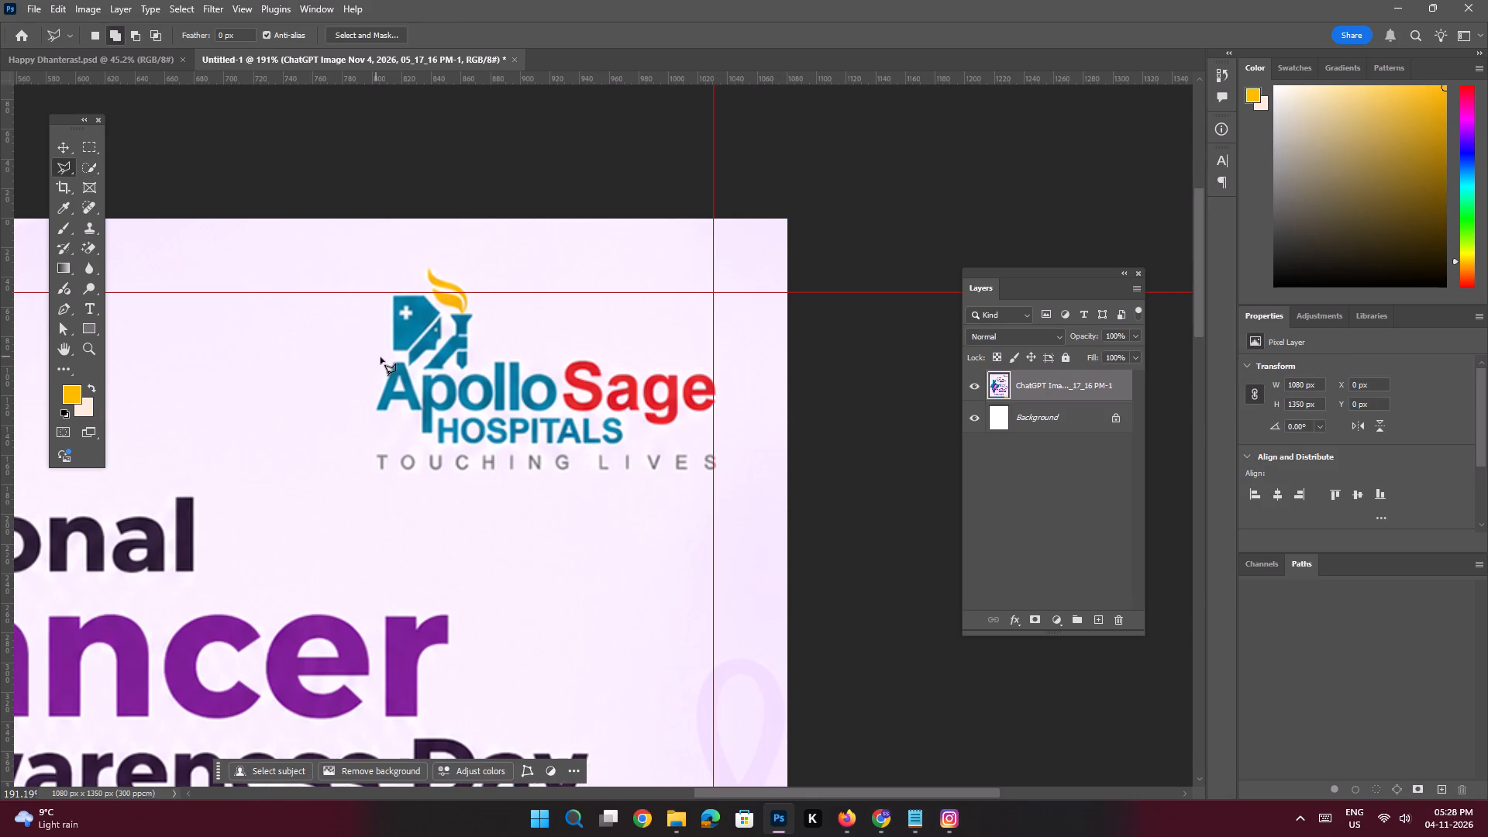
pyautogui.click(381, 356)
pyautogui.keyDown('shift'); pyautogui.click(383, 281); pyautogui.keyUp('shift')
pyautogui.click(427, 280)
pyautogui.click(420, 259)
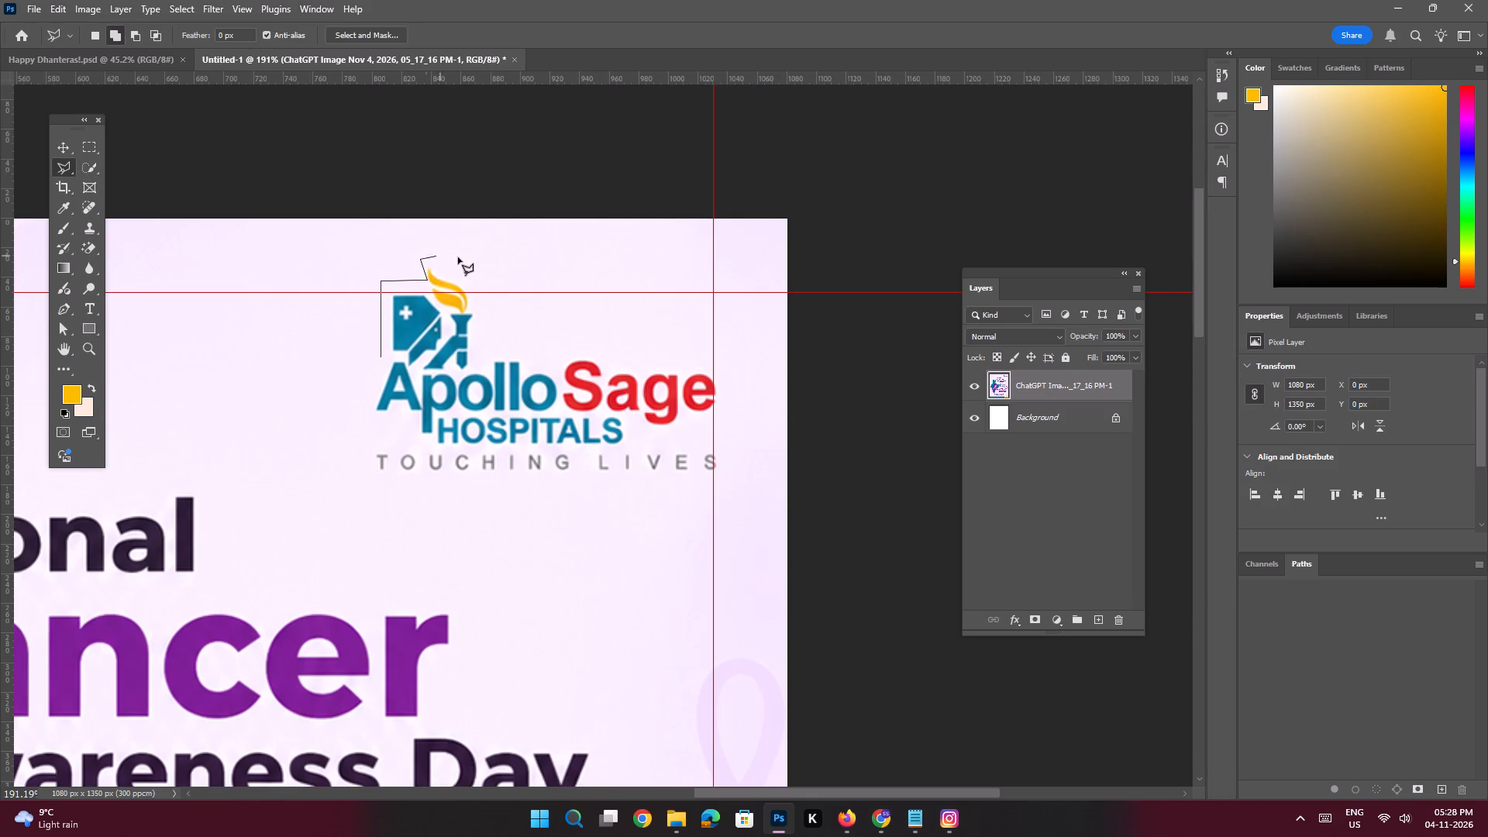
pyautogui.click(465, 260)
pyautogui.click(491, 307)
pyautogui.click(493, 355)
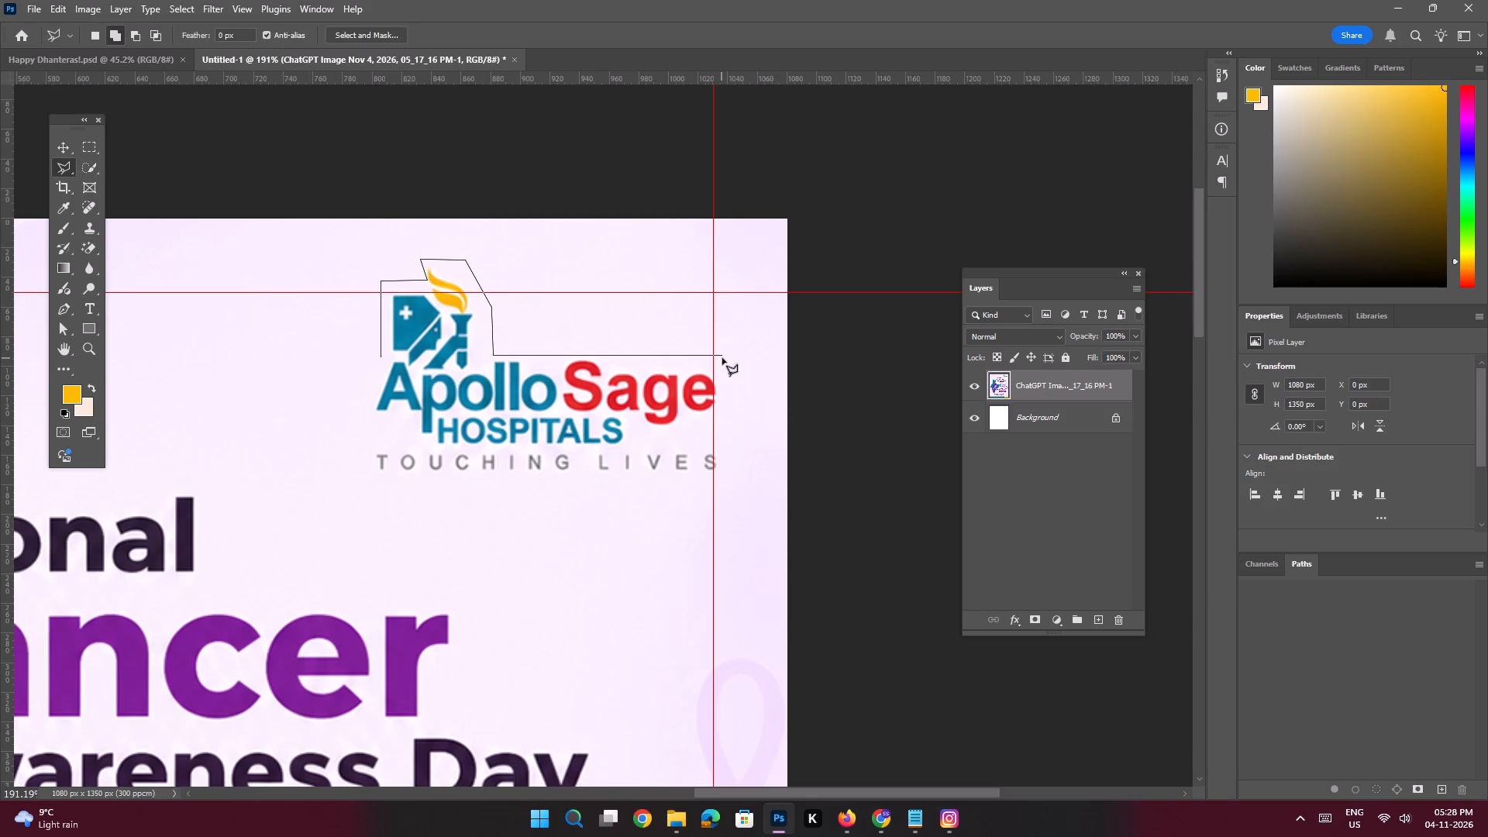
pyautogui.keyDown('shift'); pyautogui.click(722, 358); pyautogui.keyUp('shift')
pyautogui.keyDown('shift'); pyautogui.click(723, 480); pyautogui.keyUp('shift')
pyautogui.keyDown('shift'); pyautogui.click(355, 476); pyautogui.keyUp('shift')
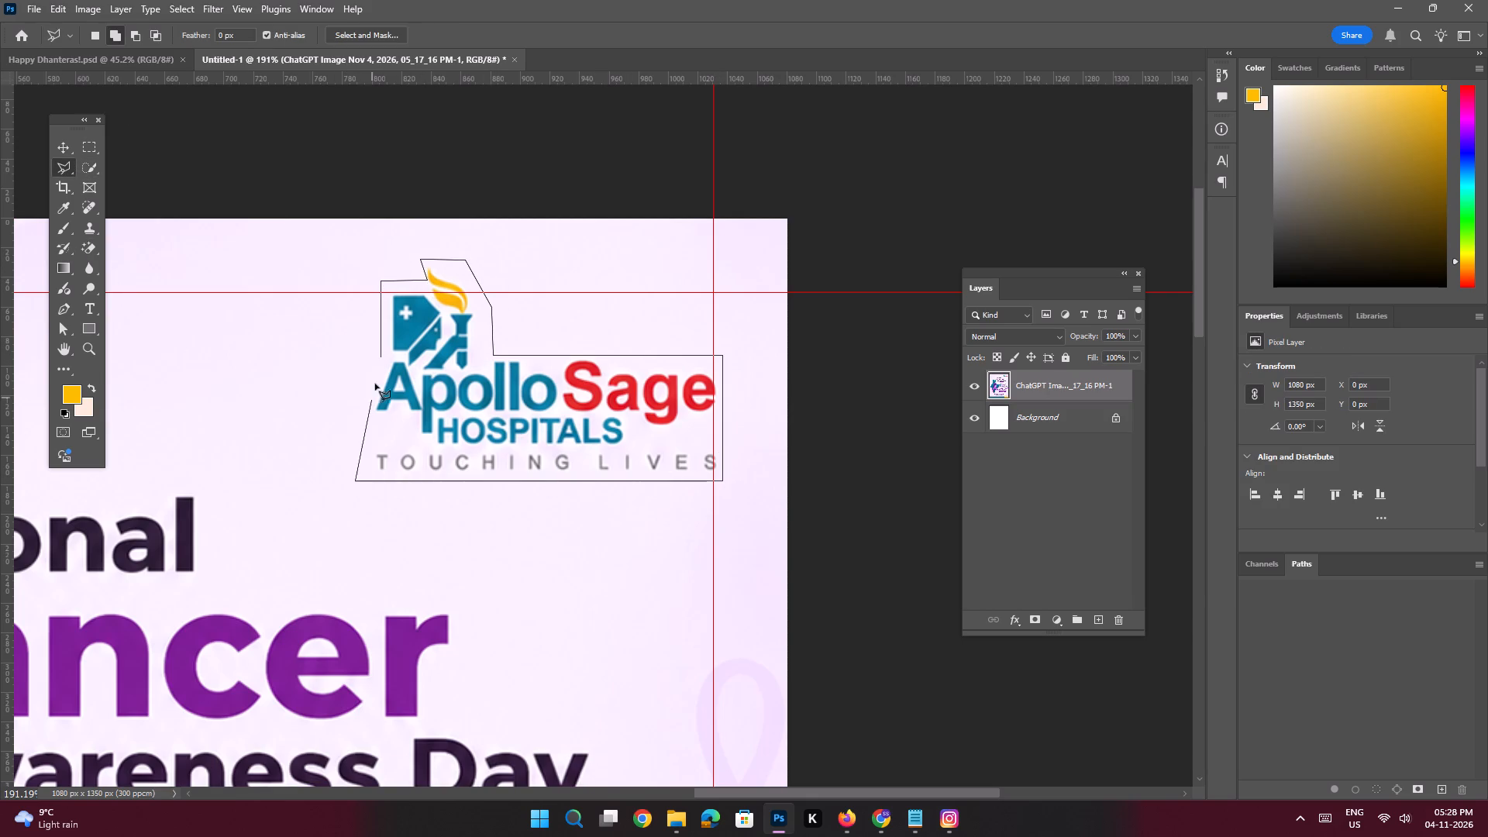
pyautogui.doubleClick(381, 350)
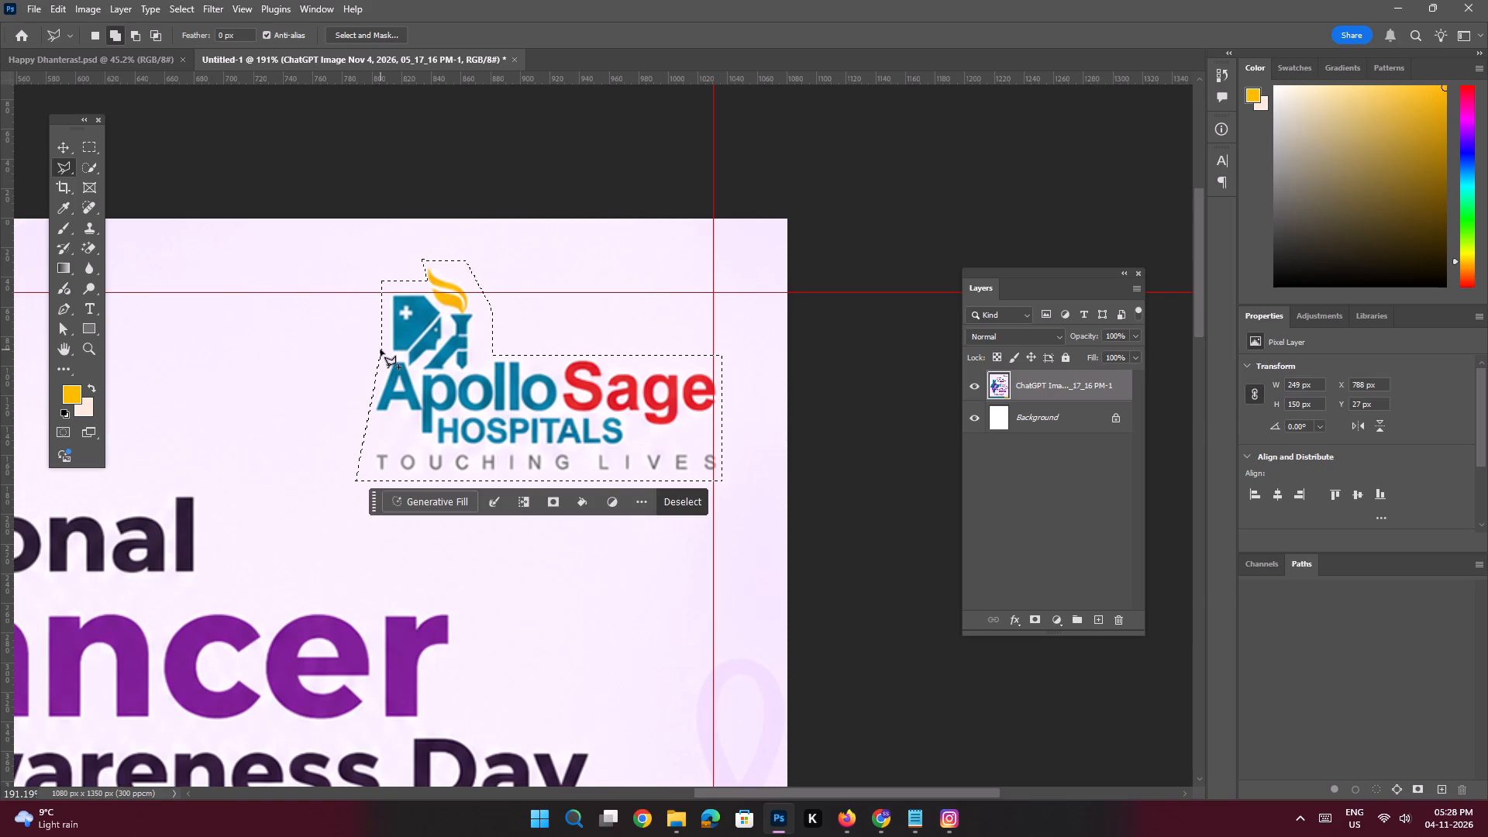
pyautogui.hotkey('shift', 'BackSpace')
pyautogui.press('Return')
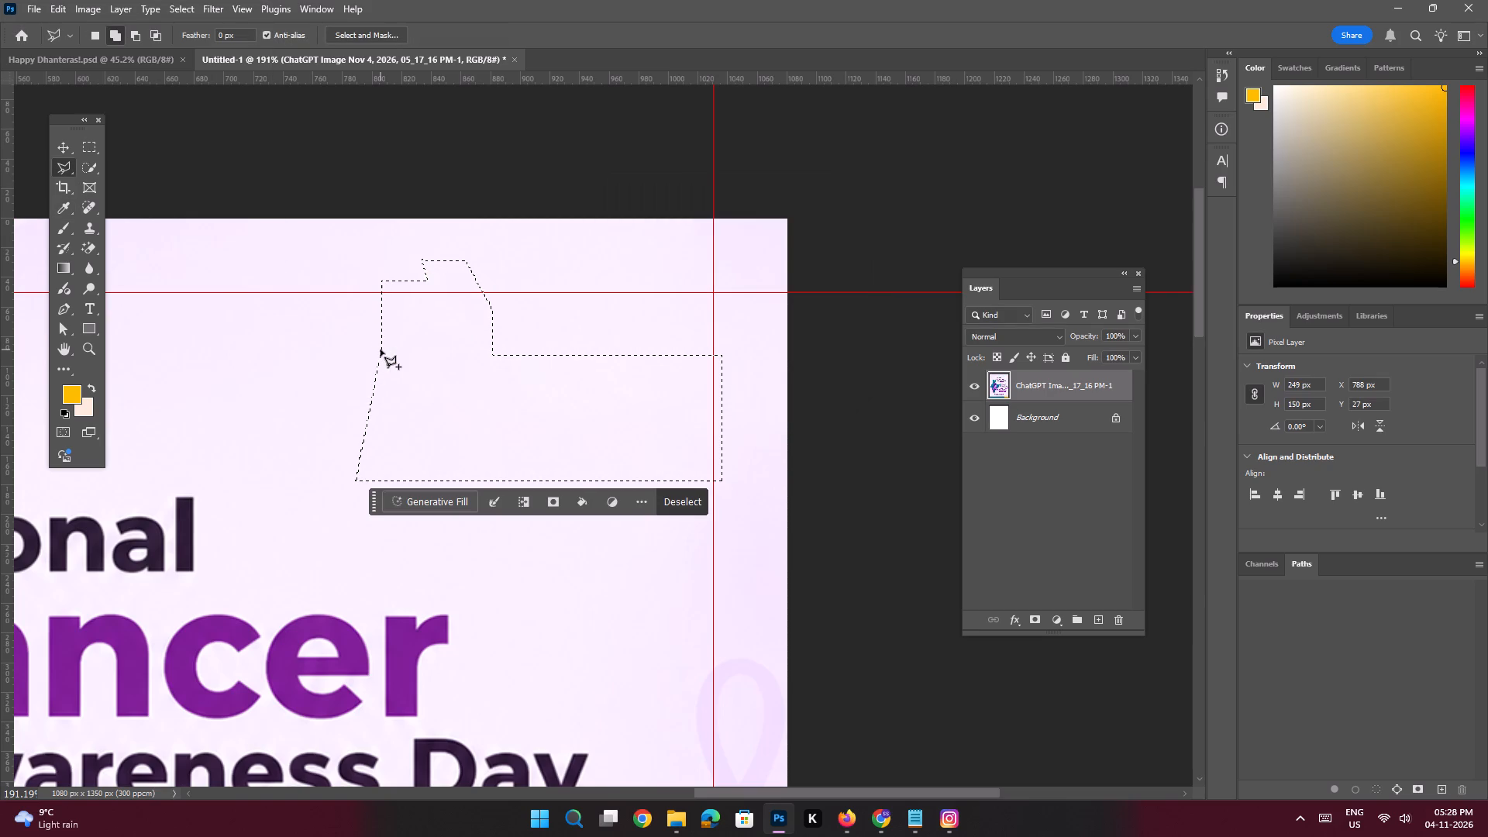
pyautogui.hotkey('ctrl', 'd')
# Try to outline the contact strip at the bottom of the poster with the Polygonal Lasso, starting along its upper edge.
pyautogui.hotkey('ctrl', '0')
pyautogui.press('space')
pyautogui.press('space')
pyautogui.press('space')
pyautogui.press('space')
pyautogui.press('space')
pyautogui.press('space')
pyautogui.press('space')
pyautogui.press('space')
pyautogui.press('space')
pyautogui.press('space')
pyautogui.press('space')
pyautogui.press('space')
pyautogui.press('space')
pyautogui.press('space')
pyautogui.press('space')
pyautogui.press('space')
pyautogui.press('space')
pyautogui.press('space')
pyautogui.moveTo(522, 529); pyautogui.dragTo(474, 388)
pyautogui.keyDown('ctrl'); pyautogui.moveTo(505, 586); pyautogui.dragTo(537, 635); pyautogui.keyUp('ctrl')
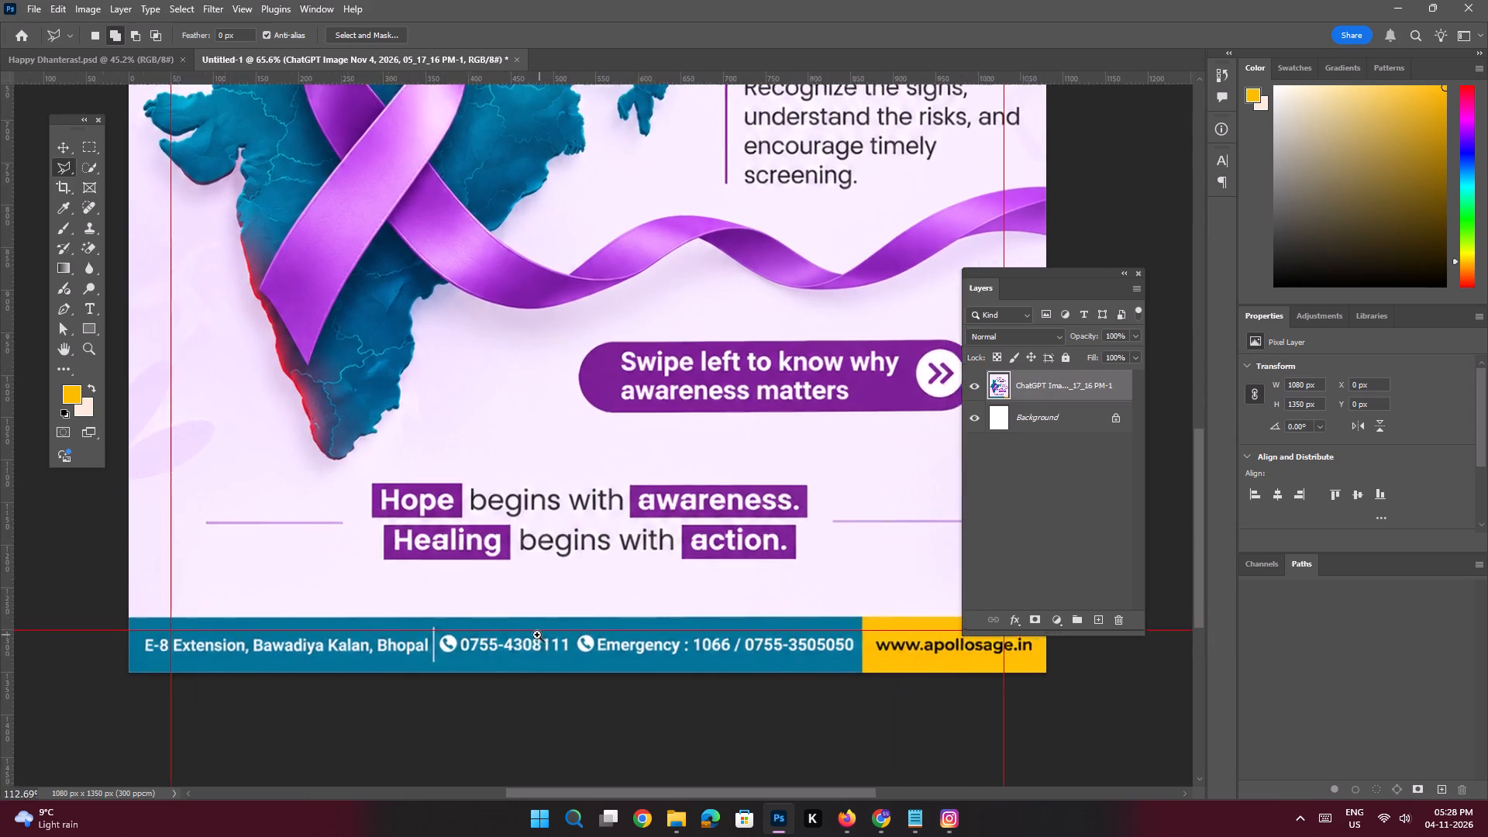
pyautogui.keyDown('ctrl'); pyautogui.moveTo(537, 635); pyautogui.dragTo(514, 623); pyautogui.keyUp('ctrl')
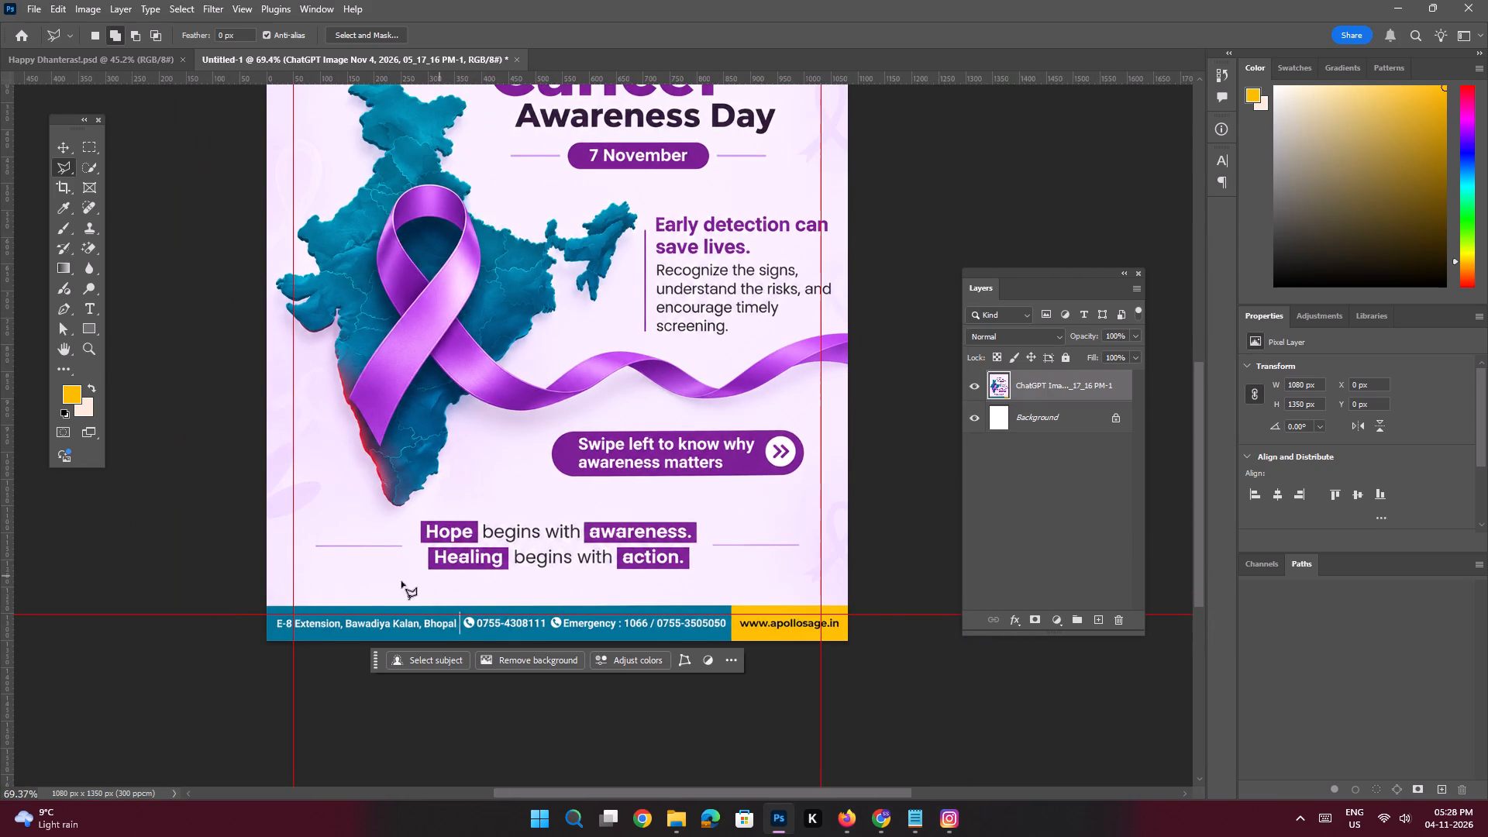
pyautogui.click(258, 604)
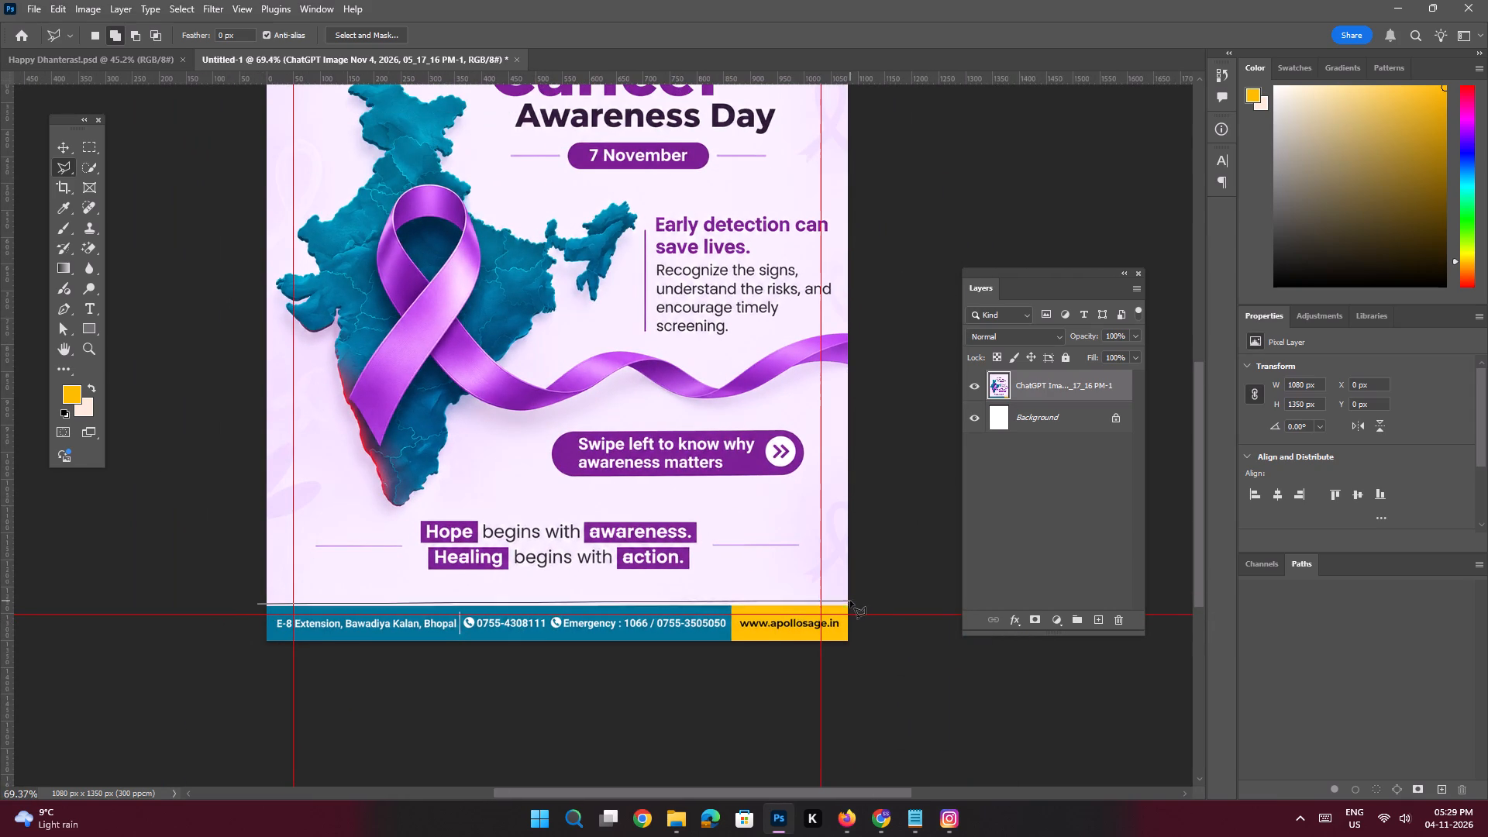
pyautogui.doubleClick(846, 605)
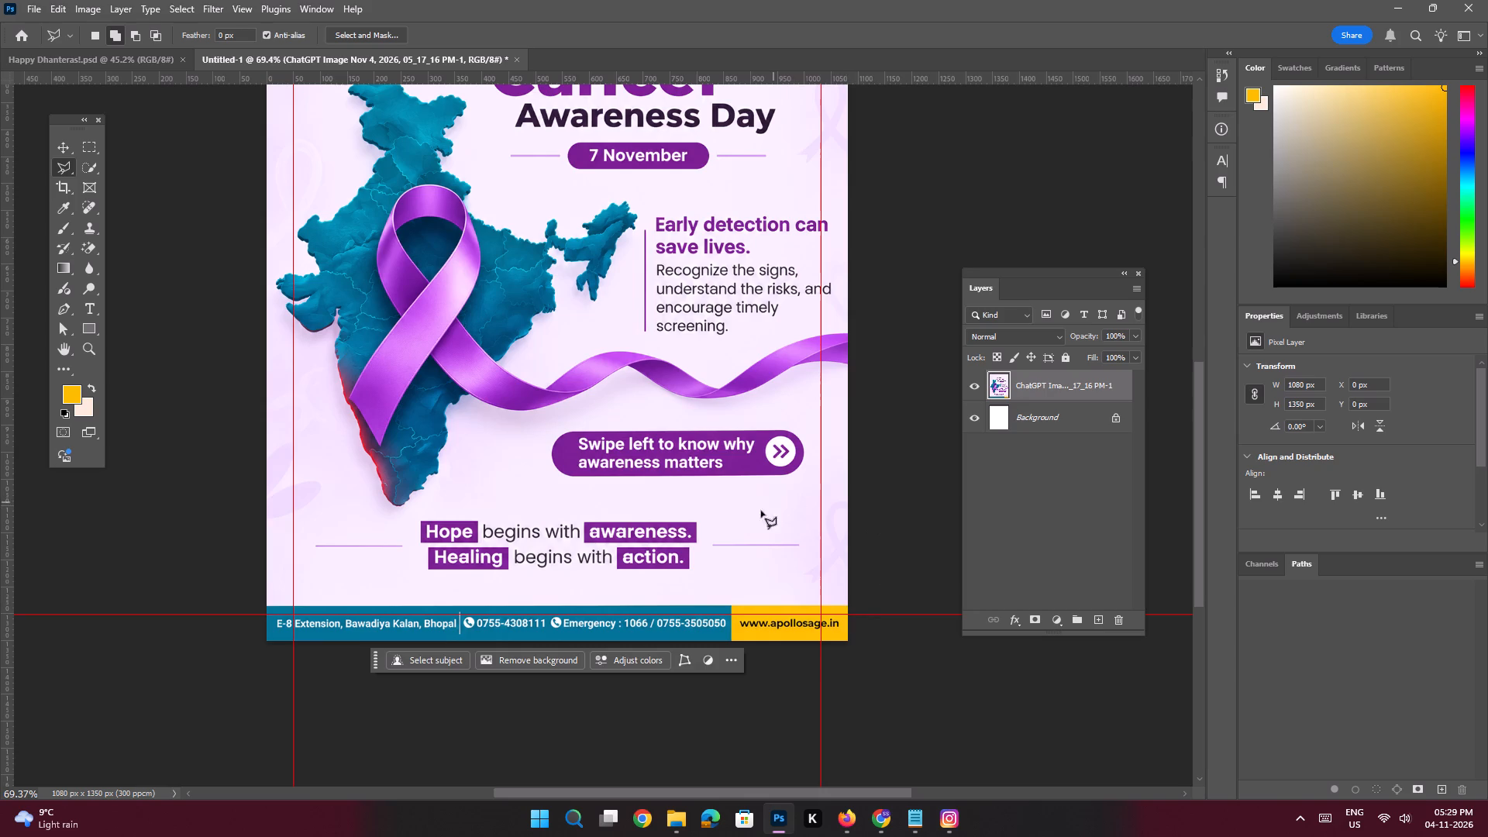
# Examine the poster layout from the contact strip up to the cleared logo area.
pyautogui.press('space')
pyautogui.press('space')
pyautogui.press('space')
pyautogui.press('space')
pyautogui.press('space')
pyautogui.press('space')
pyautogui.press('space')
pyautogui.press('space')
pyautogui.press('space')
pyautogui.press('space')
pyautogui.press('space')
pyautogui.press('space')
pyautogui.press('space')
pyautogui.press('space')
pyautogui.press('space')
pyautogui.press('space')
pyautogui.press('space')
pyautogui.press('space')
pyautogui.press('space')
pyautogui.press('space')
pyautogui.moveTo(730, 398); pyautogui.dragTo(722, 529)
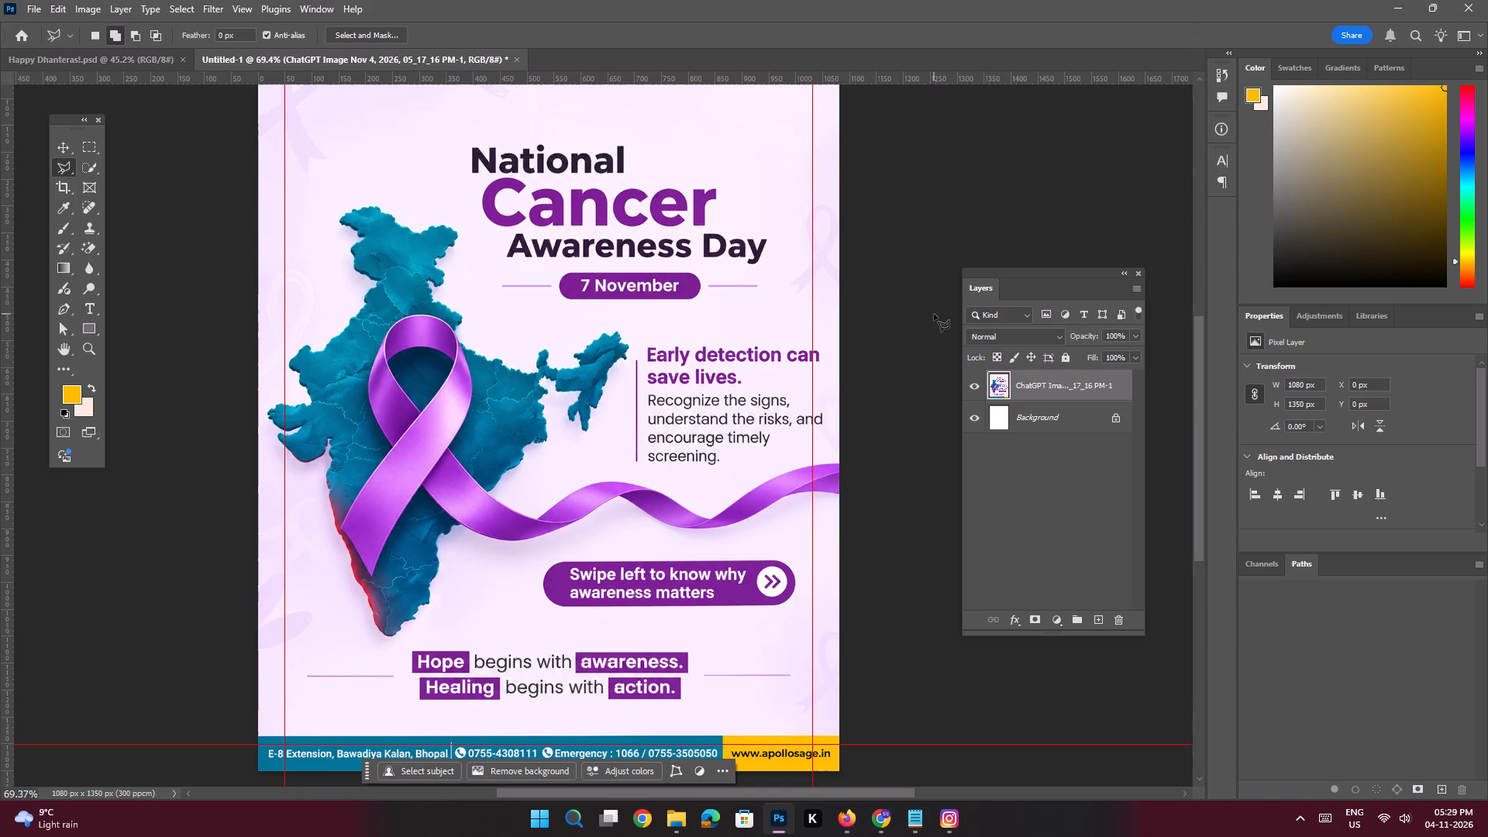
pyautogui.press('space')
pyautogui.keyDown('ctrl'); pyautogui.moveTo(704, 303); pyautogui.dragTo(670, 290); pyautogui.keyUp('ctrl')
pyautogui.click(721, 257)
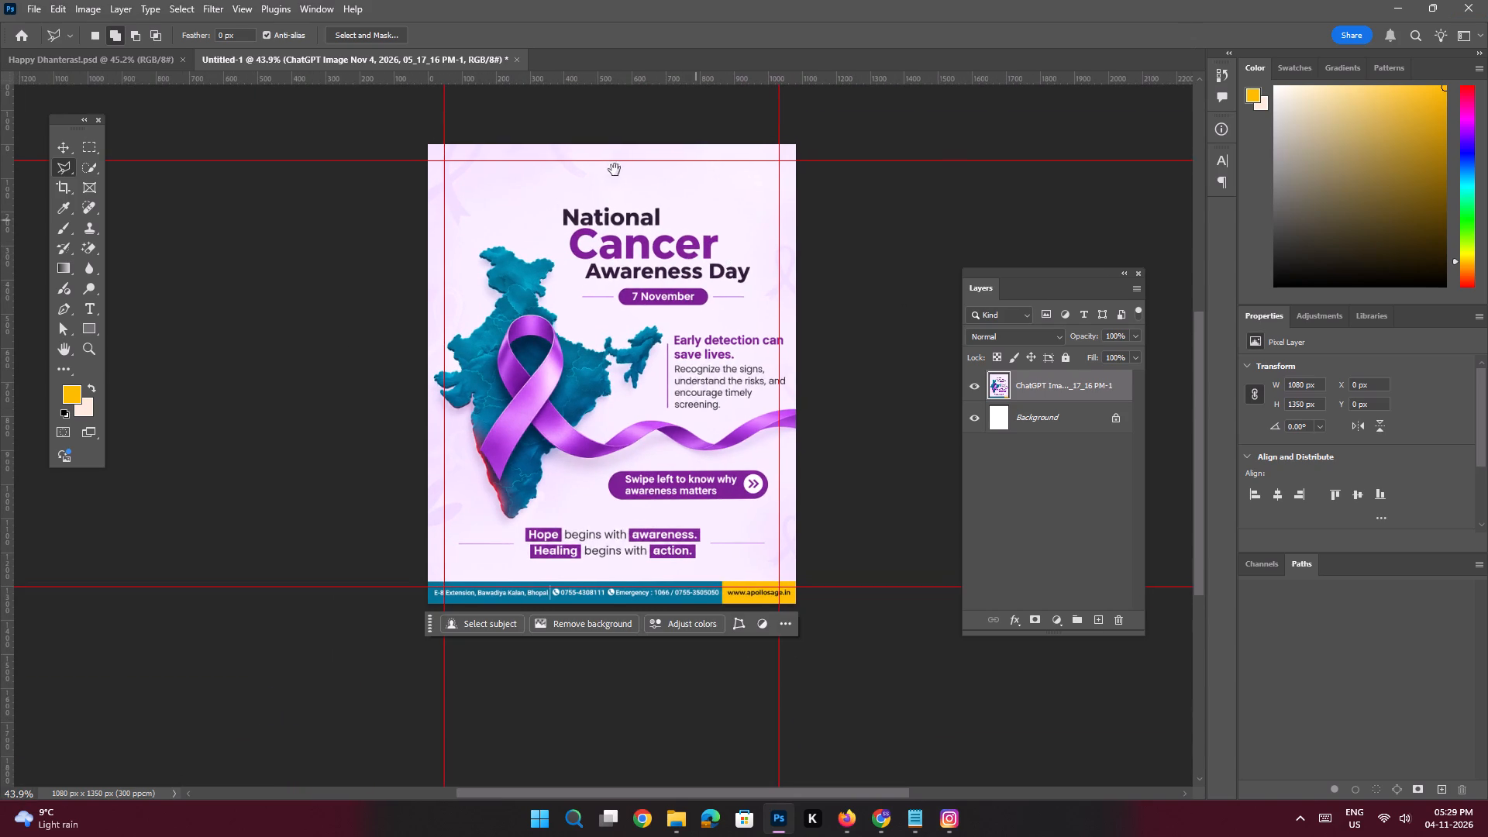
# Copy the ApolloSage Hospitals logo layer from the Happy Dhanteras document into the cancer awareness poster.
pyautogui.click(98, 53)
pyautogui.press('space')
pyautogui.keyDown('ctrl'); pyautogui.moveTo(615, 226); pyautogui.dragTo(637, 268); pyautogui.keyUp('ctrl')
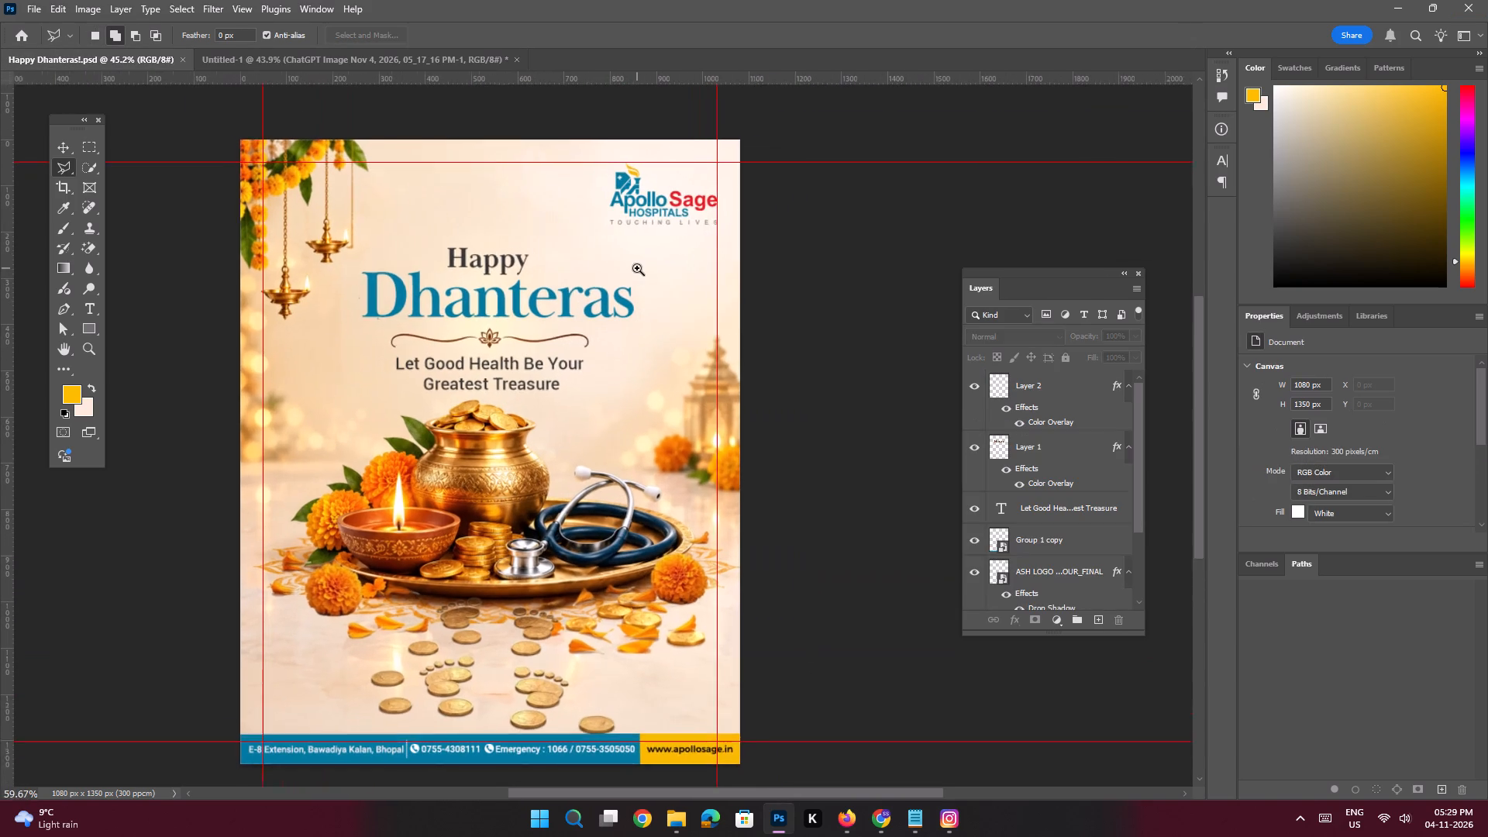
pyautogui.keyDown('ctrl'); pyautogui.moveTo(637, 268); pyautogui.dragTo(638, 268); pyautogui.keyUp('ctrl')
pyautogui.moveTo(670, 226); pyautogui.dragTo(672, 243)
pyautogui.click(58, 138)
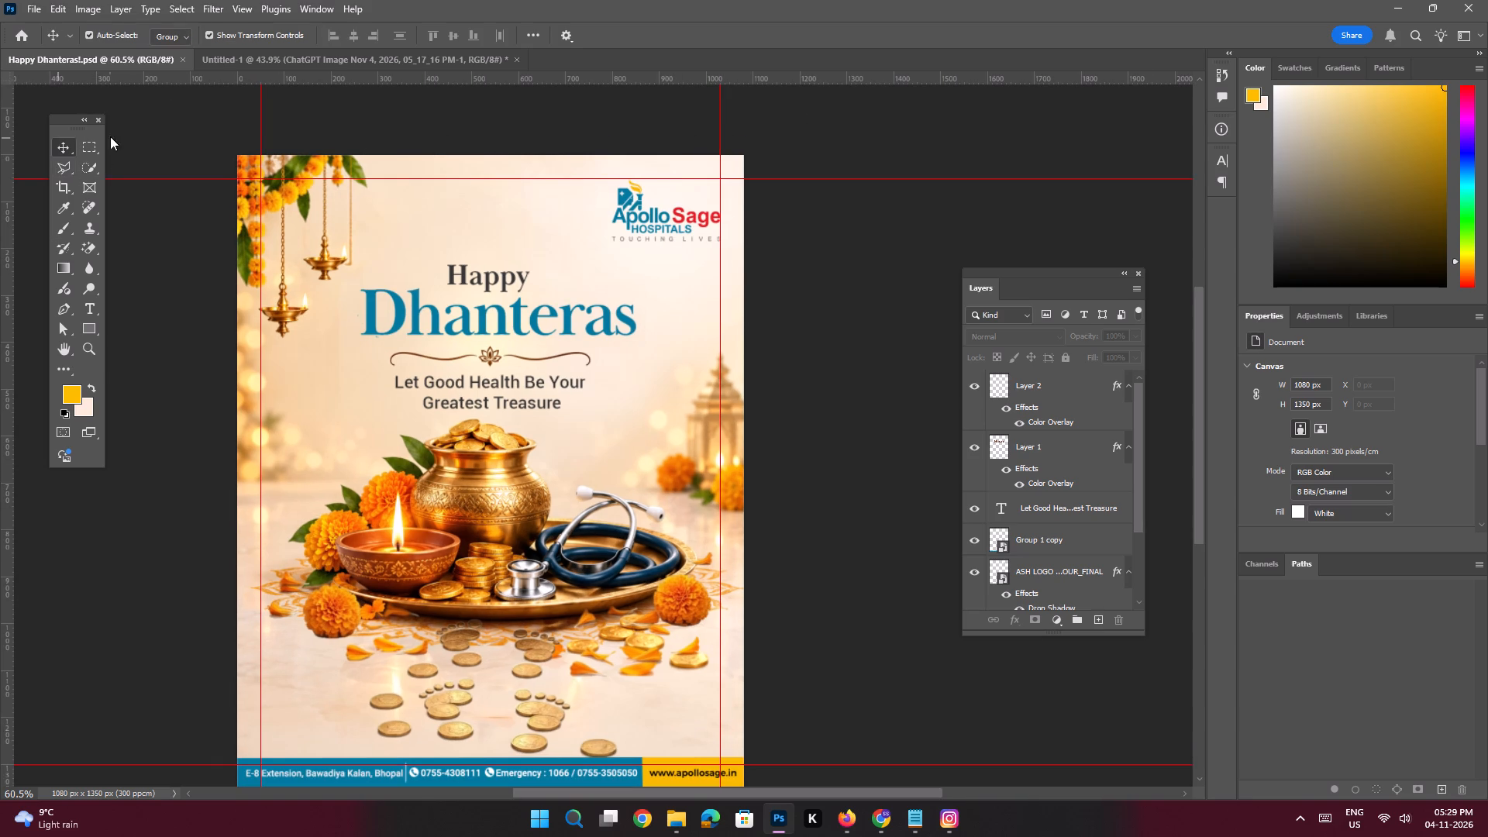
pyautogui.click(120, 133)
pyautogui.click(621, 197)
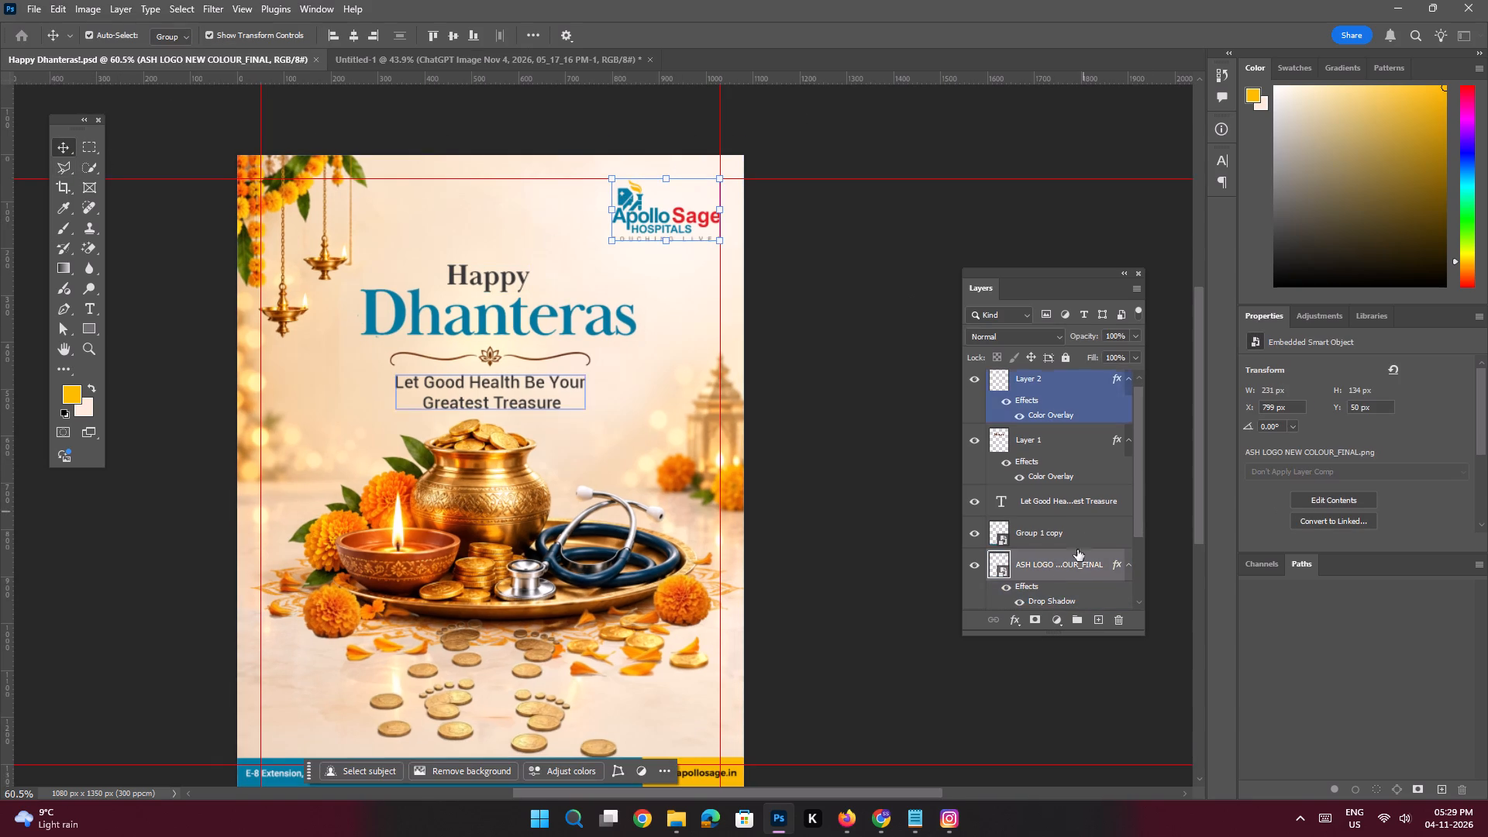
pyautogui.moveTo(1058, 568); pyautogui.dragTo(465, 61)
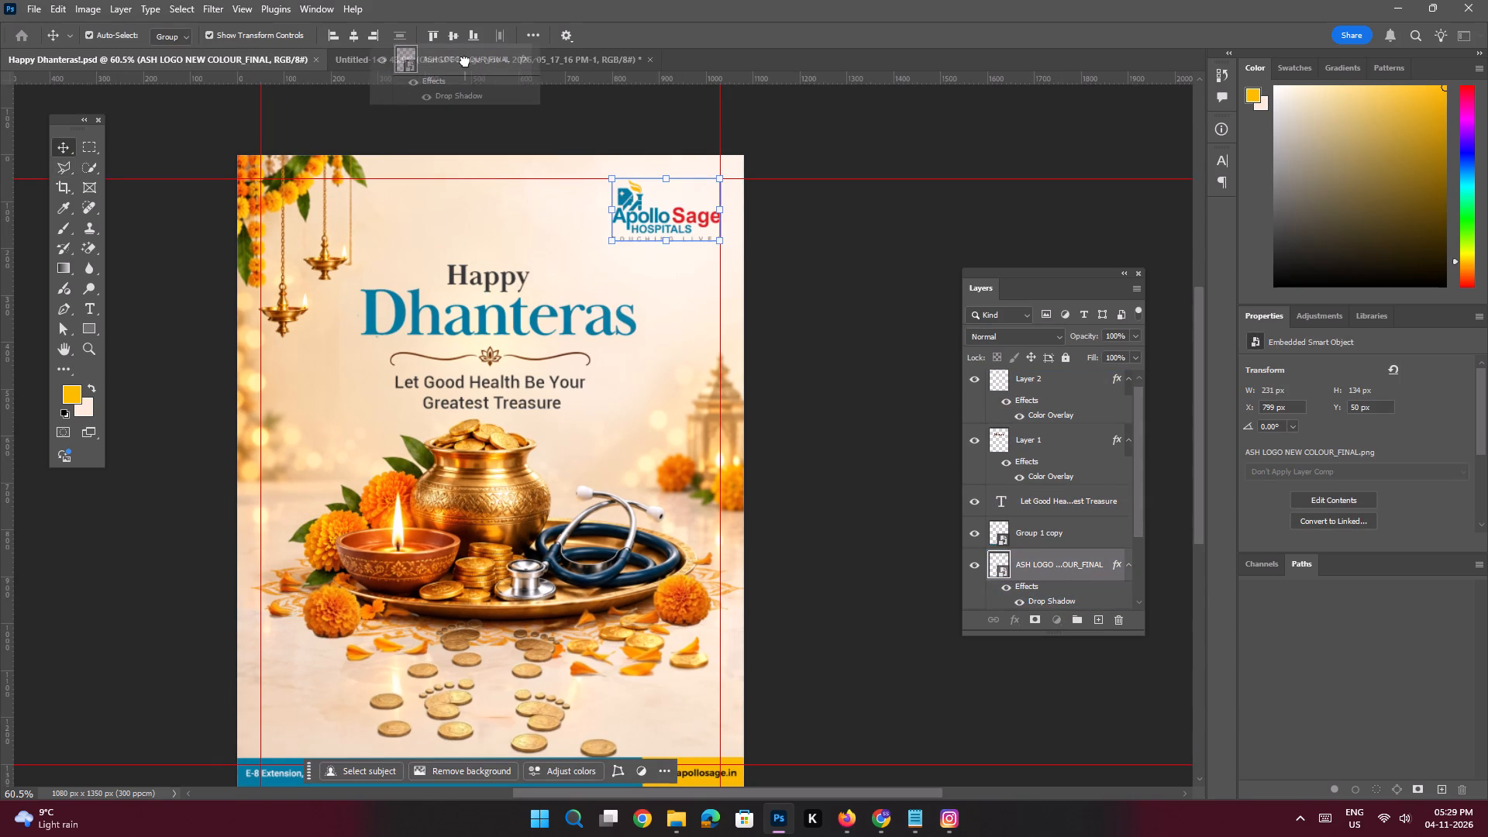
pyautogui.moveTo(465, 61); pyautogui.dragTo(708, 191)
# Align the copied logo with the upper and right margin guides of the poster, at X 799 px and Y 50 px.
pyautogui.press('space')
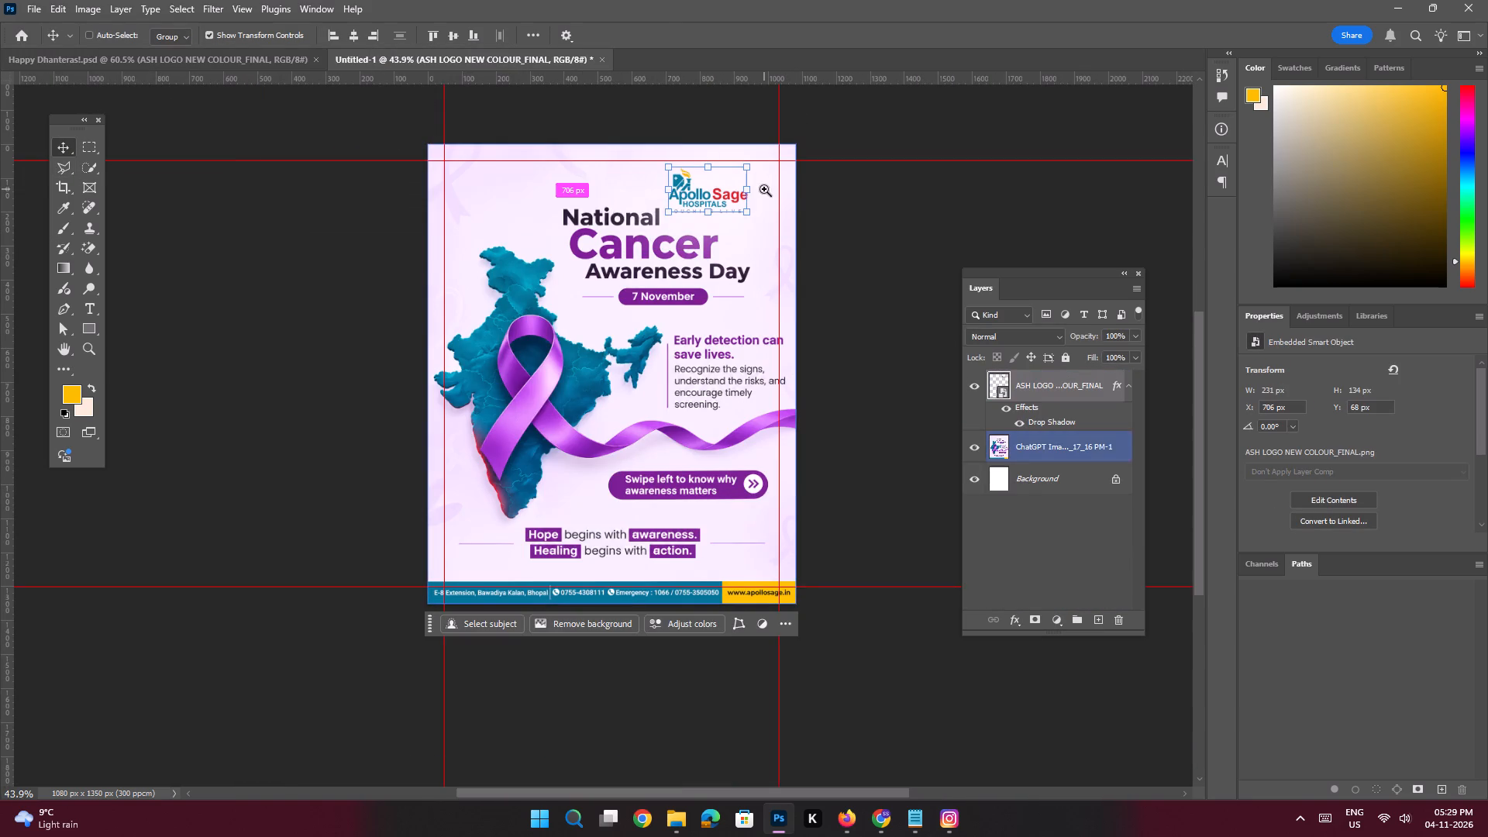
pyautogui.keyDown('ctrl'); pyautogui.moveTo(758, 188); pyautogui.dragTo(844, 317); pyautogui.keyUp('ctrl')
pyautogui.moveTo(799, 221); pyautogui.dragTo(753, 338)
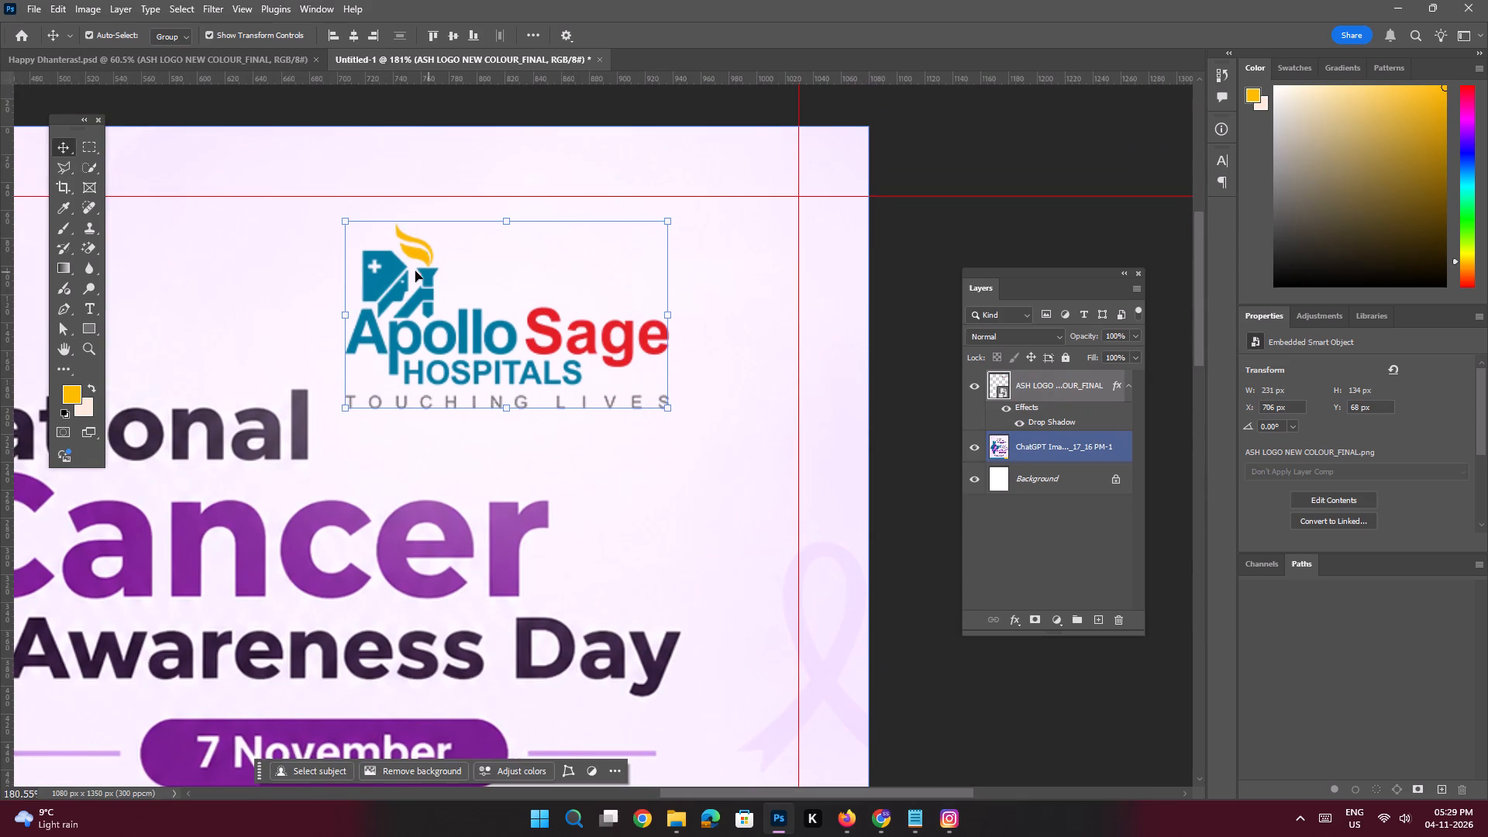
pyautogui.moveTo(398, 270); pyautogui.dragTo(502, 250)
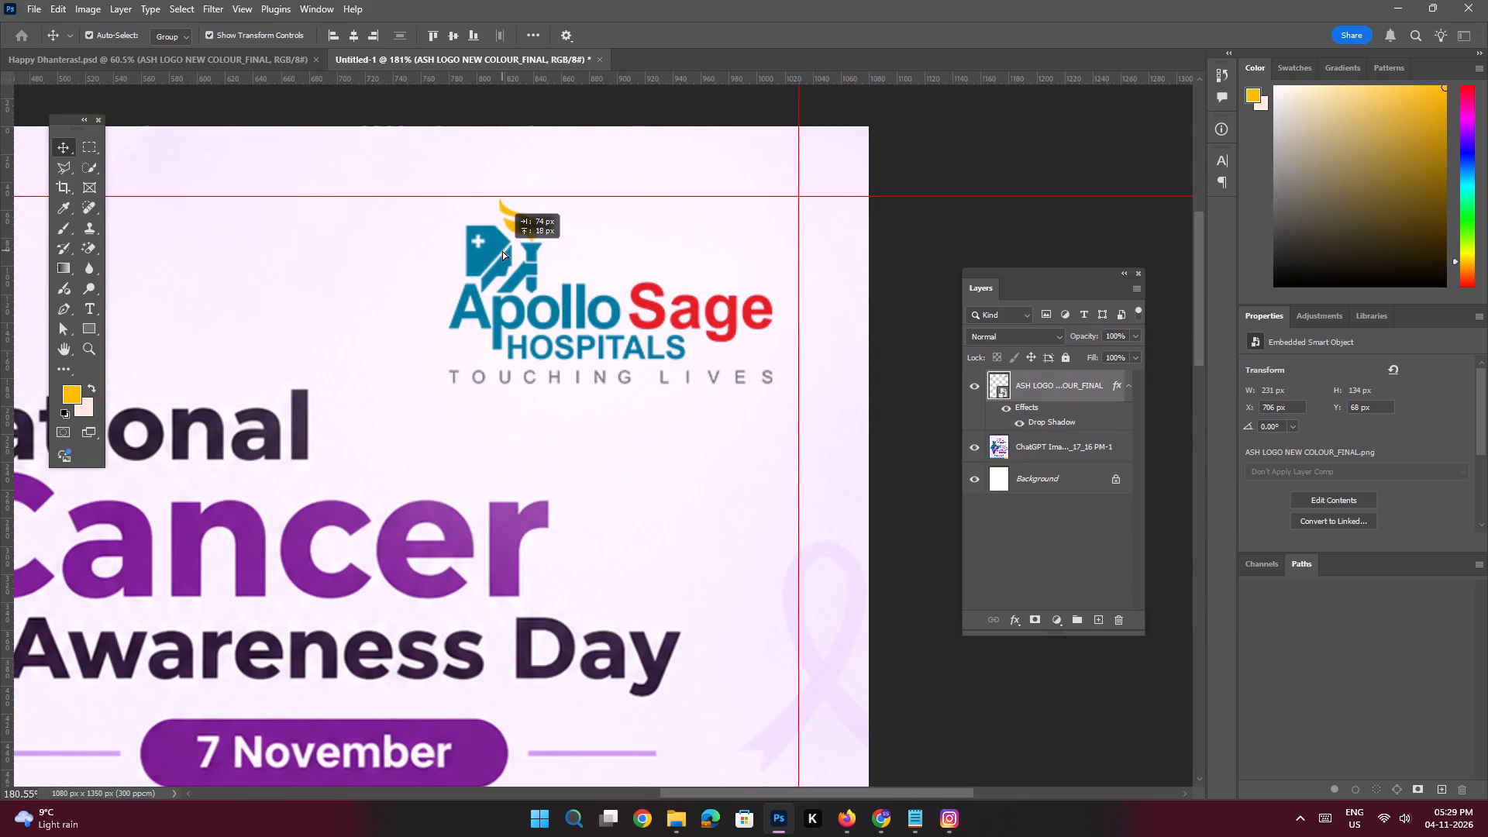
pyautogui.moveTo(502, 250); pyautogui.dragTo(525, 245)
# Save the poster as a Photoshop file named National cancer awerness in the apollo sage folder on the Desktop.
pyautogui.press('space')
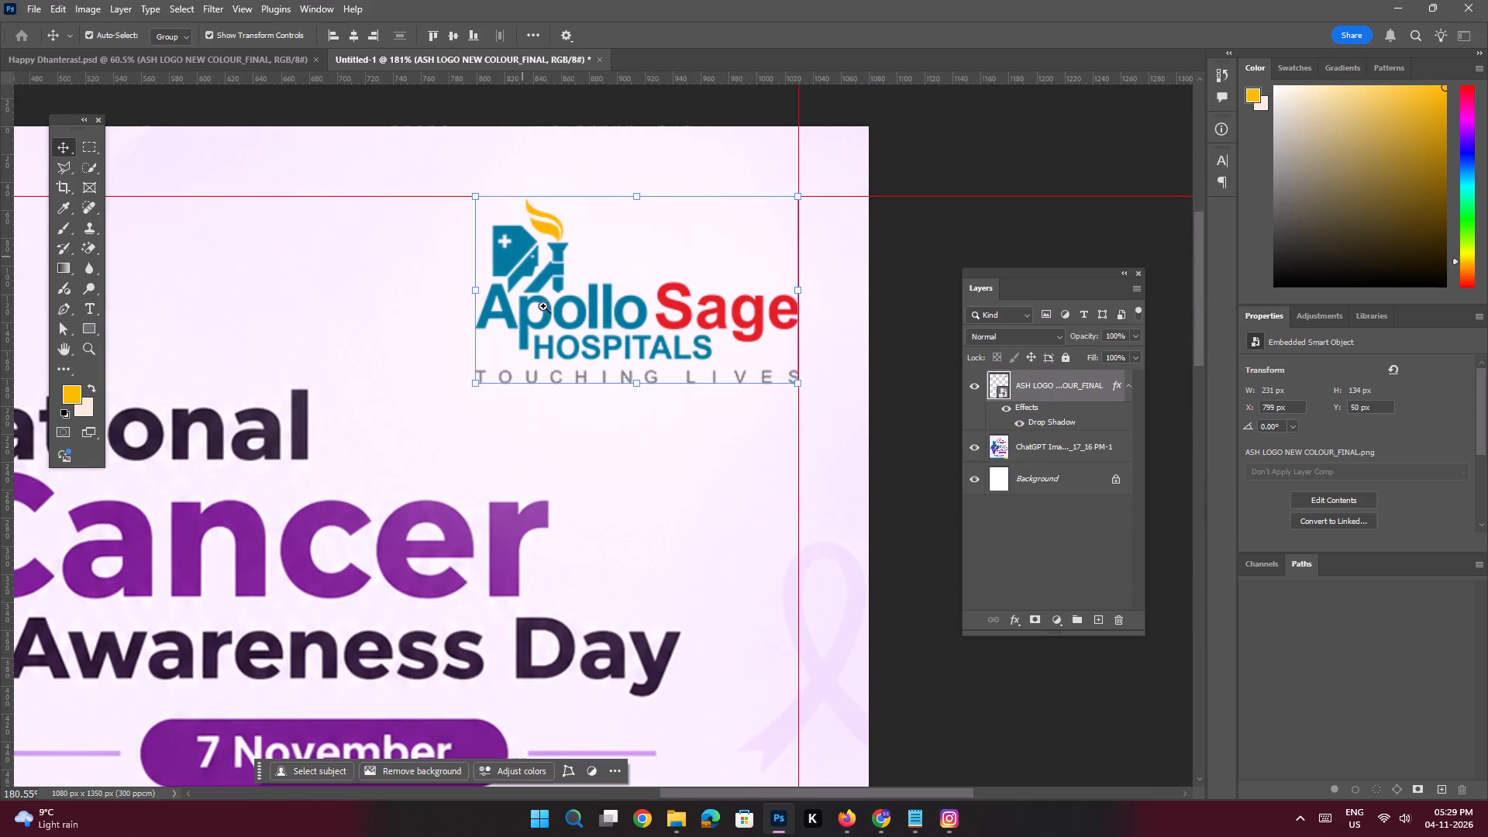
pyautogui.keyDown('ctrl'); pyautogui.moveTo(556, 311); pyautogui.dragTo(461, 285); pyautogui.keyUp('ctrl')
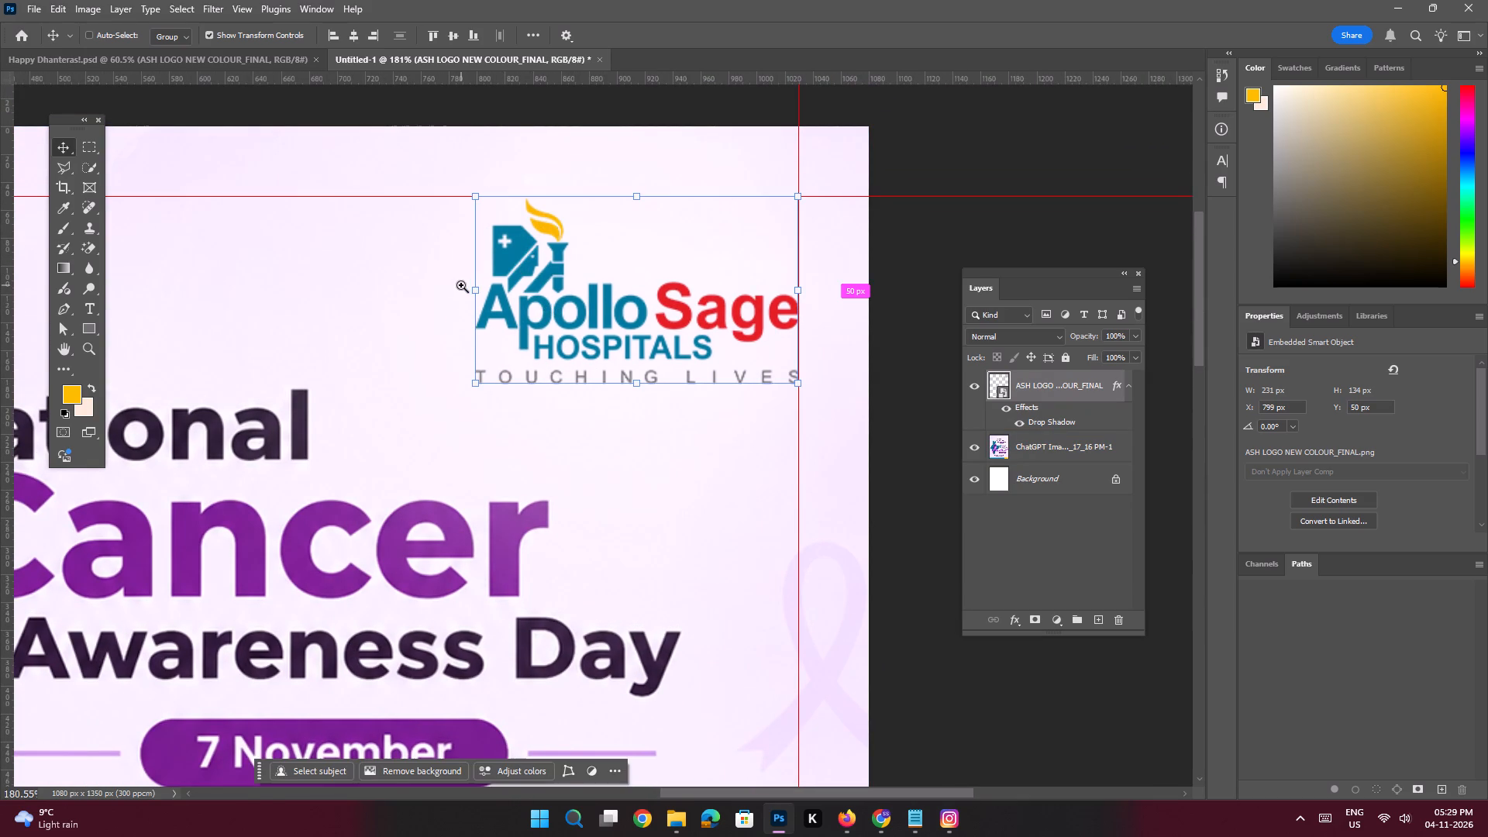
pyautogui.keyDown('ctrl'); pyautogui.moveTo(551, 357); pyautogui.dragTo(490, 339); pyautogui.keyUp('ctrl')
pyautogui.moveTo(544, 409); pyautogui.dragTo(562, 327)
pyautogui.keyDown('ctrl'); pyautogui.moveTo(614, 384); pyautogui.dragTo(577, 374); pyautogui.keyUp('ctrl')
pyautogui.moveTo(582, 443); pyautogui.dragTo(589, 418)
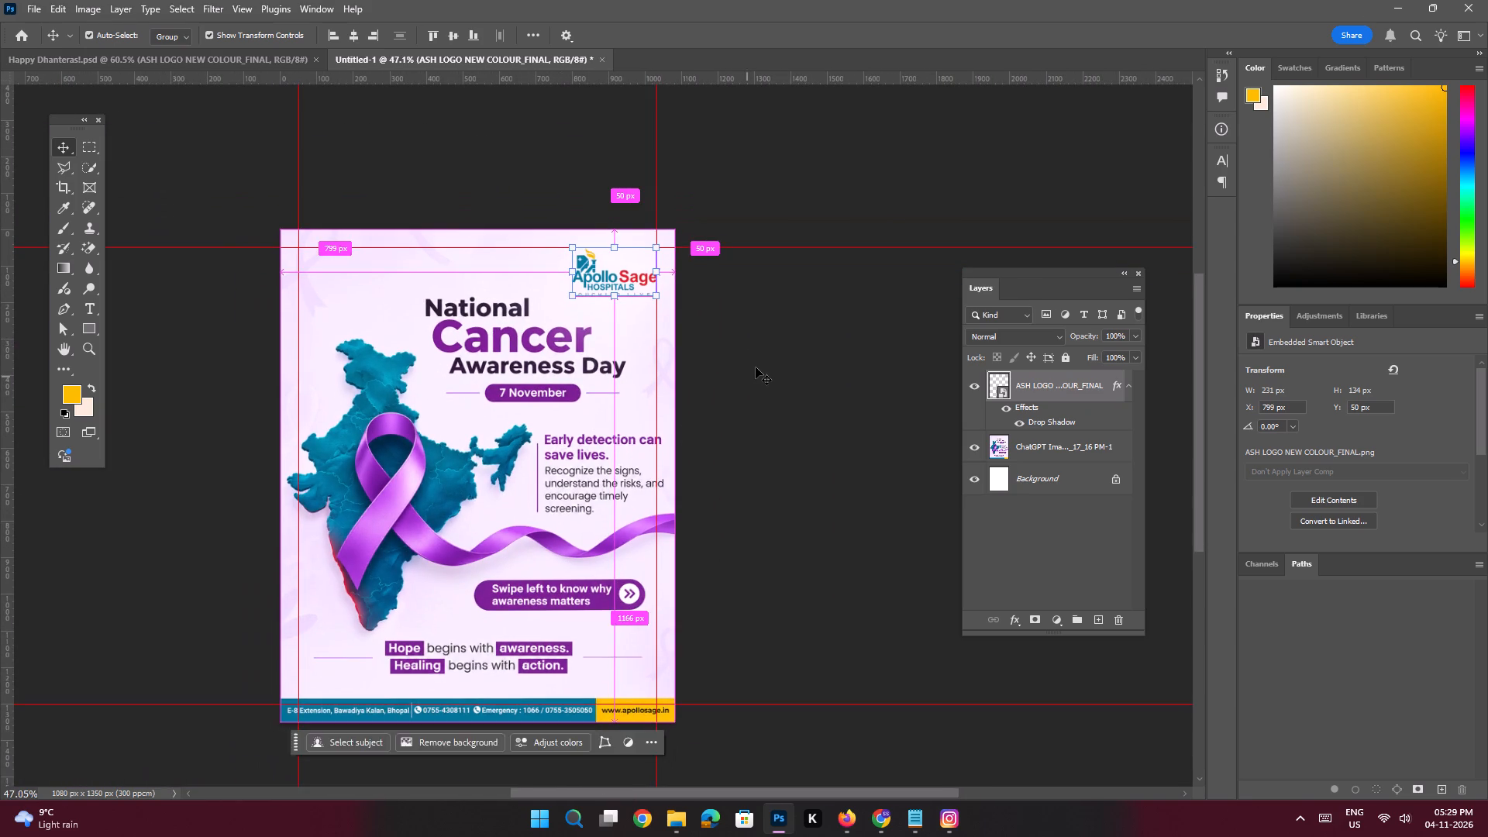
pyautogui.click(756, 367)
pyautogui.hotkey('ctrl', 's')
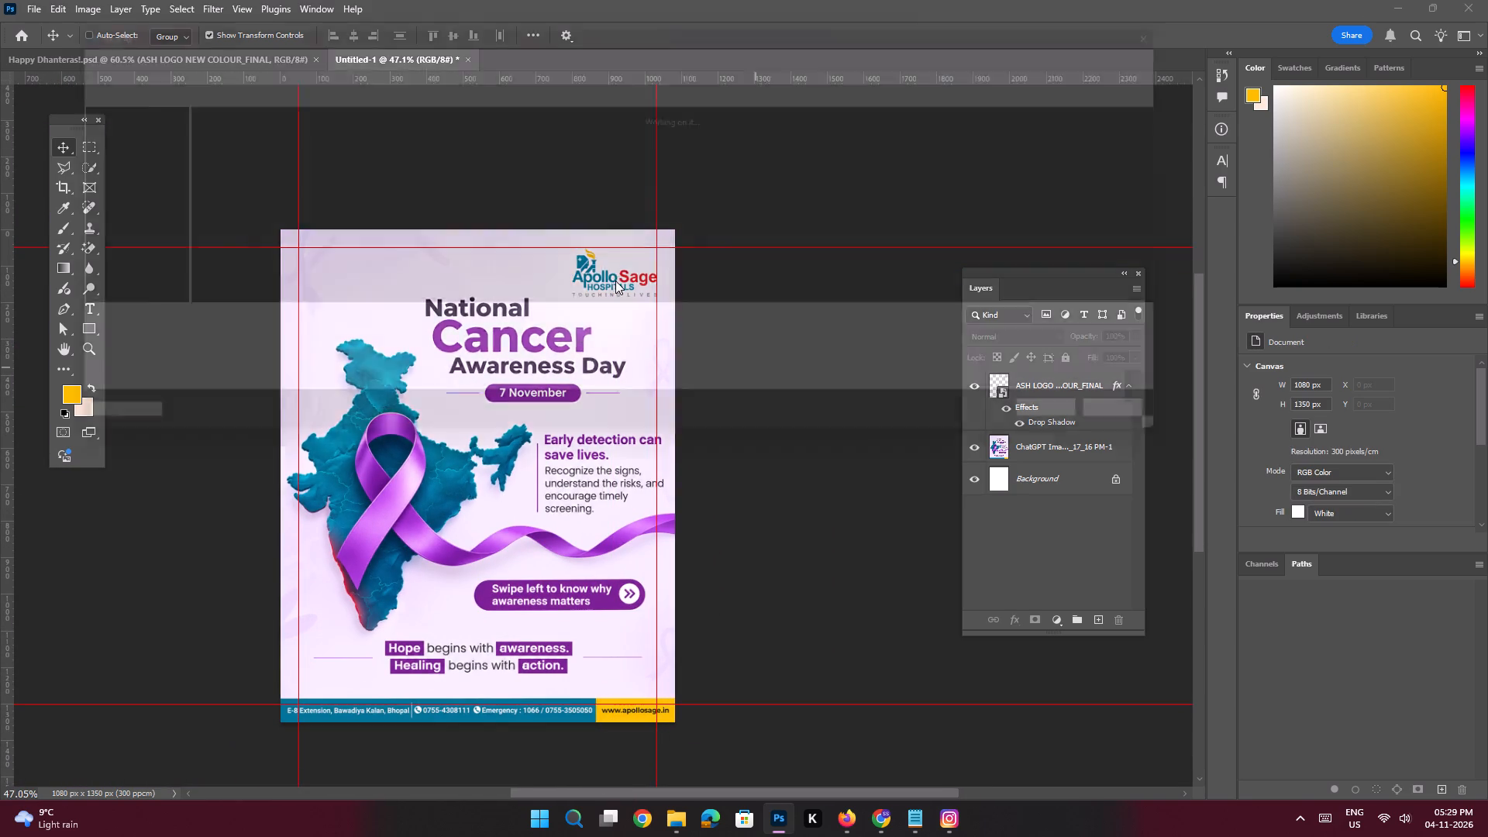
pyautogui.click(58, 139)
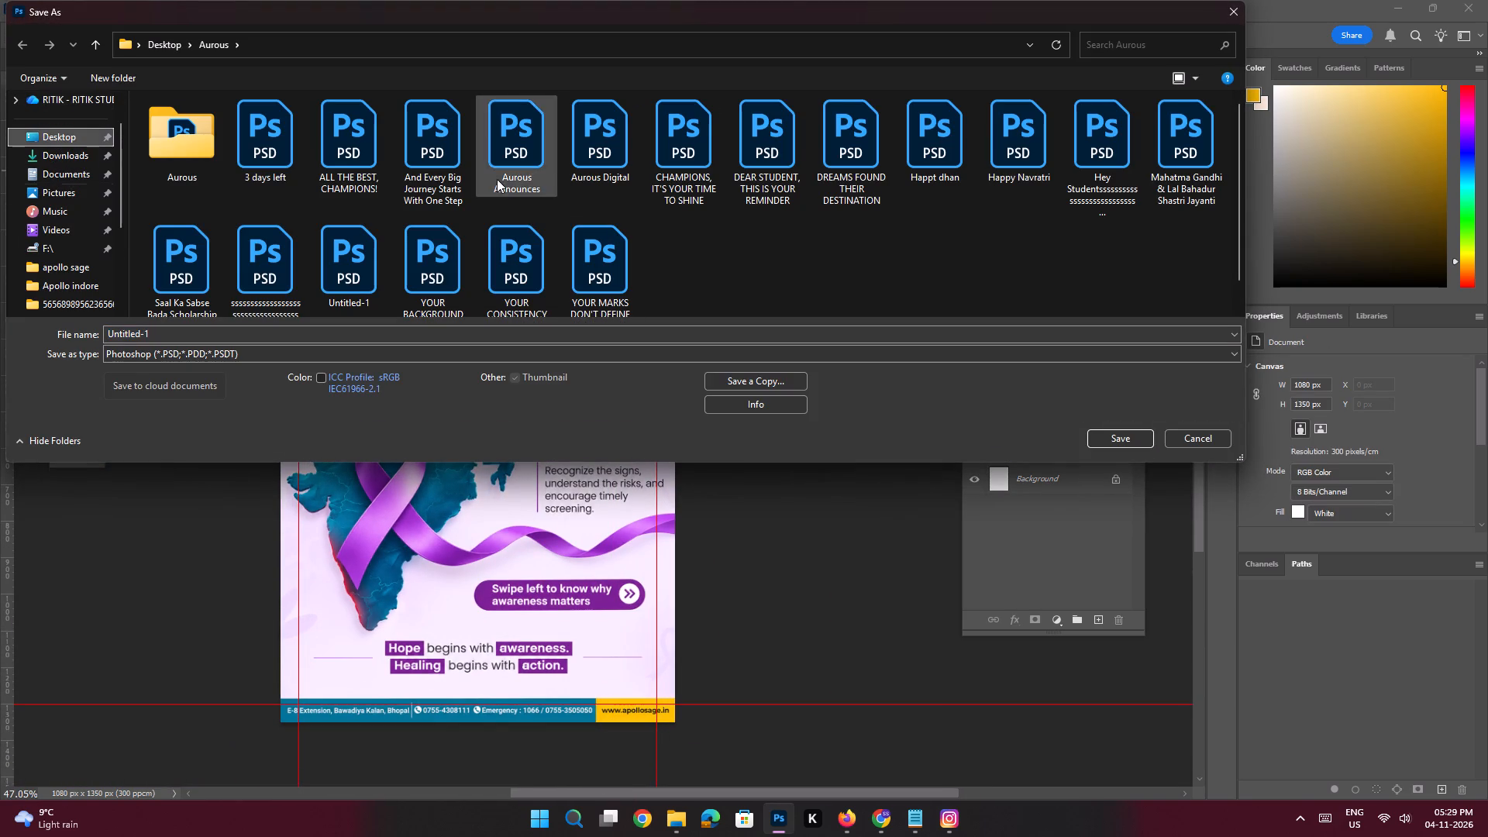
pyautogui.scroll(-5, 403, 206)
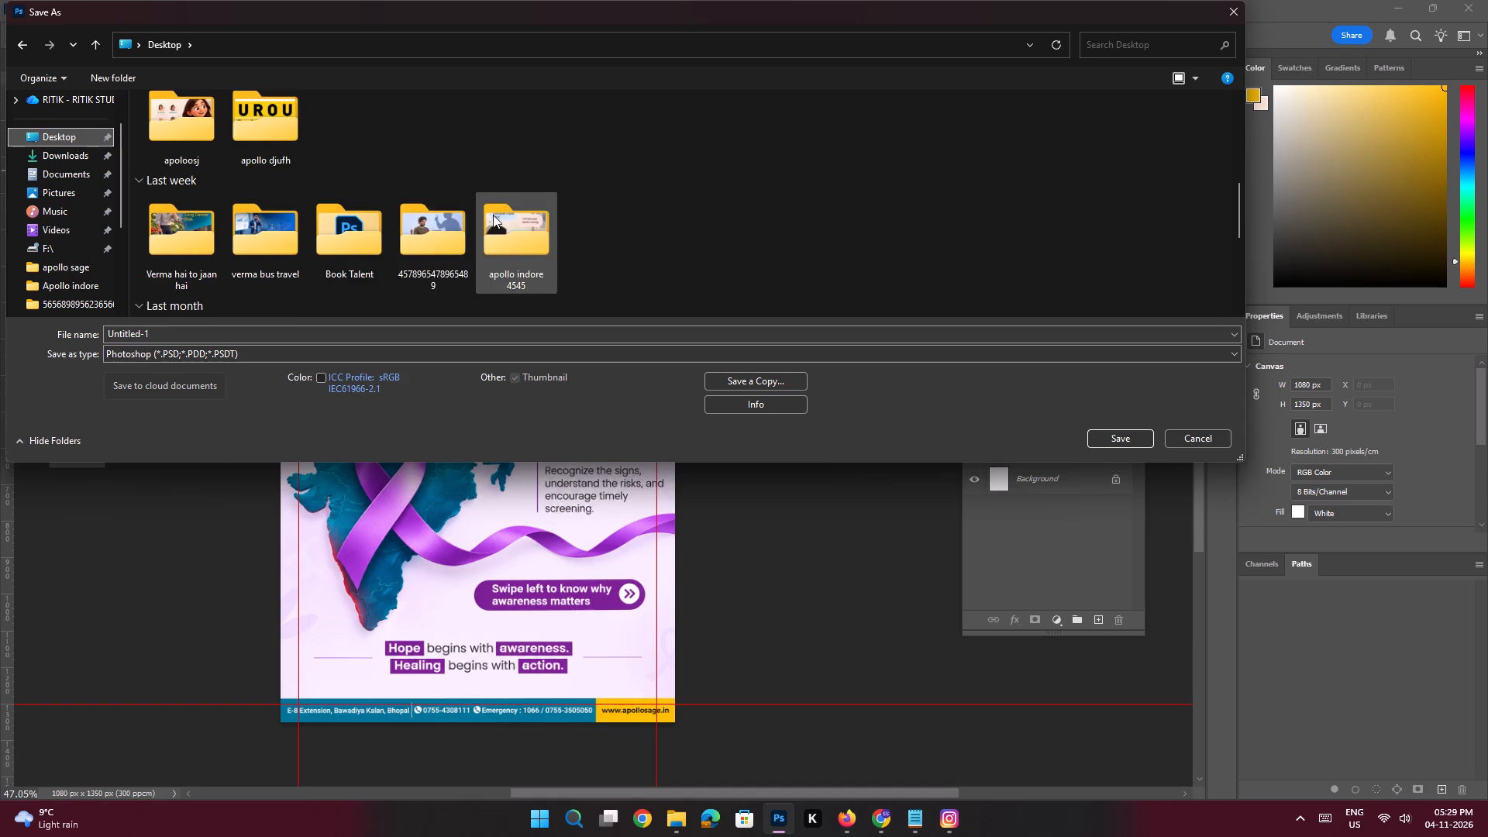
pyautogui.scroll(-1, 493, 215)
pyautogui.doubleClick(1002, 144)
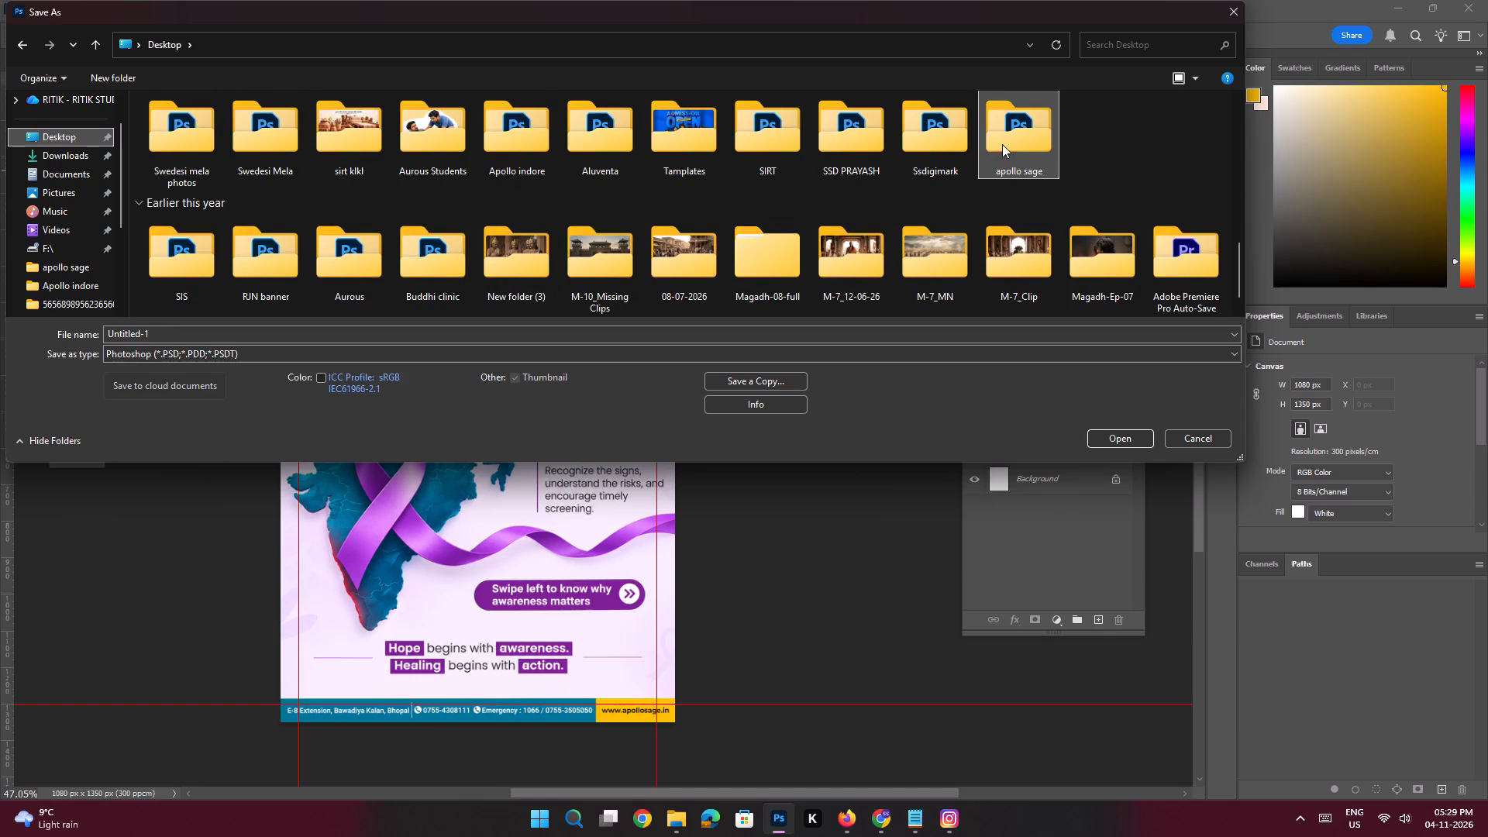
pyautogui.click(198, 330)
pyautogui.write('National cancer')
pyautogui.press('space')
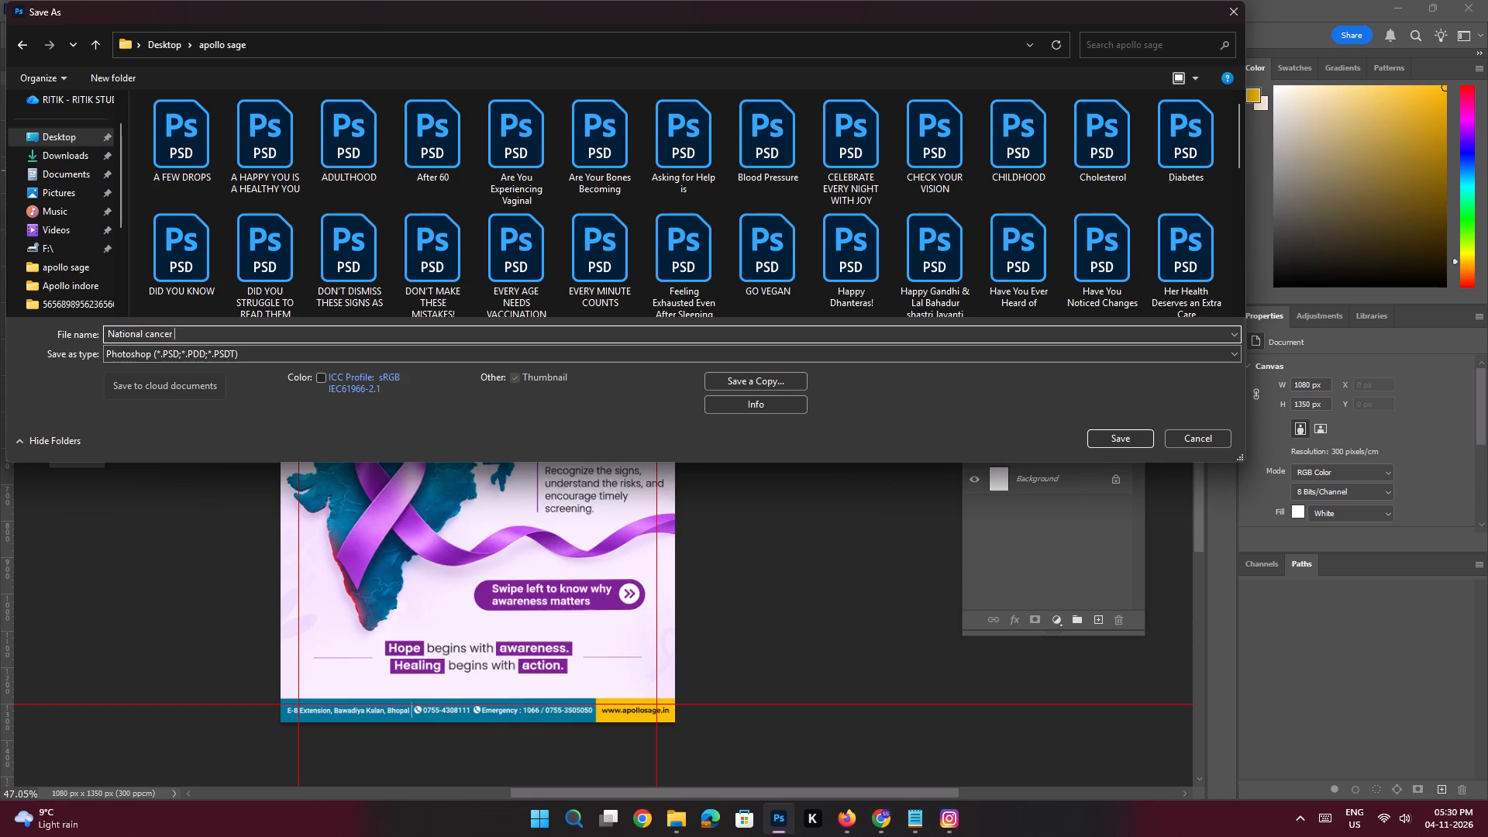
pyautogui.write('awerness')
pyautogui.press('Return')
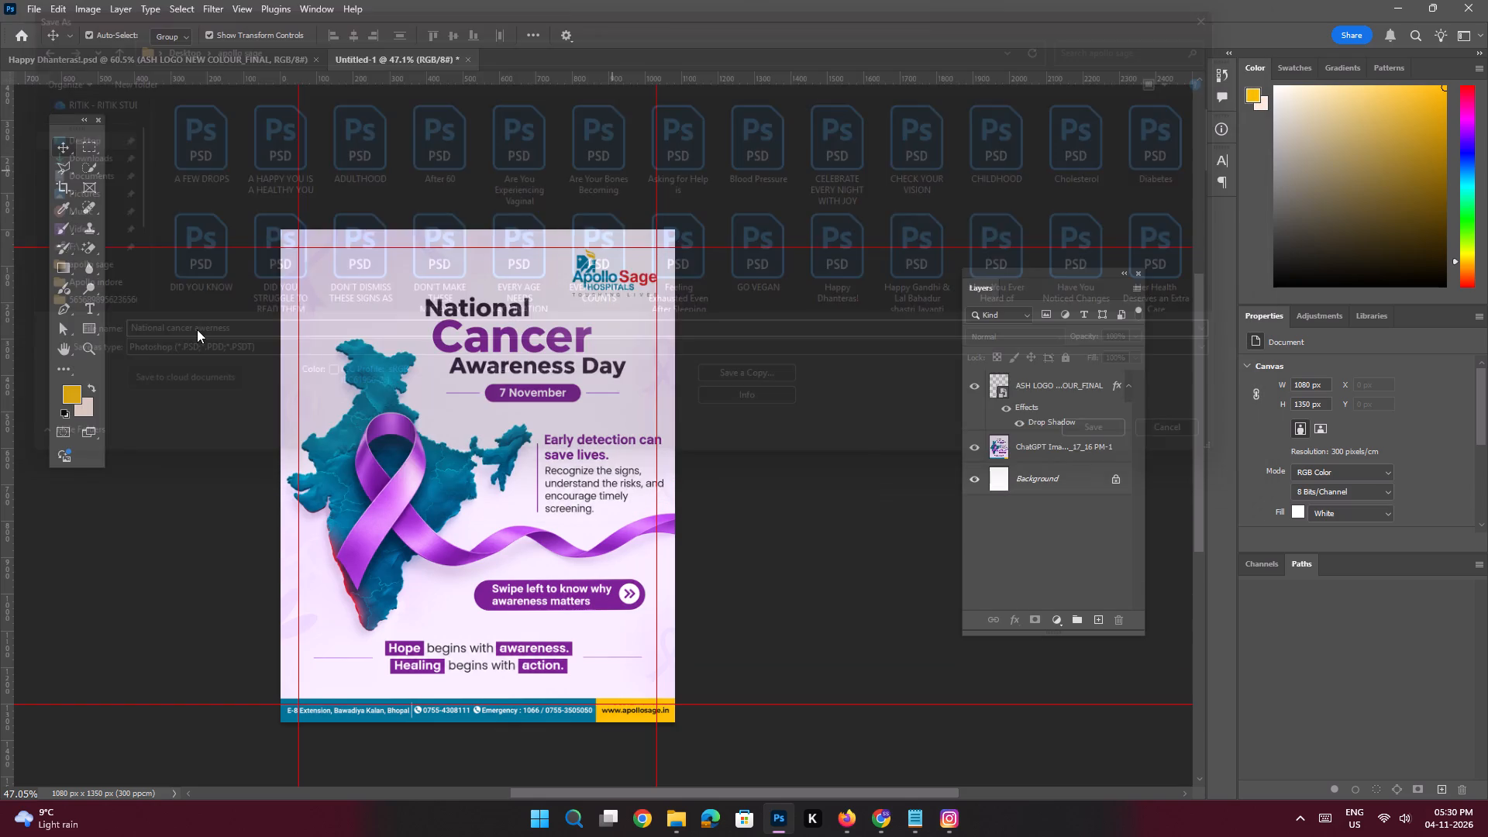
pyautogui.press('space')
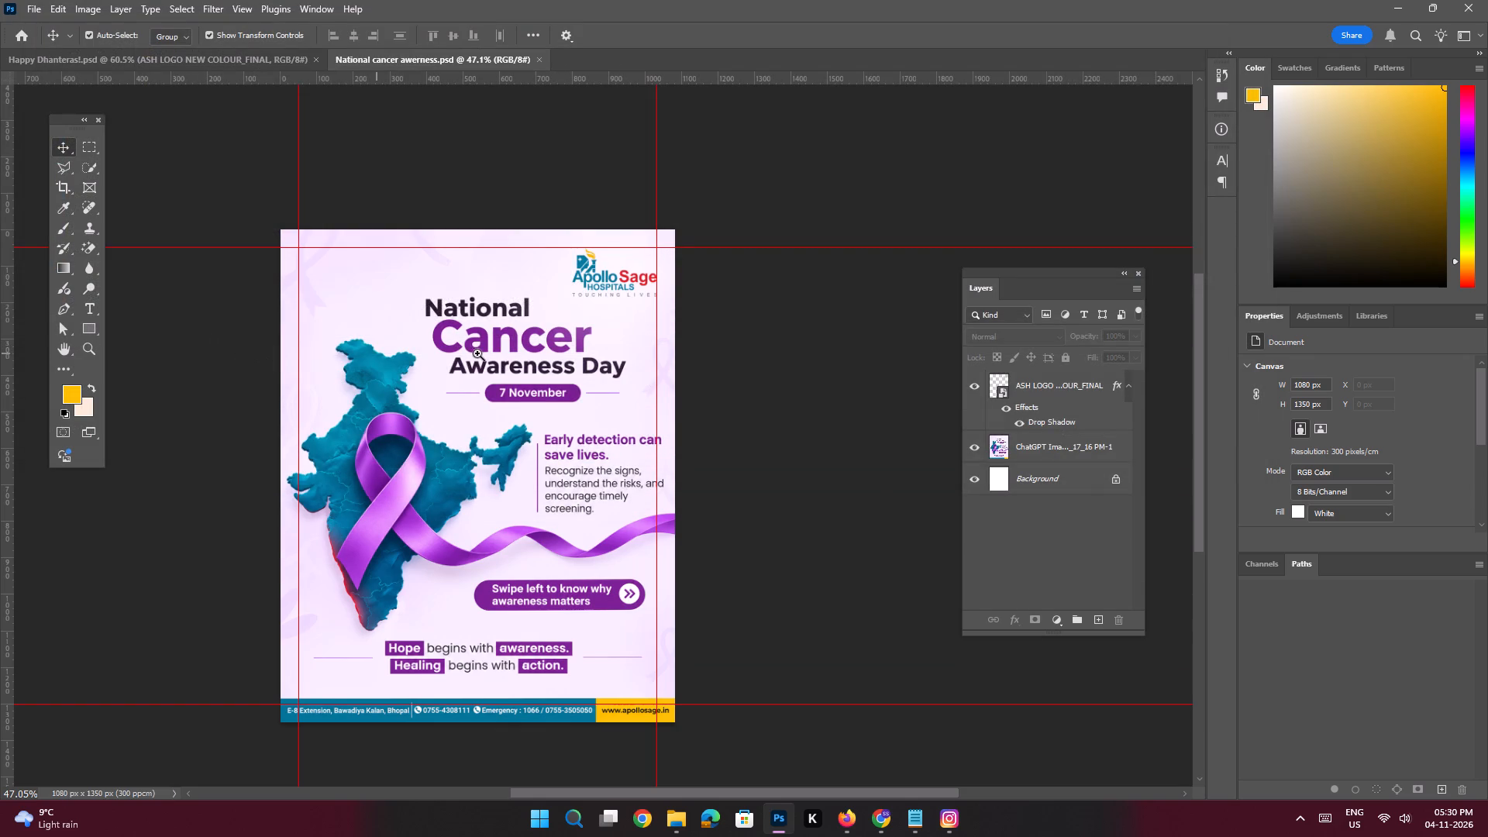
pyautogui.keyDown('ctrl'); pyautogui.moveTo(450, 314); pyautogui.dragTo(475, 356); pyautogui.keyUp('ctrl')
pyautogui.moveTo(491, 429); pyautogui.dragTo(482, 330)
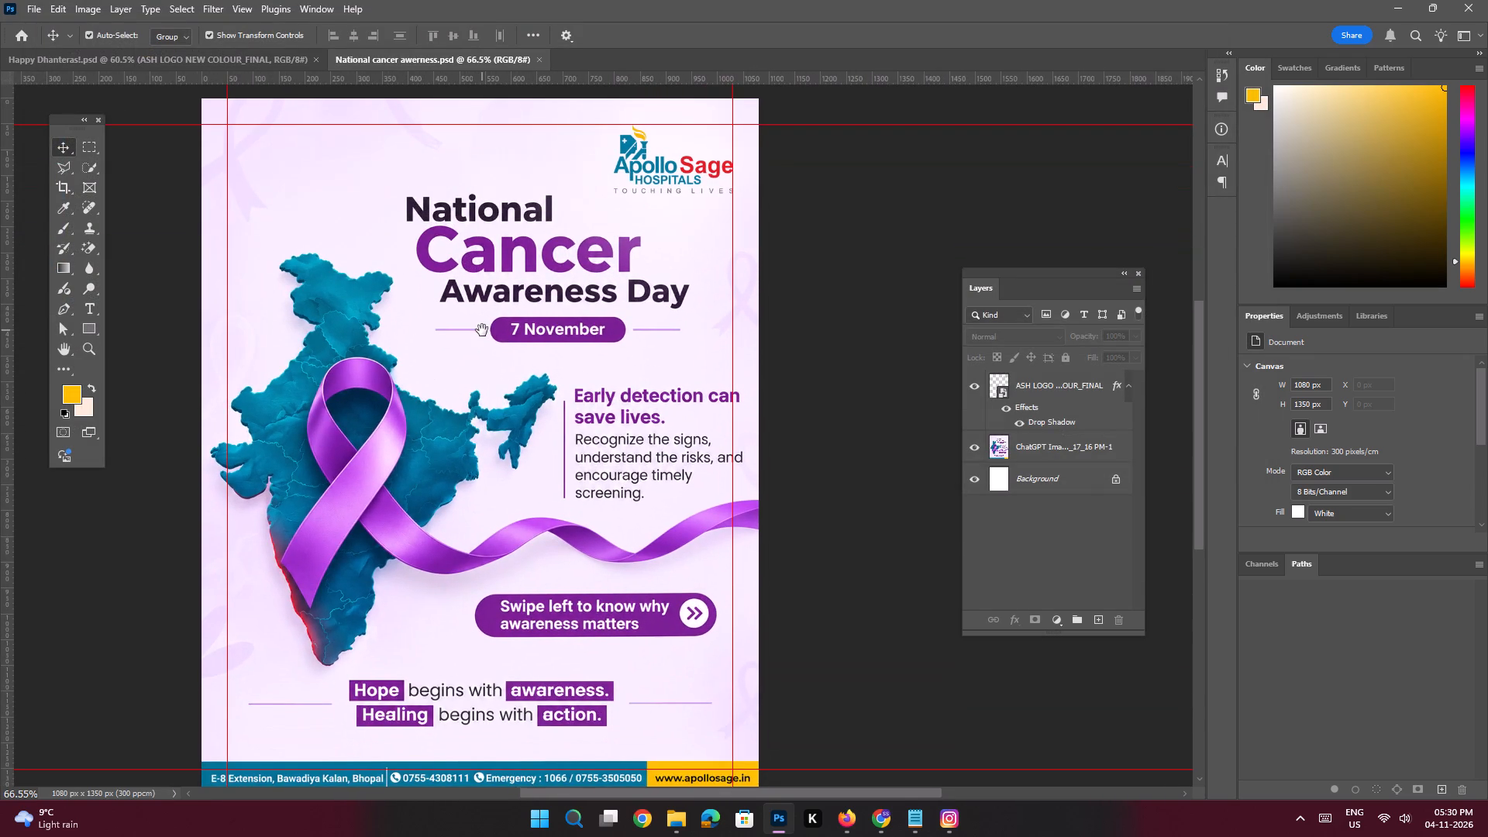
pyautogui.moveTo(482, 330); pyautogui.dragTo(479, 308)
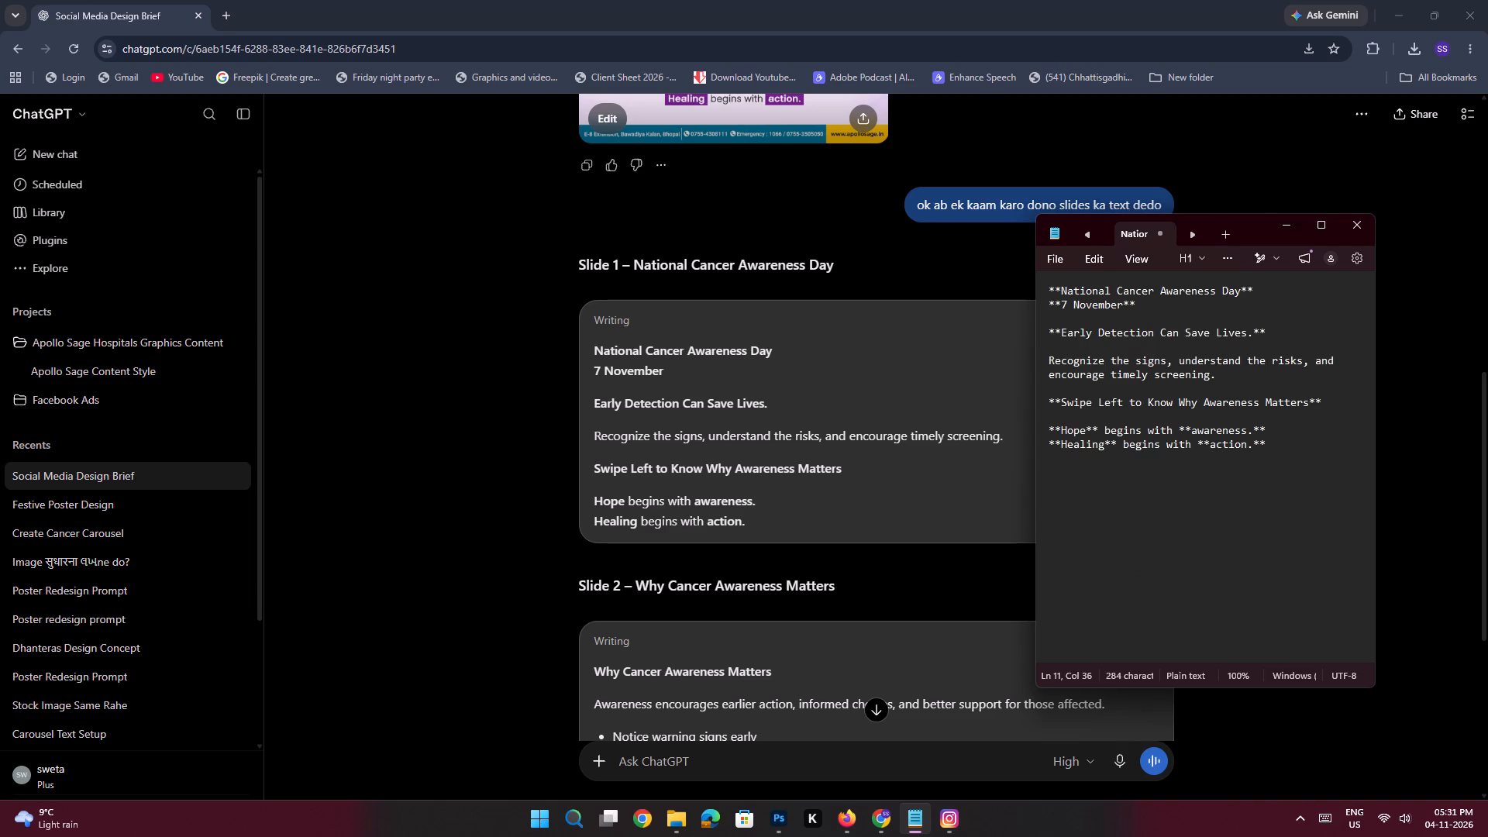
pyautogui.click(1289, 226)
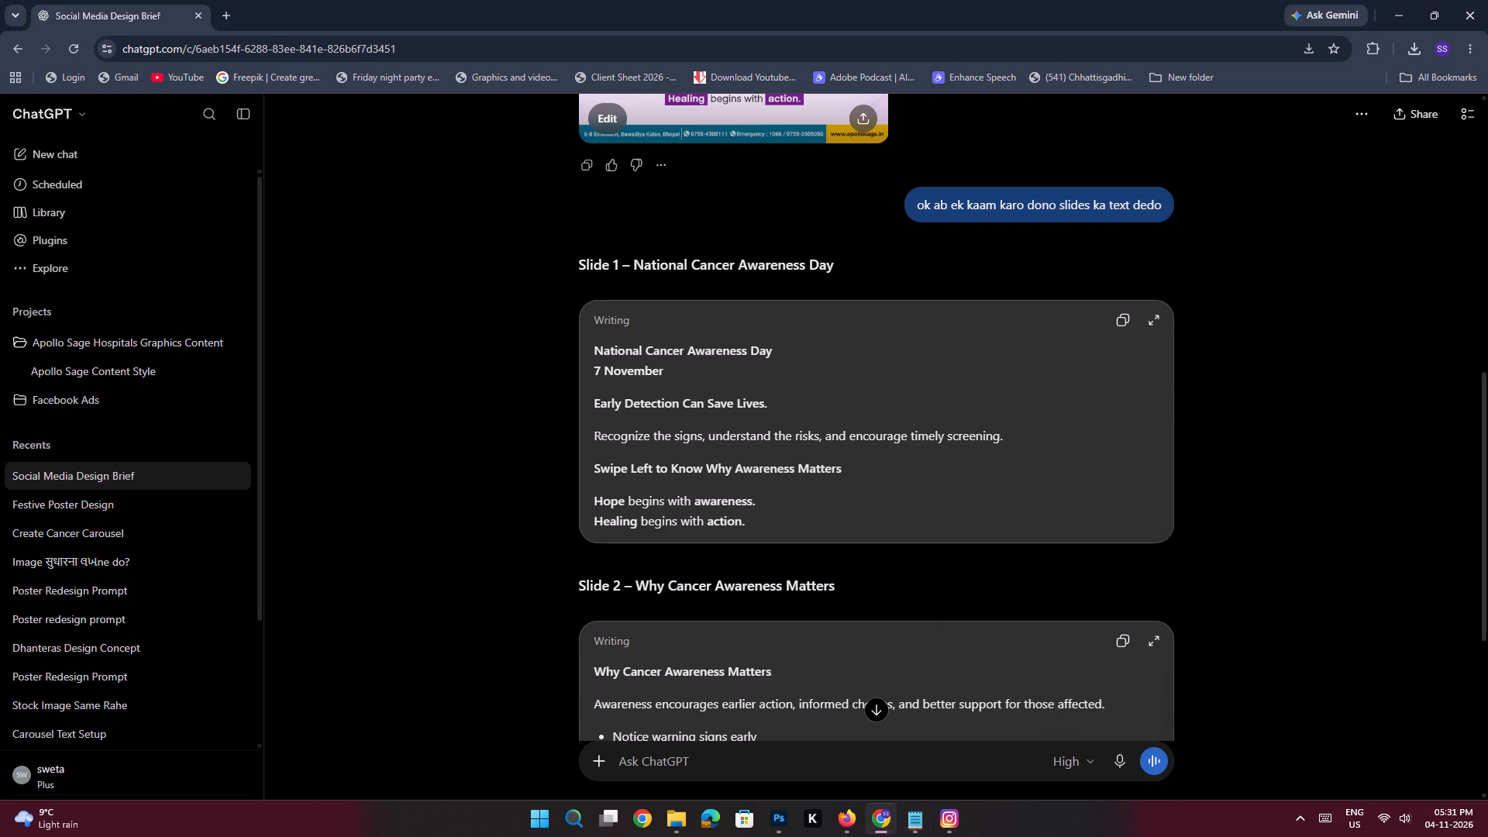
# Bring up the poster heading in Photoshop and copy the word National from the slide text in Notepad.
pyautogui.click(772, 833)
pyautogui.press('space')
pyautogui.press('space')
pyautogui.press('space')
pyautogui.press('space')
pyautogui.press('space')
pyautogui.press('space')
pyautogui.press('space')
pyautogui.press('space')
pyautogui.press('space')
pyautogui.press('space')
pyautogui.press('space')
pyautogui.press('space')
pyautogui.press('space')
pyautogui.press('space')
pyautogui.press('space')
pyautogui.press('space')
pyautogui.press('space')
pyautogui.press('space')
pyautogui.press('space')
pyautogui.press('space')
pyautogui.moveTo(562, 422); pyautogui.dragTo(637, 486)
pyautogui.keyDown('ctrl'); pyautogui.moveTo(616, 263); pyautogui.dragTo(648, 335); pyautogui.keyUp('ctrl')
pyautogui.moveTo(619, 298); pyautogui.dragTo(659, 367)
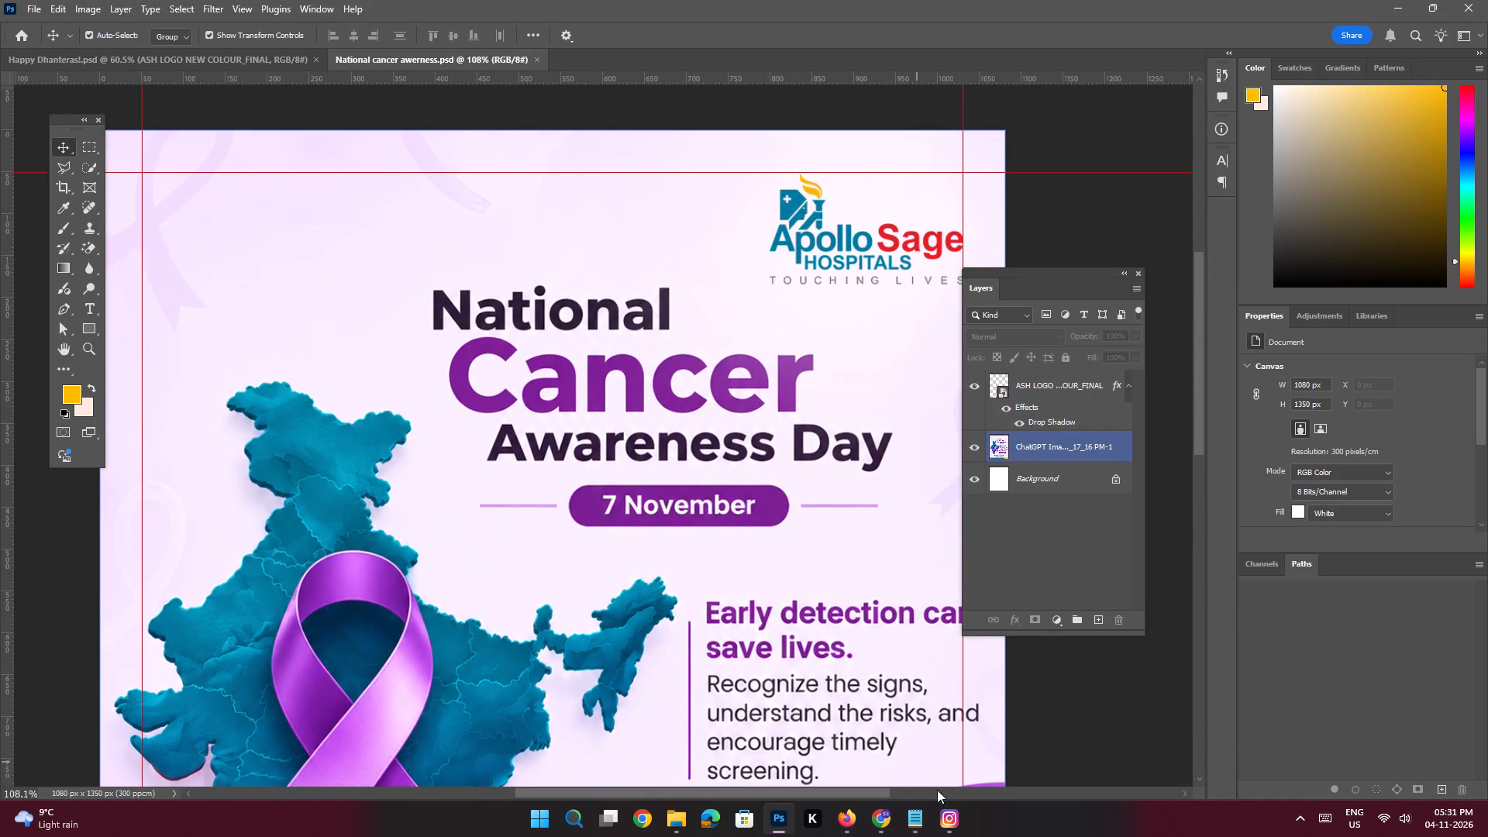
pyautogui.click(921, 805)
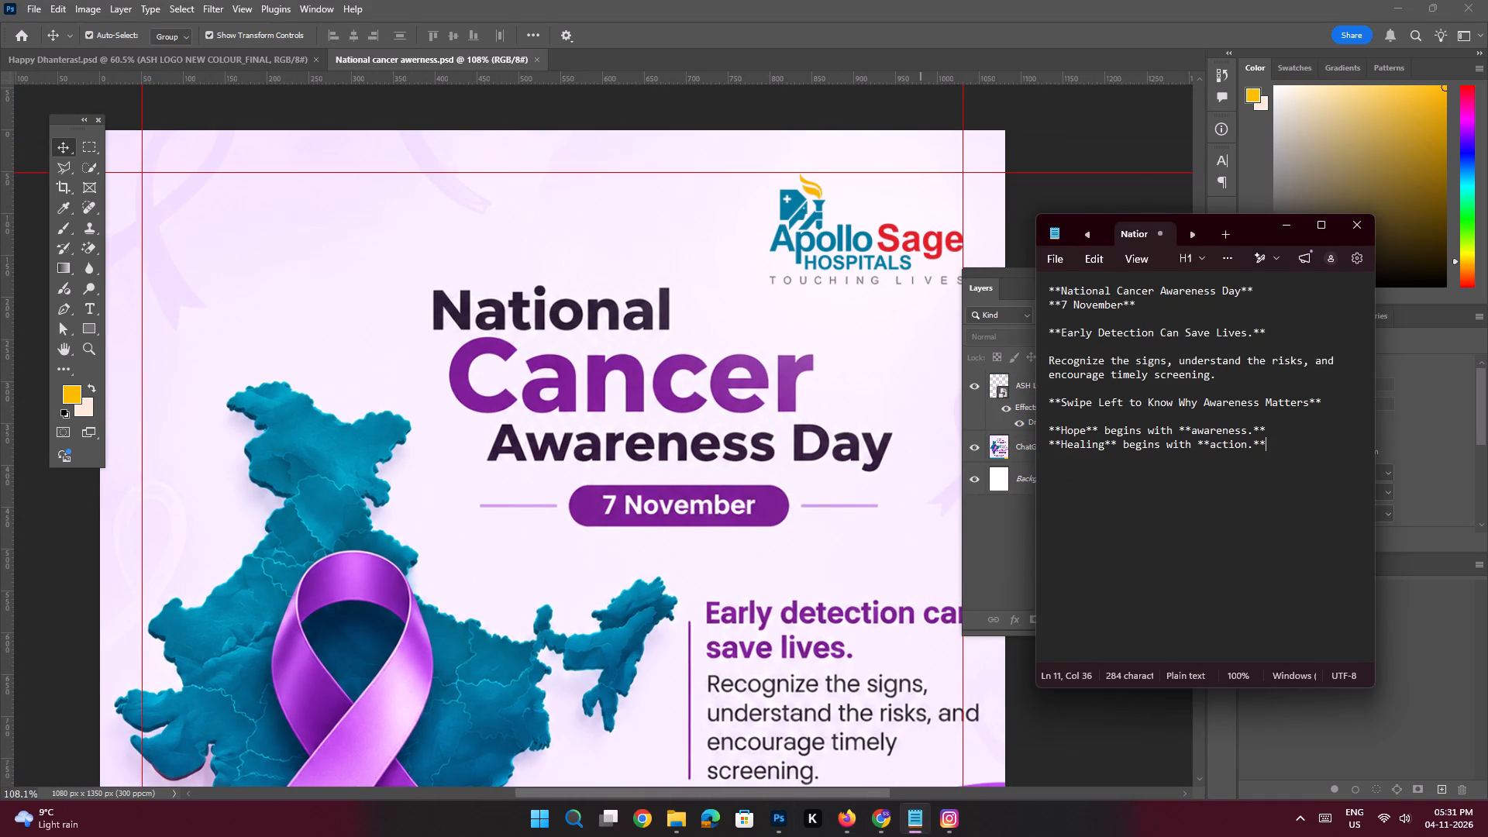
pyautogui.moveTo(1112, 290); pyautogui.dragTo(1061, 291)
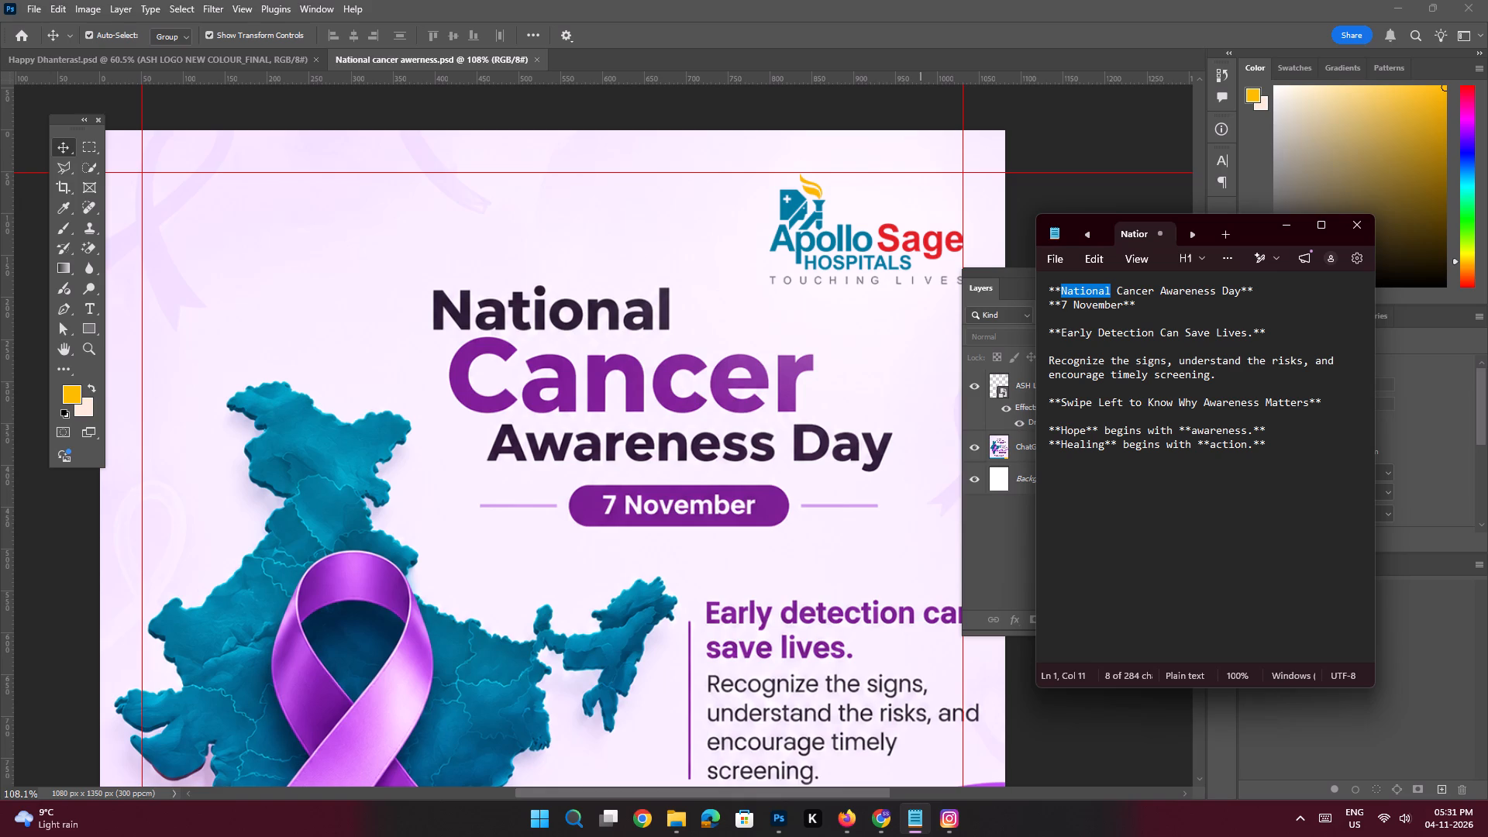
pyautogui.hotkey('ctrl', 'c')
pyautogui.hotkey('ctrl', 'c')
pyautogui.click(1286, 222)
# Add a new layer above the logo and paste the copied word National as text above the poster heading.
pyautogui.press('space')
pyautogui.press('space')
pyautogui.press('space')
pyautogui.press('space')
pyautogui.press('space')
pyautogui.press('space')
pyautogui.press('space')
pyautogui.press('space')
pyautogui.press('space')
pyautogui.press('space')
pyautogui.press('space')
pyautogui.press('space')
pyautogui.press('space')
pyautogui.press('space')
pyautogui.press('space')
pyautogui.press('space')
pyautogui.press('space')
pyautogui.press('space')
pyautogui.press('space')
pyautogui.press('space')
pyautogui.moveTo(545, 321); pyautogui.dragTo(560, 349)
pyautogui.keyDown('ctrl'); pyautogui.moveTo(527, 327); pyautogui.dragTo(567, 369); pyautogui.keyUp('ctrl')
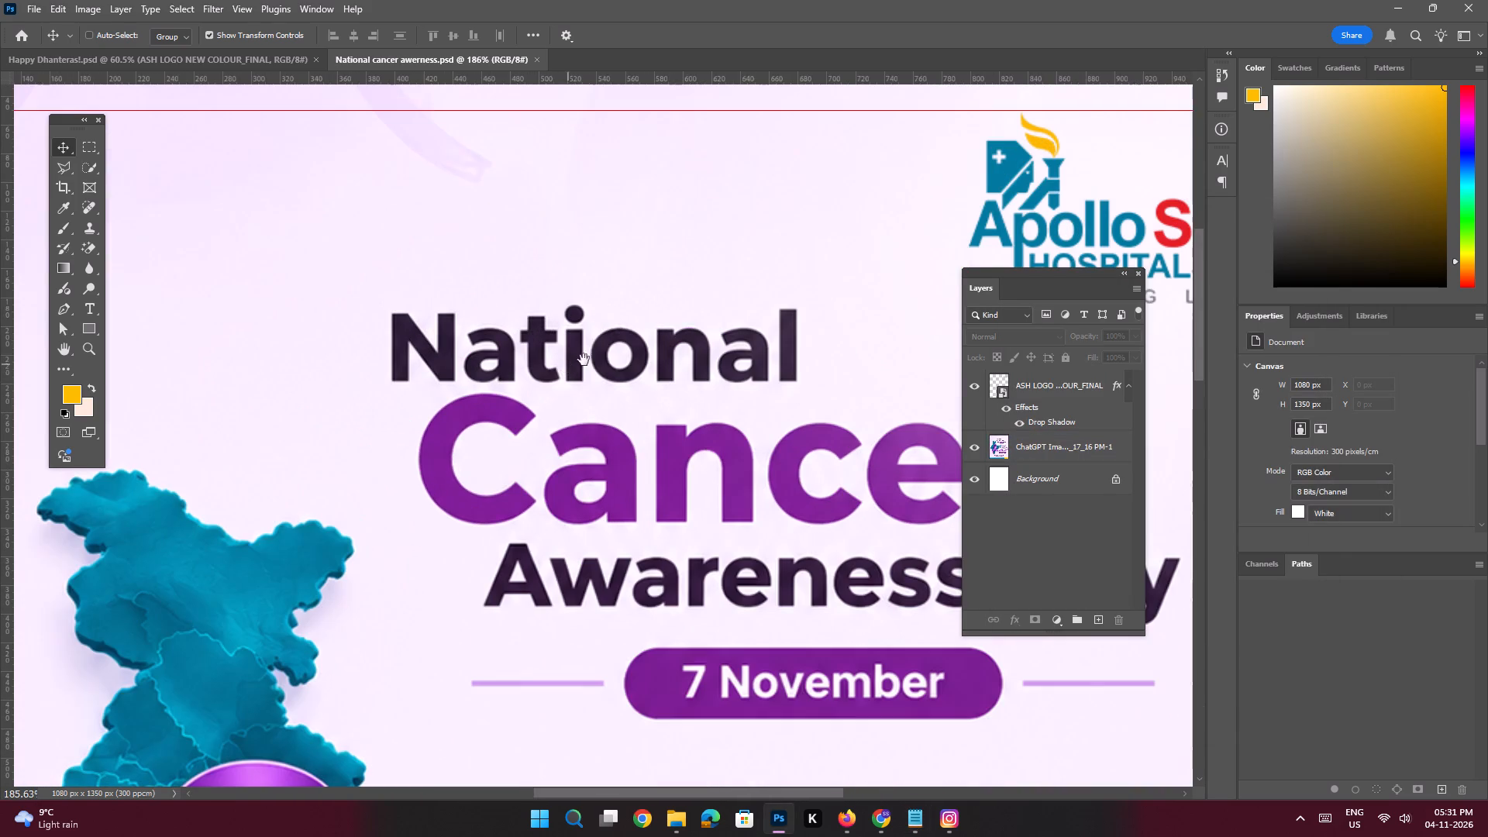
pyautogui.click(604, 355)
pyautogui.click(1031, 396)
pyautogui.click(1096, 619)
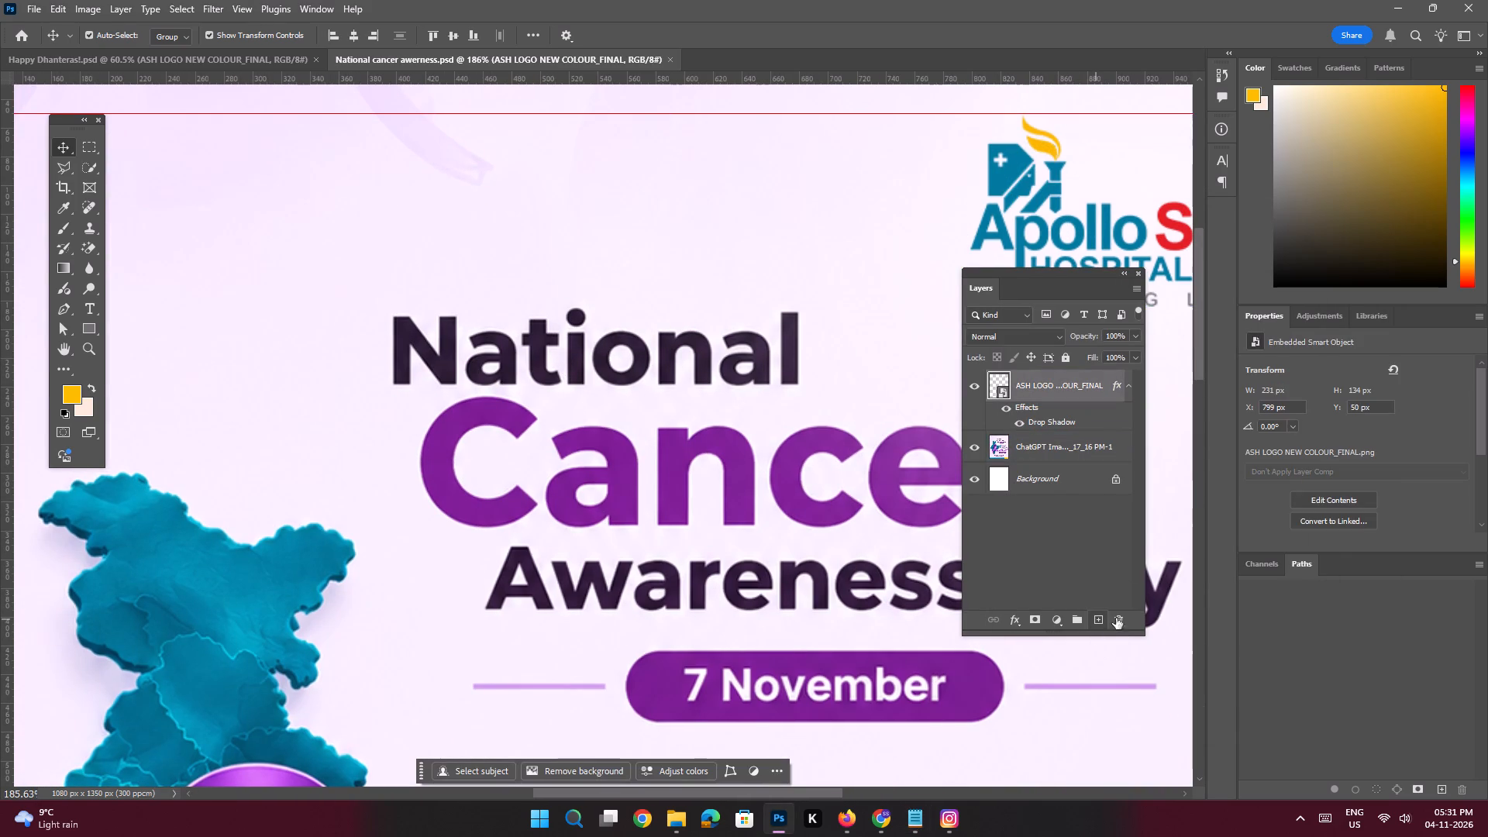
pyautogui.press('t')
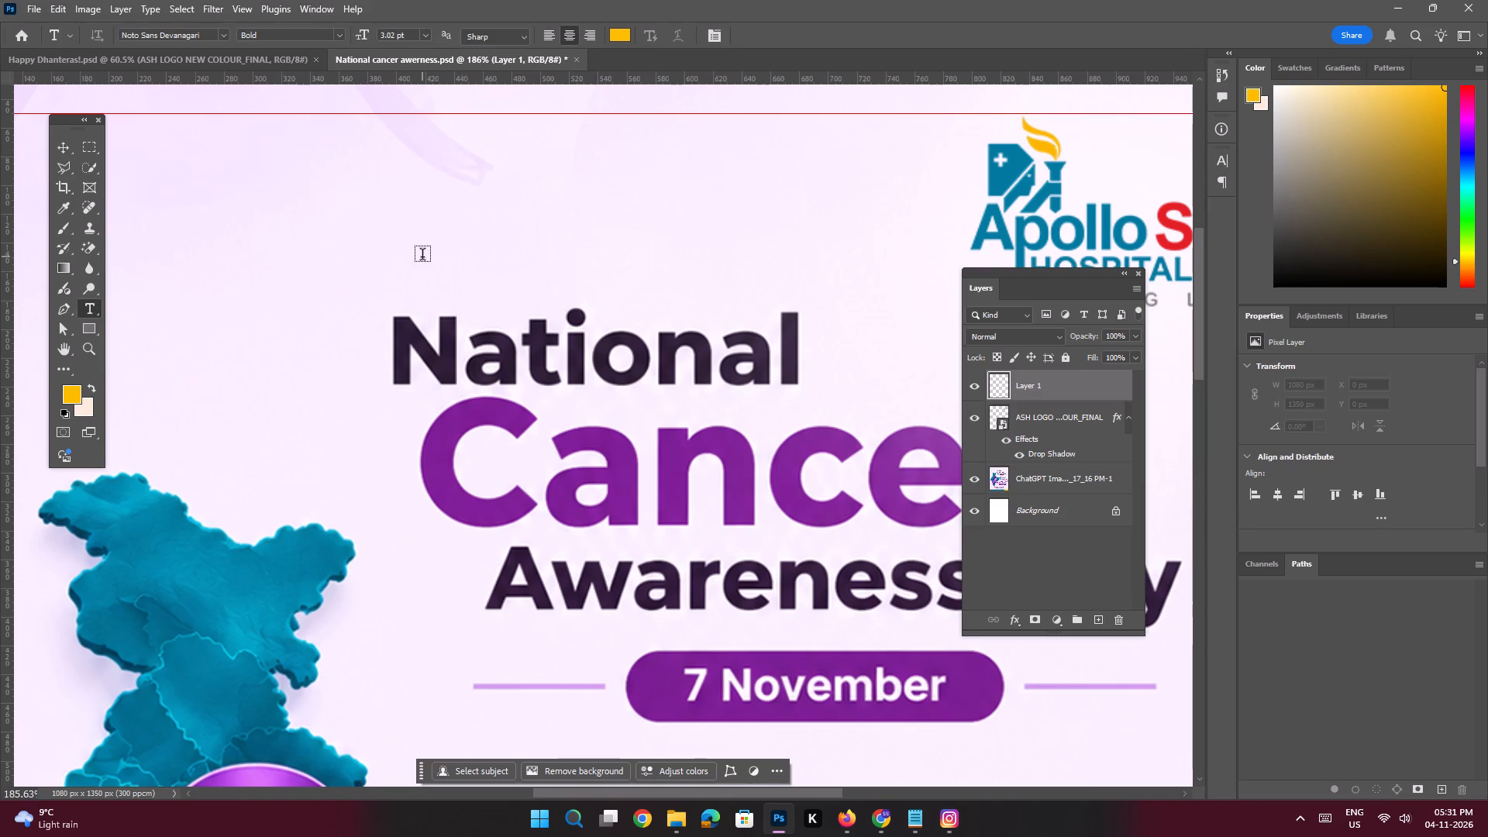
pyautogui.click(422, 257)
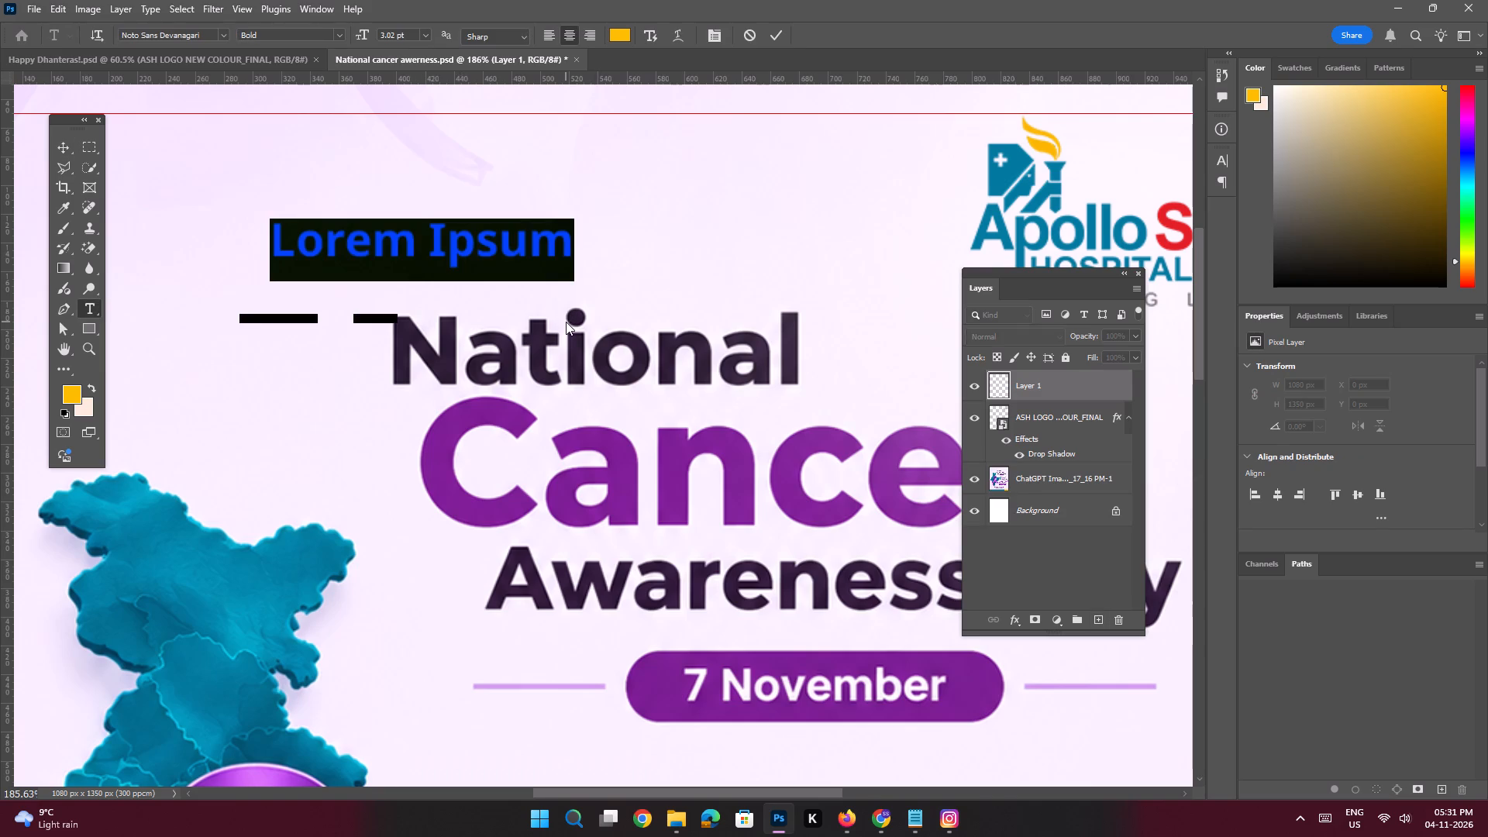
pyautogui.hotkey('ctrl', 'v')
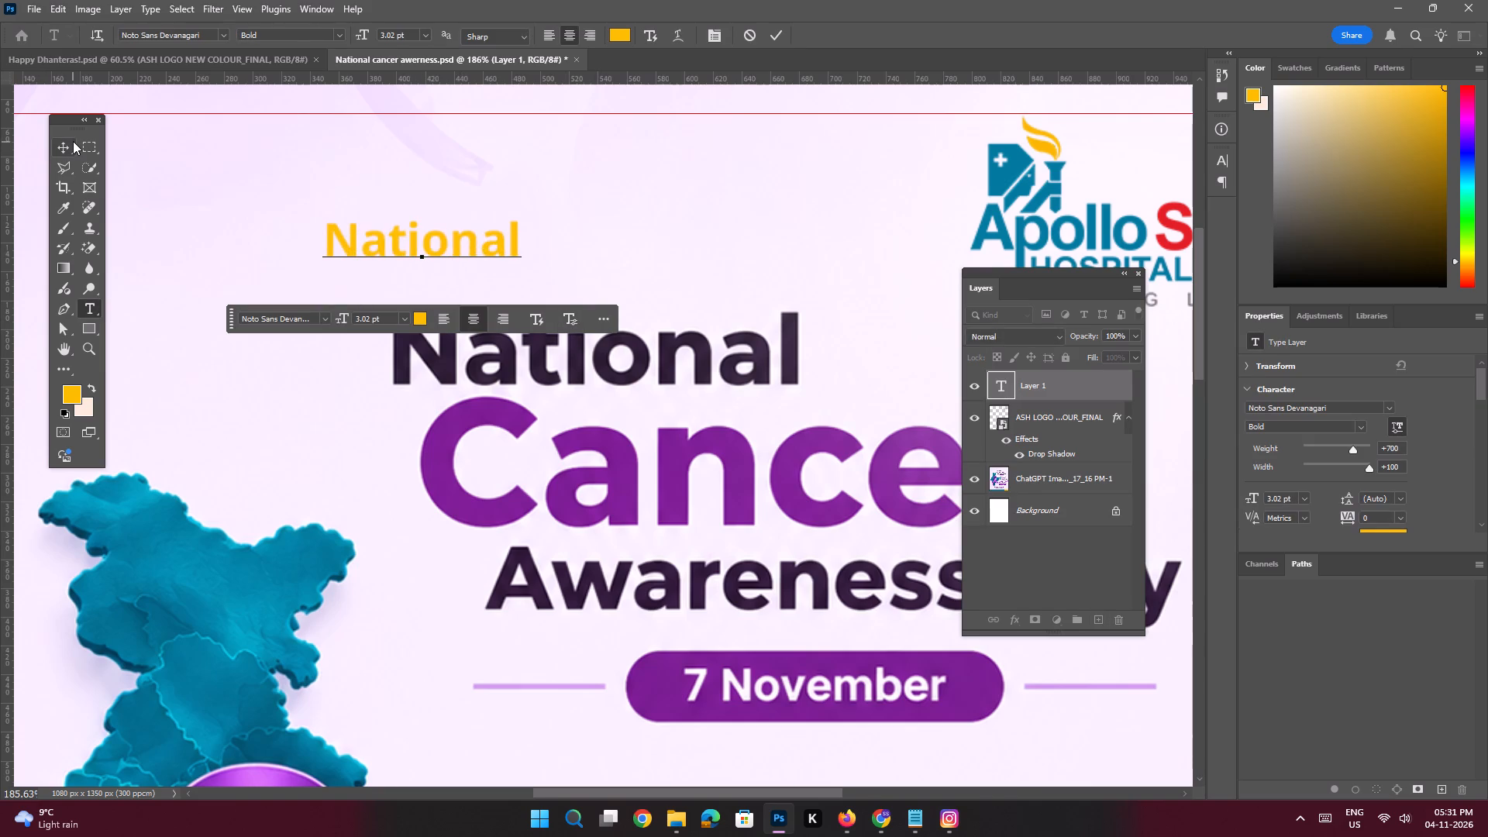
pyautogui.click(73, 141)
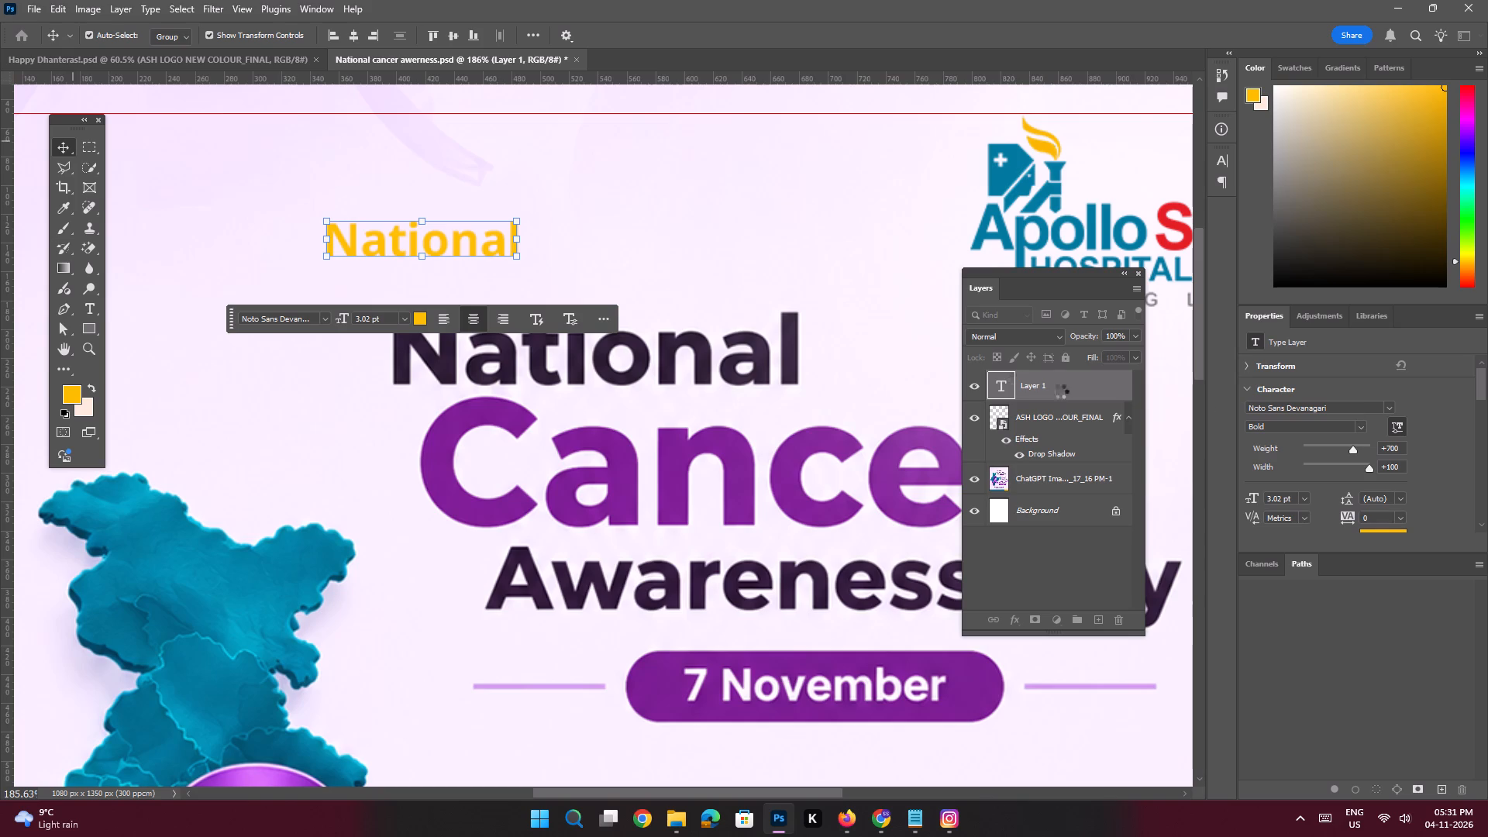
# Set the font of the new National text to Roboto Bold.
pyautogui.click(1335, 409)
pyautogui.press('r')
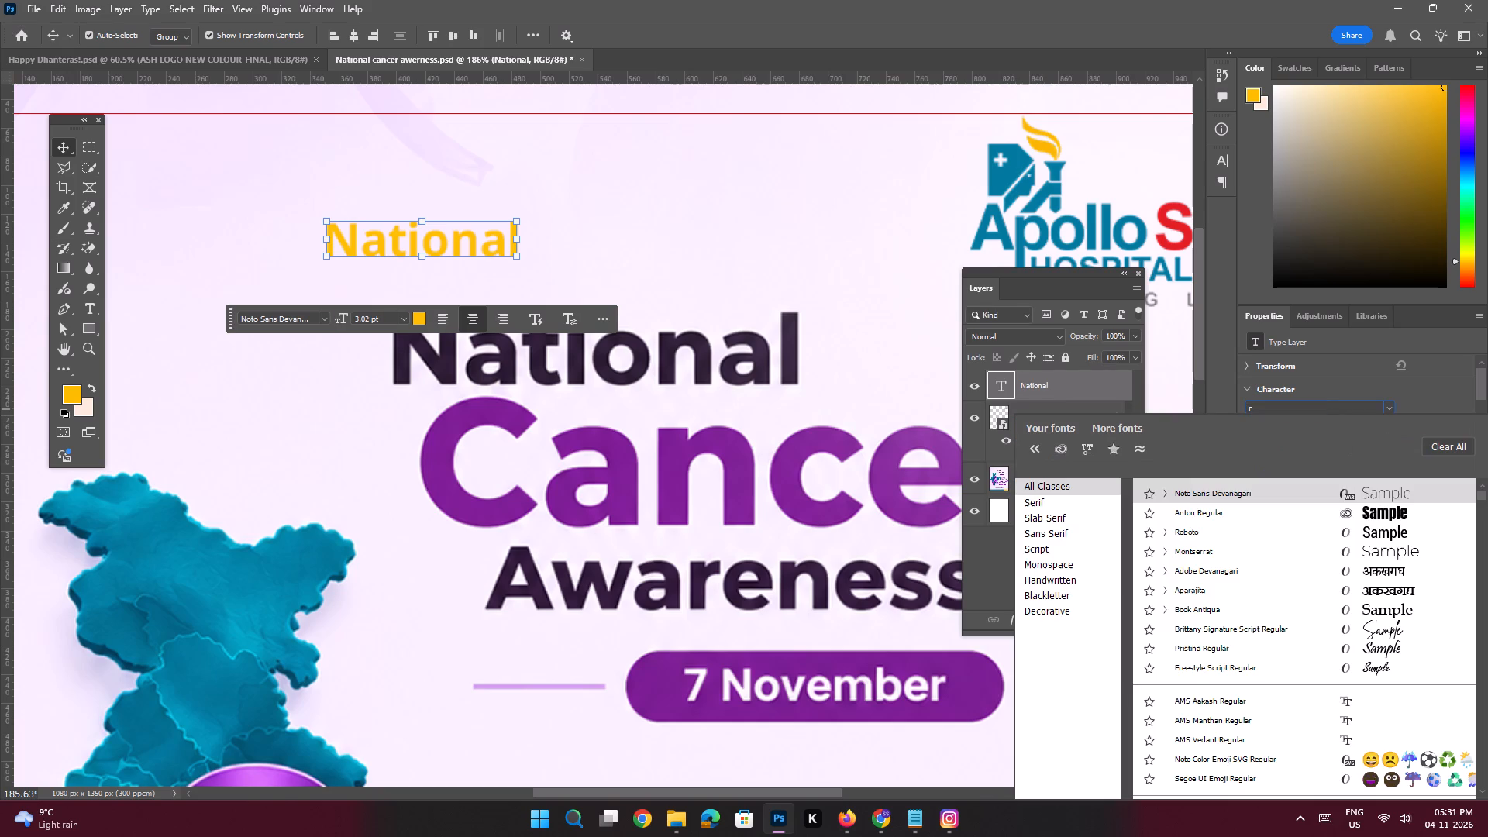
pyautogui.press('r')
pyautogui.press('o')
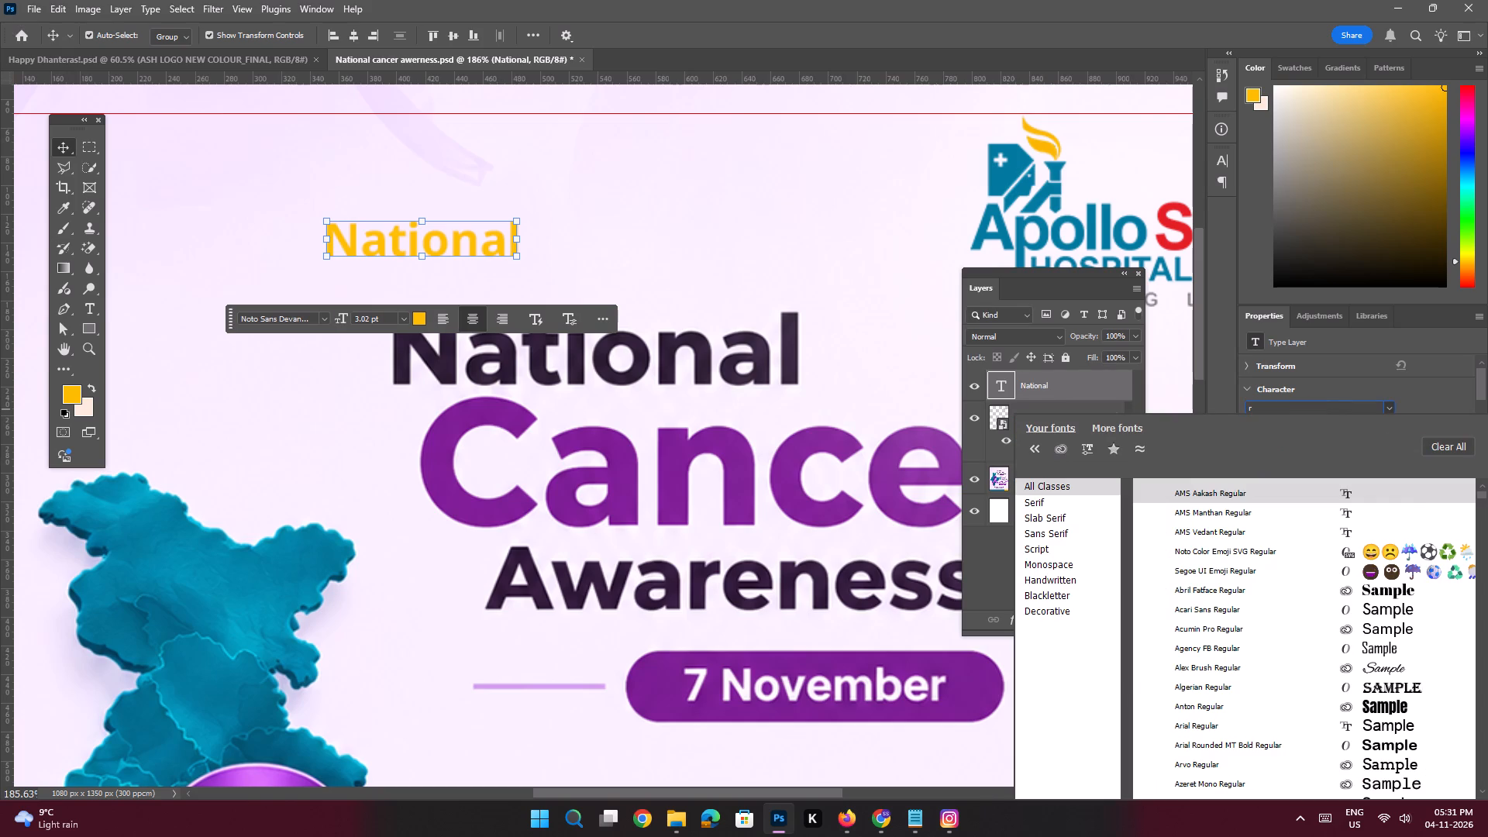
pyautogui.write('bo')
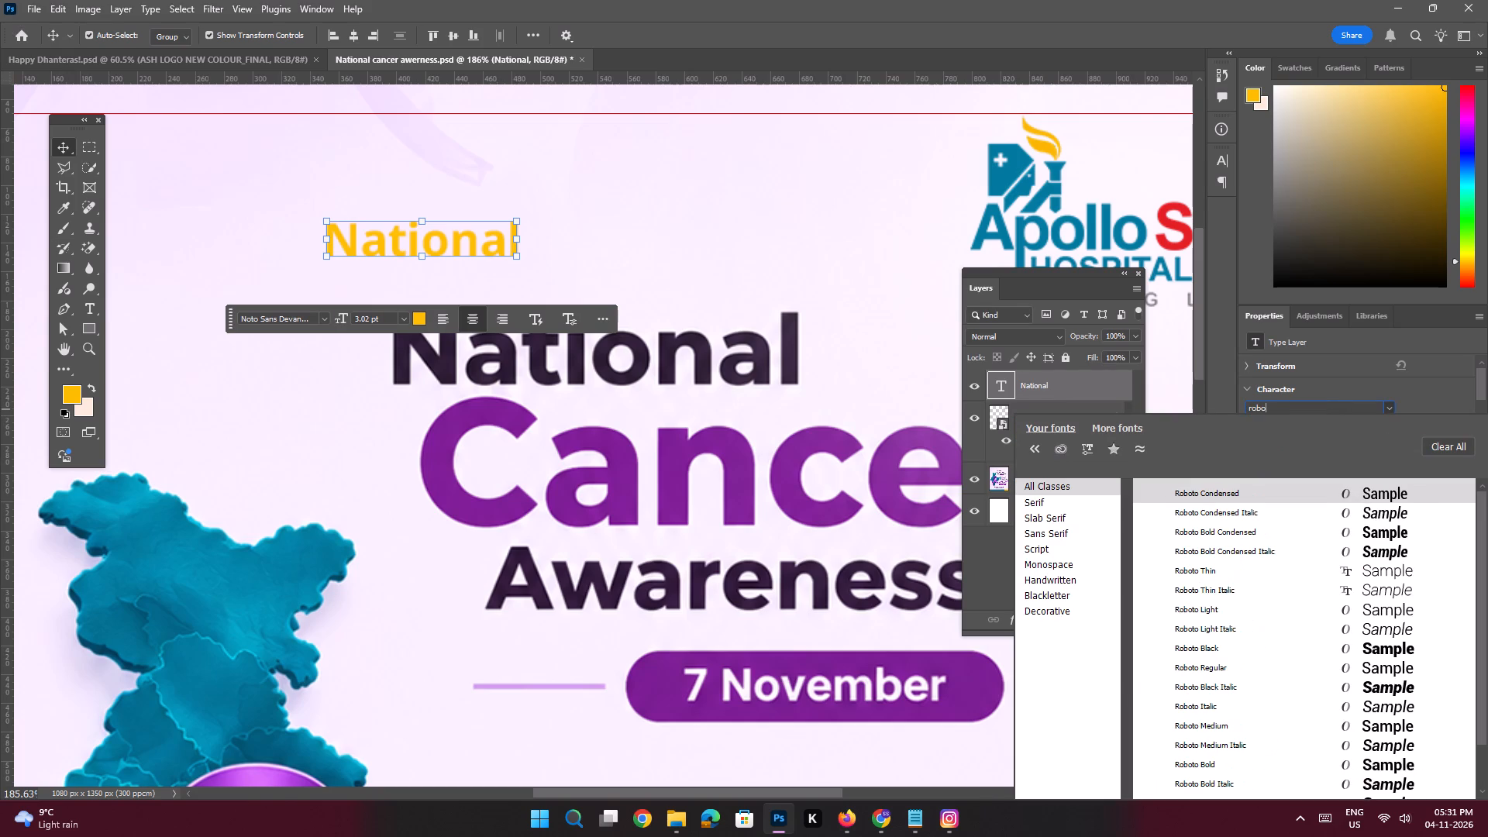
pyautogui.click(1217, 763)
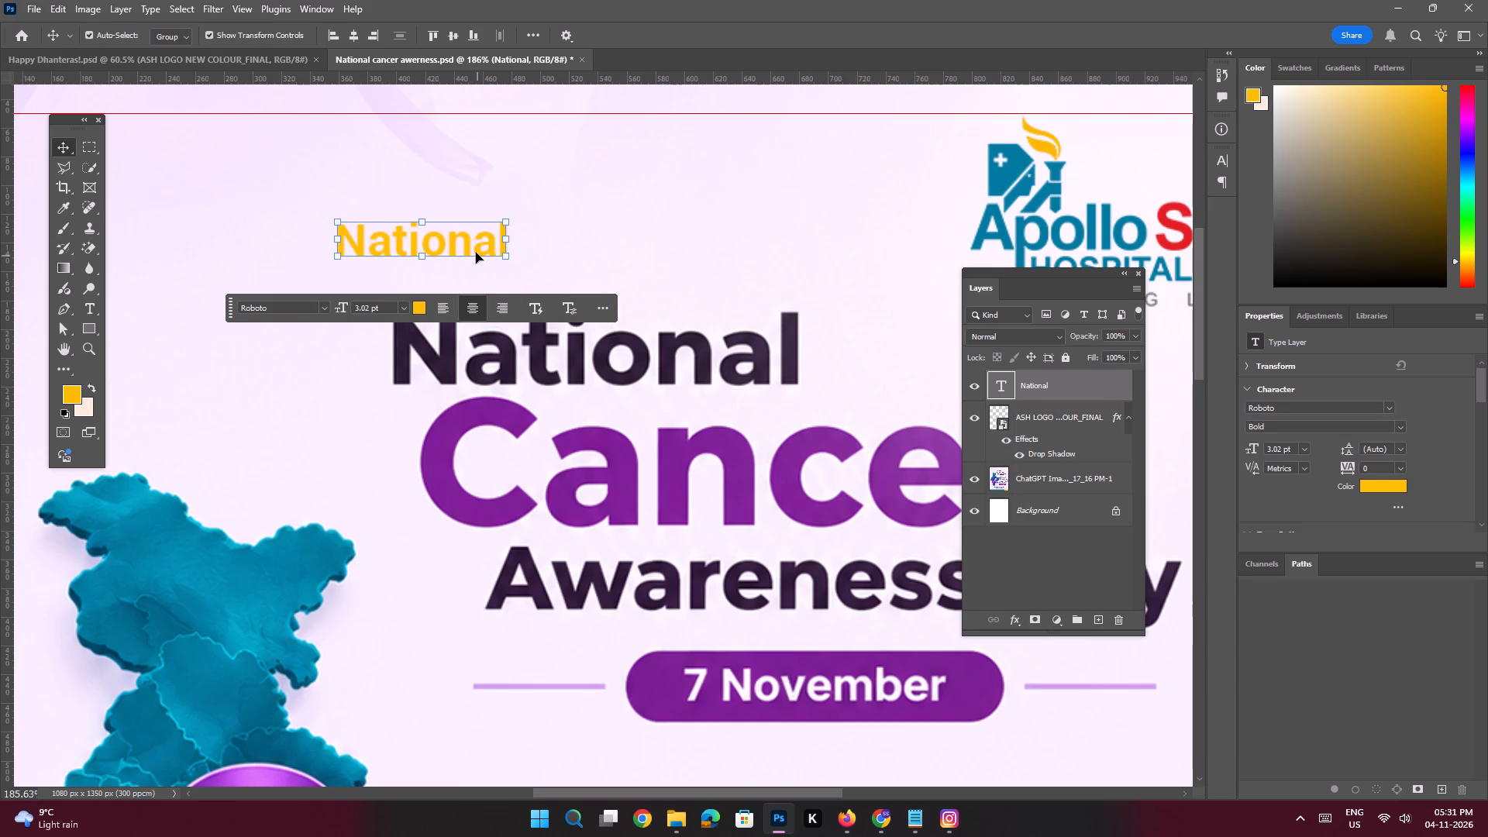
# Move the new National text onto the original heading word and set its size to 6 pt.
pyautogui.moveTo(472, 246); pyautogui.dragTo(507, 281)
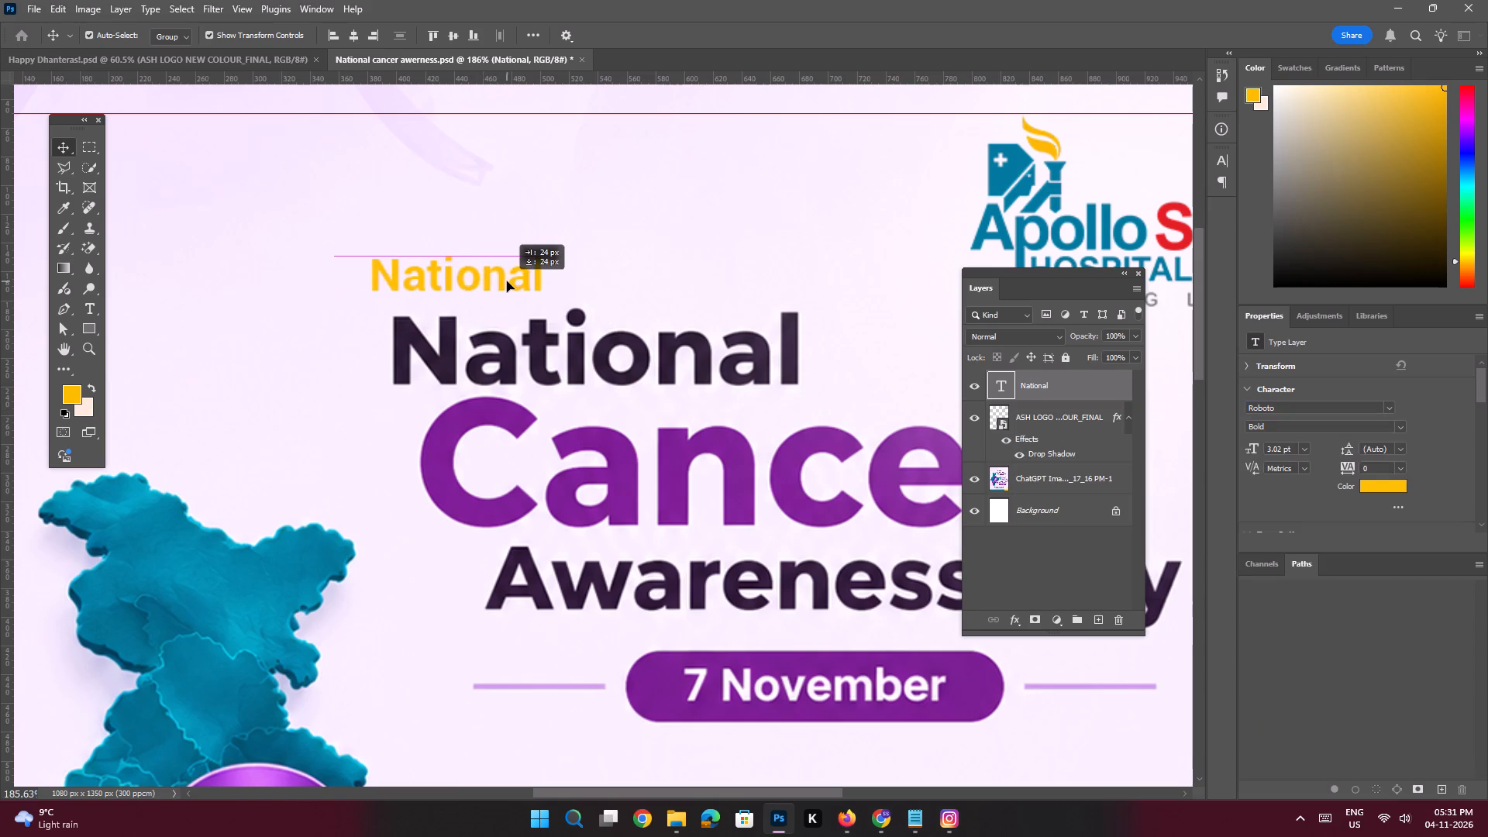
pyautogui.moveTo(507, 281); pyautogui.dragTo(532, 339)
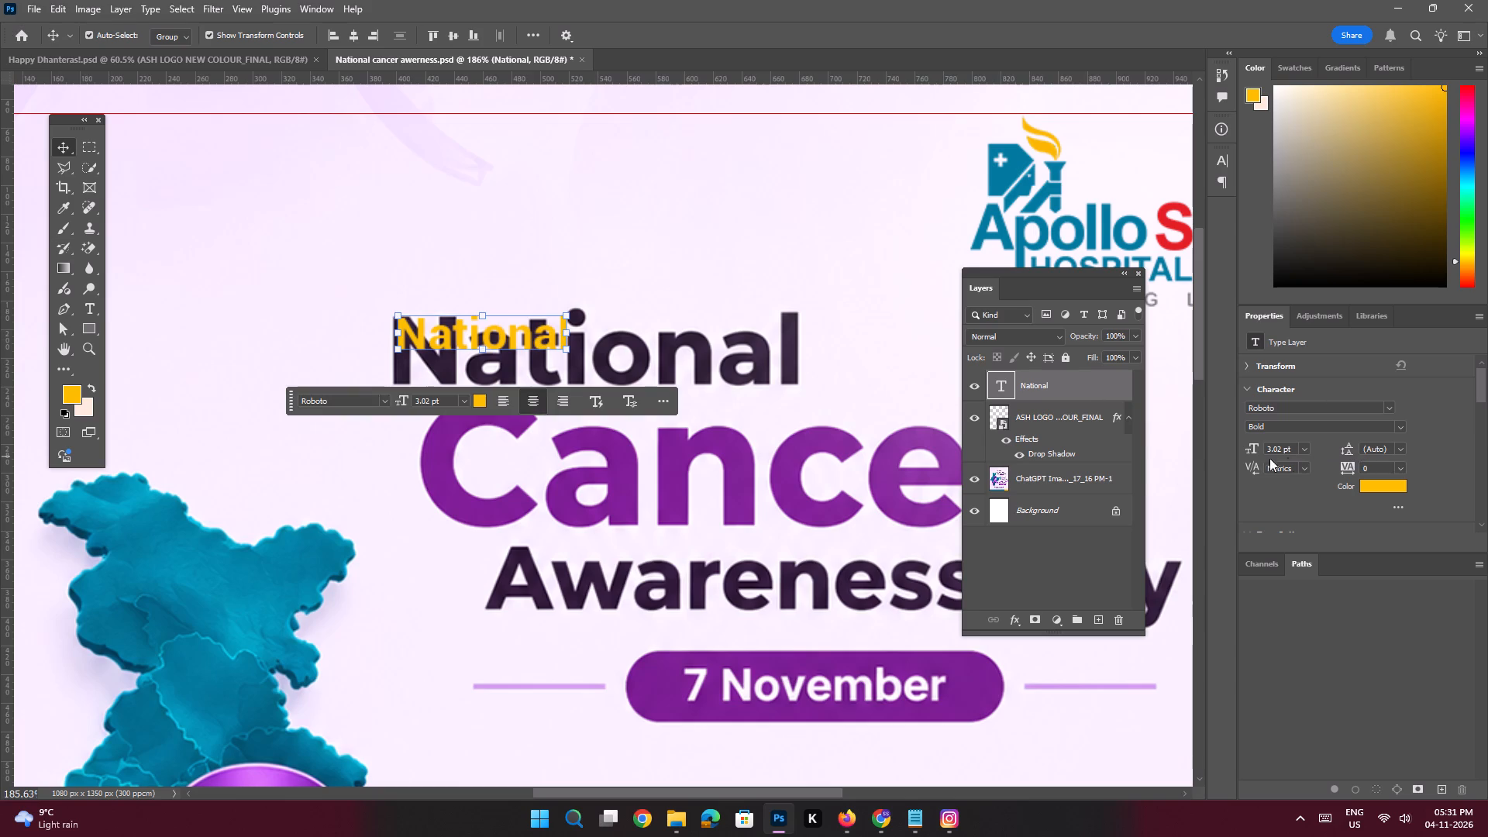
pyautogui.moveTo(1281, 449); pyautogui.dragTo(1255, 437)
pyautogui.press('6')
pyautogui.press('Return')
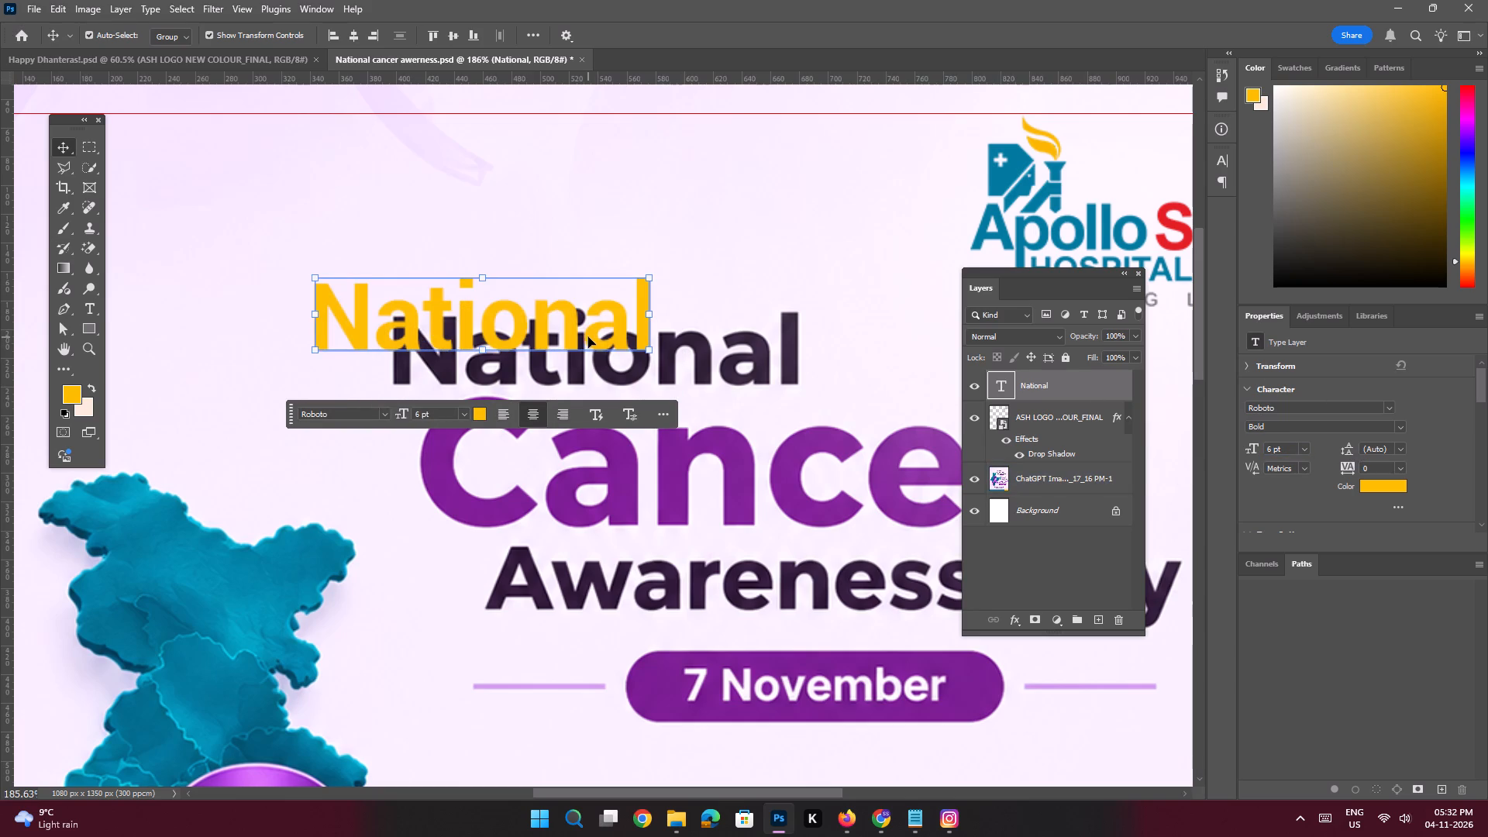
# Reposition the enlarged National text over the original word, aligned with its left edge and top.
pyautogui.moveTo(578, 336); pyautogui.dragTo(666, 375)
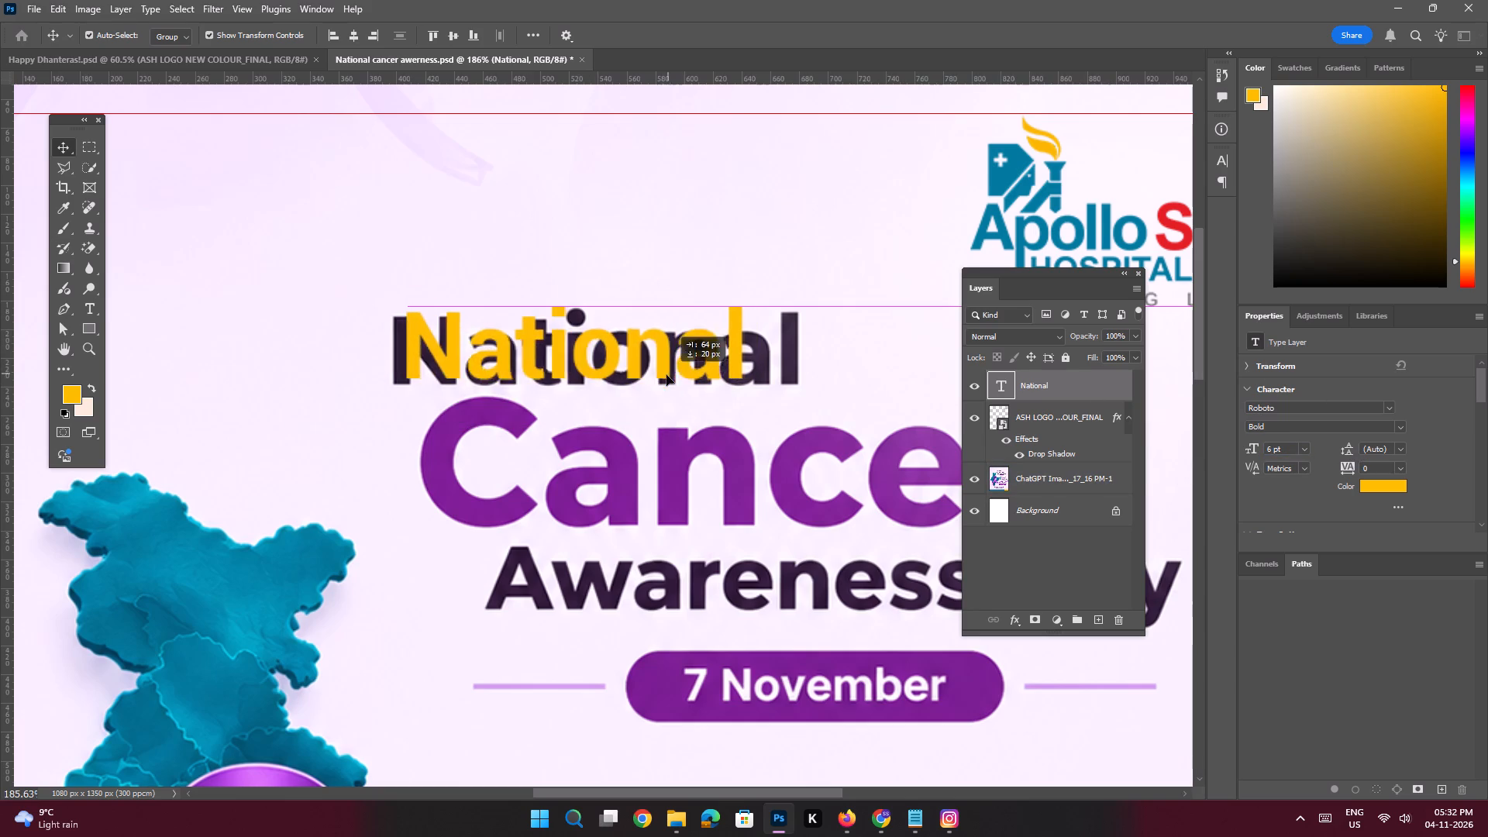
pyautogui.moveTo(666, 375); pyautogui.dragTo(660, 373)
pyautogui.press('space')
pyautogui.keyDown('ctrl'); pyautogui.moveTo(432, 335); pyautogui.dragTo(507, 419); pyautogui.keyUp('ctrl')
pyautogui.moveTo(470, 412); pyautogui.dragTo(462, 406)
pyautogui.press('space')
pyautogui.keyDown('ctrl'); pyautogui.moveTo(573, 377); pyautogui.dragTo(454, 343); pyautogui.keyUp('ctrl')
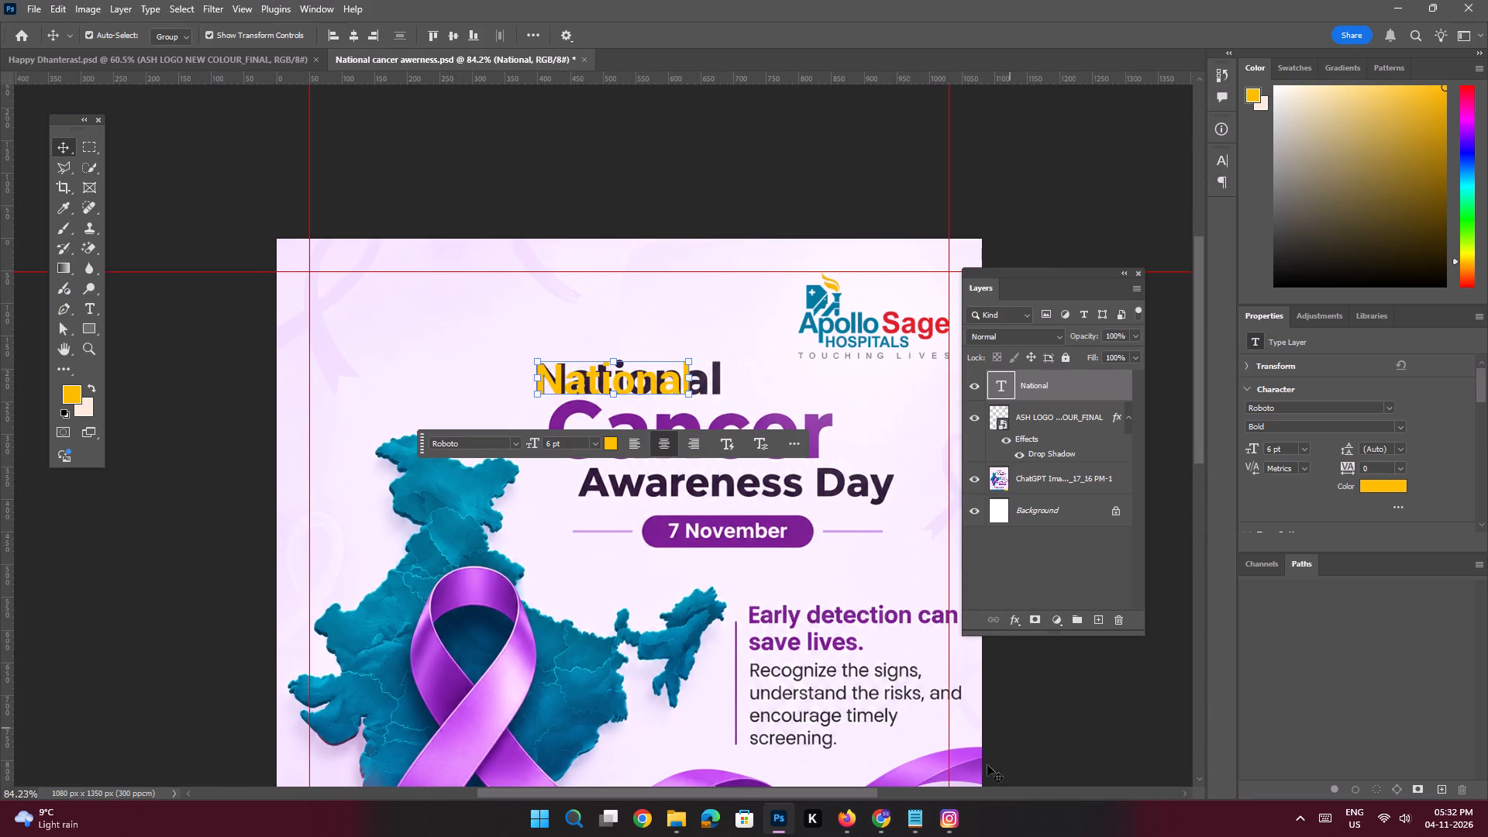
# Switch to the Notepad notes and copy the word Cancer from the first line.
pyautogui.click(917, 810)
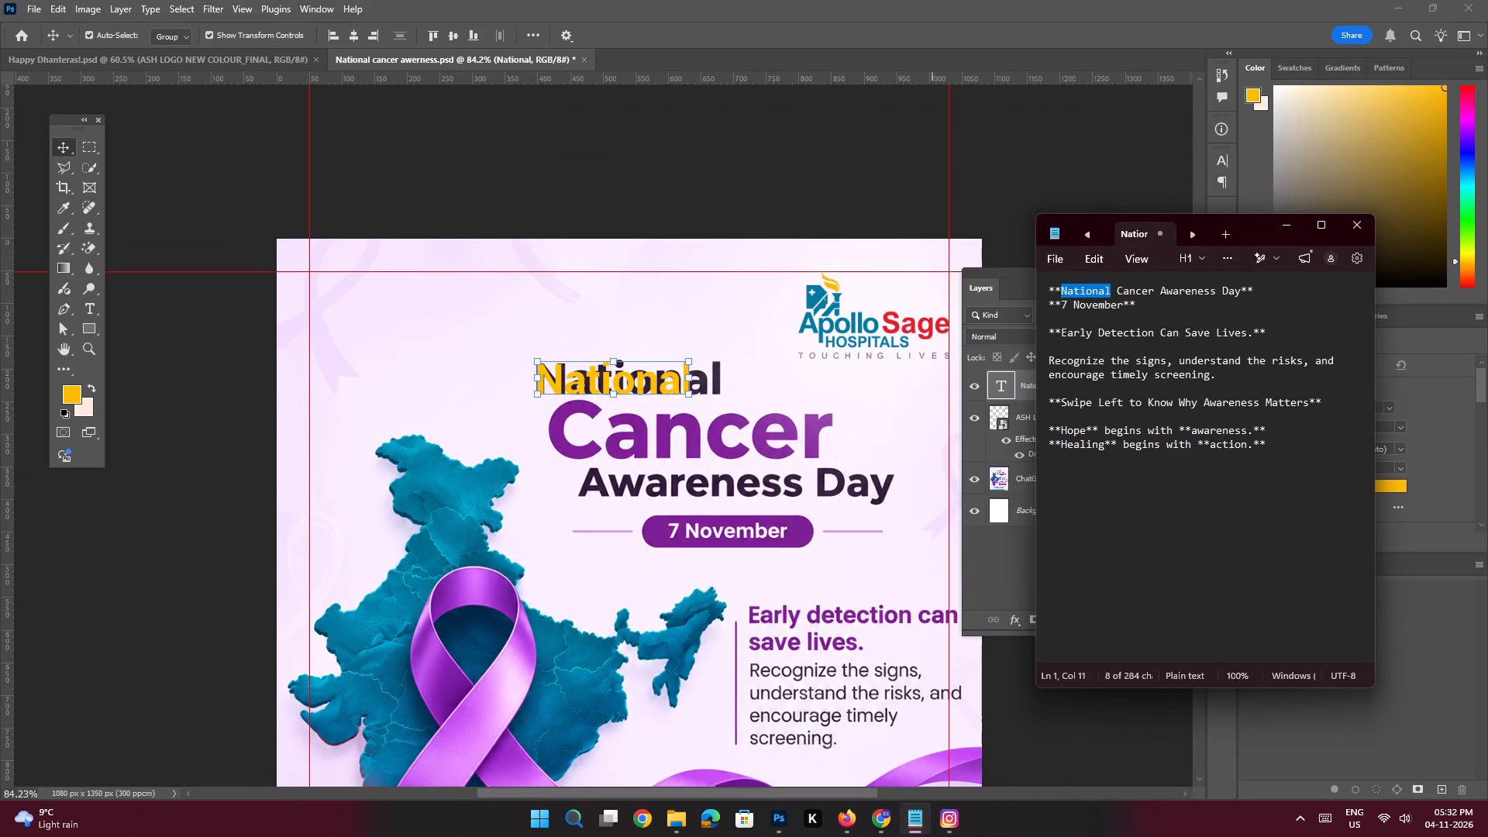
pyautogui.moveTo(1155, 291); pyautogui.dragTo(1115, 289)
pyautogui.hotkey('ctrl', 'c')
pyautogui.hotkey('ctrl', 'c')
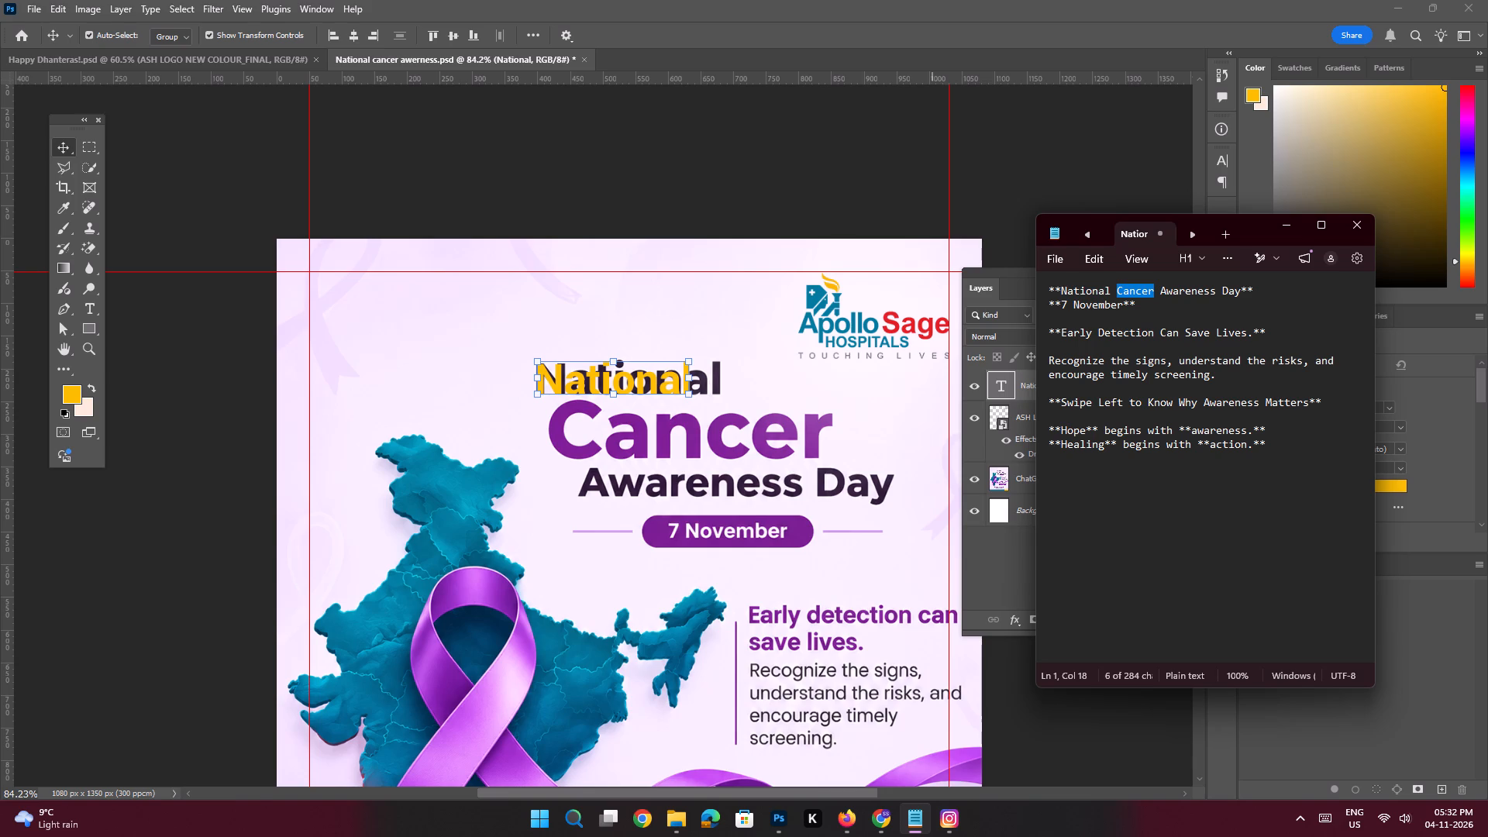
pyautogui.click(1279, 228)
# Duplicate the National text onto the original purple word below it and replace the copy's wording with the copied Cancer.
pyautogui.press('space')
pyautogui.keyDown('ctrl'); pyautogui.moveTo(642, 356); pyautogui.dragTo(683, 401); pyautogui.keyUp('ctrl')
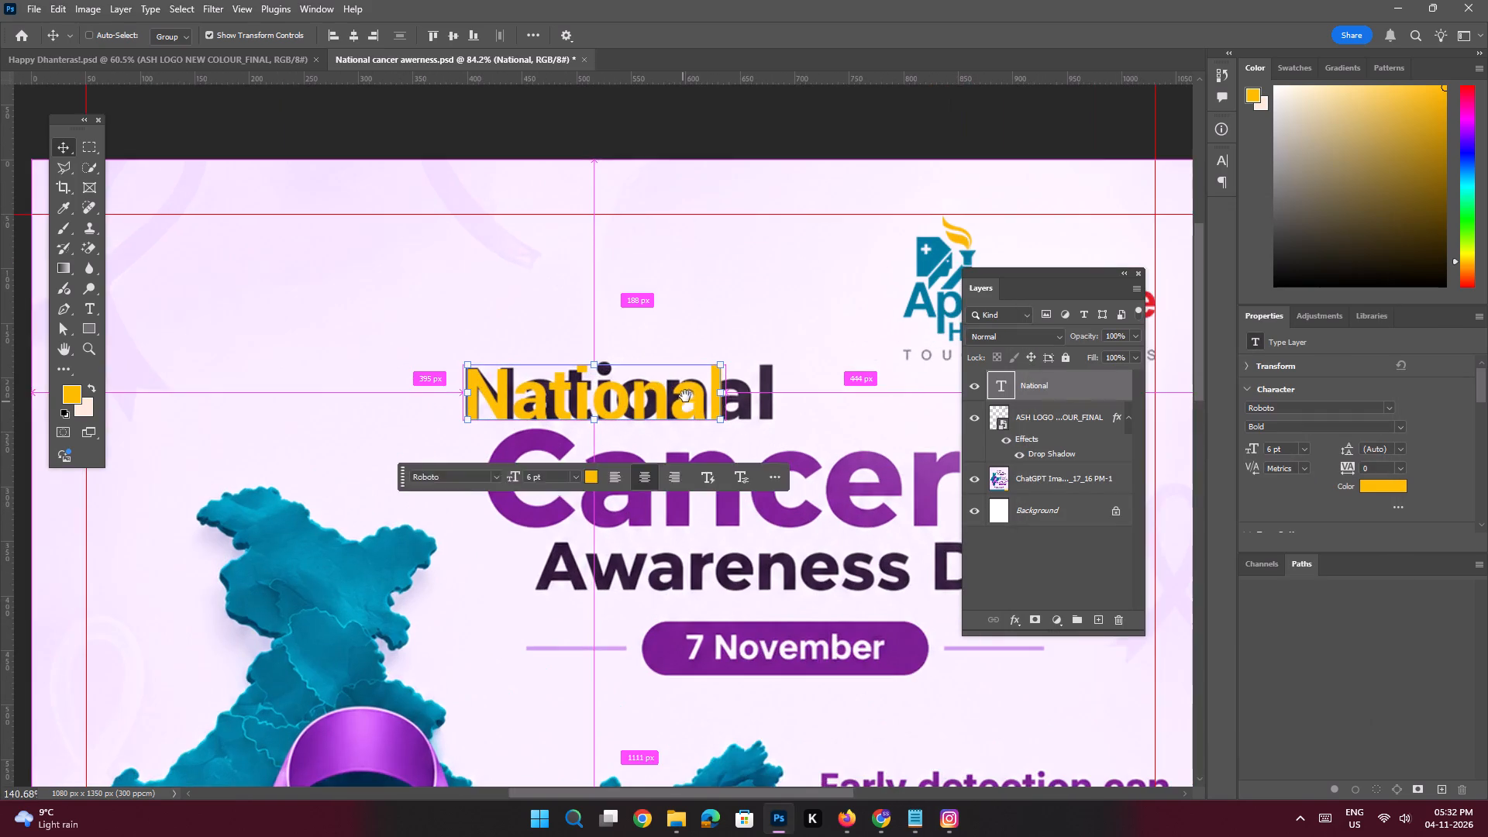
pyautogui.moveTo(686, 394); pyautogui.dragTo(632, 373)
pyautogui.keyDown('alt'); pyautogui.keyDown('shift'); pyautogui.moveTo(607, 384); pyautogui.dragTo(611, 450); pyautogui.keyUp('shift'); pyautogui.keyUp('alt')
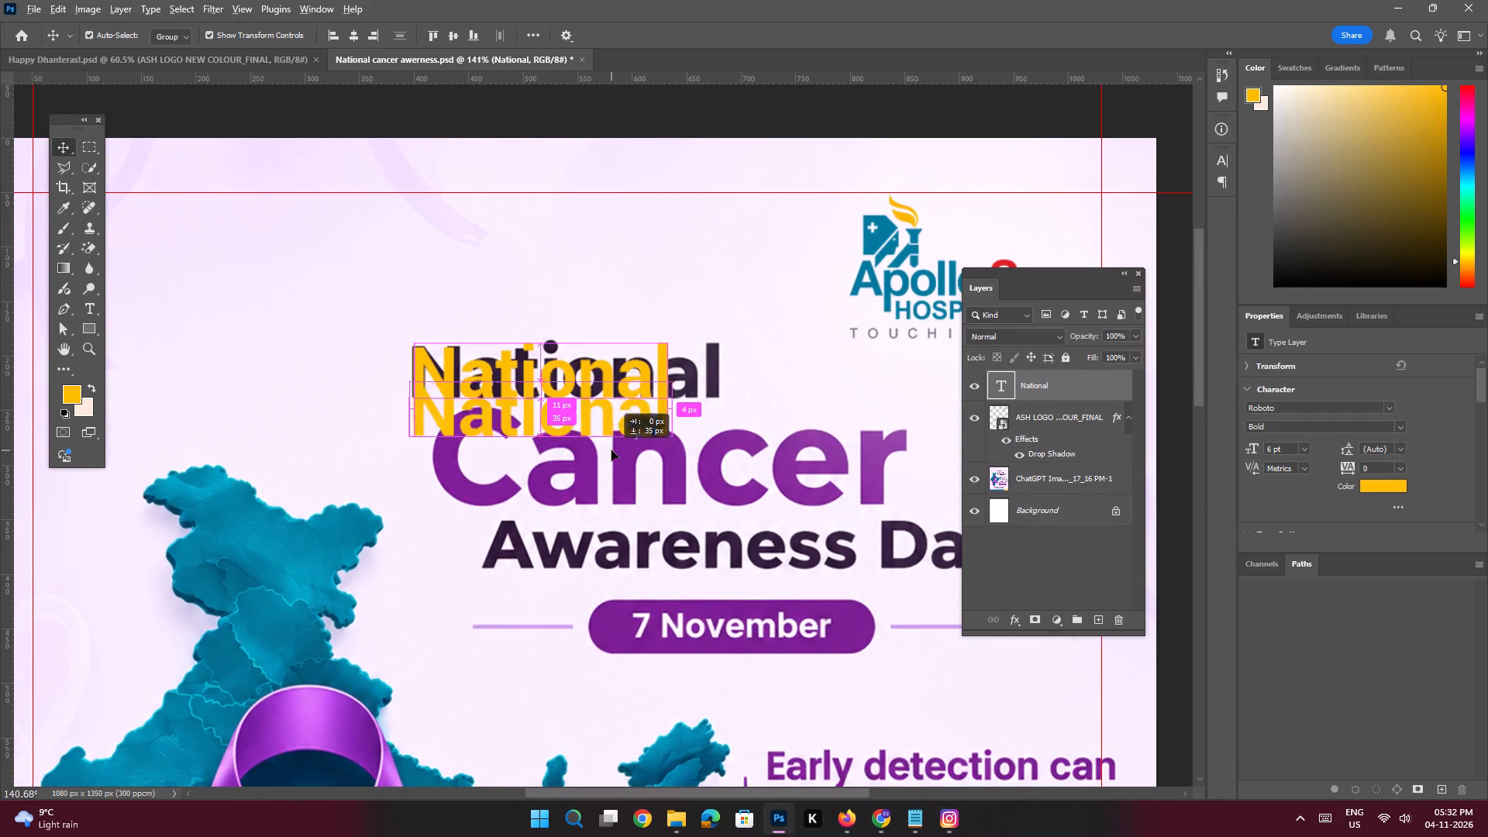
pyautogui.keyDown('alt'); pyautogui.keyDown('shift'); pyautogui.moveTo(611, 450); pyautogui.dragTo(644, 478); pyautogui.keyUp('shift'); pyautogui.keyUp('alt')
pyautogui.doubleClick(644, 478)
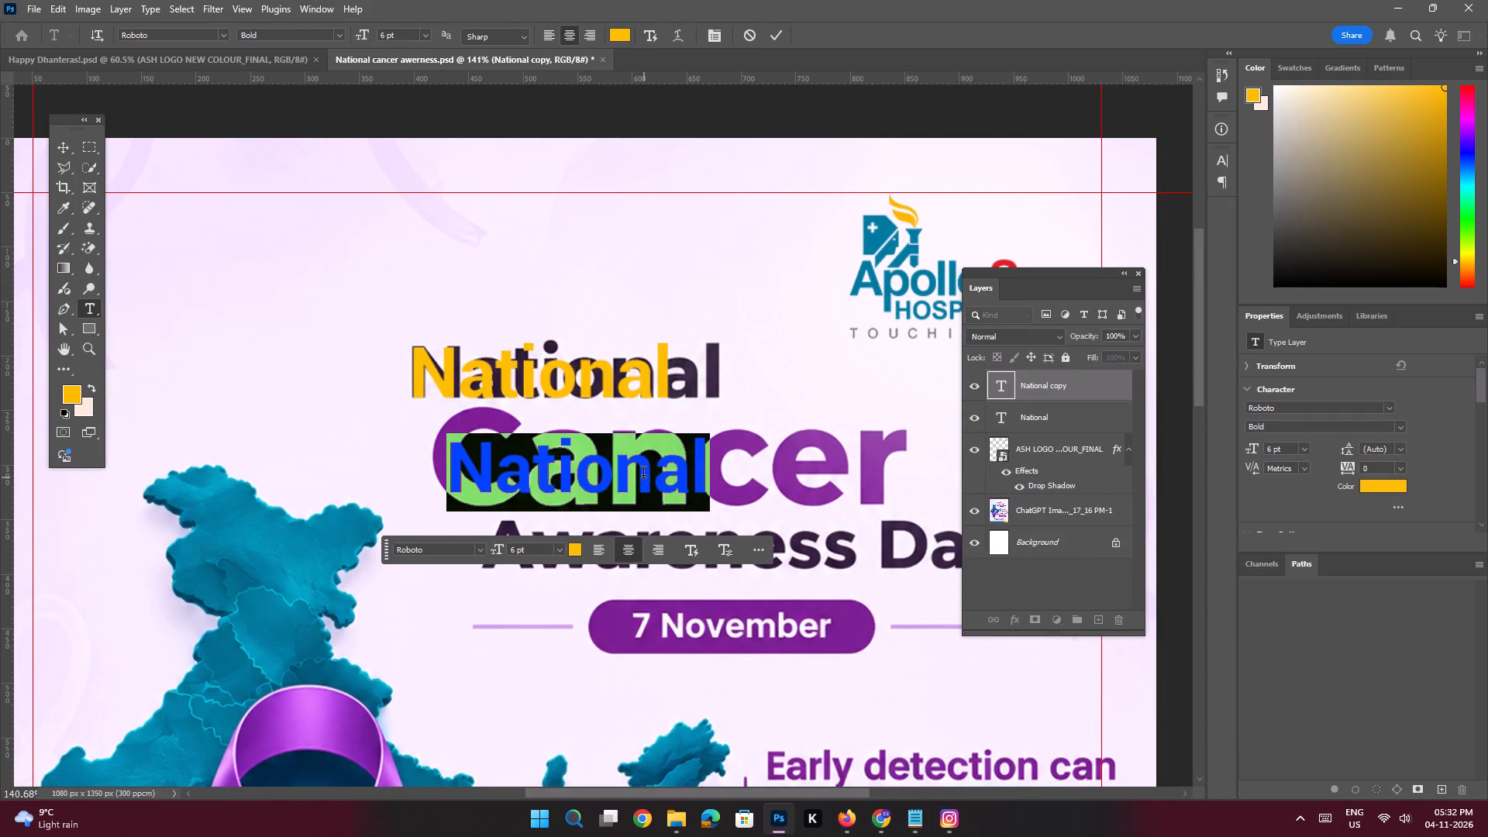
pyautogui.hotkey('ctrl', 'v')
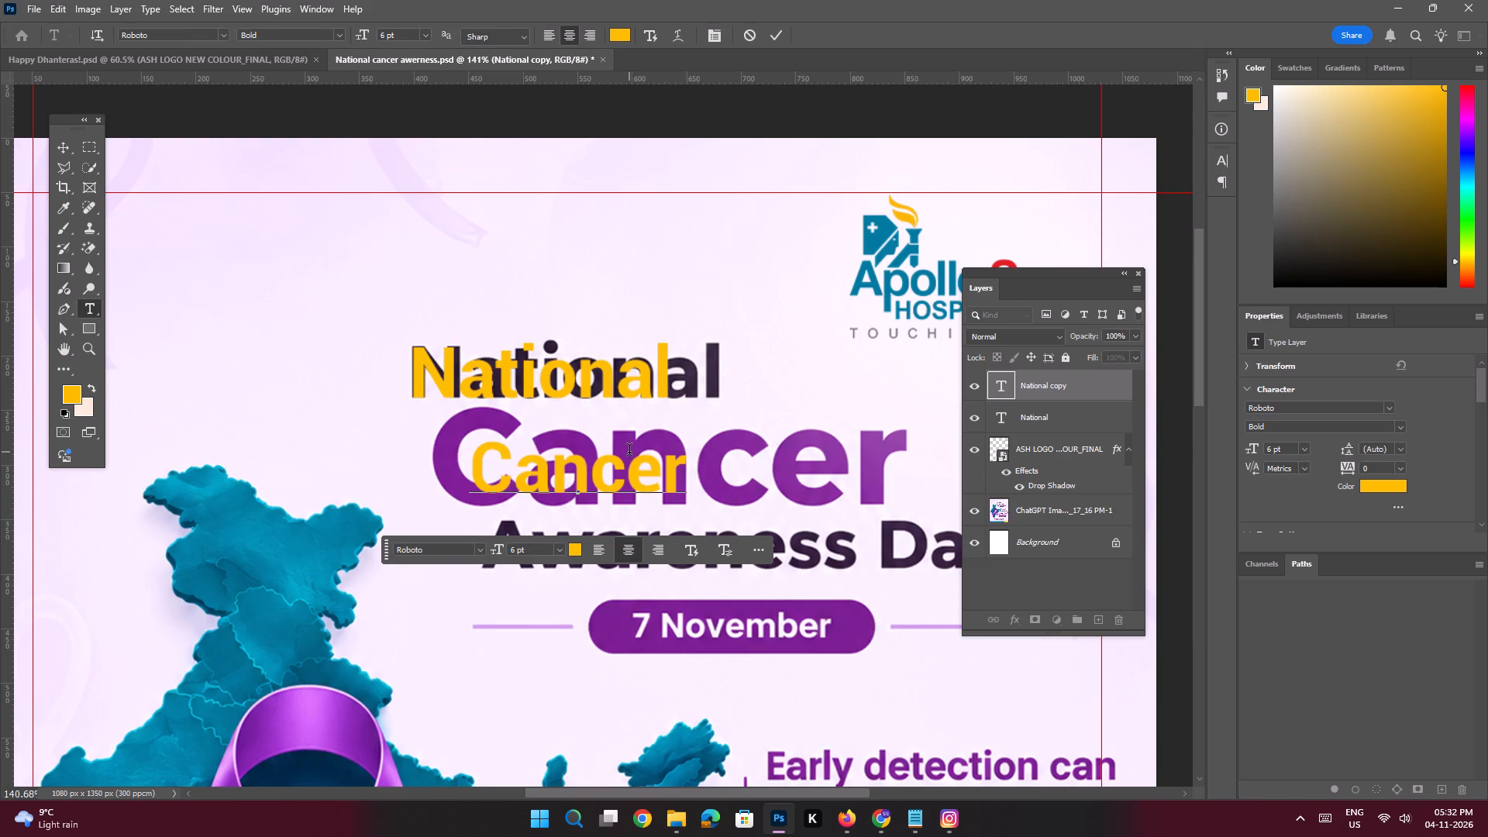
pyautogui.press('Return')
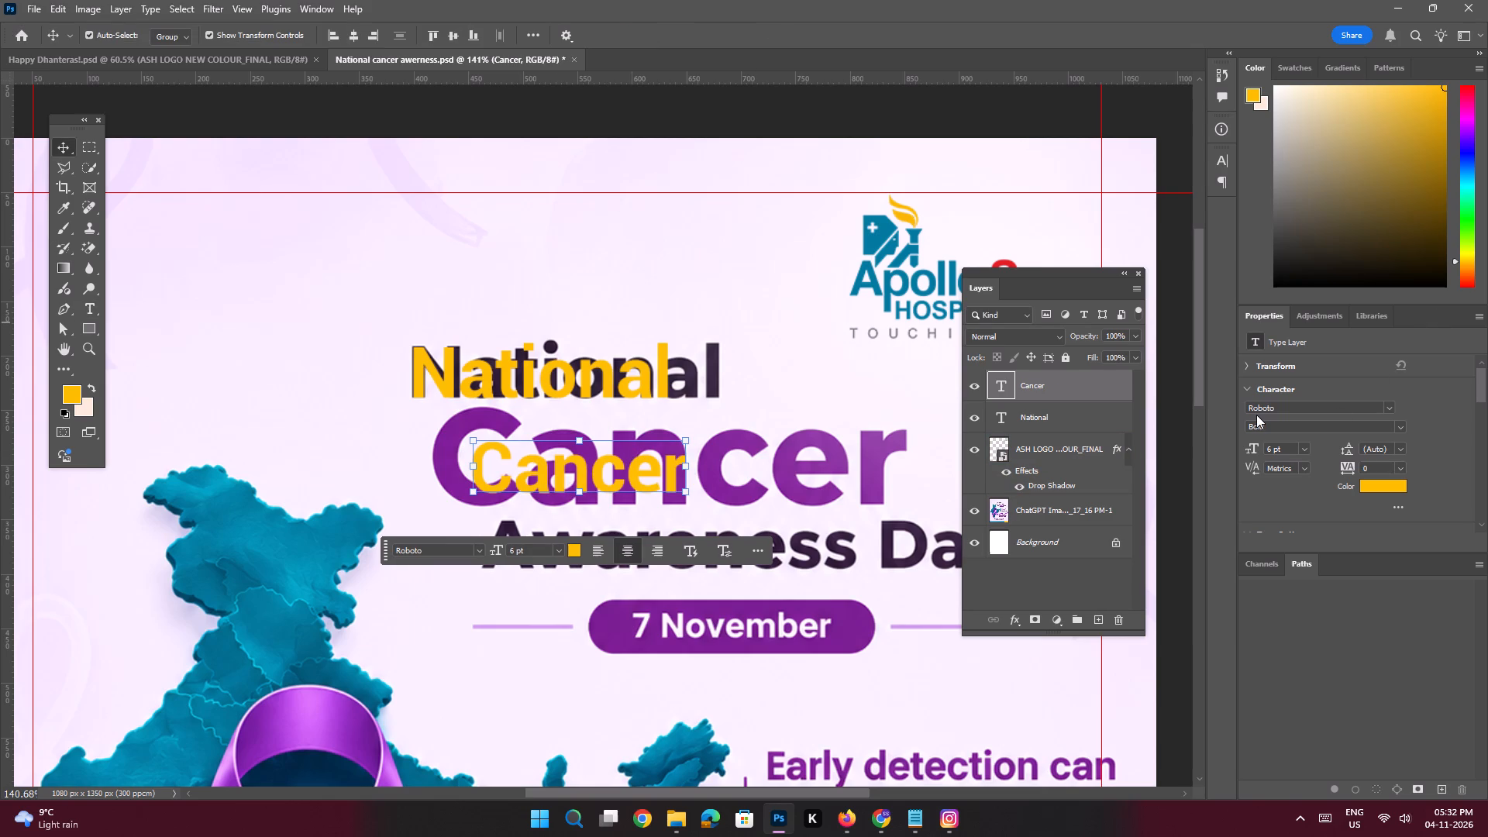
# Enlarge the new Cancer text to 13 pt and move it over the original purple word.
pyautogui.click(1255, 450)
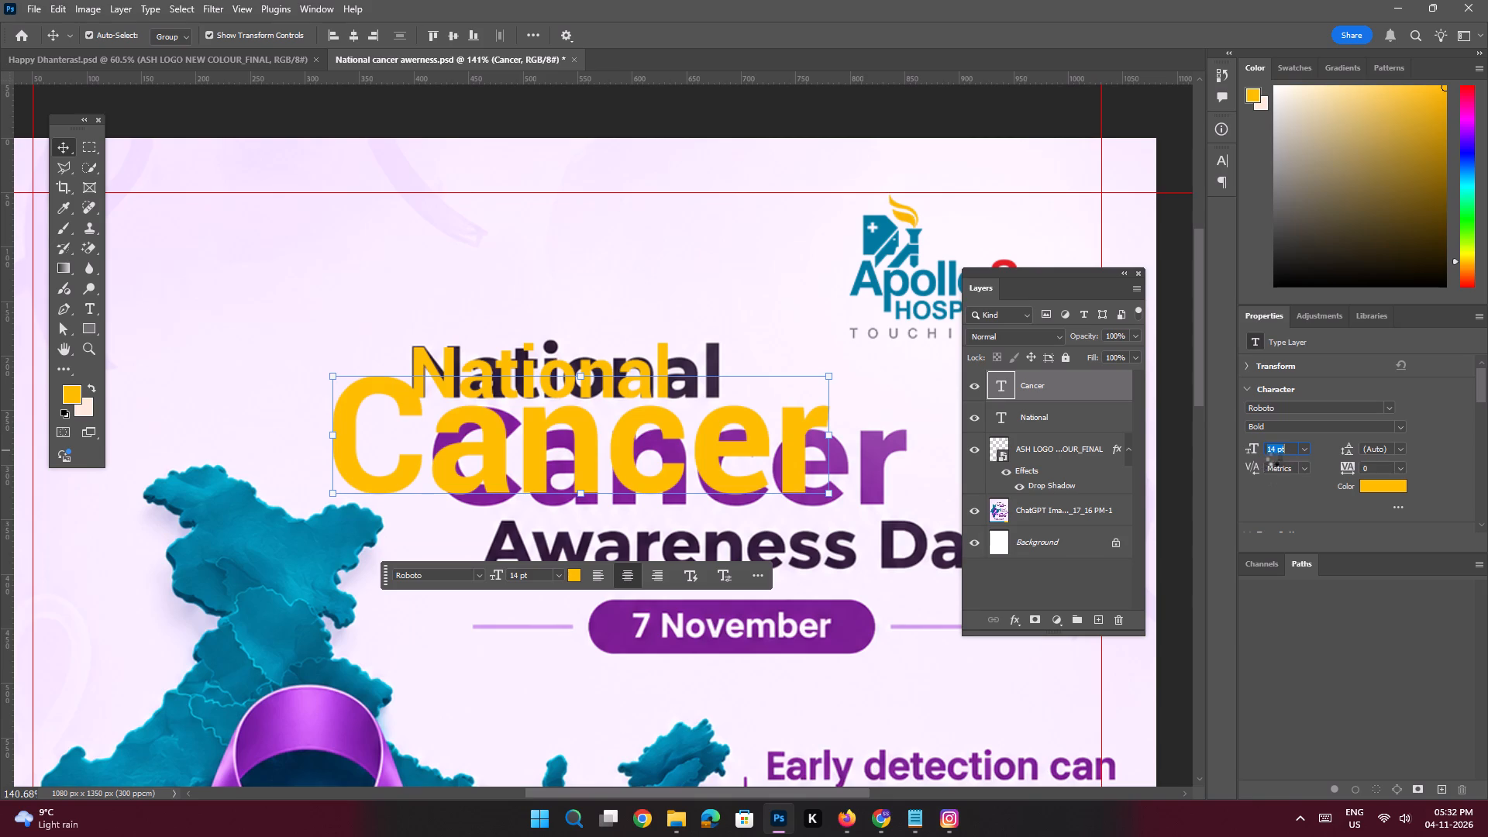
pyautogui.moveTo(1276, 448); pyautogui.dragTo(1245, 432)
pyautogui.write('13')
pyautogui.press('Return')
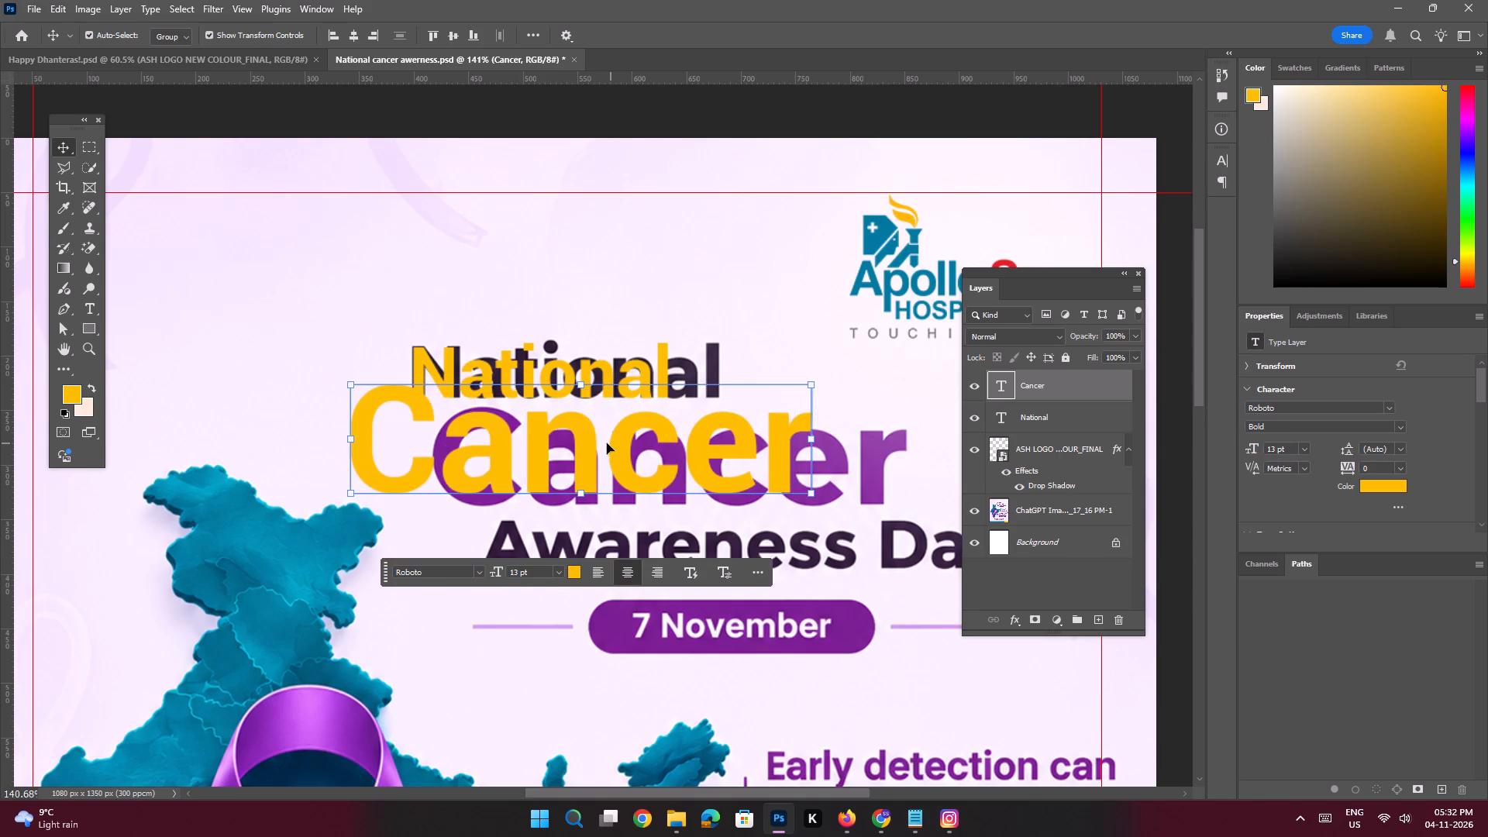
pyautogui.moveTo(594, 453); pyautogui.dragTo(665, 474)
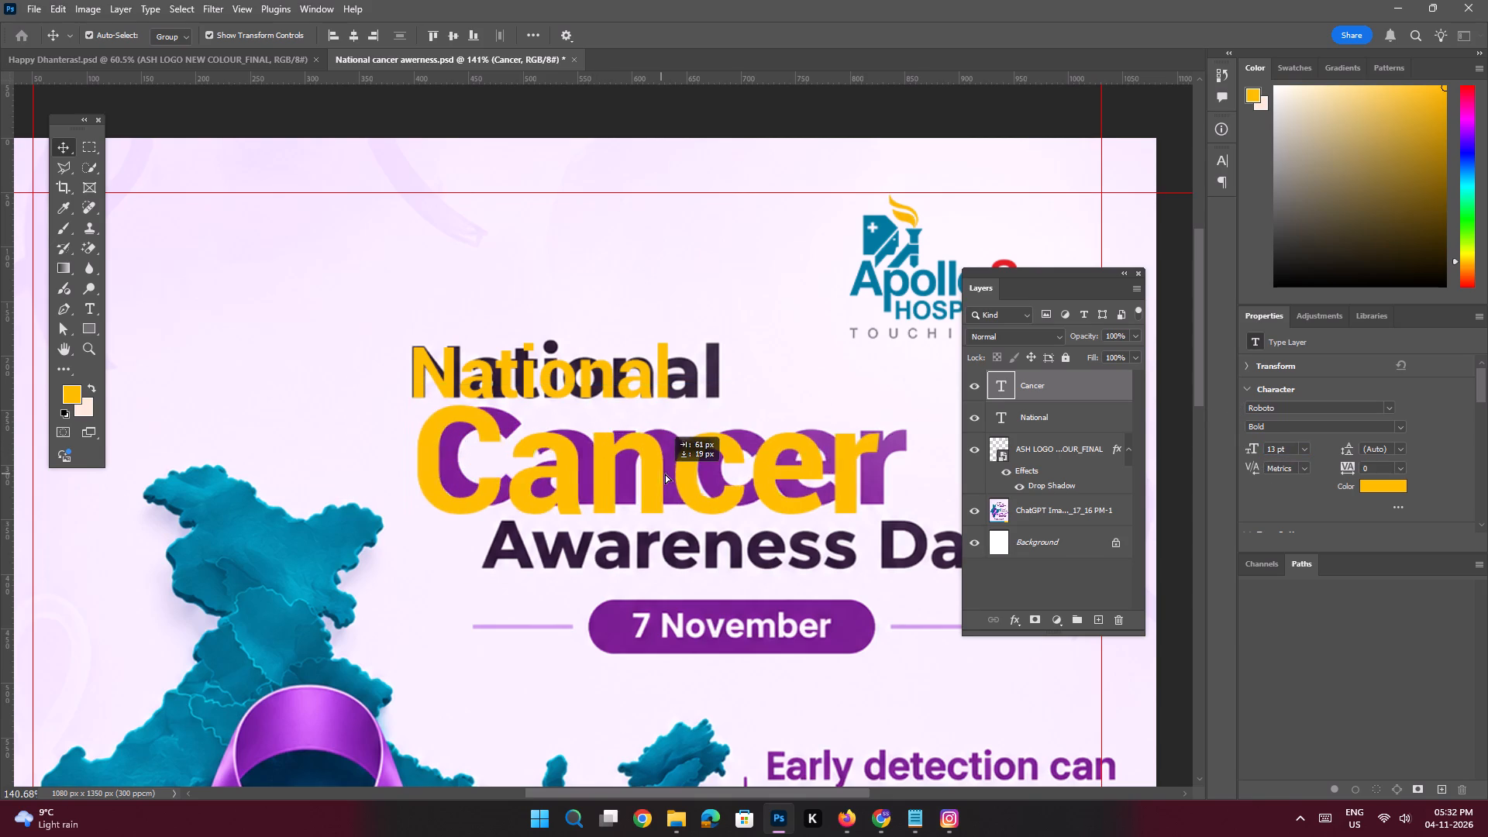
pyautogui.moveTo(665, 474); pyautogui.dragTo(677, 474)
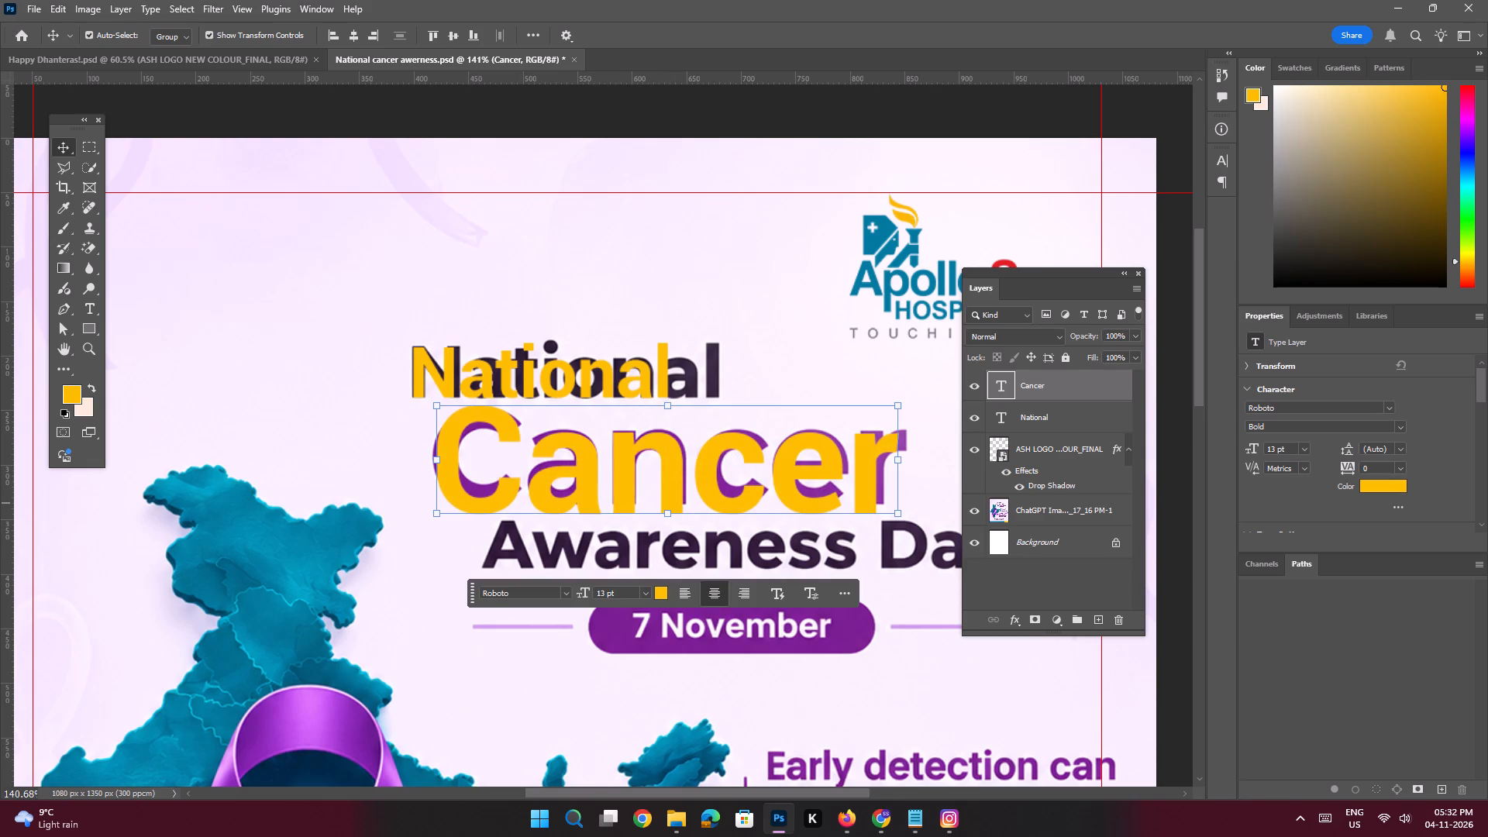
# Set the Cancer text's size to 12 pt and realign it with the original word's top and left side.
pyautogui.moveTo(1277, 449); pyautogui.dragTo(1250, 440)
pyautogui.write('12')
pyautogui.press('Return')
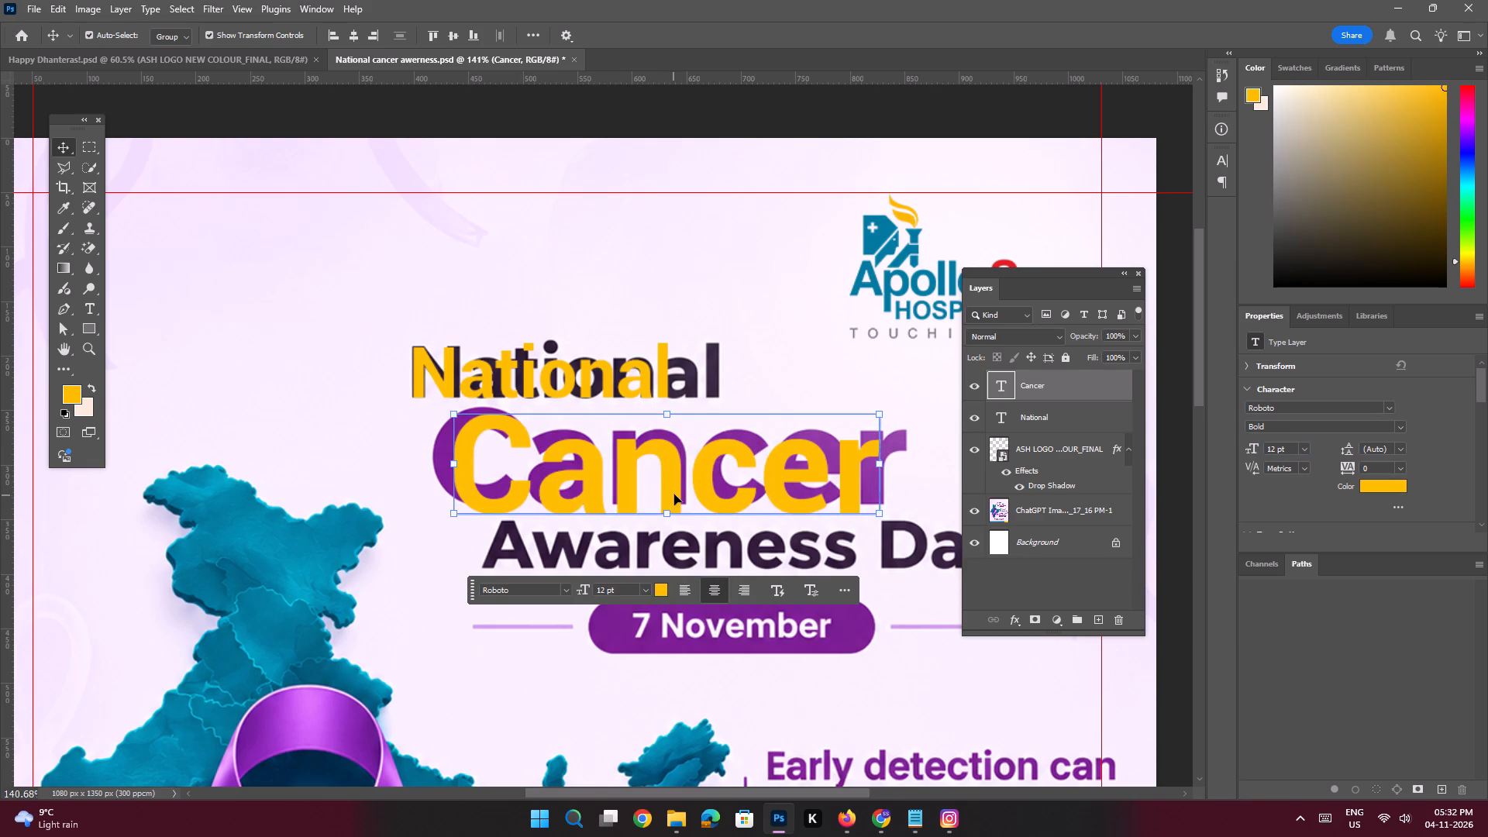
pyautogui.moveTo(674, 494); pyautogui.dragTo(661, 487)
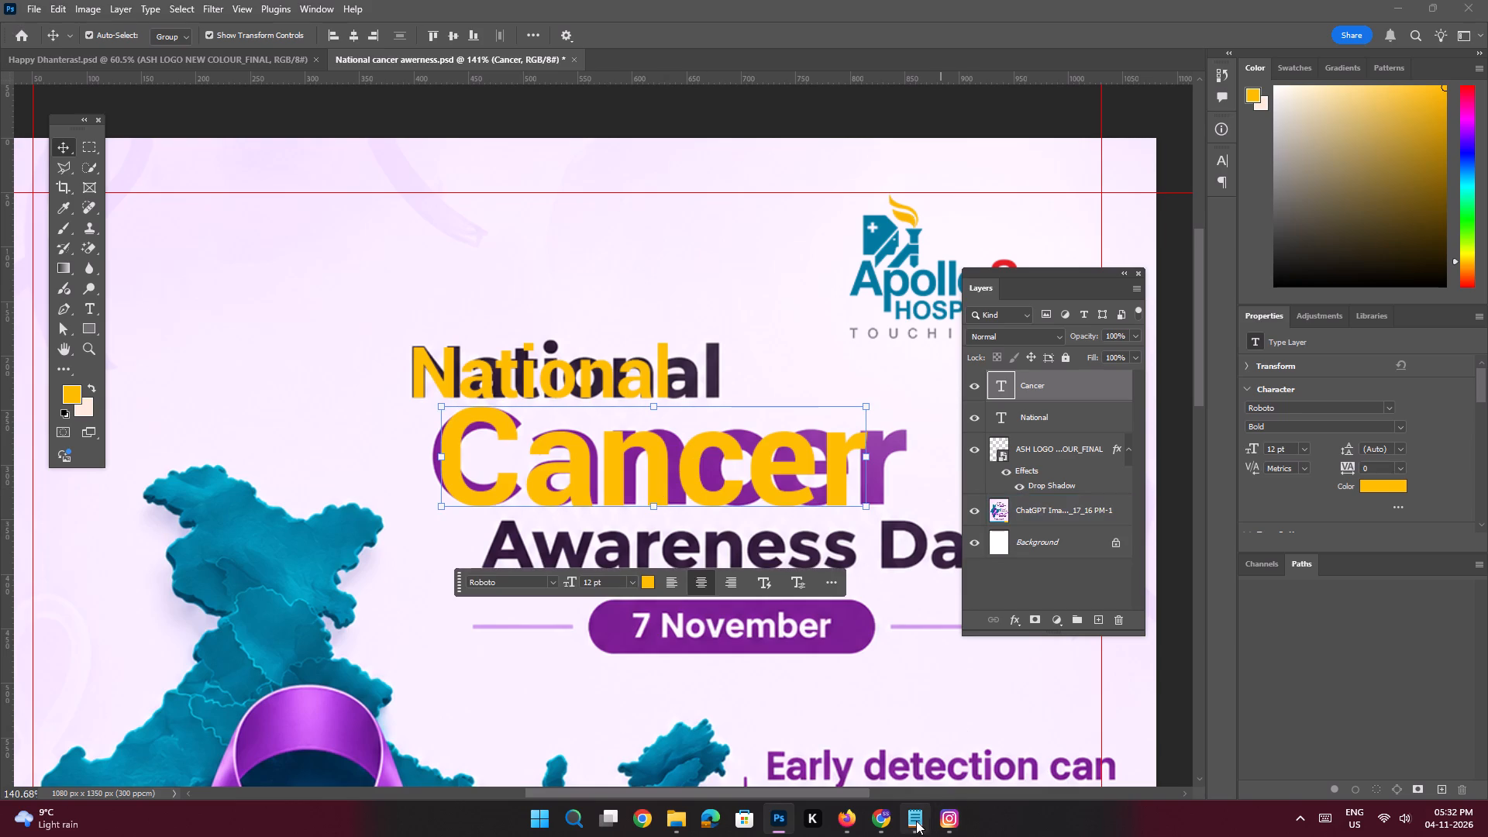
# Switch to the Notepad notes and copy the words Awareness Day from the first line.
pyautogui.click(916, 821)
pyautogui.moveTo(1240, 293); pyautogui.dragTo(1162, 297)
pyautogui.hotkey('ctrl', 'c')
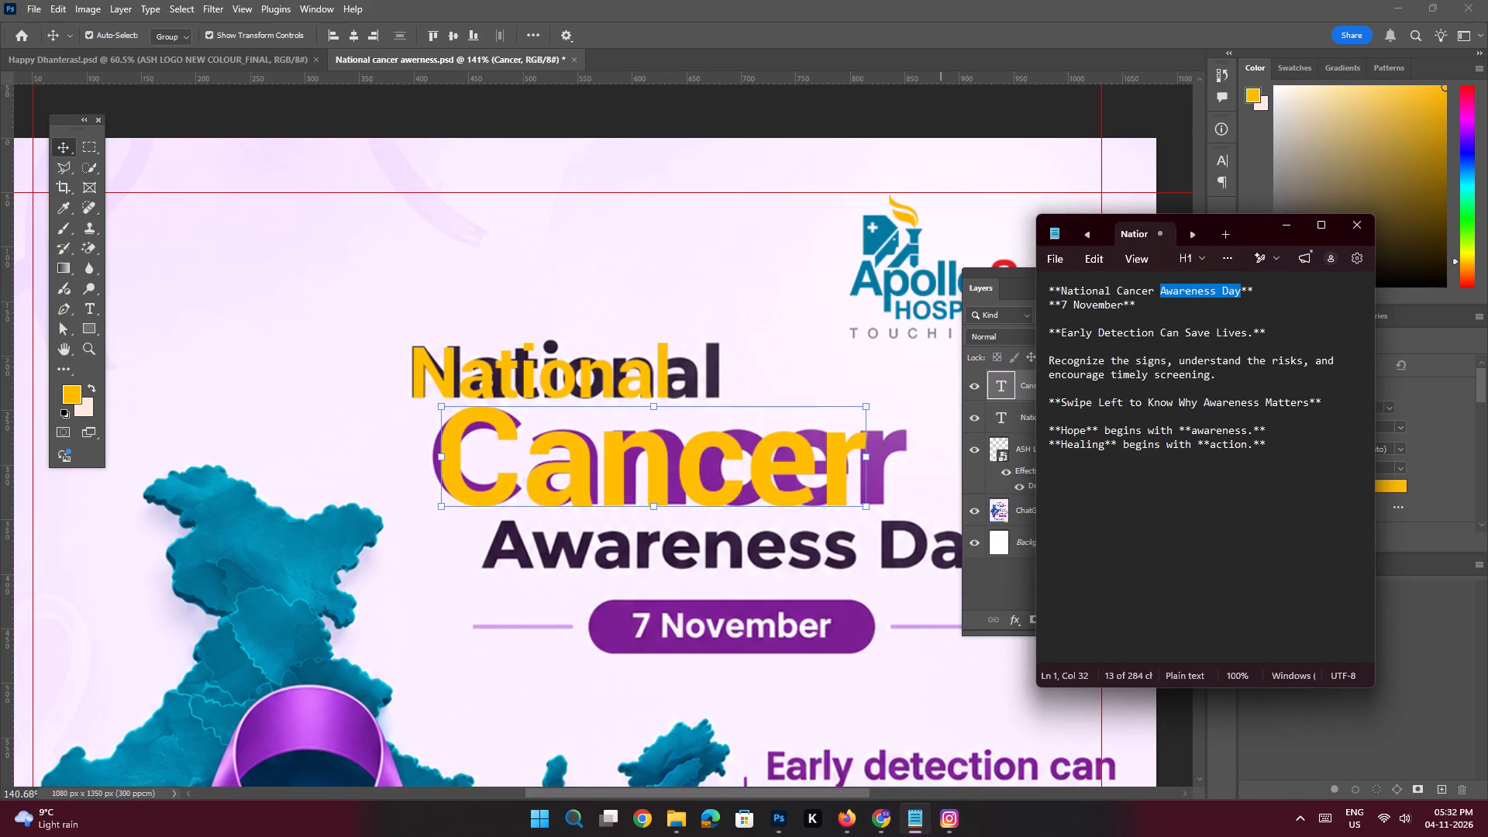
pyautogui.click(1284, 229)
# Duplicate the National text onto the heading's third line and replace the copy's wording with the copied Awareness Day.
pyautogui.press('space')
pyautogui.press('space')
pyautogui.press('space')
pyautogui.press('space')
pyautogui.press('space')
pyautogui.press('space')
pyautogui.press('space')
pyautogui.press('space')
pyautogui.press('space')
pyautogui.press('space')
pyautogui.press('space')
pyautogui.press('space')
pyautogui.moveTo(679, 391); pyautogui.dragTo(580, 367)
pyautogui.click(563, 350)
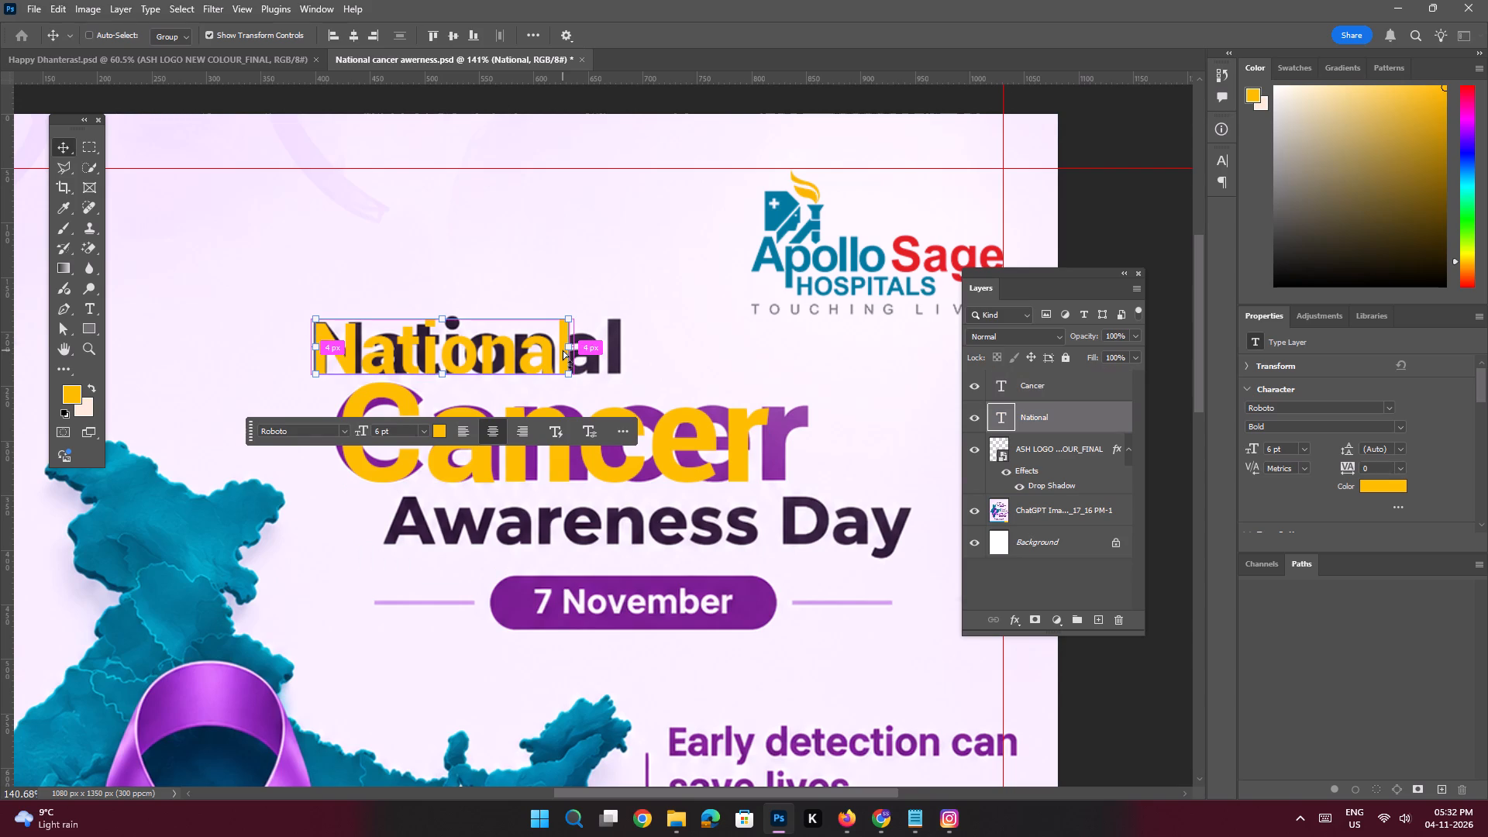
pyautogui.hotkey('ctrl', 'j')
pyautogui.moveTo(549, 355); pyautogui.dragTo(554, 382)
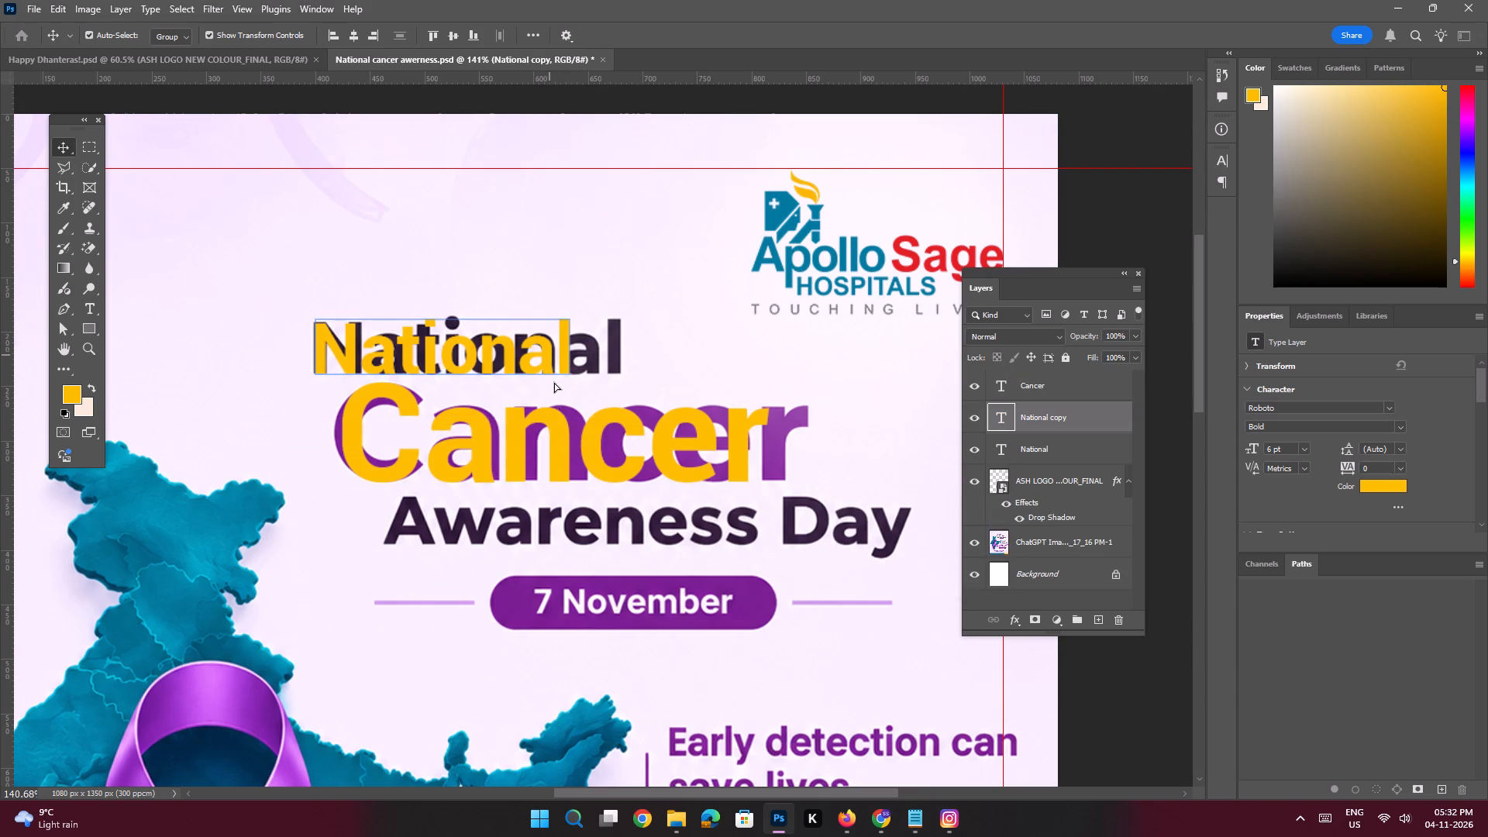
pyautogui.moveTo(554, 382); pyautogui.dragTo(639, 532)
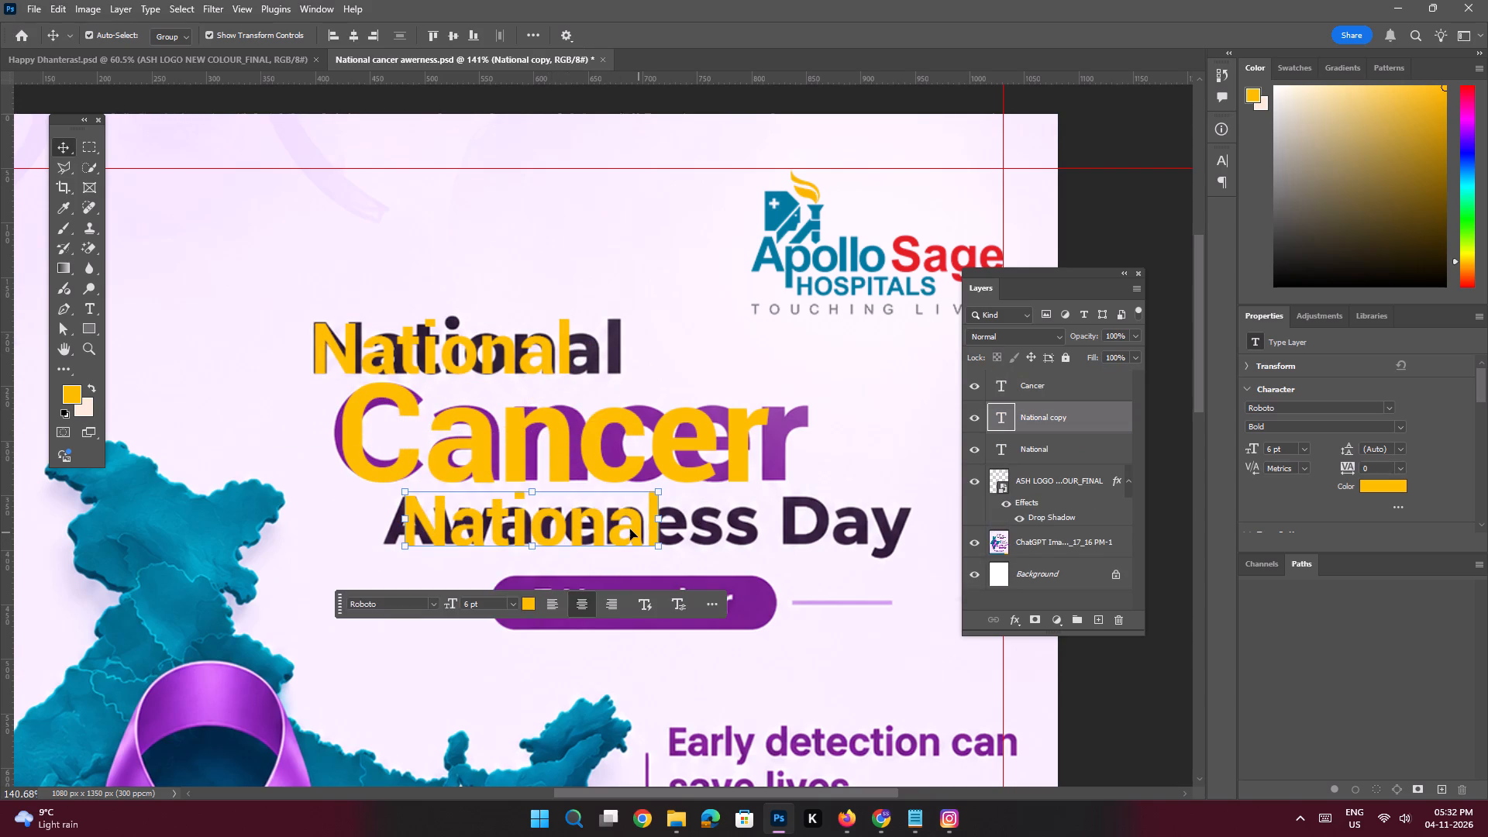
pyautogui.doubleClick(629, 528)
pyautogui.hotkey('ctrl', 'v')
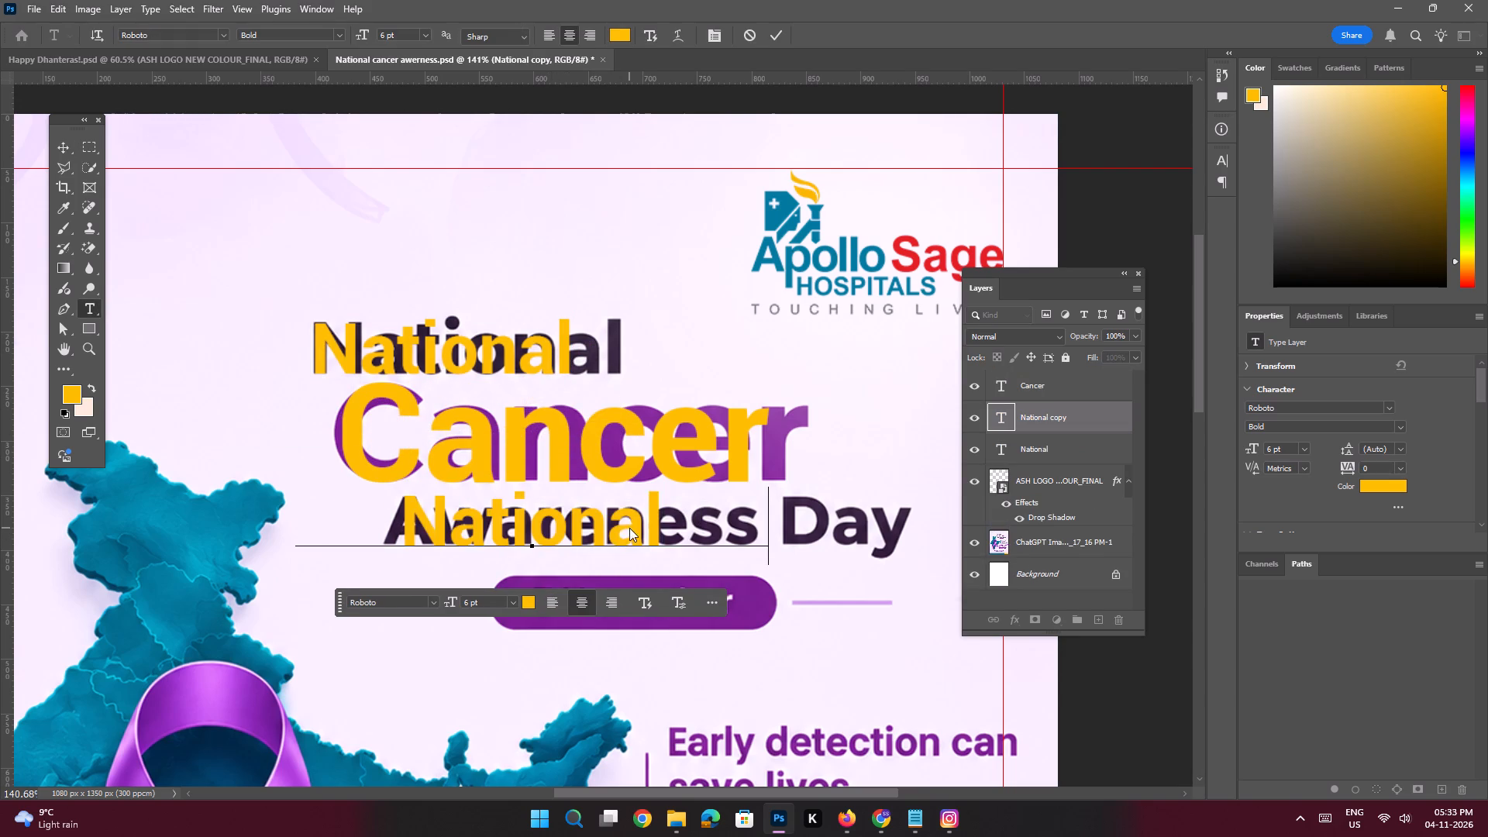
pyautogui.press('Return')
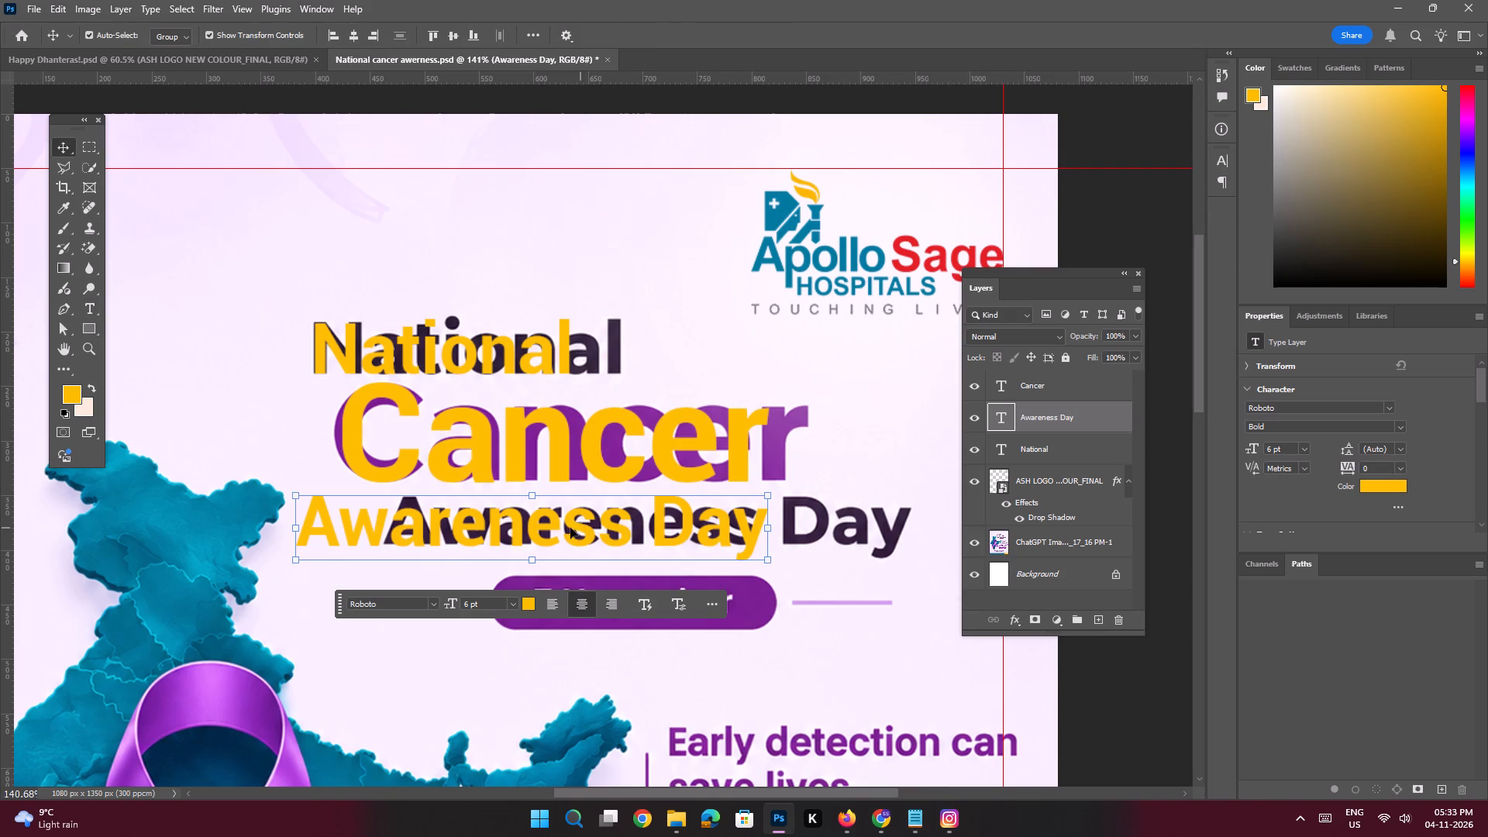
# Shift the new Awareness Day text horizontally so it sits over the original third heading line.
pyautogui.moveTo(516, 534); pyautogui.dragTo(624, 538)
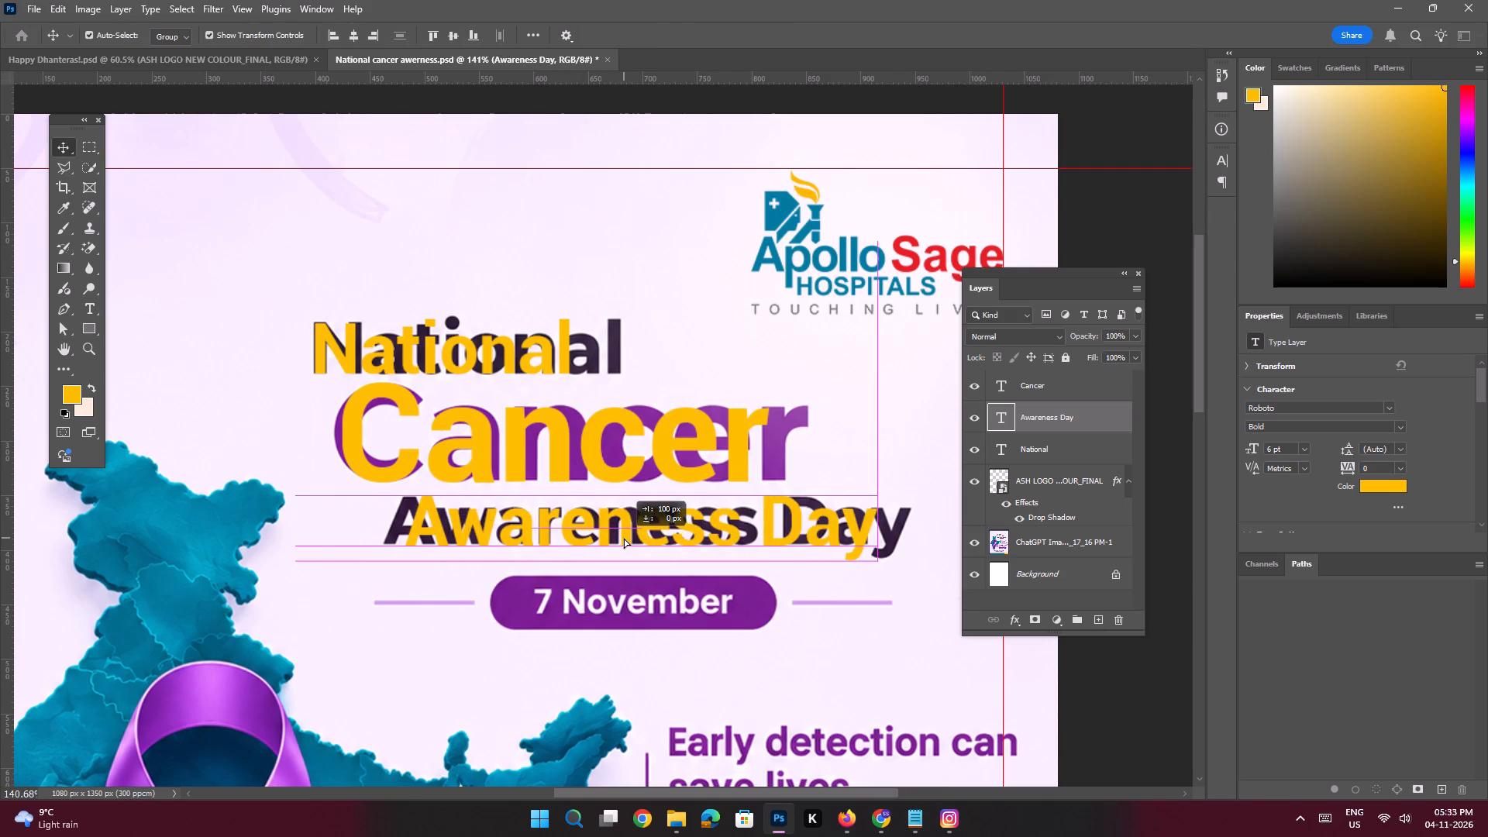
pyautogui.moveTo(624, 538); pyautogui.dragTo(612, 538)
# Recolour the new Cancer text with the blue #00799e sampled from the hospital logo's emblem.
pyautogui.press('space')
pyautogui.press('space')
pyautogui.press('space')
pyautogui.press('space')
pyautogui.press('space')
pyautogui.press('space')
pyautogui.press('space')
pyautogui.press('space')
pyautogui.press('space')
pyautogui.press('space')
pyautogui.press('space')
pyautogui.moveTo(685, 439); pyautogui.dragTo(649, 503)
pyautogui.click(629, 497)
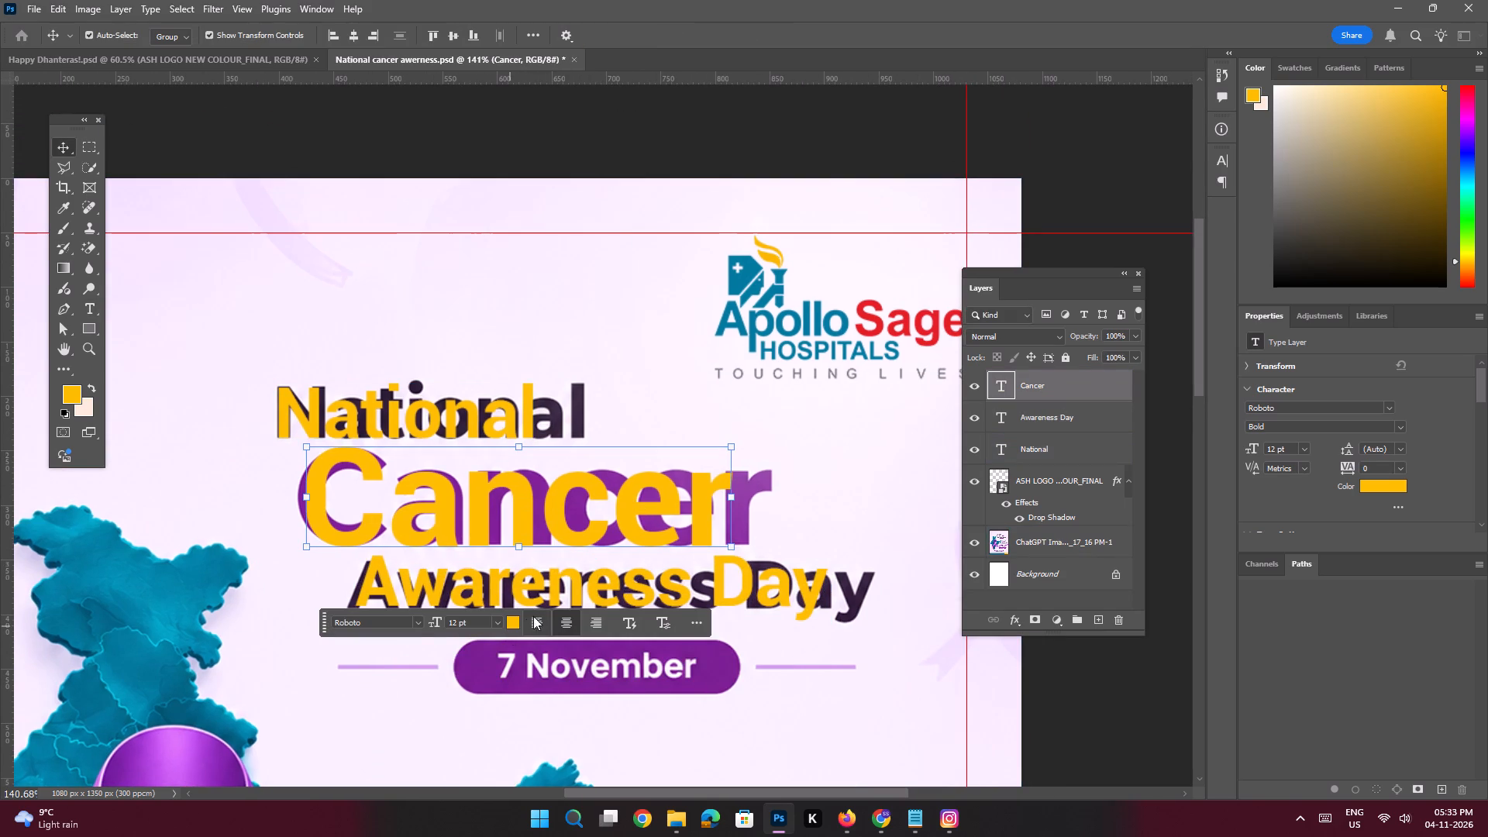
pyautogui.click(517, 625)
pyautogui.click(742, 281)
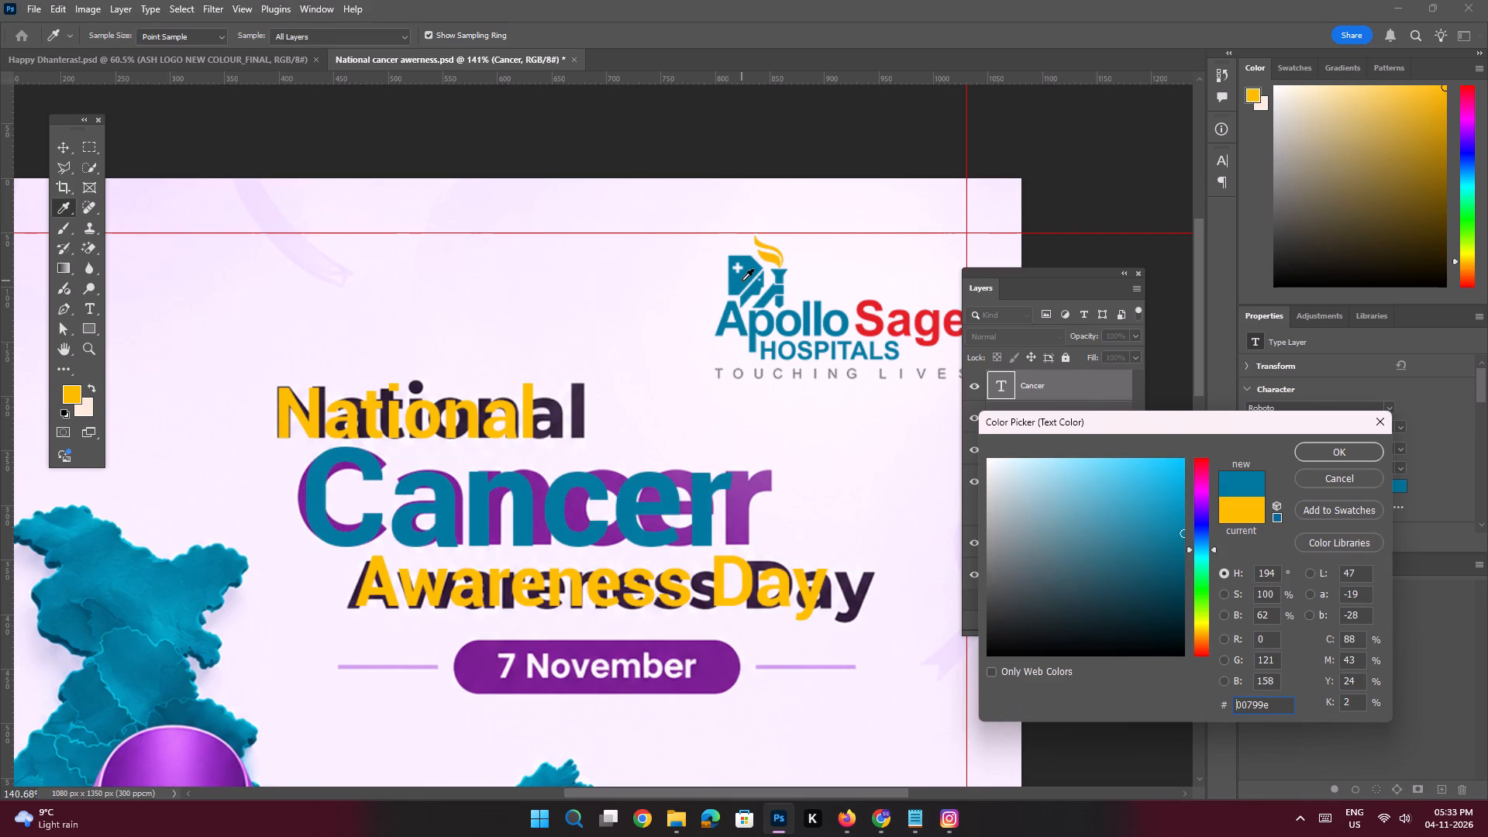
pyautogui.press('Return')
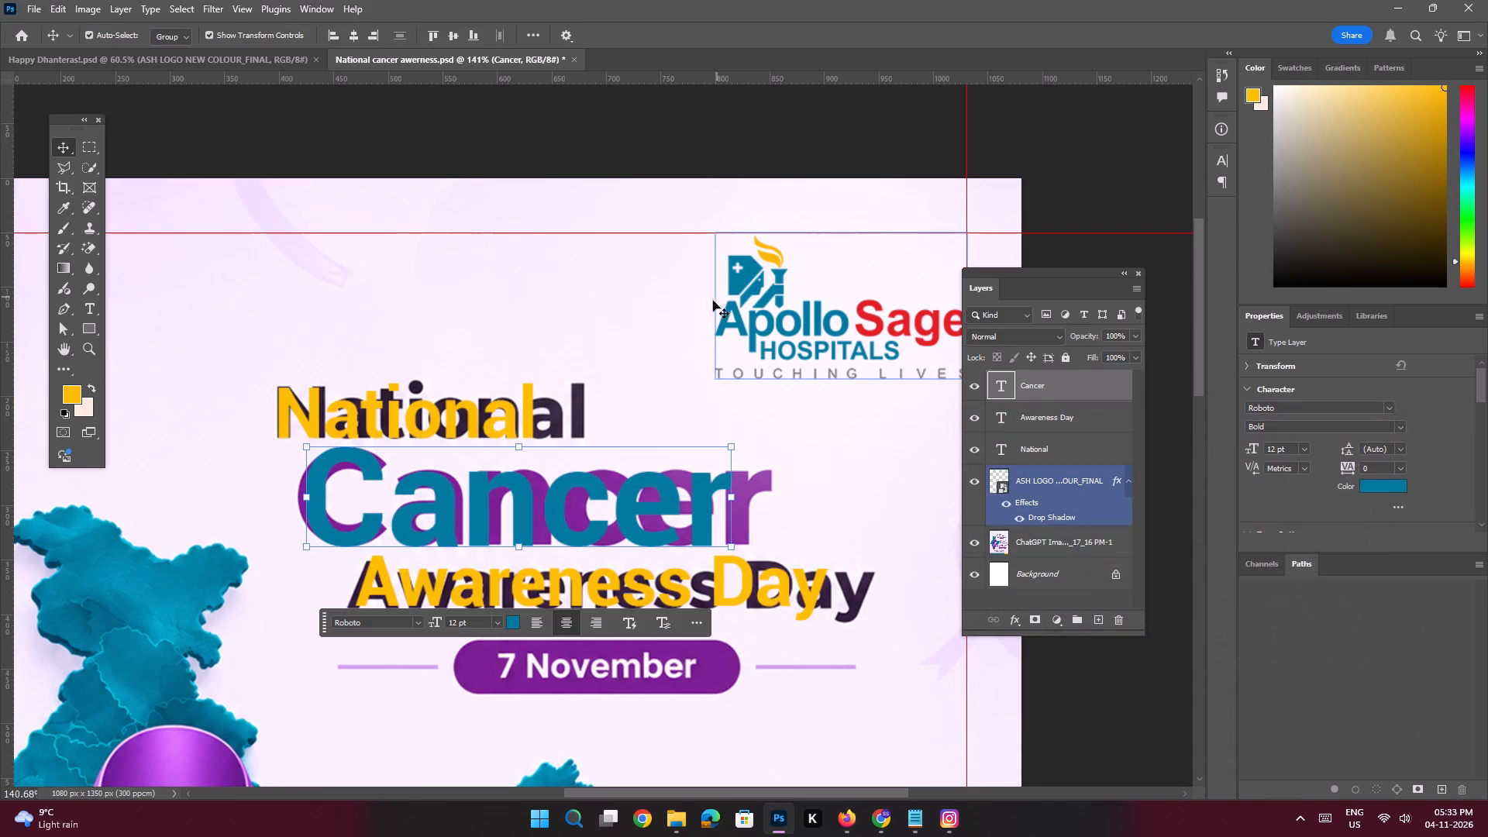
# Recolour the new Awareness Day and National texts together in dark grey #474747.
pyautogui.press('space')
pyautogui.press('space')
pyautogui.press('space')
pyautogui.press('space')
pyautogui.press('space')
pyautogui.press('space')
pyautogui.press('space')
pyautogui.press('space')
pyautogui.press('space')
pyautogui.press('space')
pyautogui.press('space')
pyautogui.press('space')
pyautogui.moveTo(669, 339); pyautogui.dragTo(663, 327)
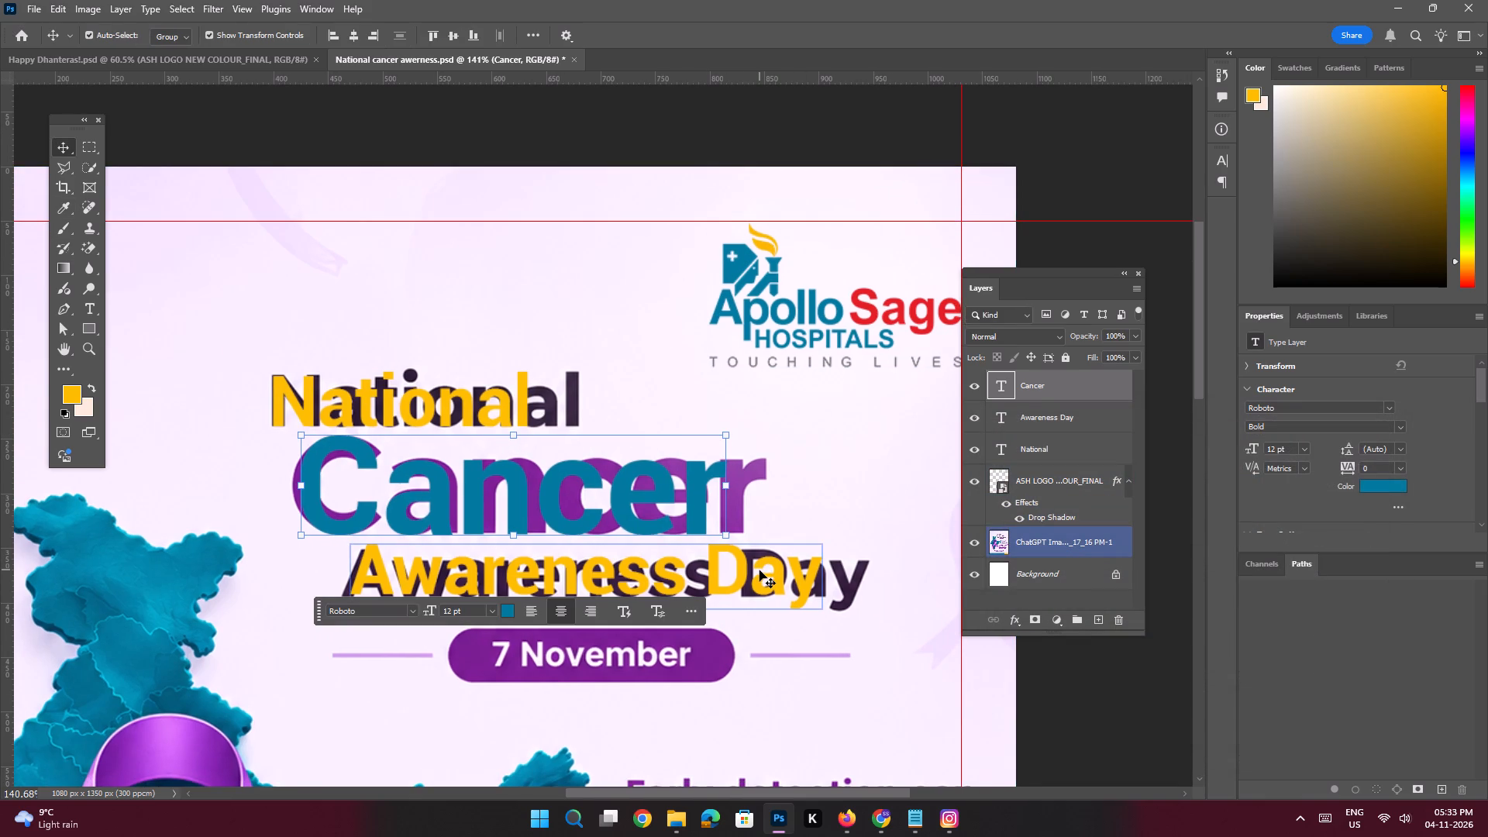
pyautogui.click(759, 571)
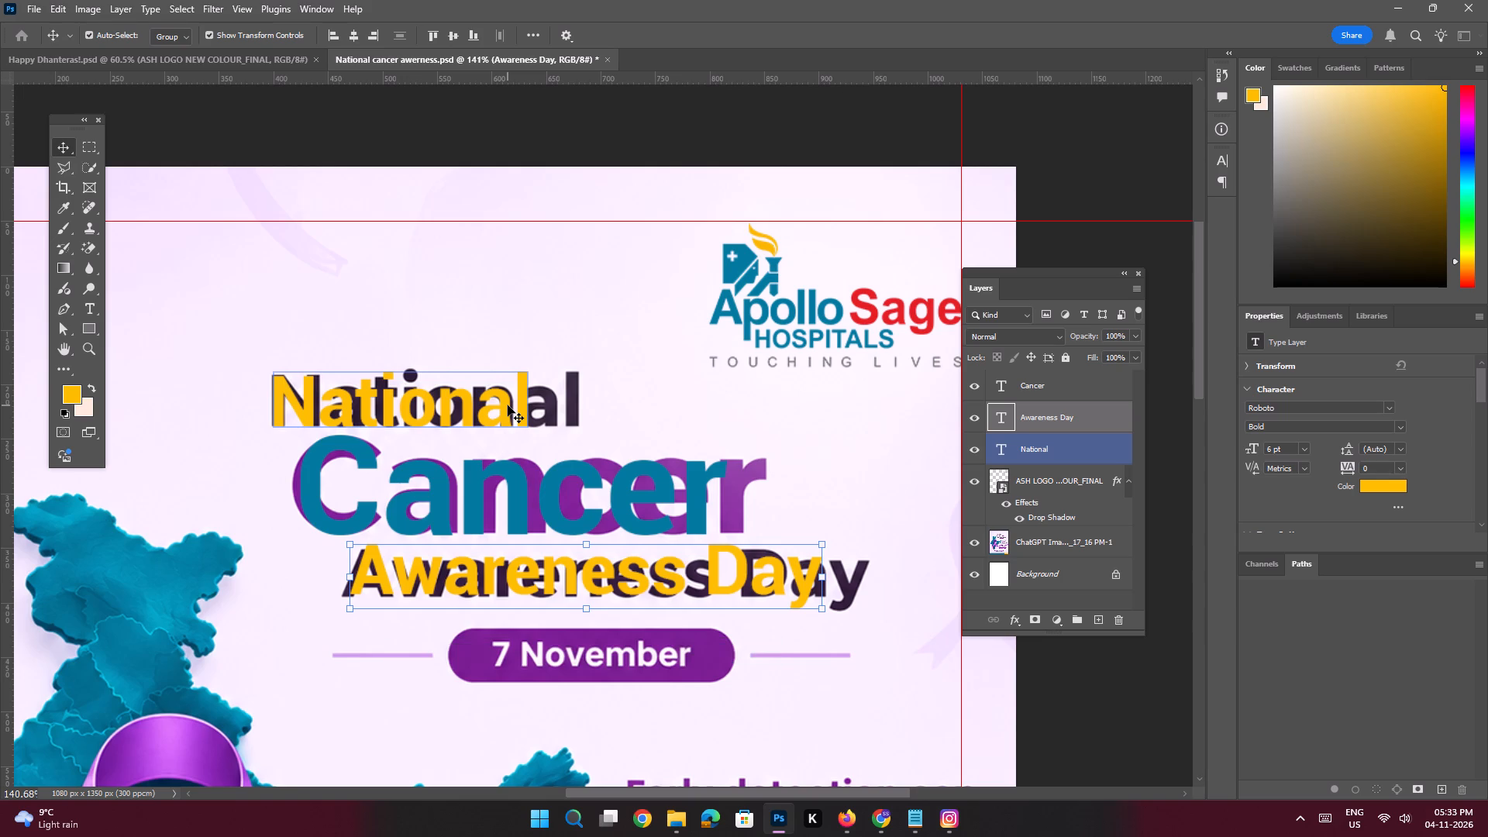
pyautogui.click(1399, 487)
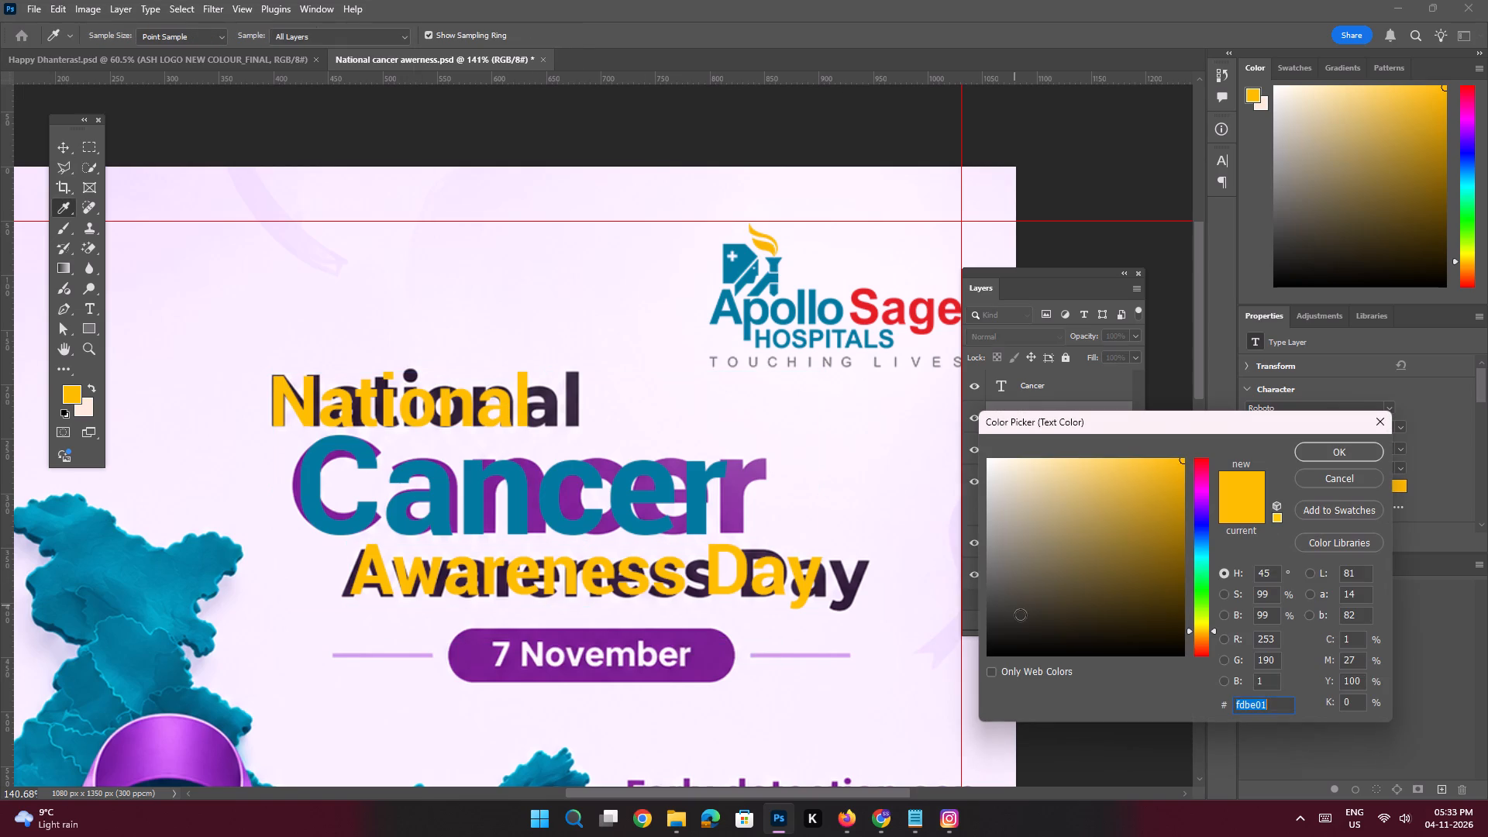
pyautogui.moveTo(1020, 615); pyautogui.dragTo(883, 618)
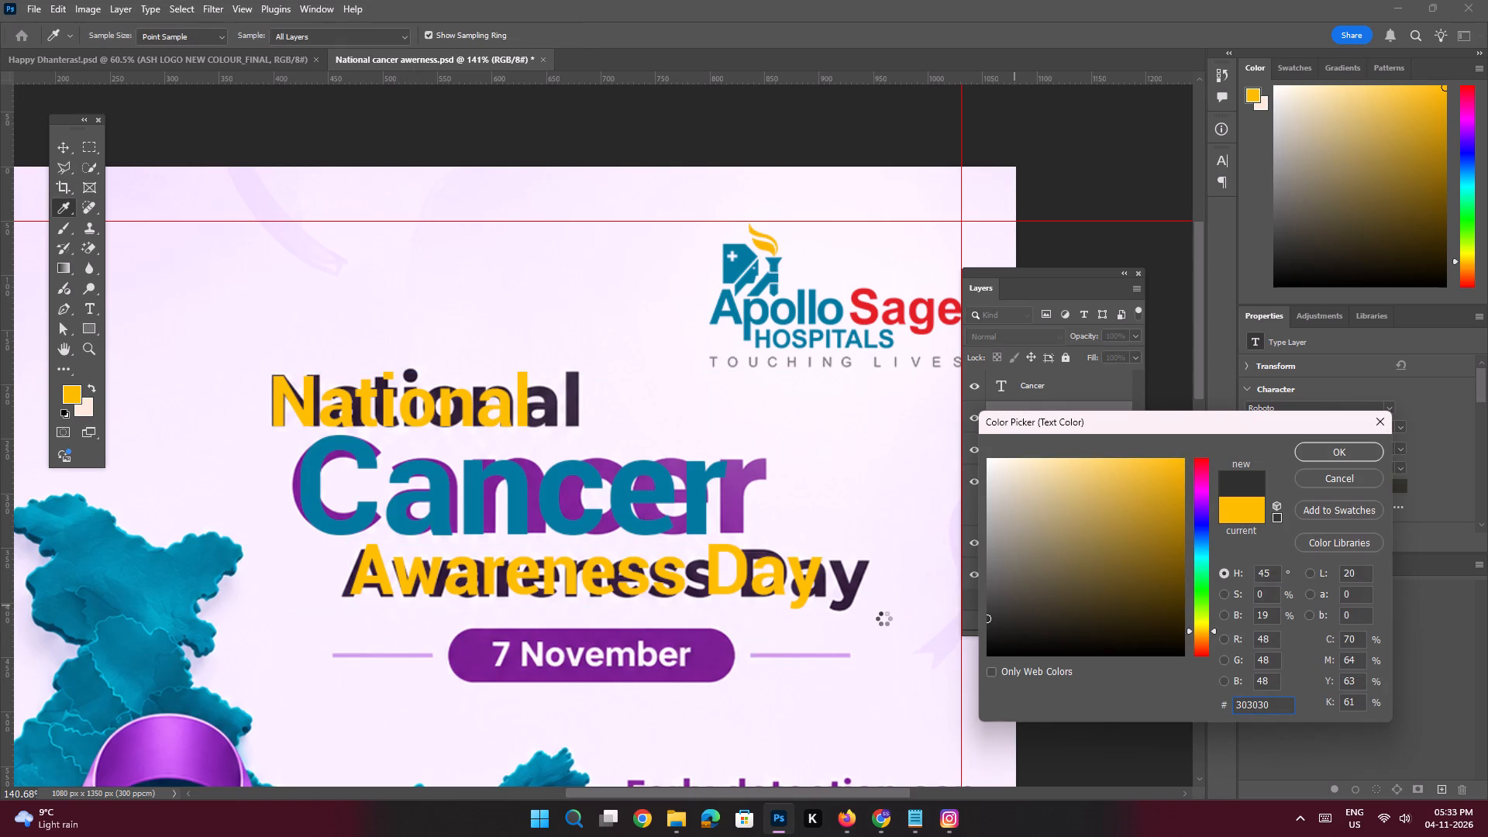
pyautogui.moveTo(883, 618); pyautogui.dragTo(874, 601)
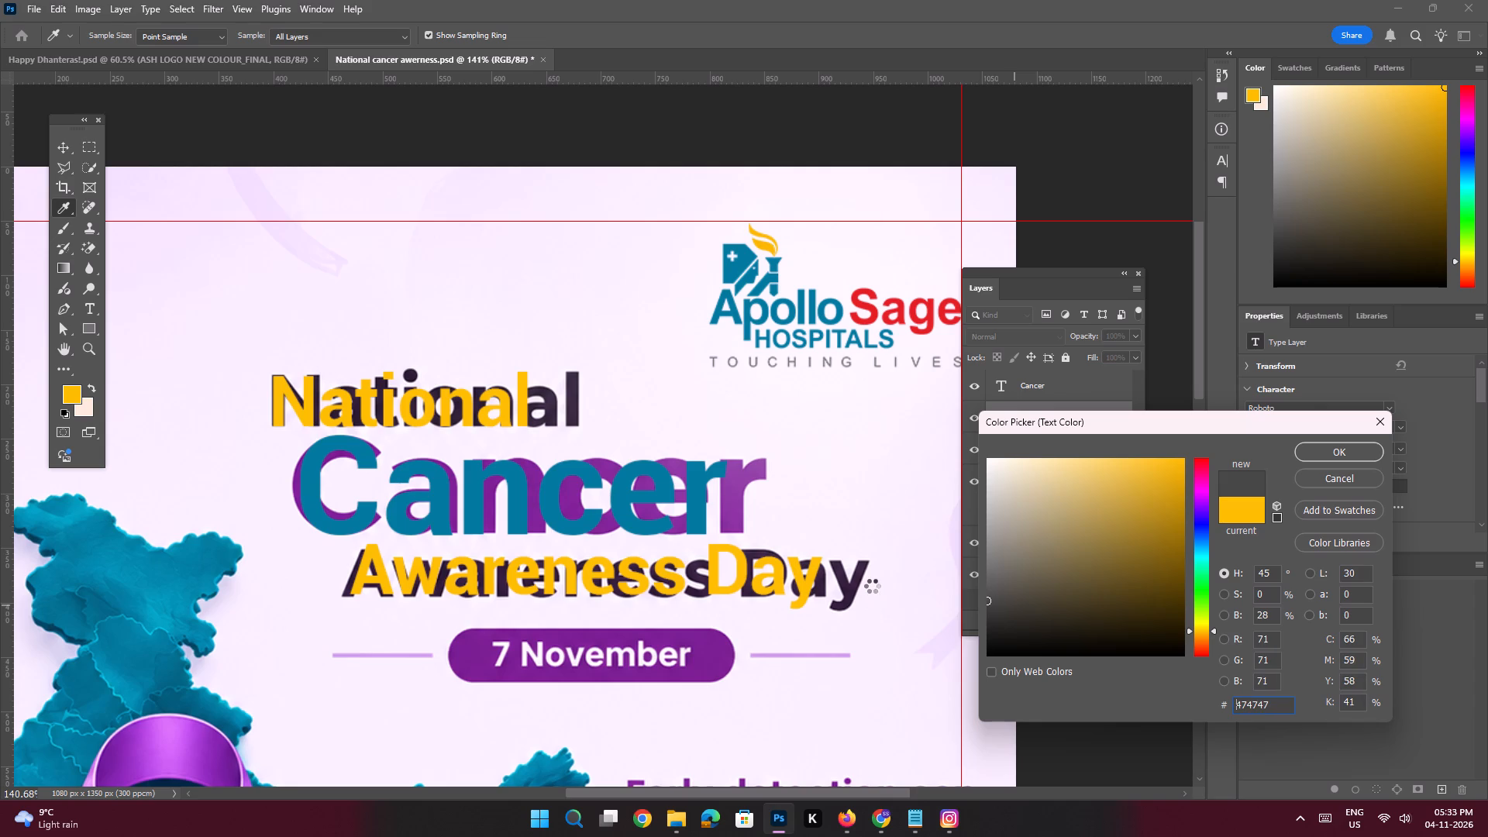
pyautogui.press('Return')
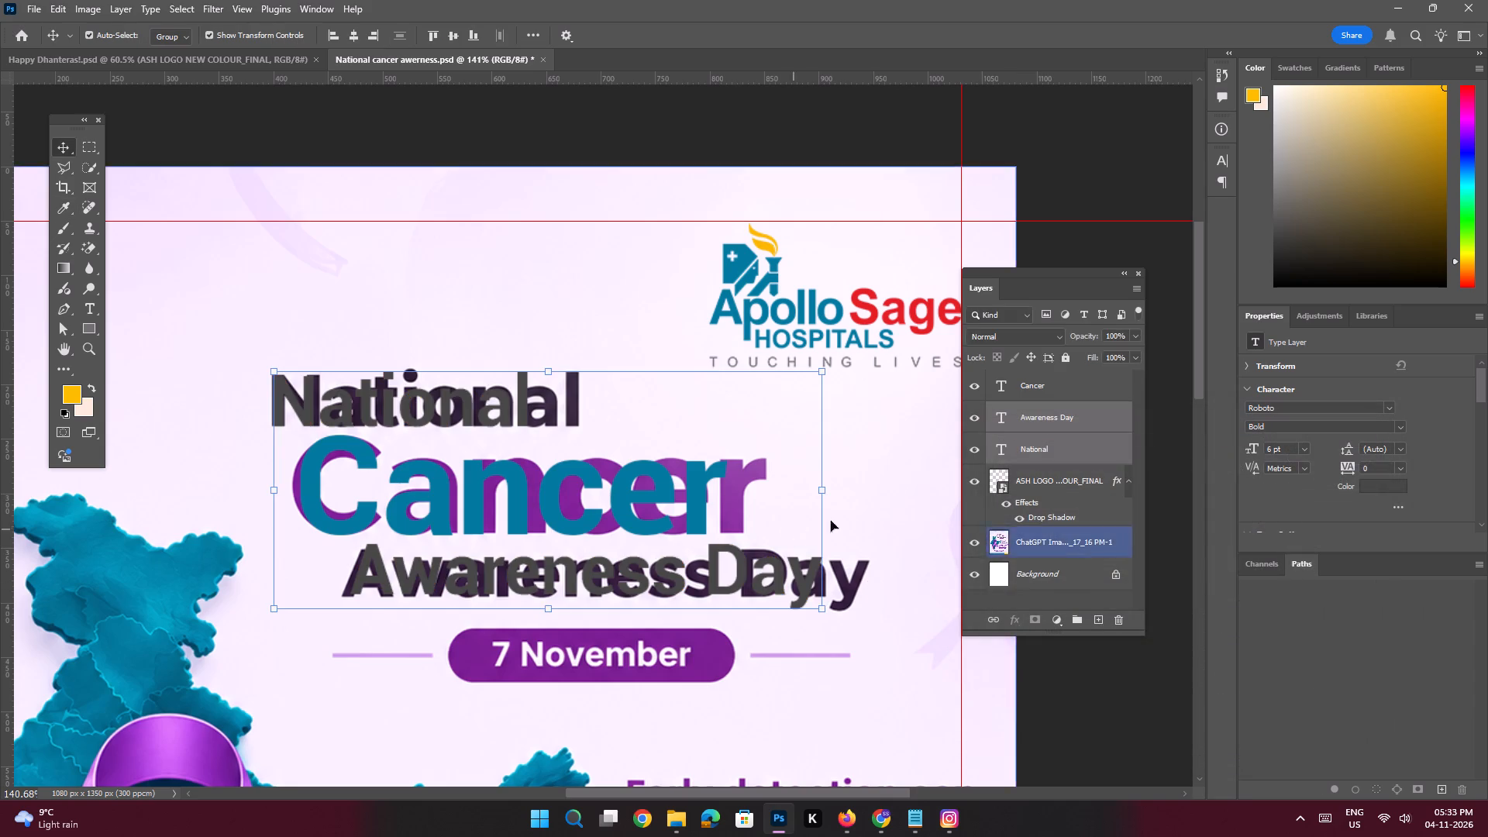
# On the ChatGPT image layer, draw a Polygonal Lasso selection around the three-line heading, staying above the 7 November badge.
pyautogui.click(897, 475)
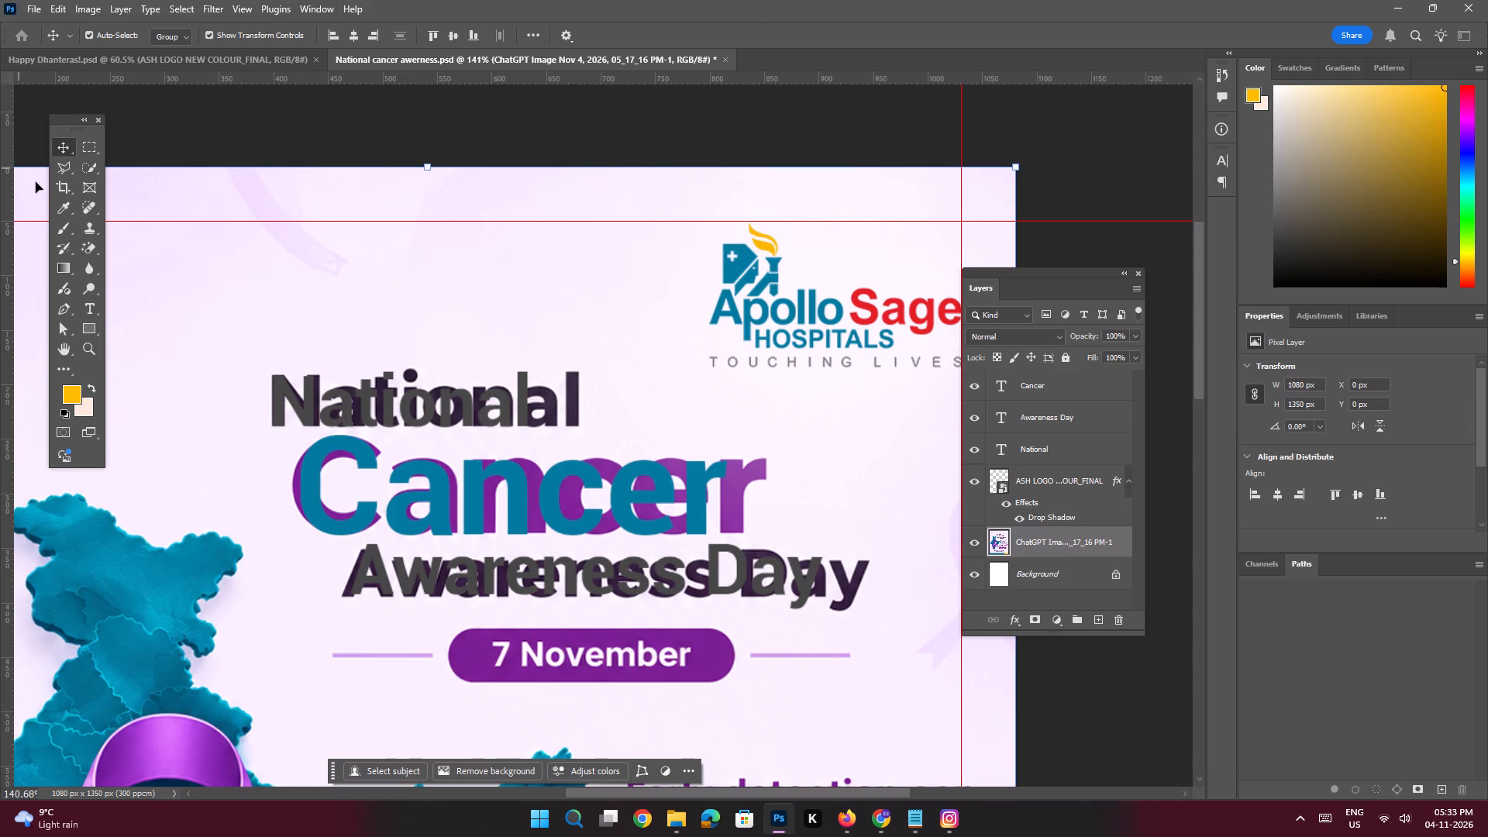
pyautogui.click(57, 168)
pyautogui.click(249, 365)
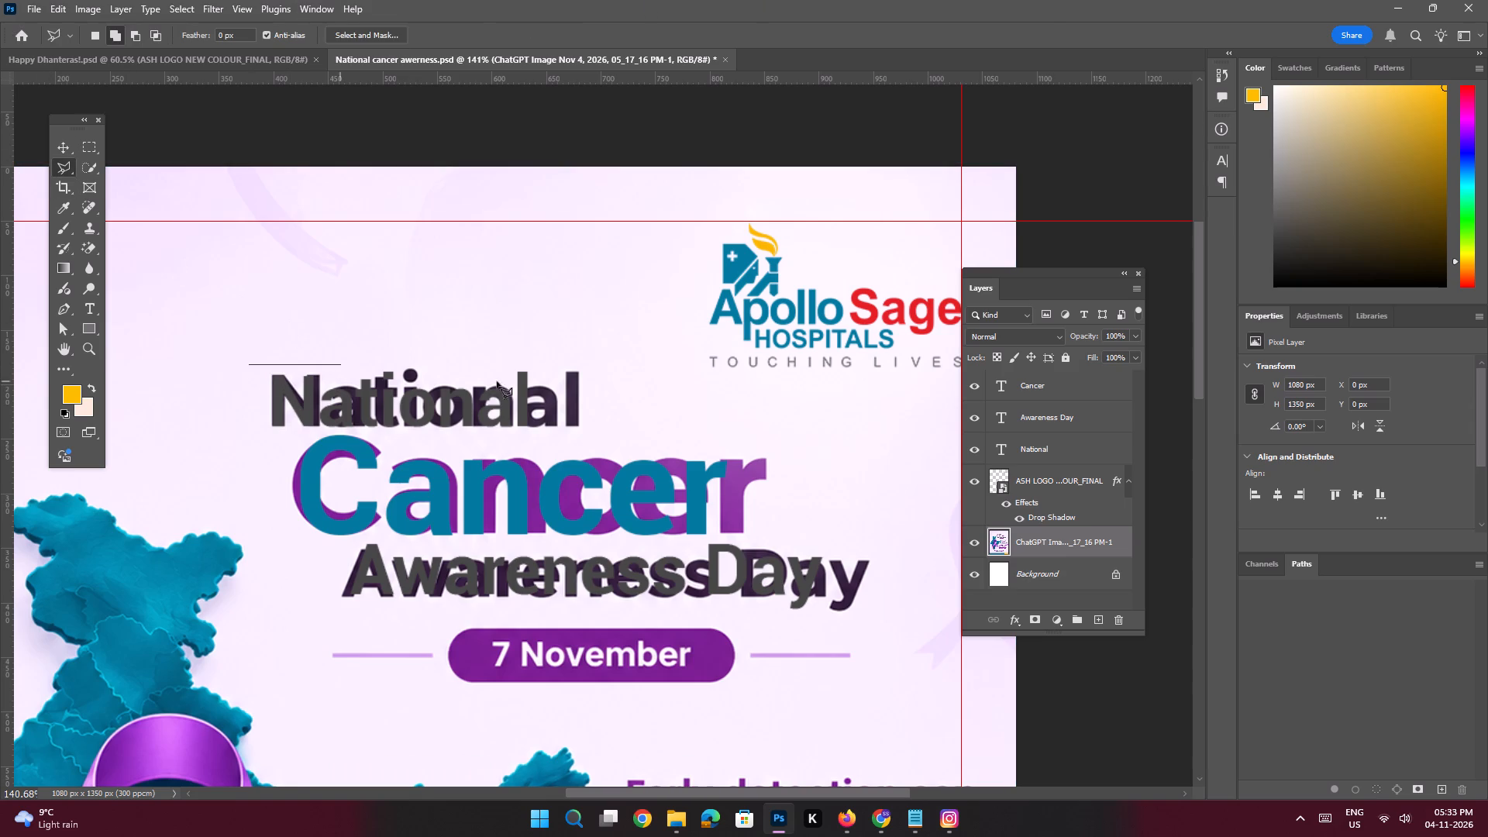
pyautogui.keyDown('shift'); pyautogui.click(584, 361); pyautogui.keyUp('shift')
pyautogui.click(596, 439)
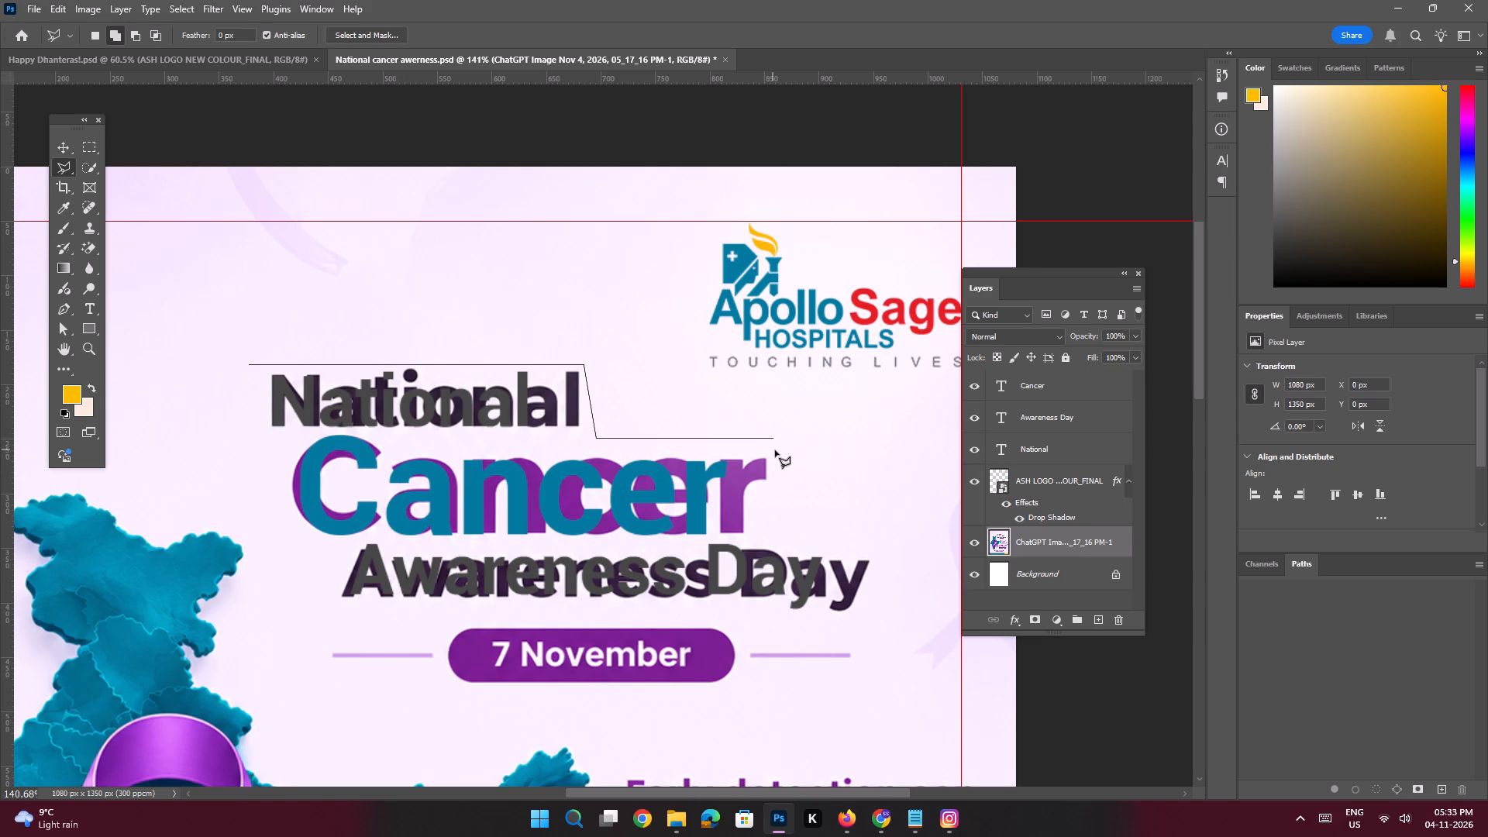
pyautogui.keyDown('shift'); pyautogui.click(776, 450); pyautogui.keyUp('shift')
pyautogui.click(796, 524)
pyautogui.click(840, 535)
pyautogui.click(877, 549)
pyautogui.click(883, 614)
pyautogui.click(863, 625)
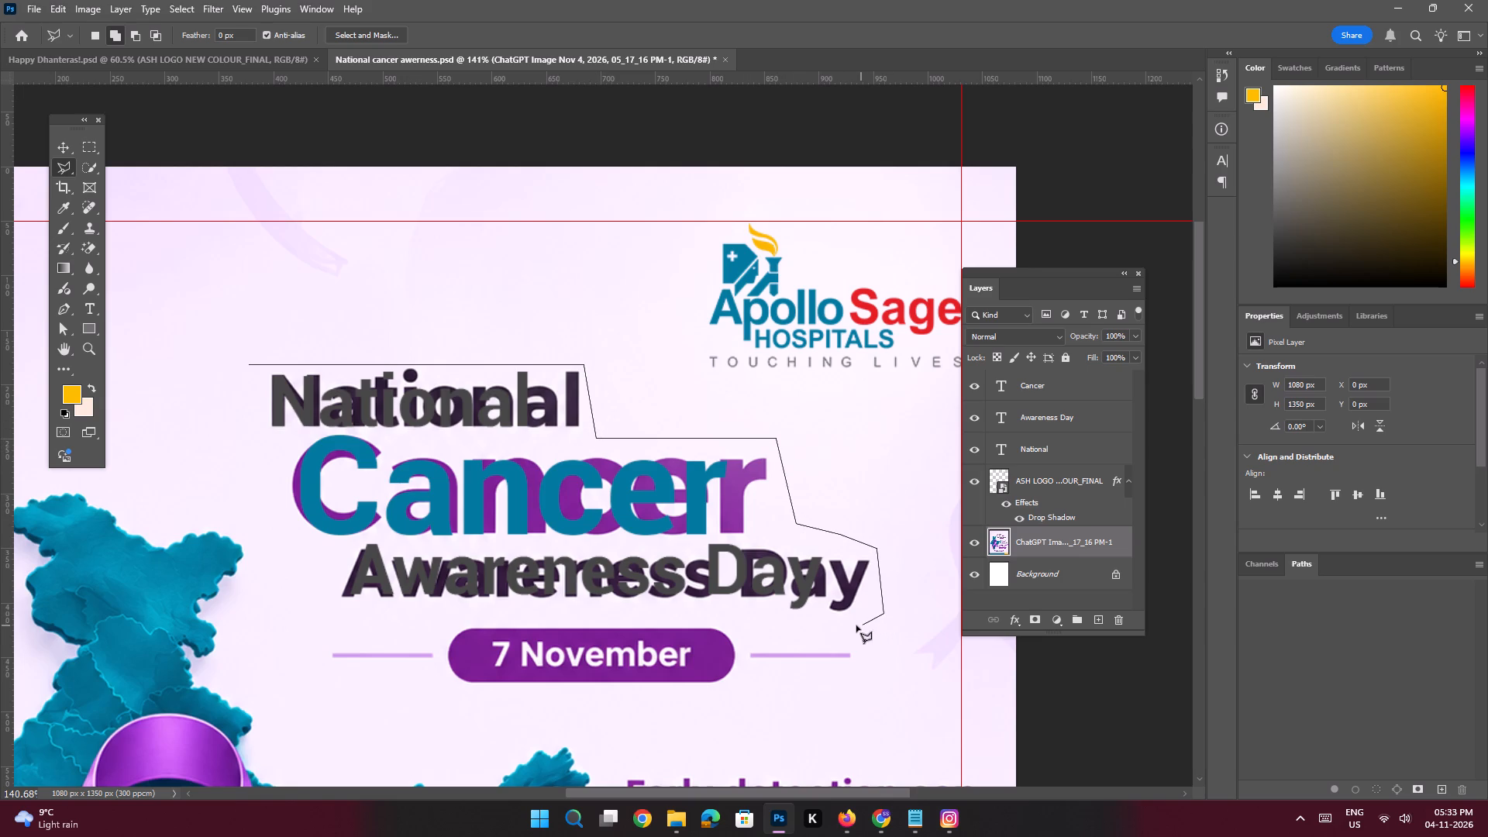
pyautogui.click(839, 627)
pyautogui.click(726, 604)
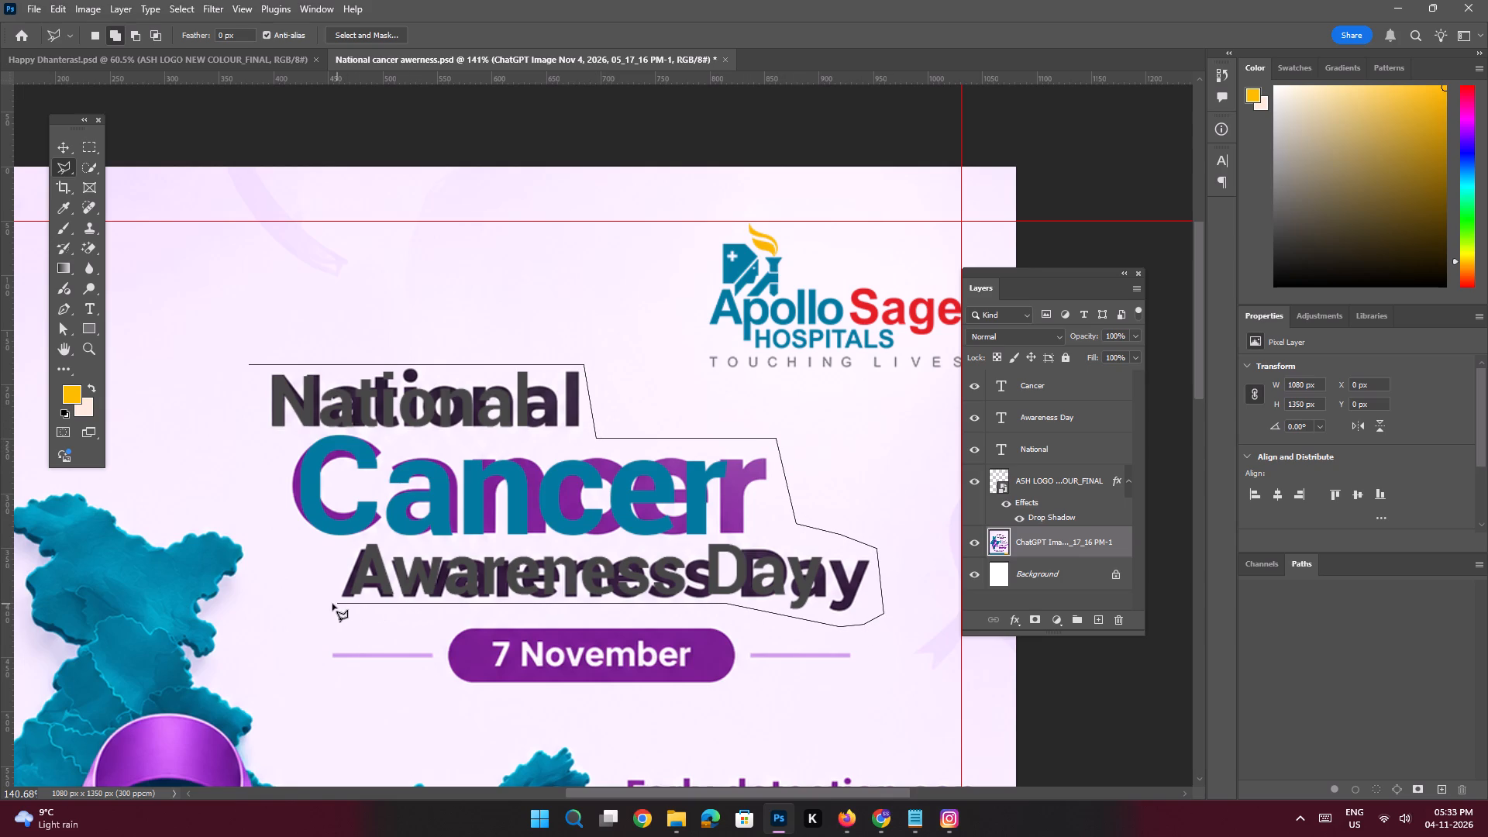
pyautogui.keyDown('shift'); pyautogui.click(330, 604); pyautogui.keyUp('shift')
pyautogui.click(263, 508)
pyautogui.click(249, 422)
pyautogui.click(251, 365)
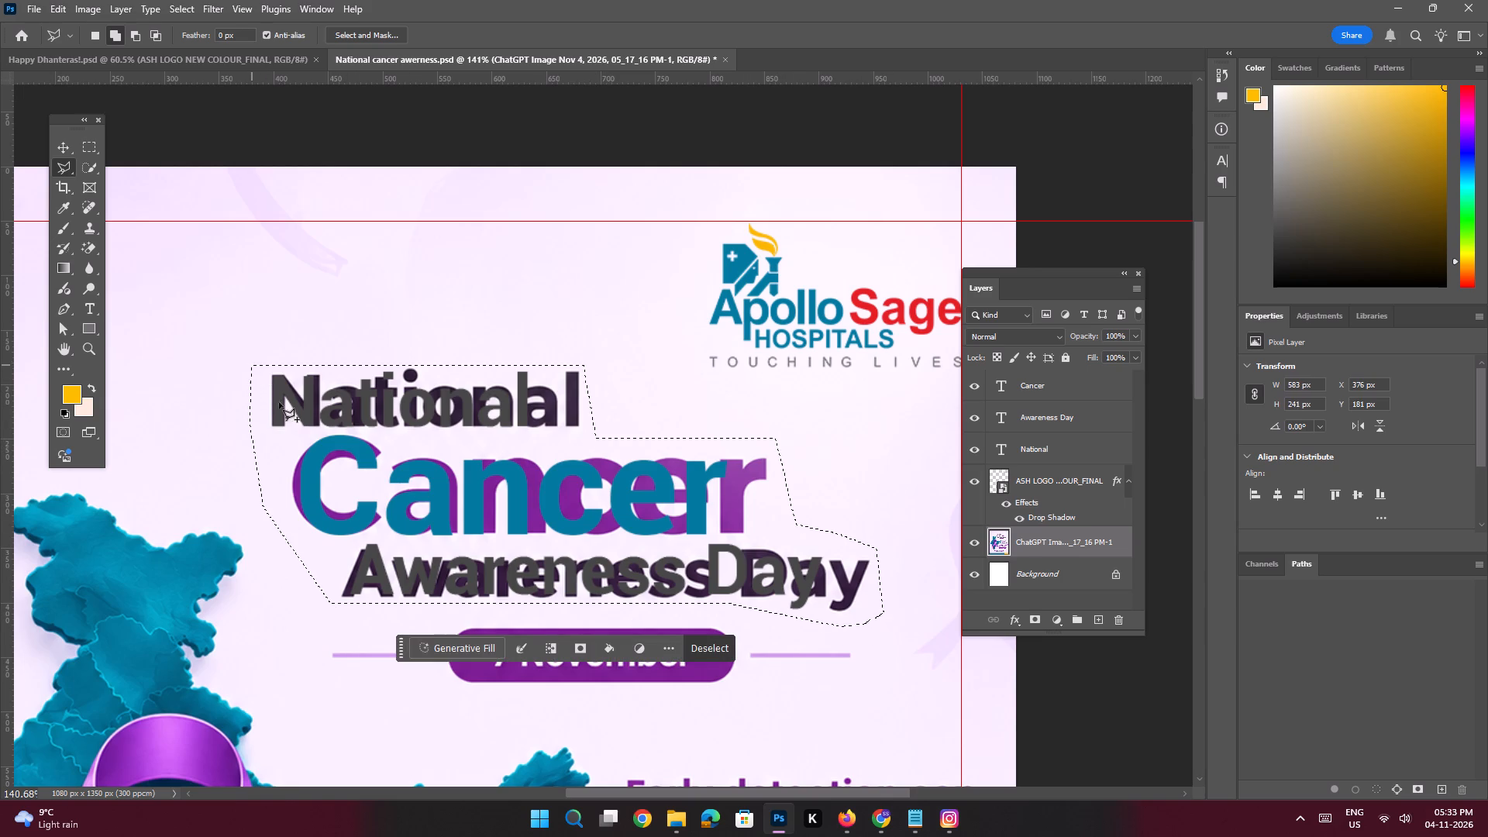
# Run Generative Fill on the heading selection with the prompt "Remove this".
pyautogui.click(434, 647)
pyautogui.write('Re')
pyautogui.write('mo')
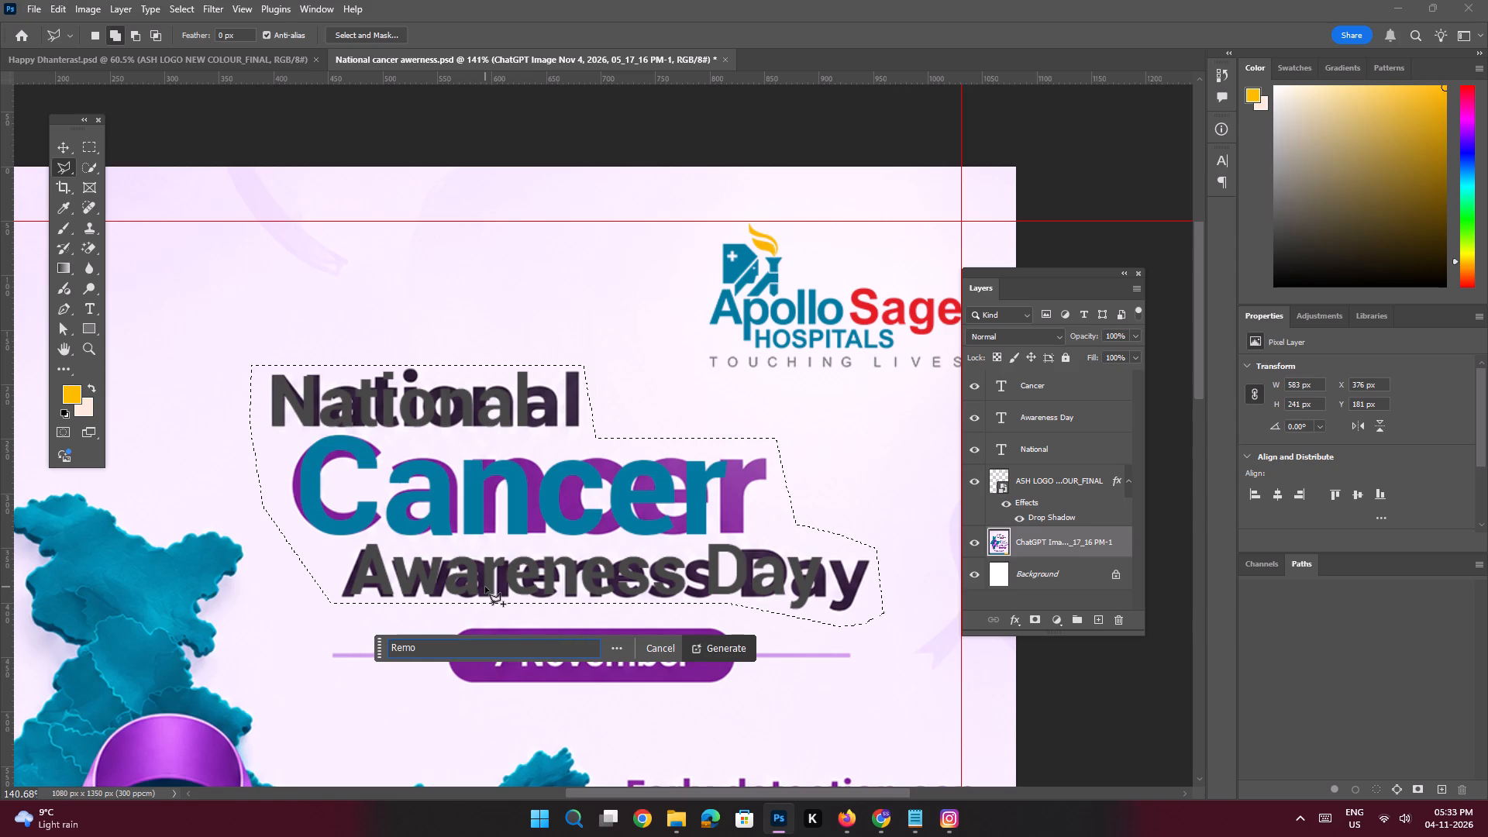
pyautogui.write('ve this')
pyautogui.press('space')
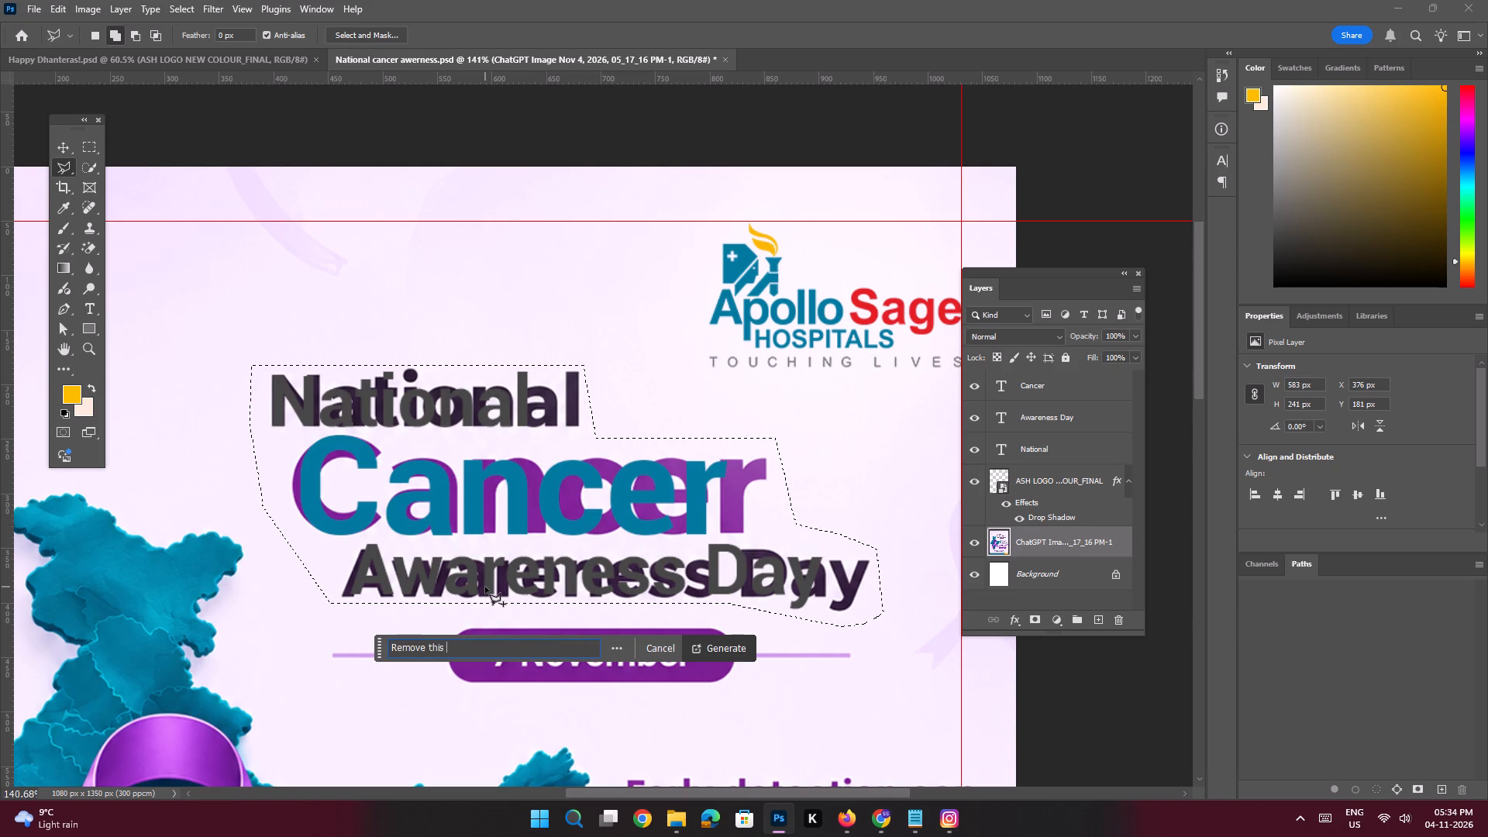
pyautogui.press('Return')
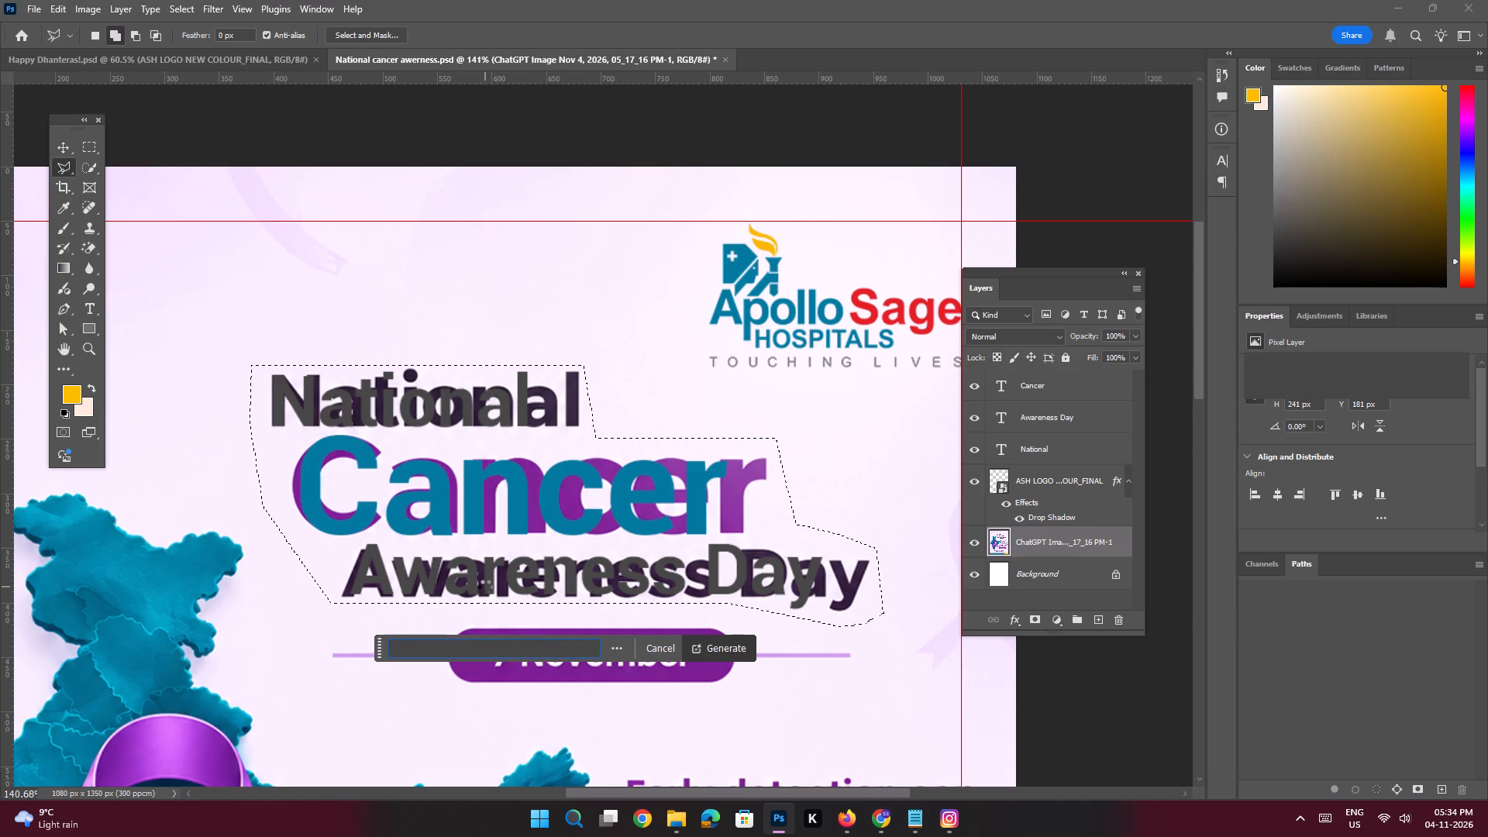
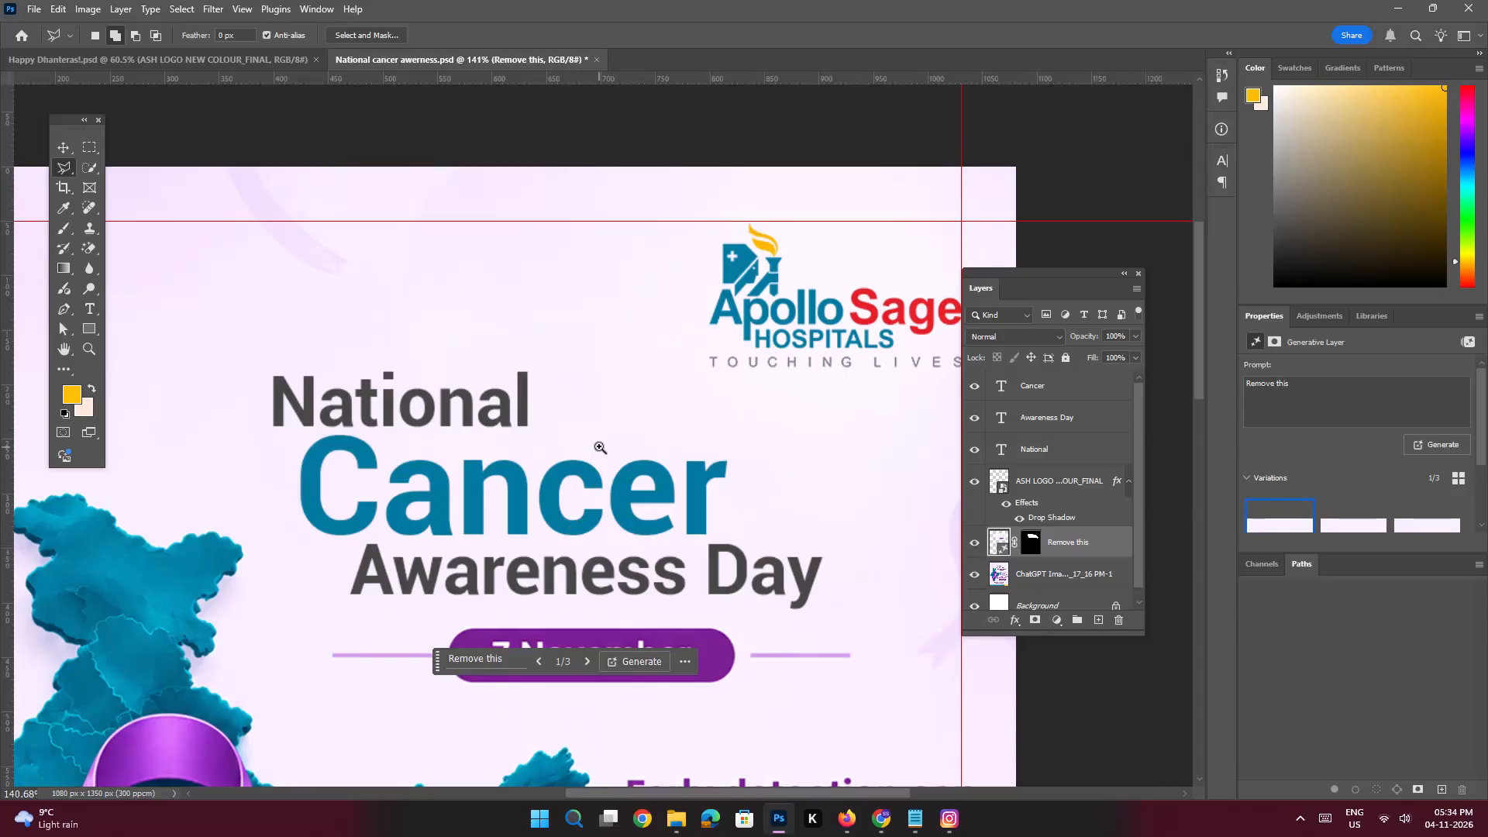
# Nudge the Awareness Day text down by 3 px, away from Cancer.
pyautogui.keyDown('ctrl'); pyautogui.moveTo(599, 446); pyautogui.dragTo(537, 436); pyautogui.keyUp('ctrl')
pyautogui.moveTo(544, 433); pyautogui.dragTo(602, 411)
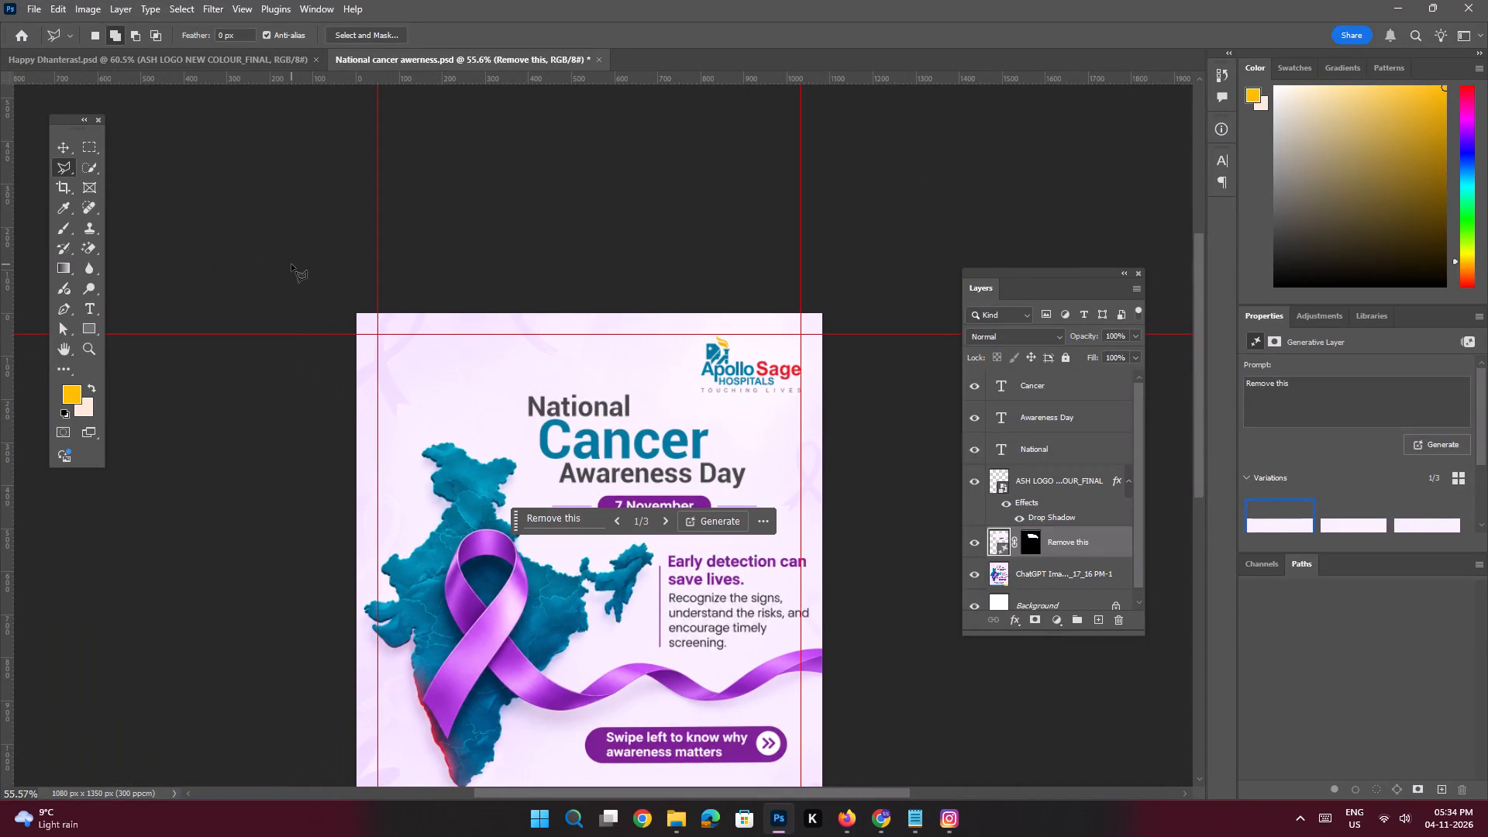
pyautogui.click(62, 143)
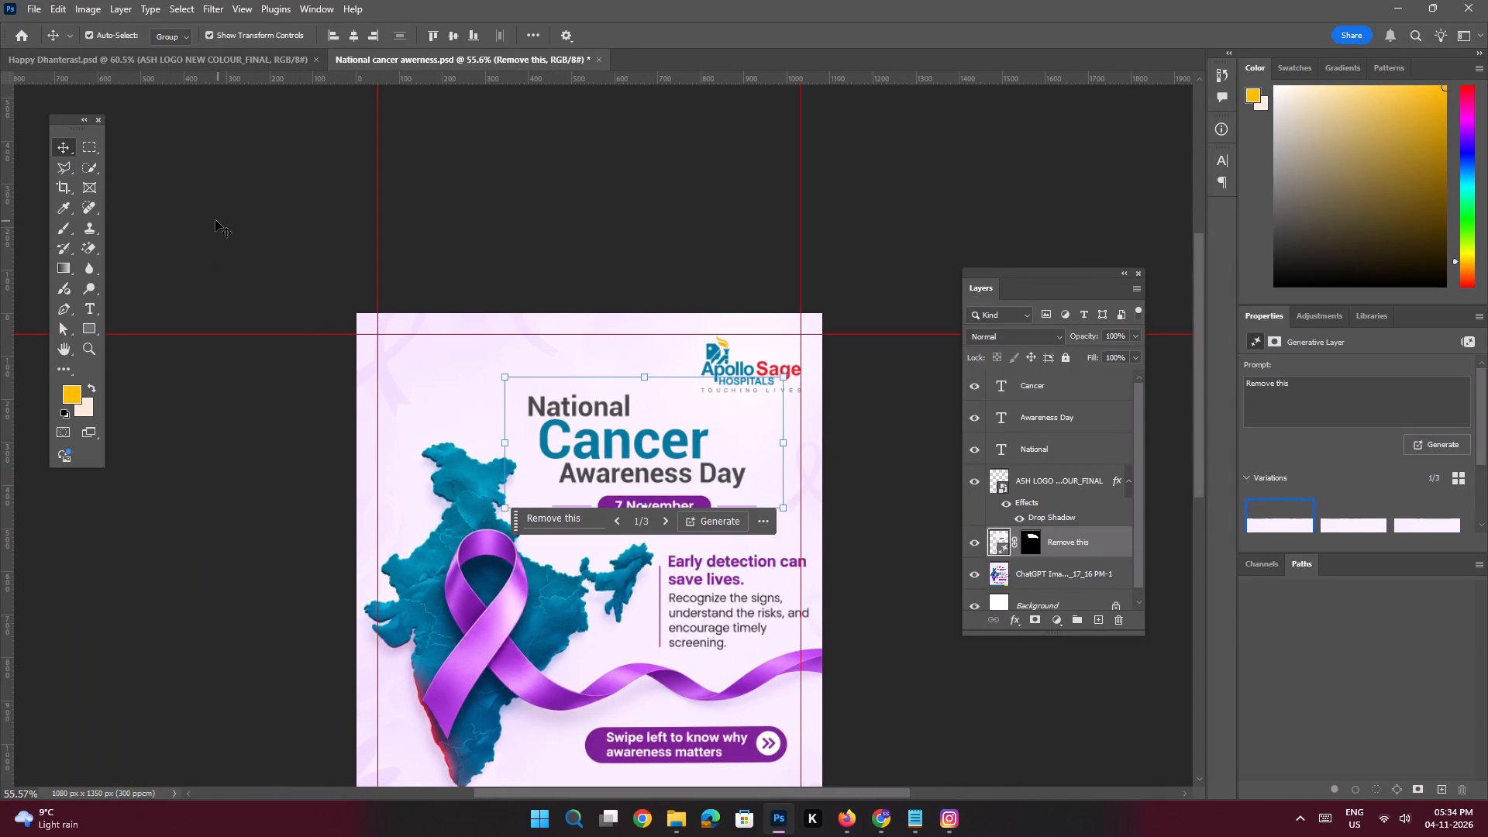
pyautogui.click(215, 220)
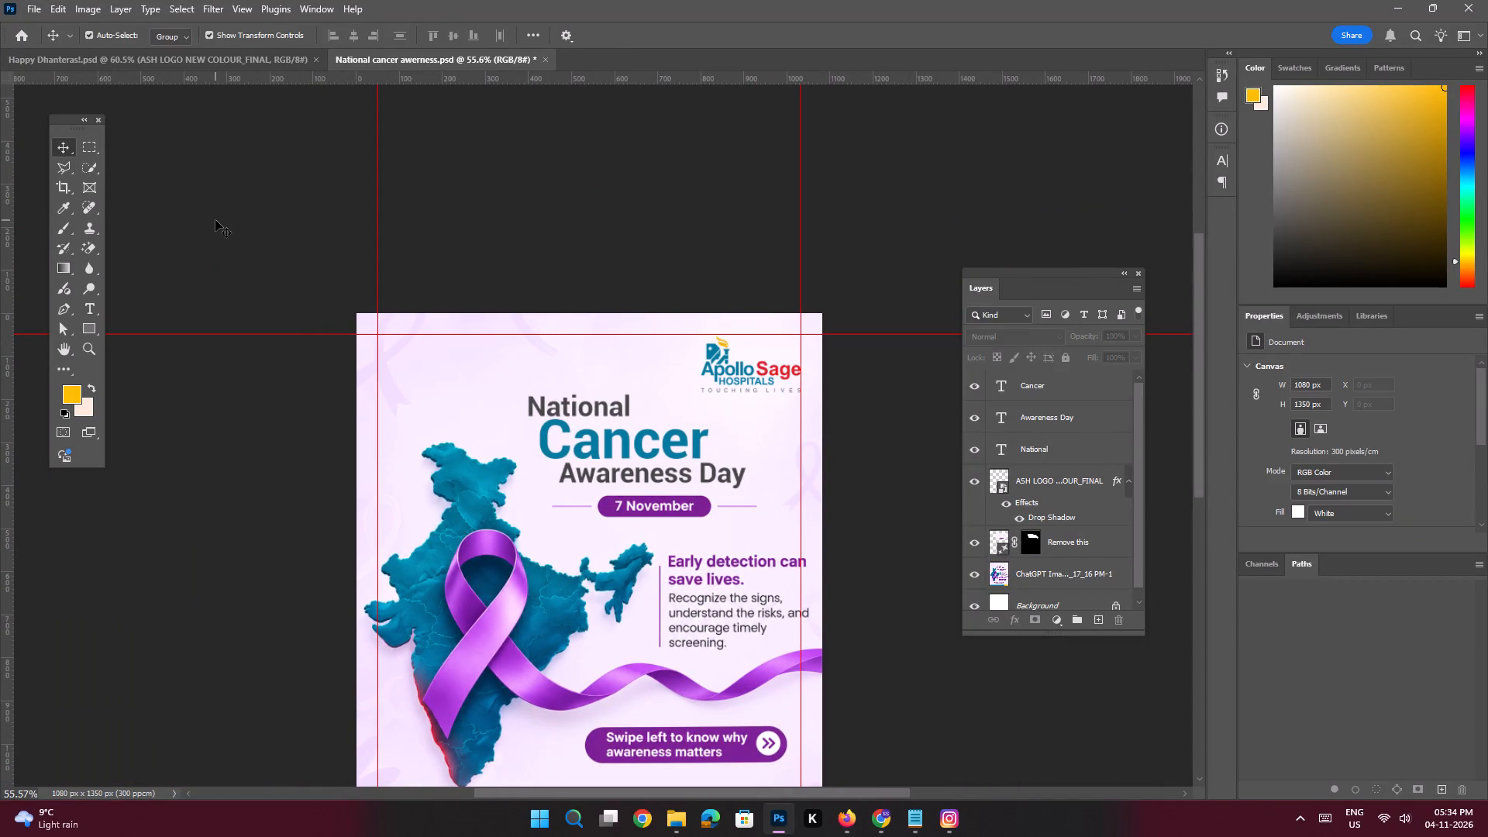
pyautogui.press('space')
pyautogui.keyDown('ctrl'); pyautogui.moveTo(615, 405); pyautogui.dragTo(647, 476); pyautogui.keyUp('ctrl')
pyautogui.moveTo(648, 470); pyautogui.dragTo(625, 462)
pyautogui.click(597, 505)
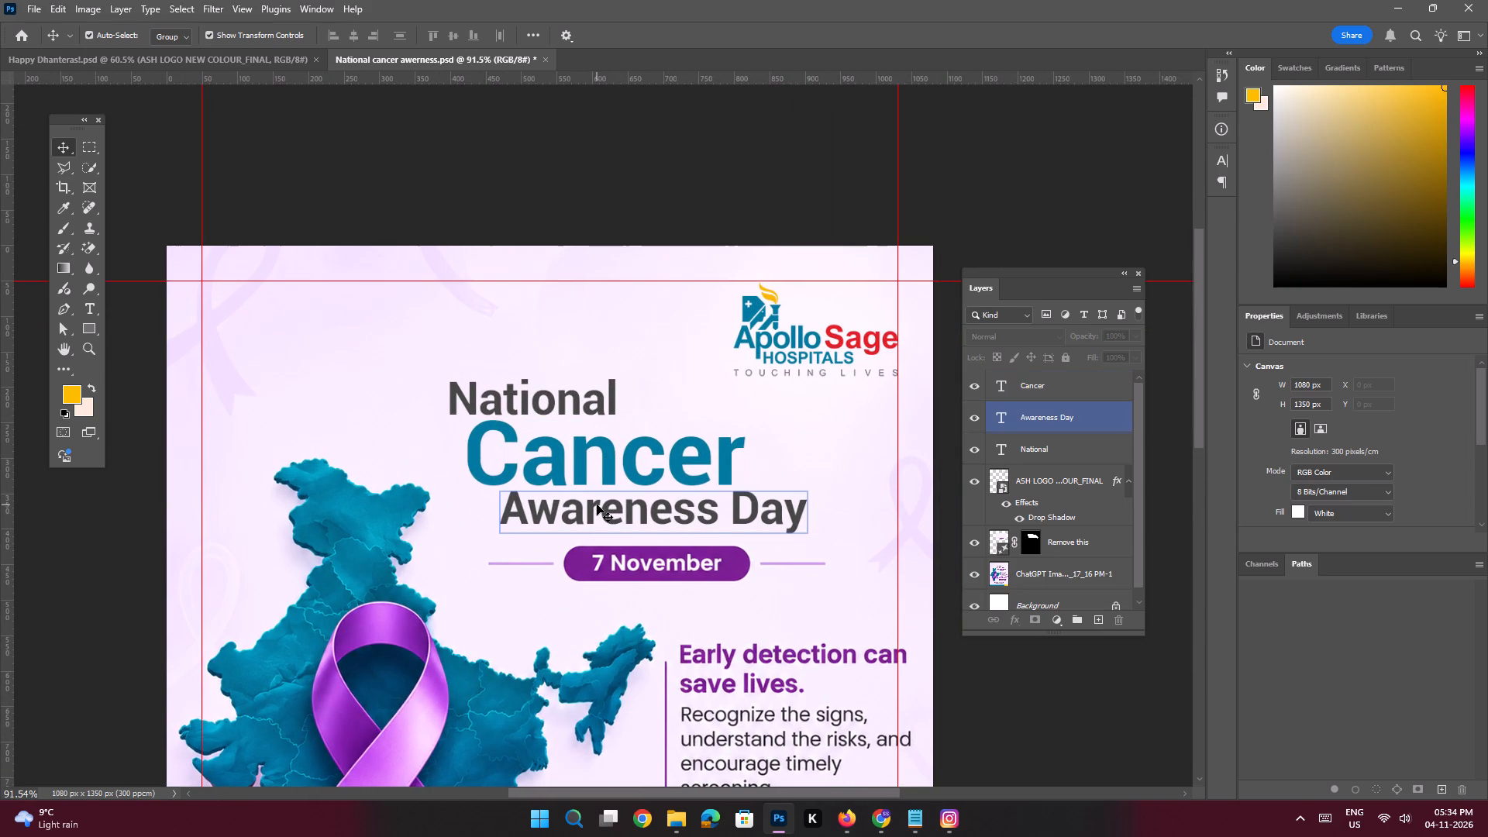
pyautogui.press('Down')
pyautogui.press('Down')
pyautogui.press('Down')
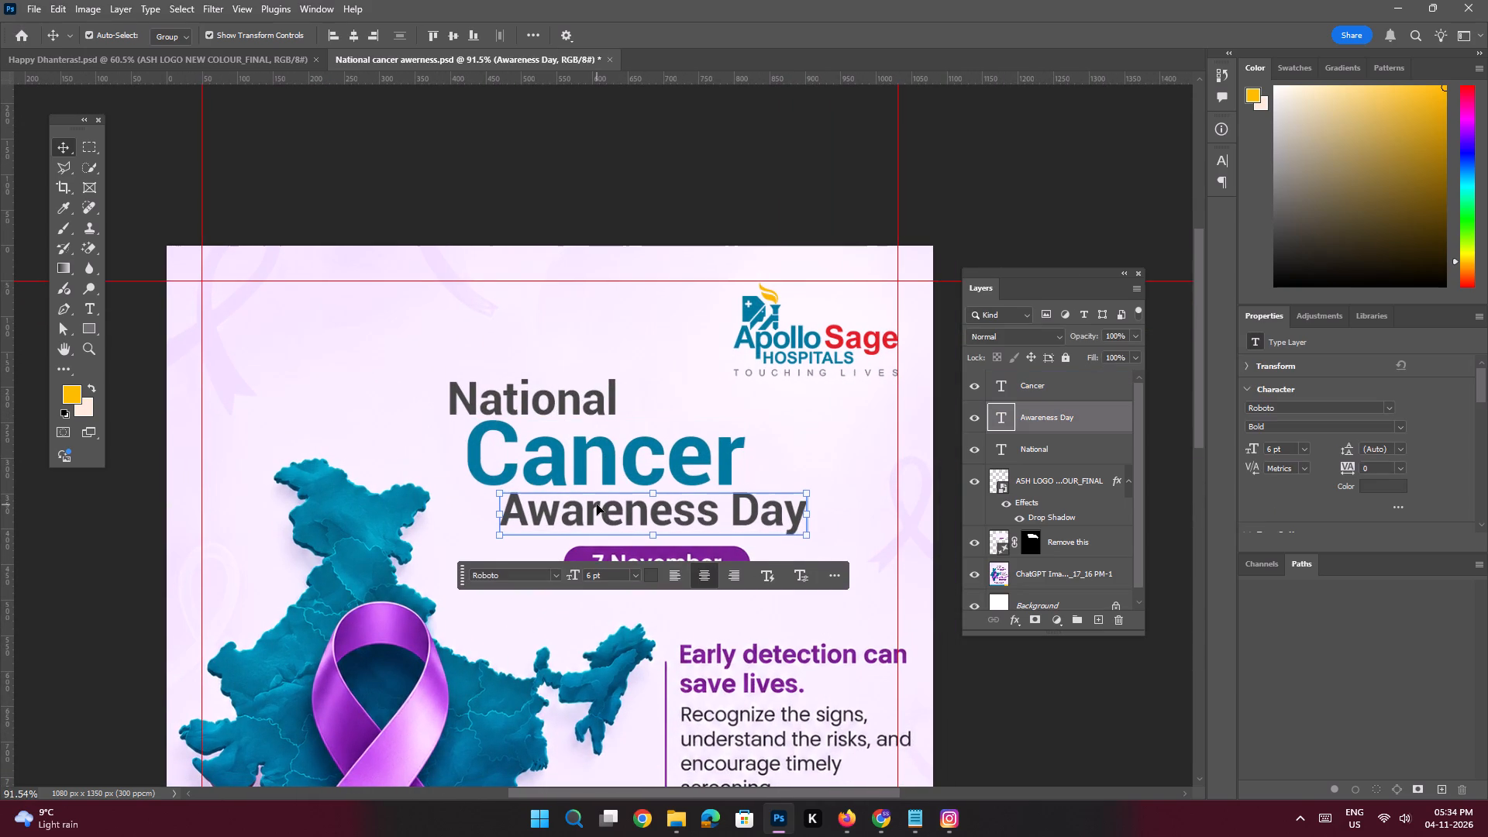
# Even out the heading's line spacing by nudging the National text up 3 px and the Cancer text up 1 px.
pyautogui.click(575, 404)
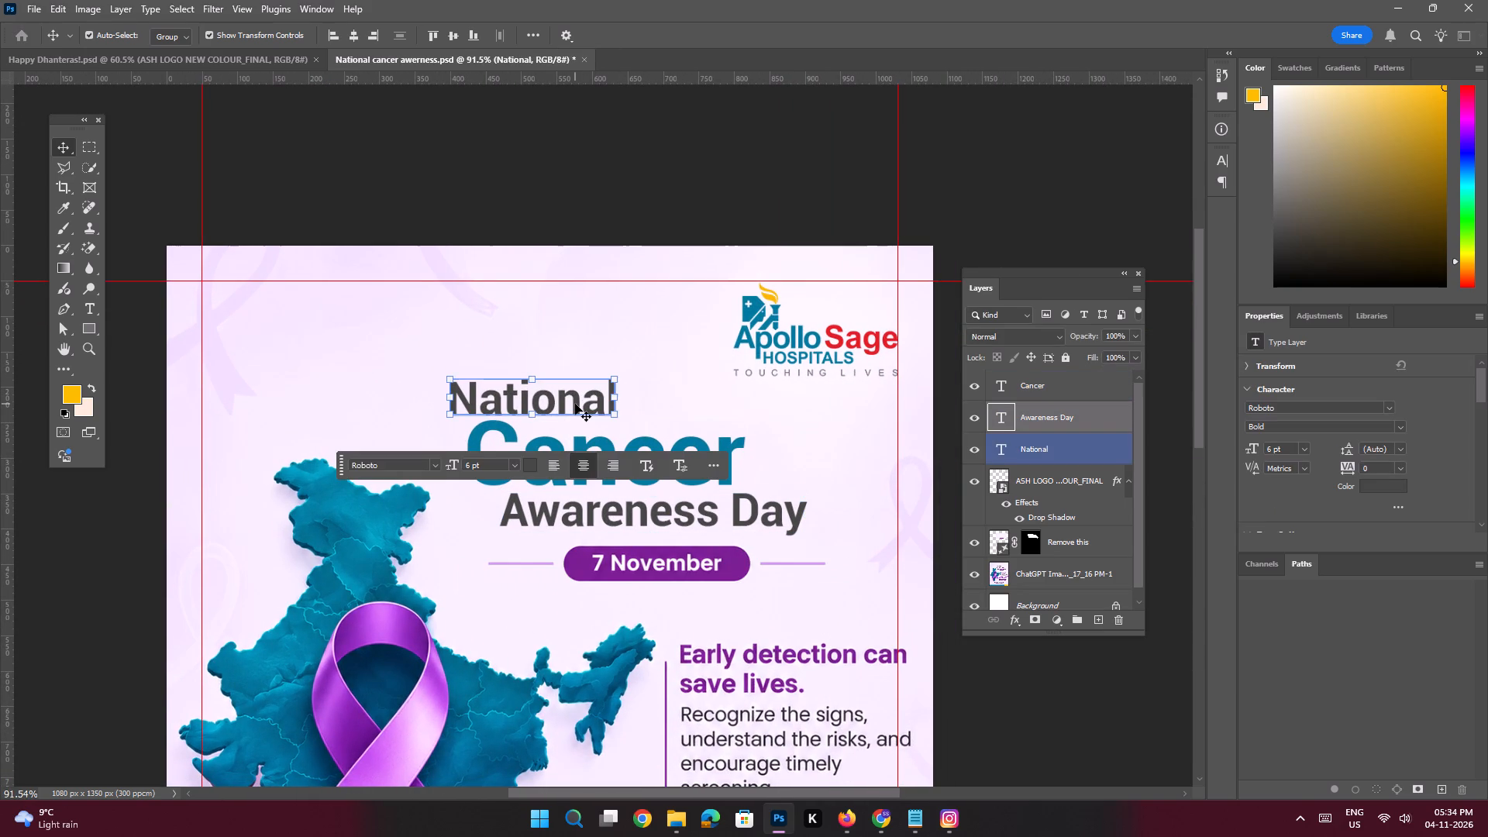
pyautogui.press('Up')
pyautogui.press('Up')
pyautogui.press('Up')
pyautogui.press('Down')
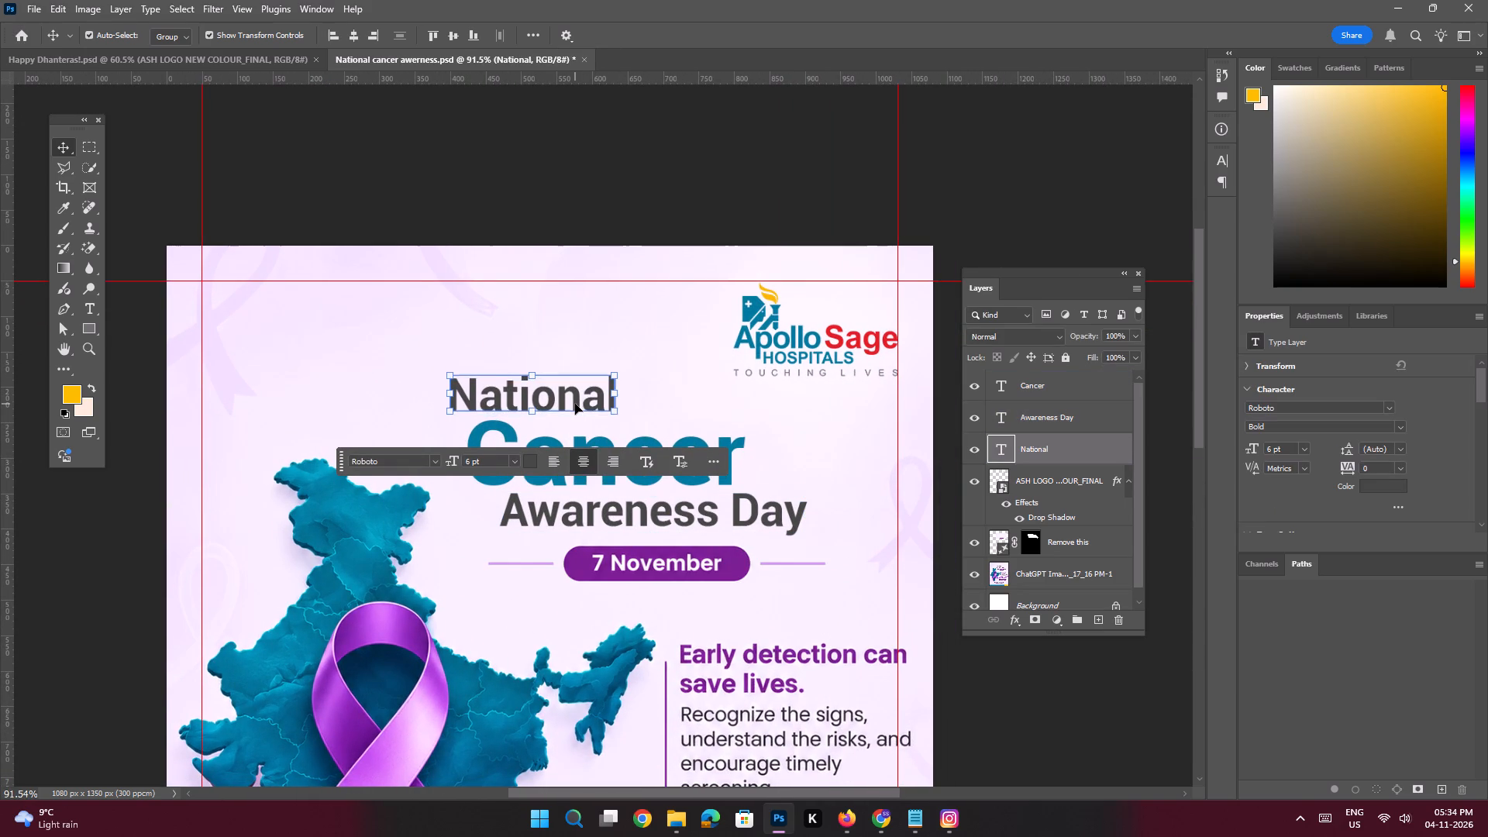
pyautogui.press('Up')
pyautogui.click(628, 475)
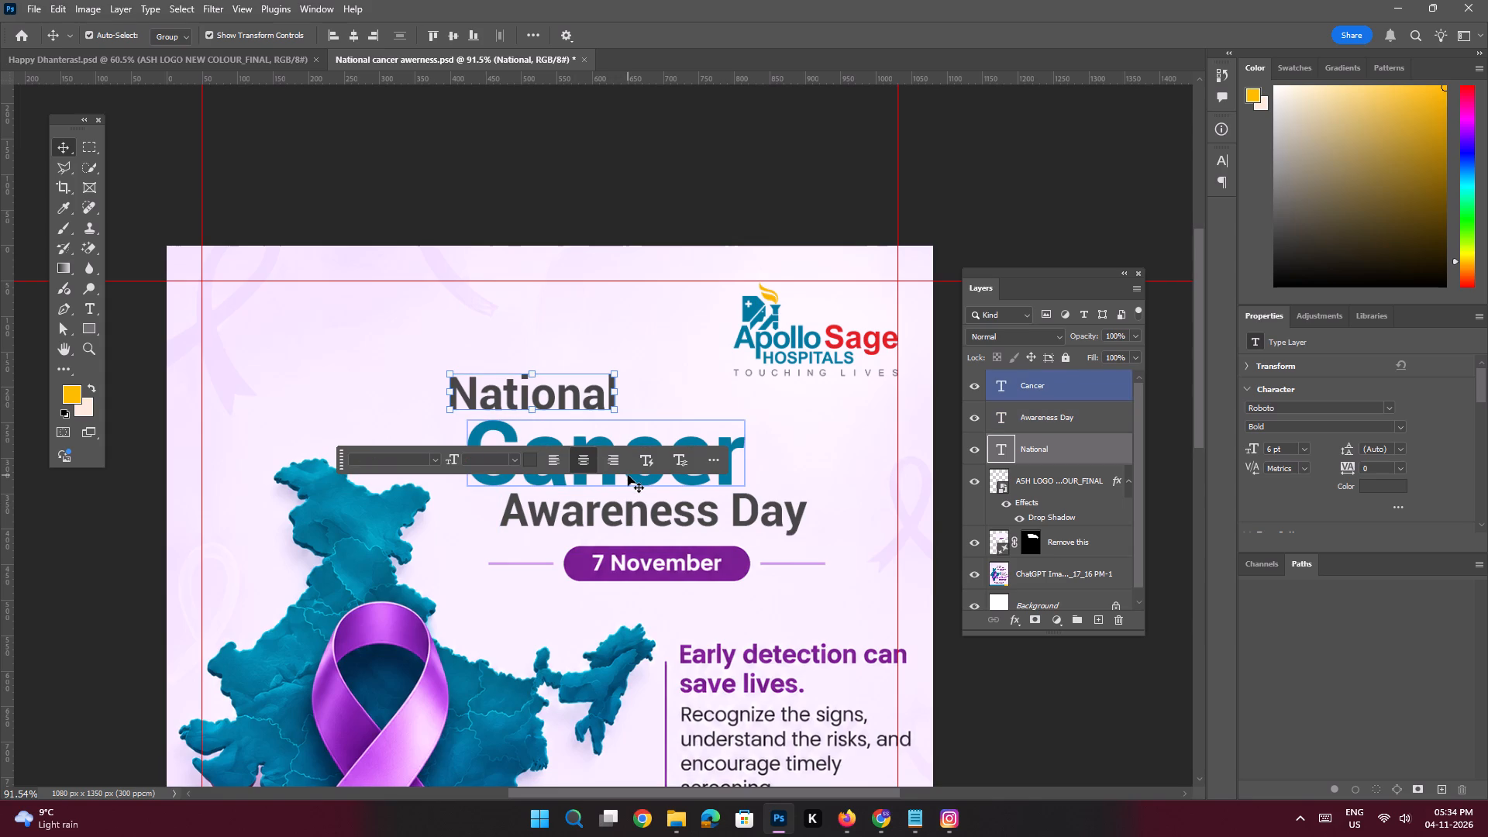
pyautogui.press('Up')
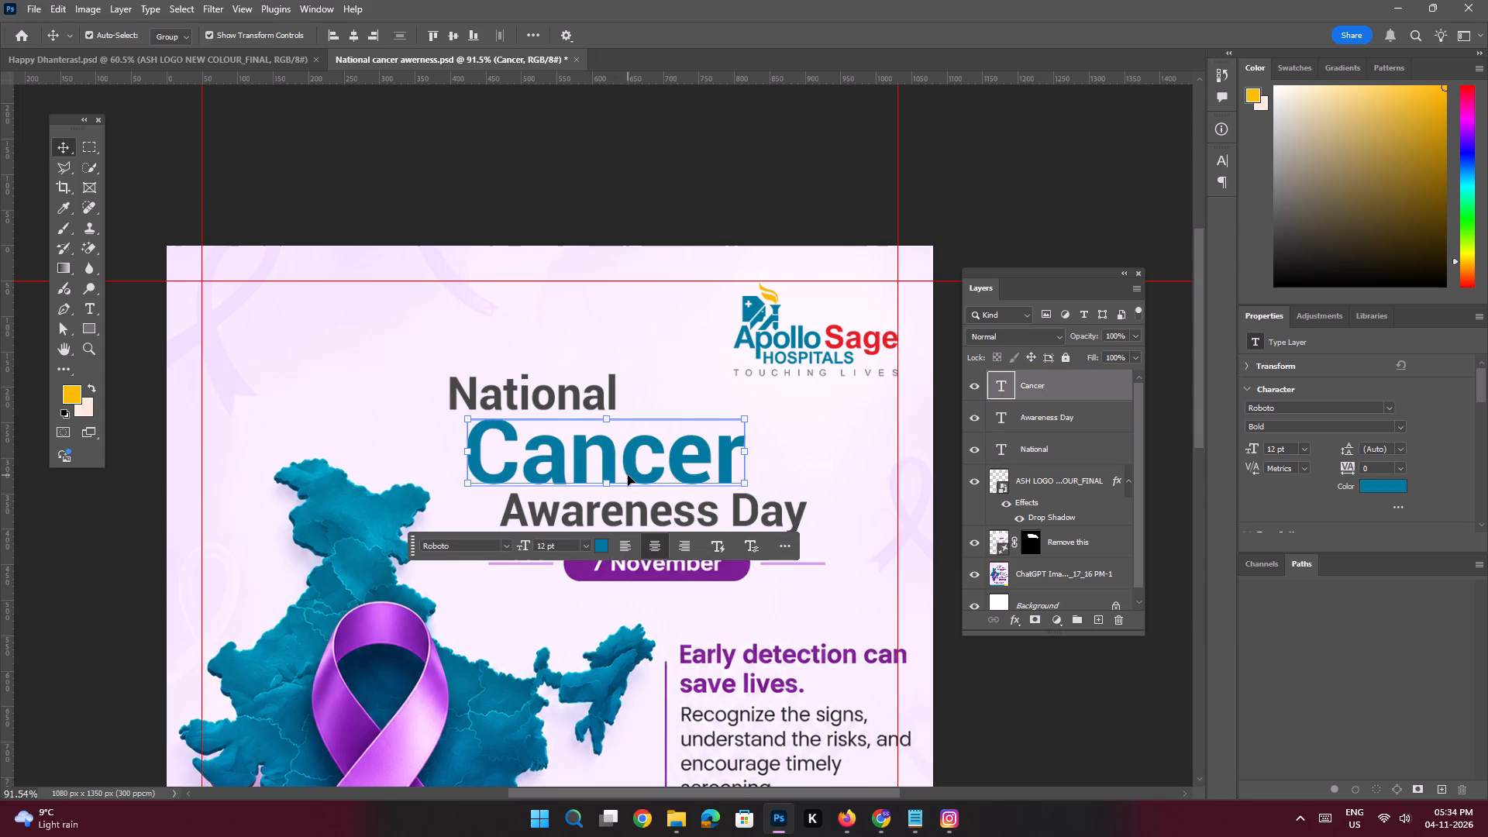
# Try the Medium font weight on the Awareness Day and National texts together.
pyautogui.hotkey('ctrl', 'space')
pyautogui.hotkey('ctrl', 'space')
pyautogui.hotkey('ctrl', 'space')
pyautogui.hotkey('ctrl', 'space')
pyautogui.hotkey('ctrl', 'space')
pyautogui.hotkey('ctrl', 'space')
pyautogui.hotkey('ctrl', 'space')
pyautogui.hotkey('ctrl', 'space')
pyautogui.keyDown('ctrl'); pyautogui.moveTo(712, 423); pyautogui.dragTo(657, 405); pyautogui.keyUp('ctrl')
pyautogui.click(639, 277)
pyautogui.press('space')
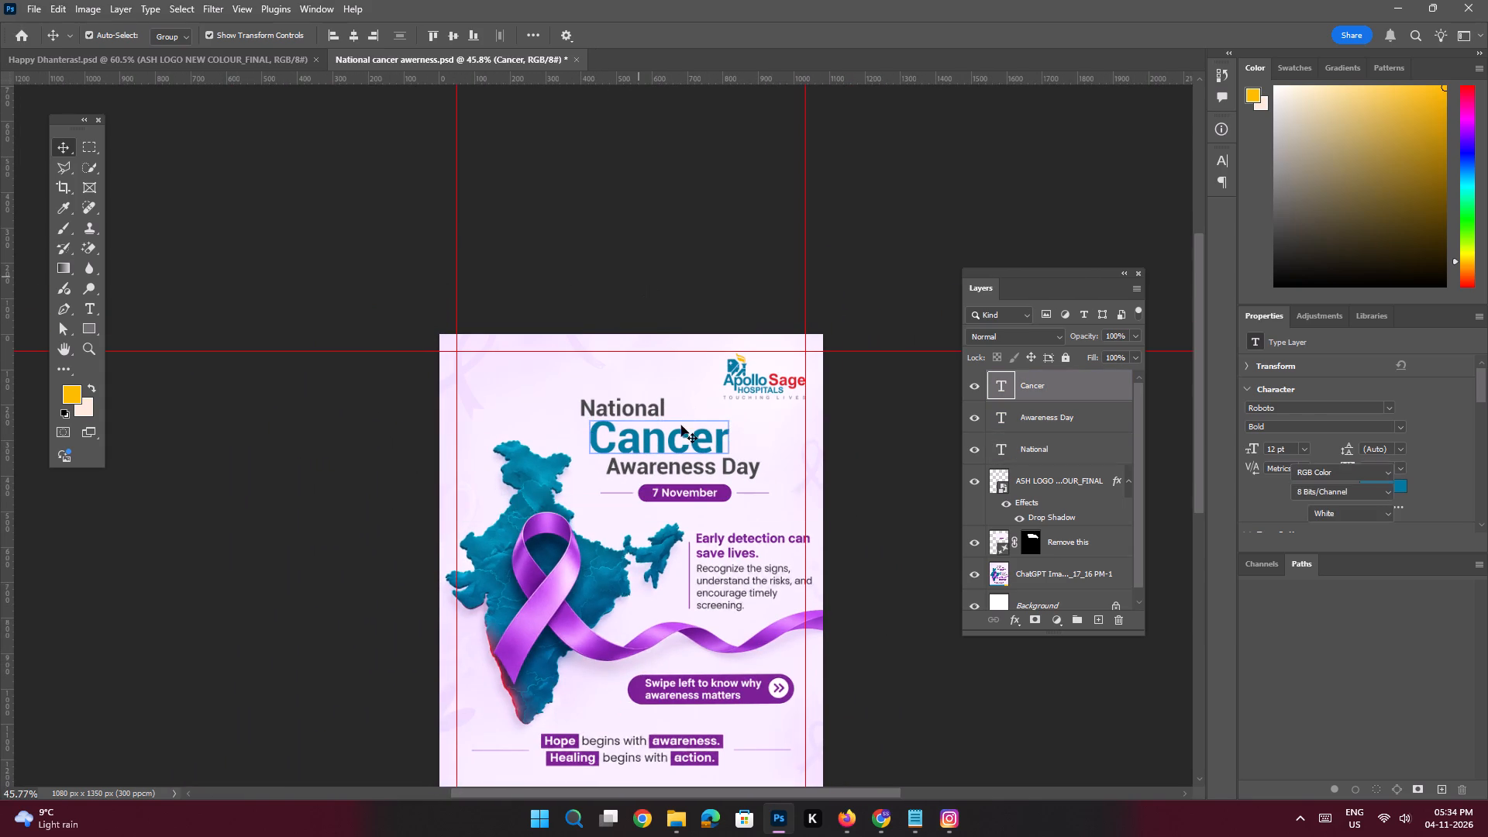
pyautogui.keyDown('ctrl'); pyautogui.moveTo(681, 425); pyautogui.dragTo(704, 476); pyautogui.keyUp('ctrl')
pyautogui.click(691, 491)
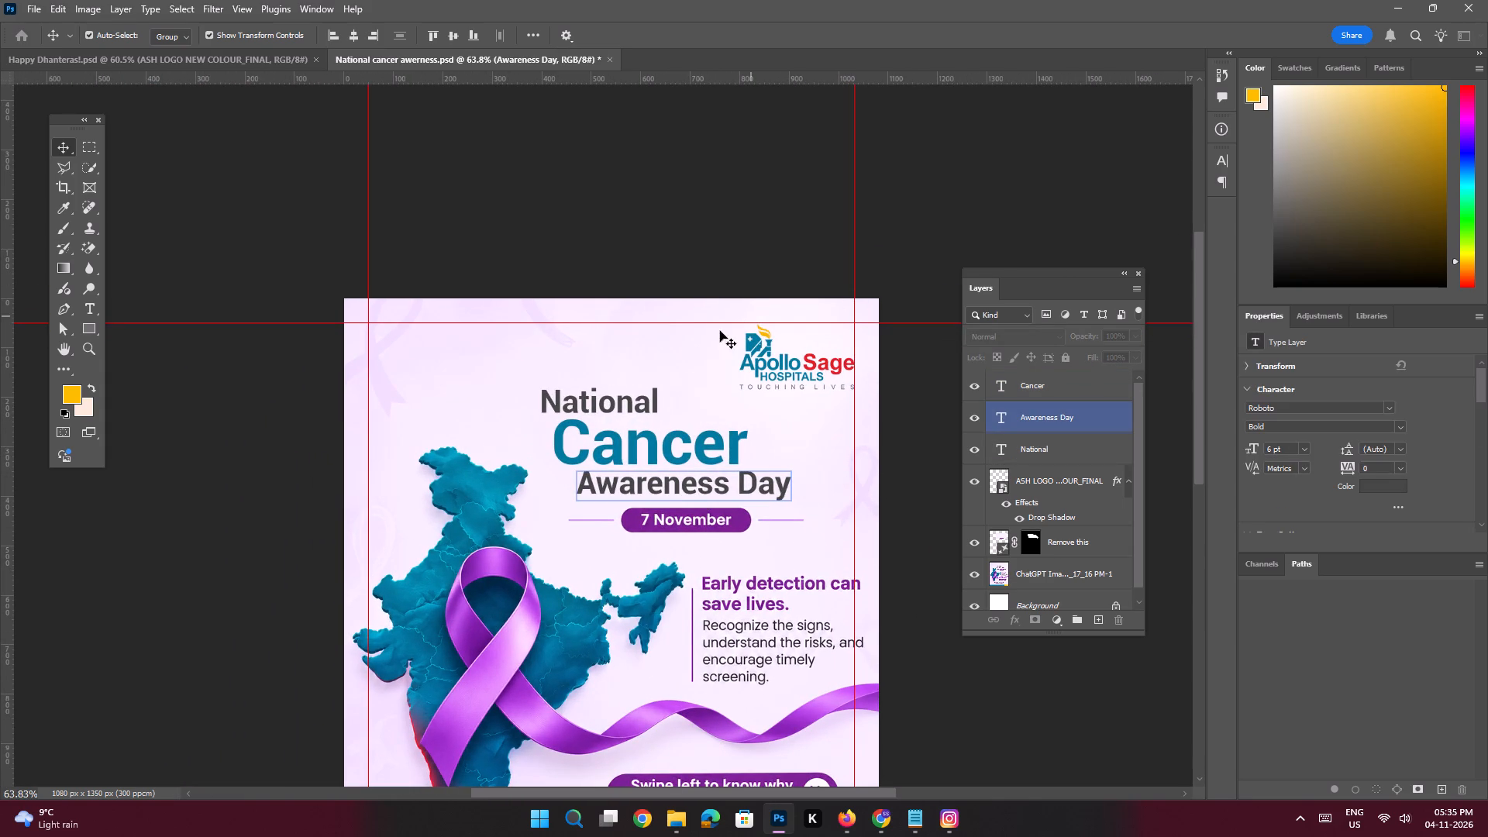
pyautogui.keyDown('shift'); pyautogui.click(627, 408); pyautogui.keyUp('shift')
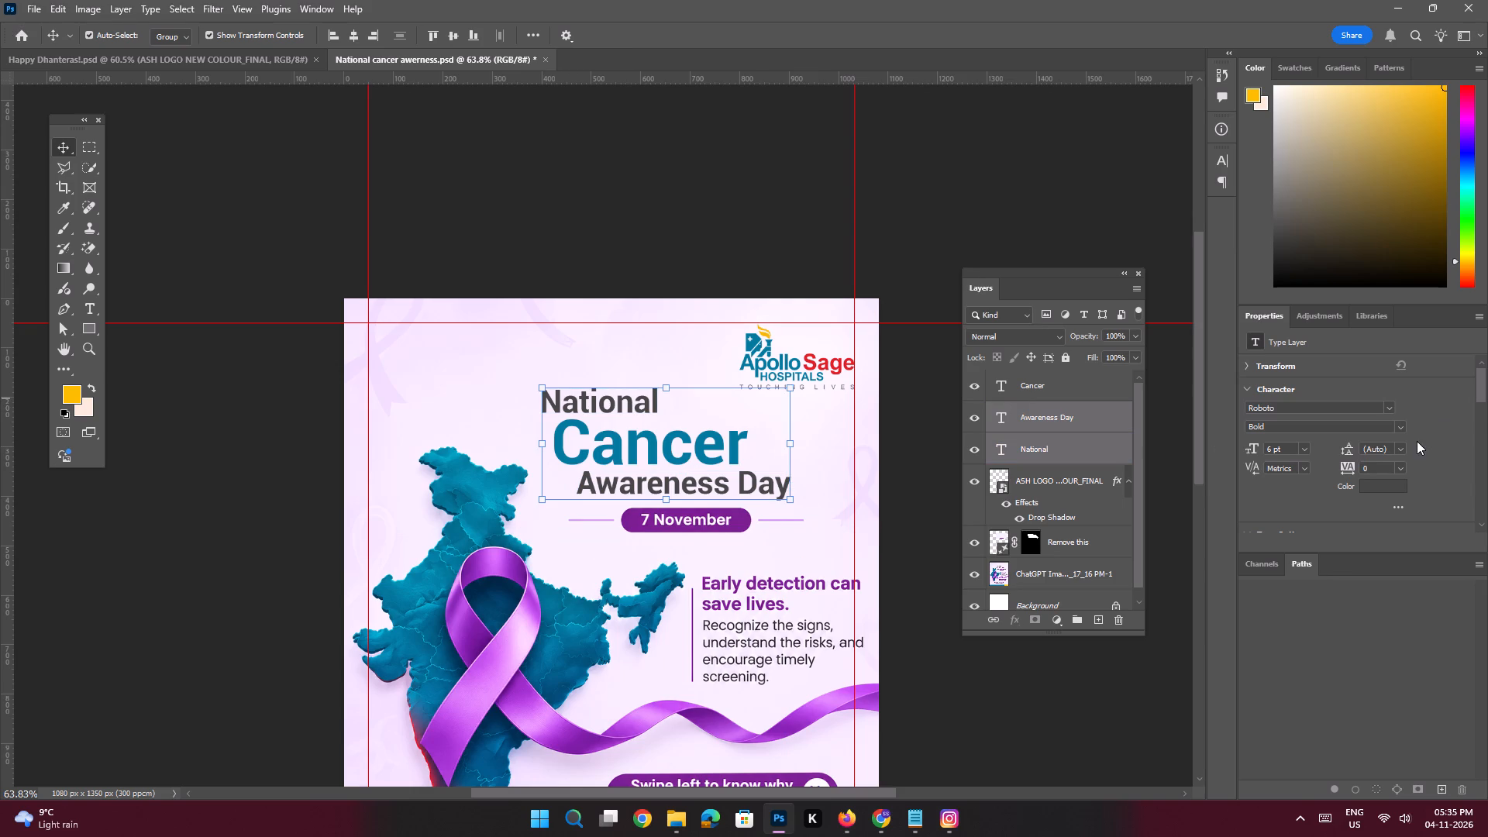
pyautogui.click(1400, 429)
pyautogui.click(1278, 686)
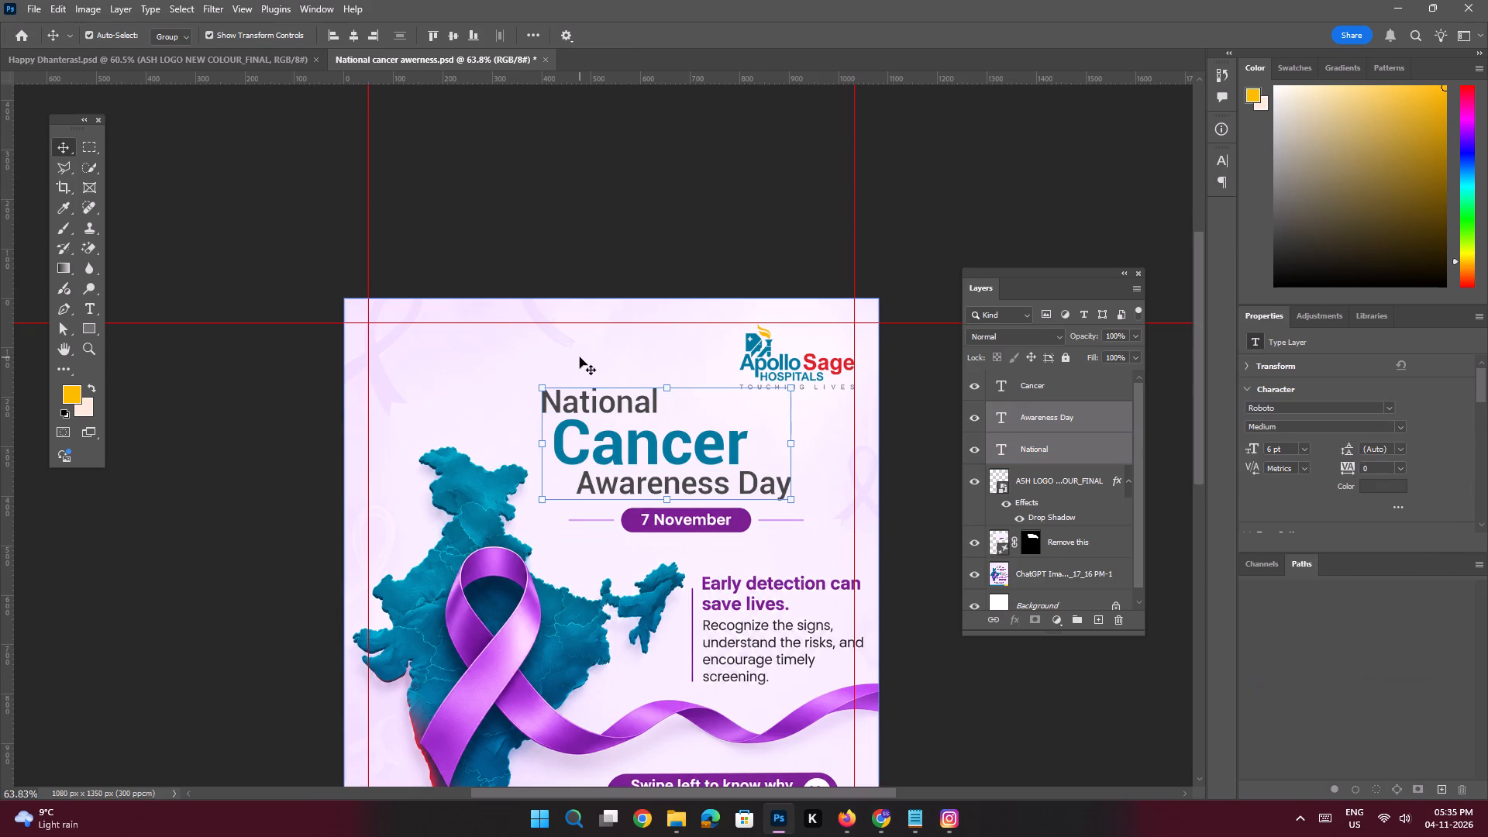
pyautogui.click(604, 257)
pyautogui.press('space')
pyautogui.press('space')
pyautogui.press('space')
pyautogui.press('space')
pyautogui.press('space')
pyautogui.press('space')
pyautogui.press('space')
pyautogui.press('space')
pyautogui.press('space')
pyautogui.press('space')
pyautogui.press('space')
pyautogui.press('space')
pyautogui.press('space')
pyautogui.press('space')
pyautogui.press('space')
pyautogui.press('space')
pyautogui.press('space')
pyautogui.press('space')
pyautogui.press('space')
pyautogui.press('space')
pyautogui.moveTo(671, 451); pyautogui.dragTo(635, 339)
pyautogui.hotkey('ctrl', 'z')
# Convert the ChatGPT image layer and the Remove this generative layer together into one smart object.
pyautogui.press('space')
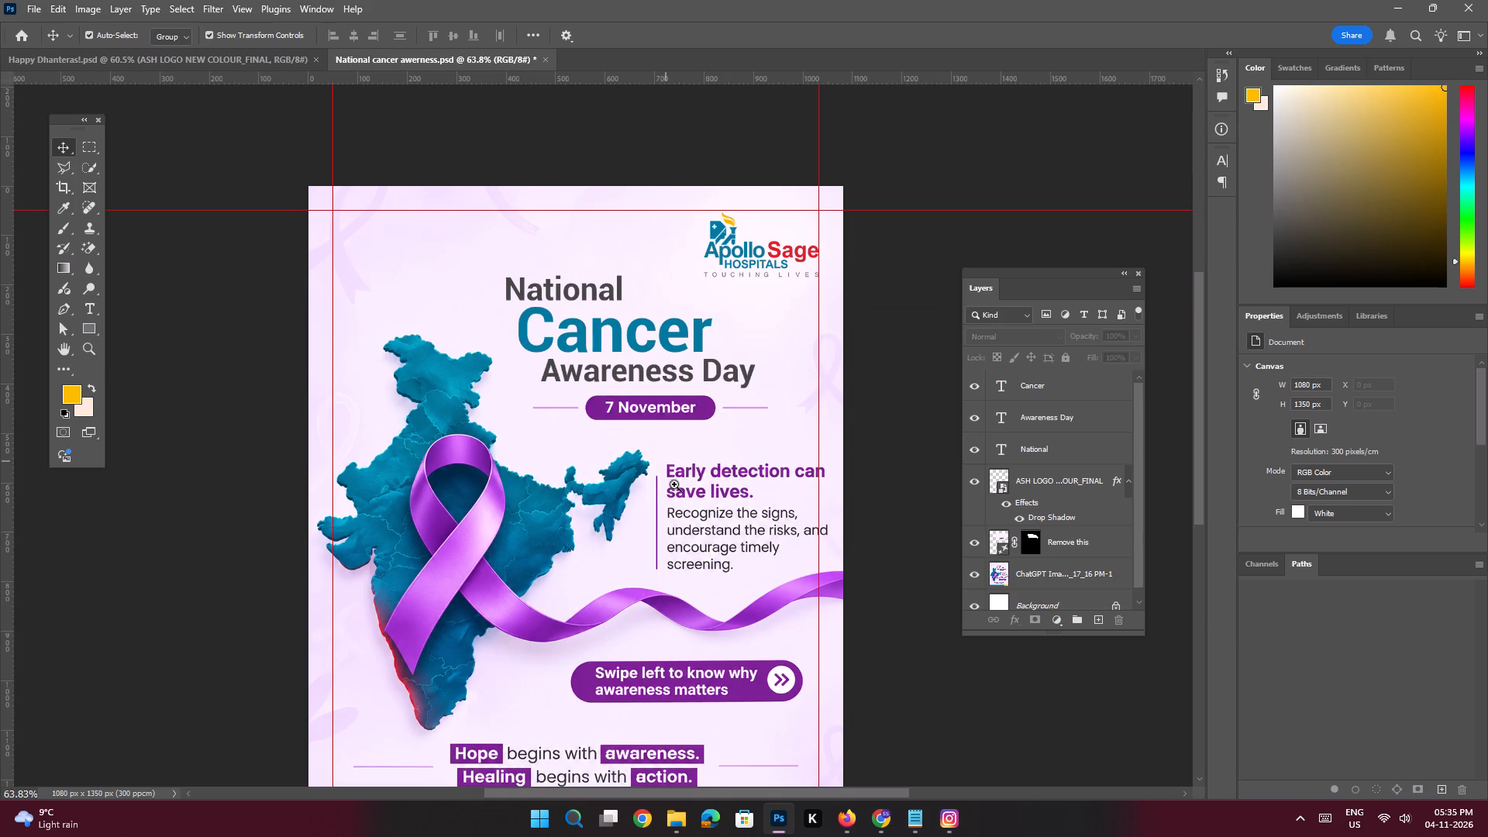
pyautogui.keyDown('ctrl'); pyautogui.moveTo(681, 467); pyautogui.dragTo(726, 554); pyautogui.keyUp('ctrl')
pyautogui.moveTo(742, 529); pyautogui.dragTo(664, 427)
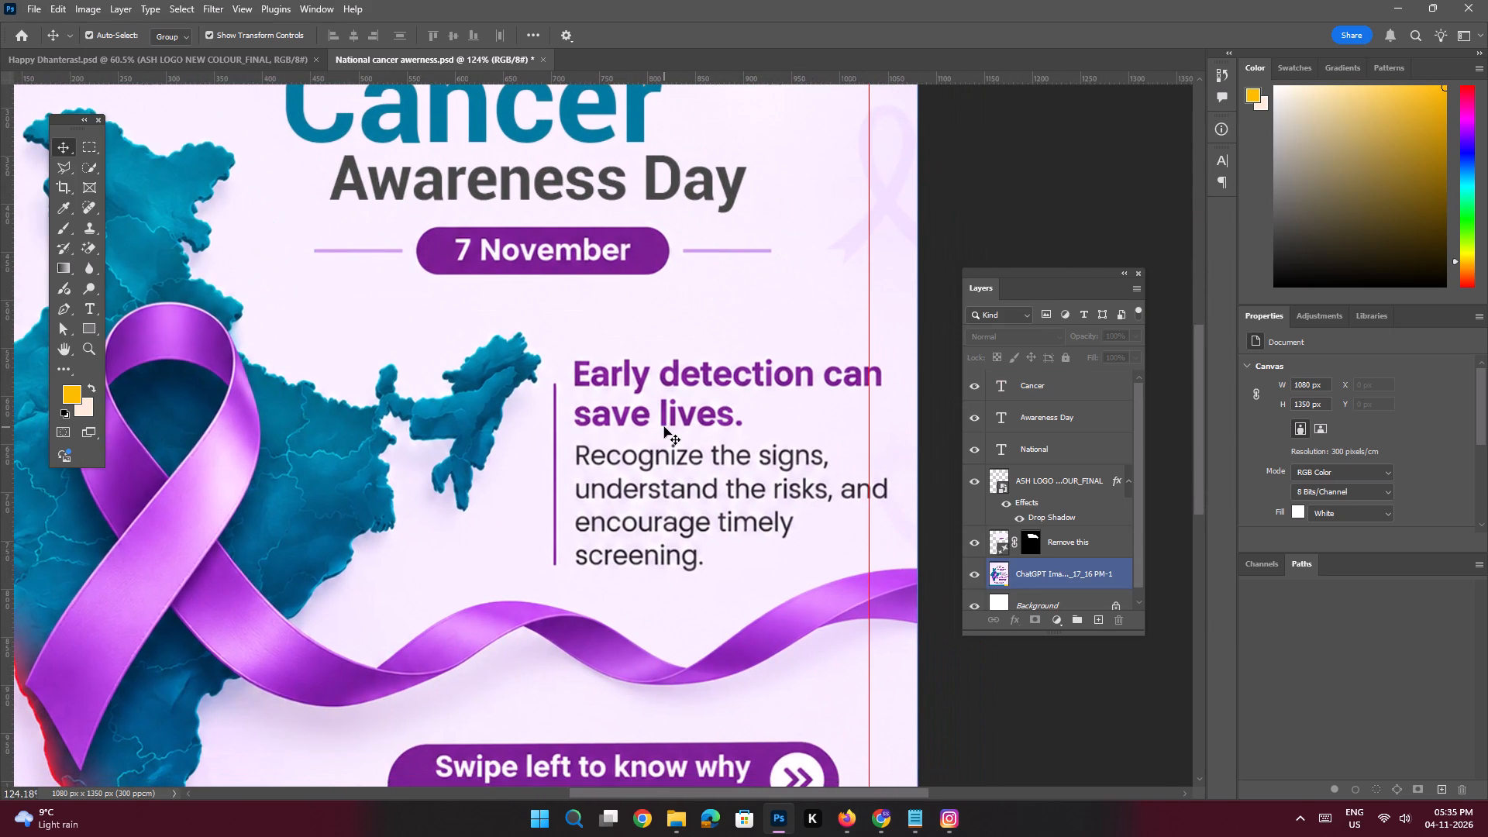
pyautogui.press('space')
pyautogui.press('space')
pyautogui.press('space')
pyautogui.press('space')
pyautogui.press('space')
pyautogui.press('space')
pyautogui.press('space')
pyautogui.moveTo(710, 459); pyautogui.dragTo(677, 460)
pyautogui.click(679, 412)
pyautogui.press('space')
pyautogui.keyDown('ctrl'); pyautogui.moveTo(698, 384); pyautogui.dragTo(716, 428); pyautogui.keyUp('ctrl')
pyautogui.moveTo(796, 414); pyautogui.dragTo(768, 434)
pyautogui.keyDown('shift'); pyautogui.click(1065, 546); pyautogui.keyUp('shift')
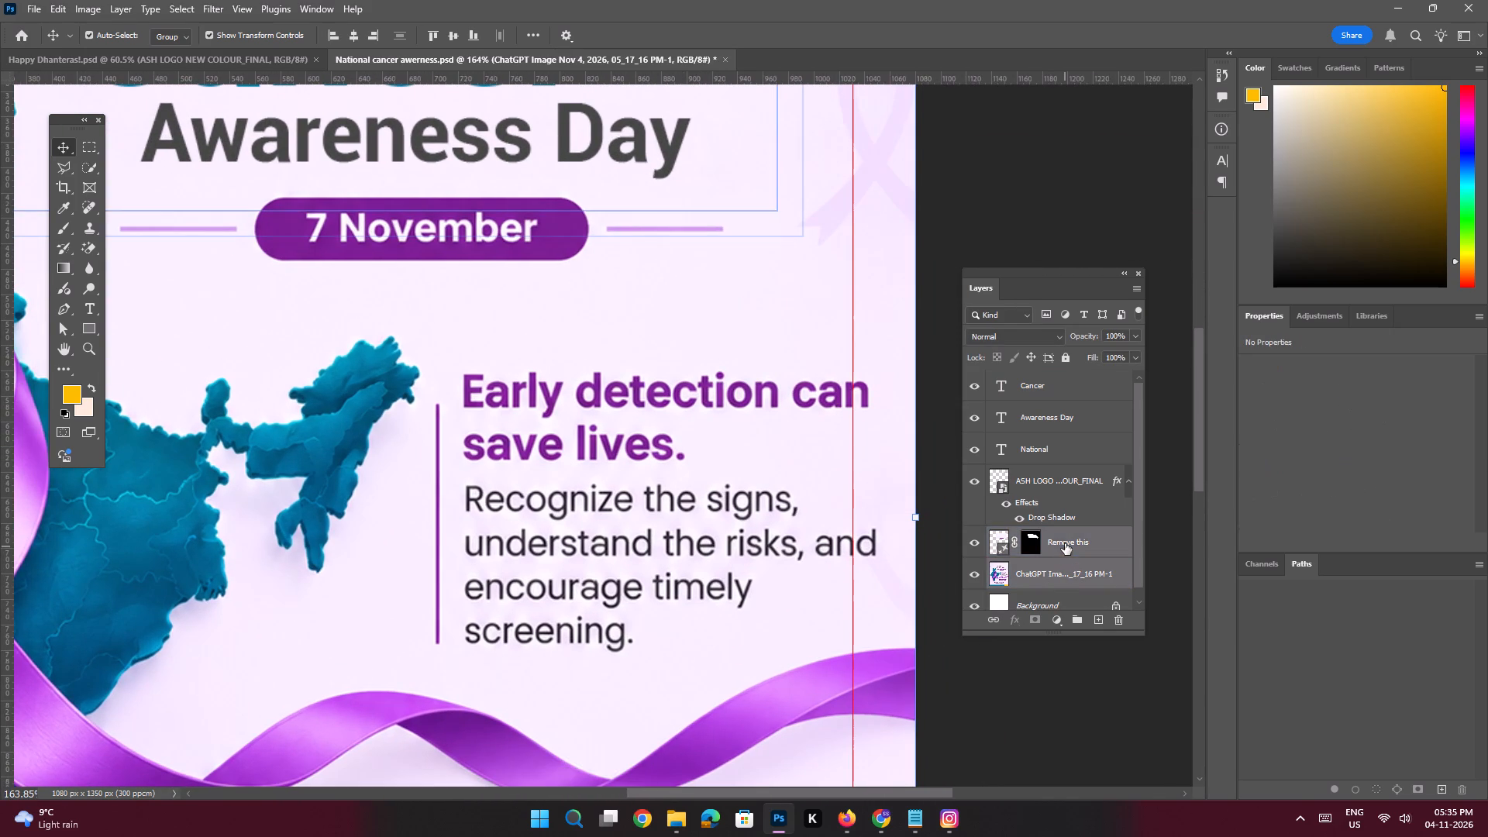
pyautogui.rightClick(1065, 543)
pyautogui.click(1152, 446)
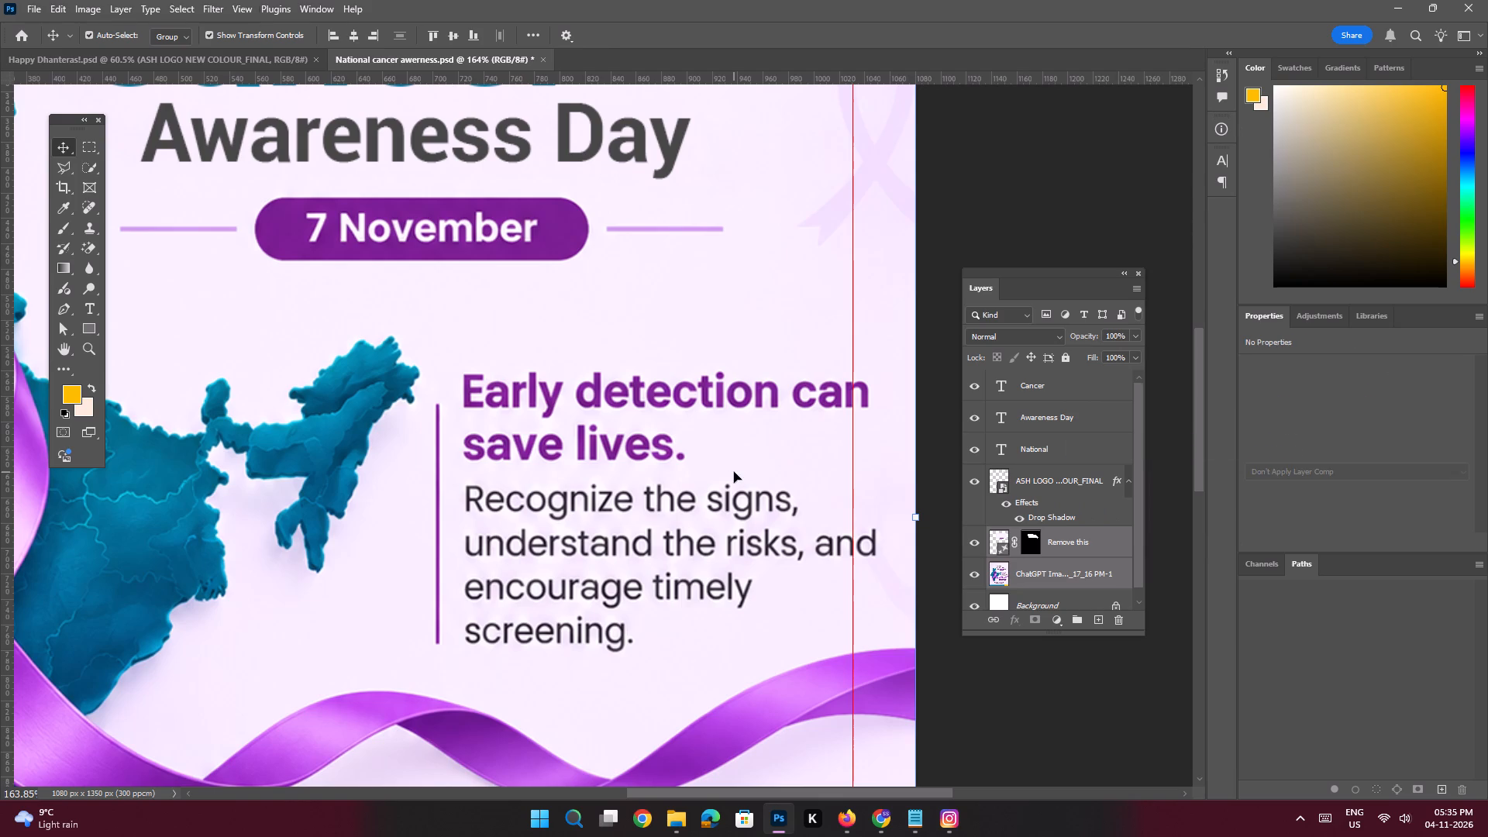
# Rasterize the combined Remove this smart object into a pixel layer.
pyautogui.press('e')
pyautogui.click(733, 469)
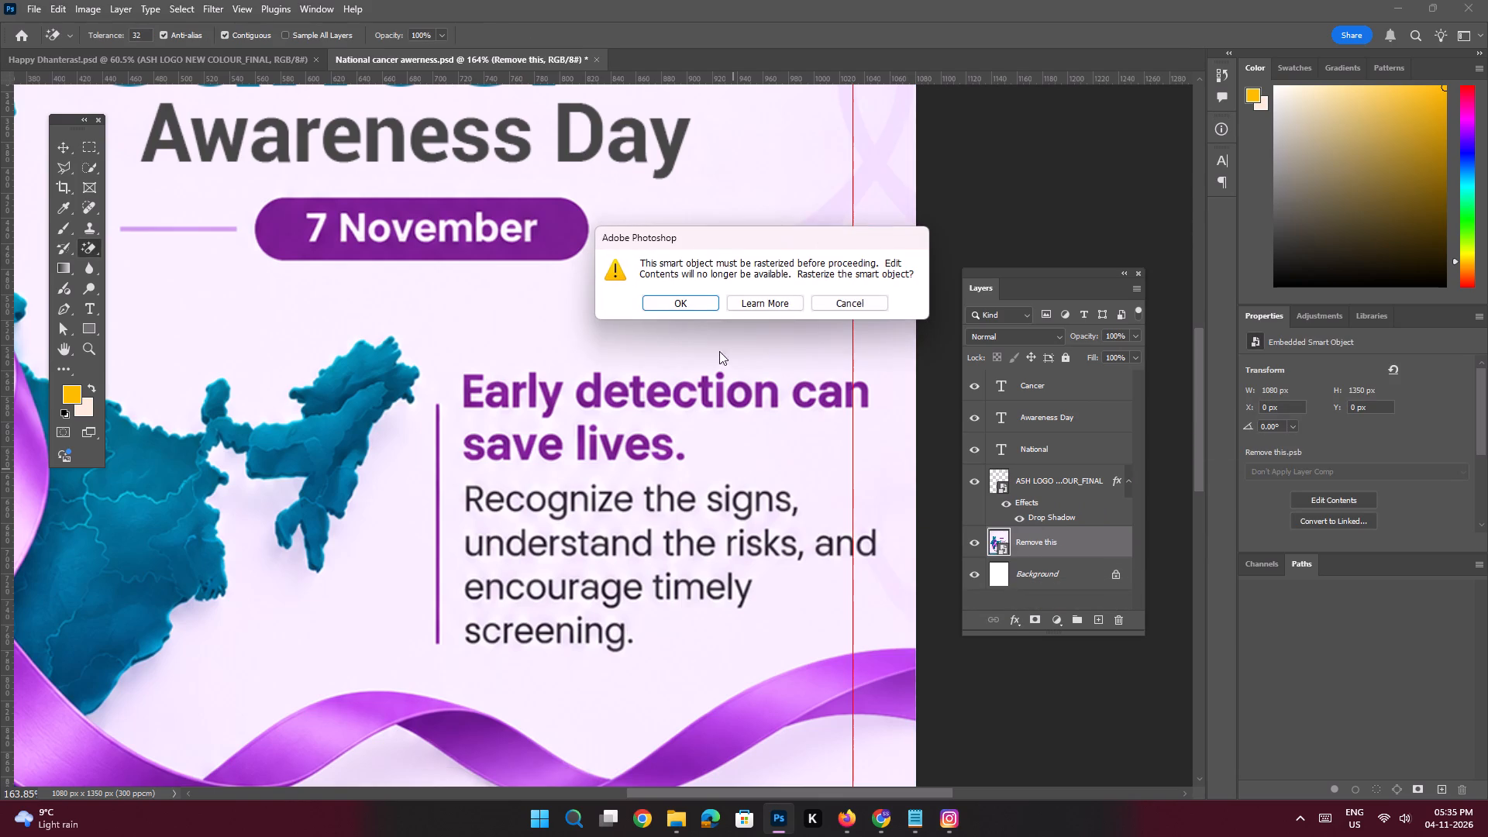
pyautogui.click(682, 312)
pyautogui.click(695, 306)
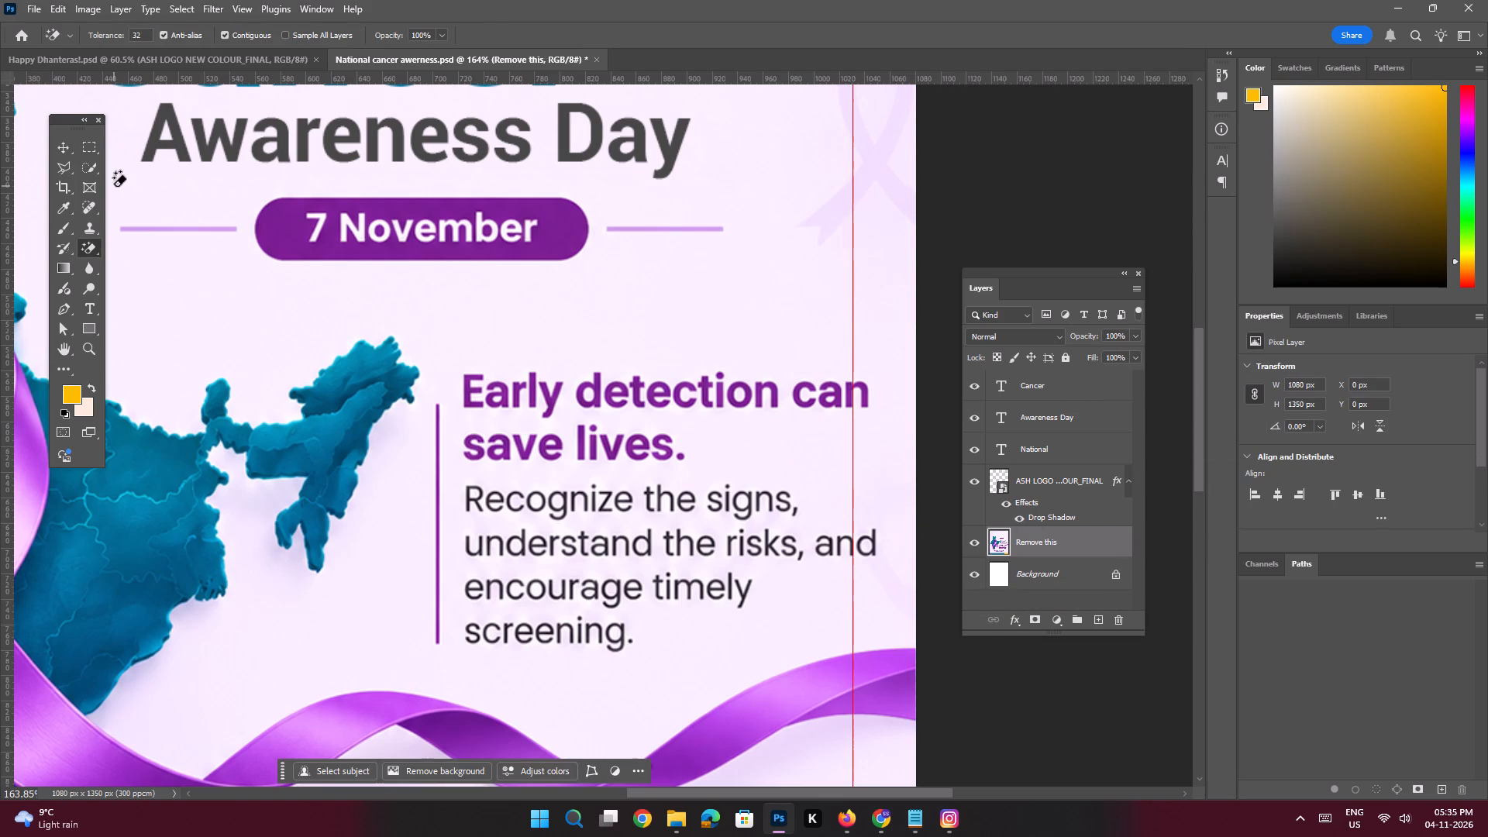
# Draw a Polygonal Lasso selection around the Early detection heading, its paragraph and the vertical line beside them.
pyautogui.click(68, 170)
pyautogui.click(454, 392)
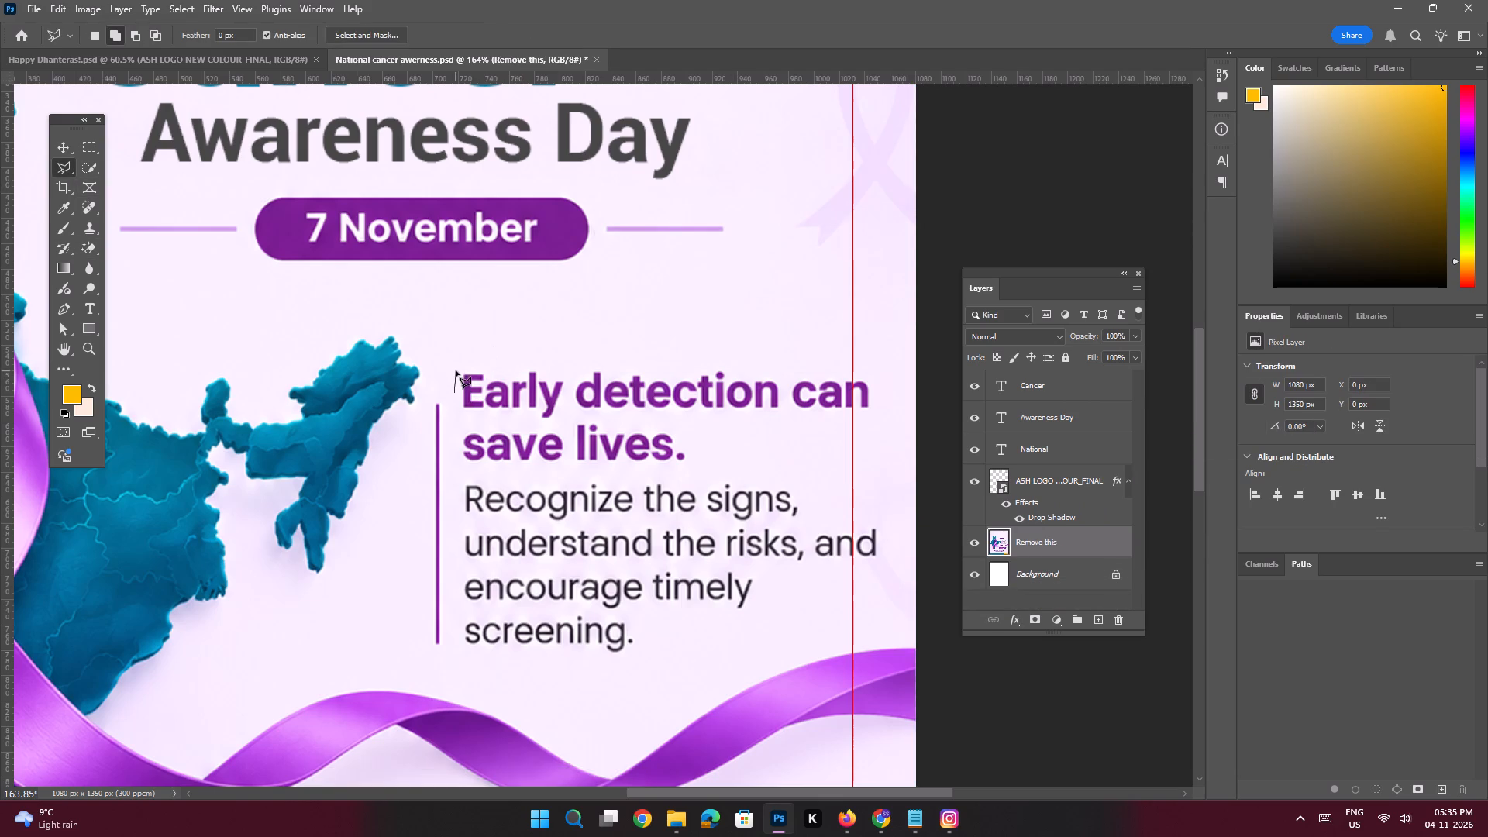
pyautogui.click(456, 366)
pyautogui.keyDown('shift'); pyautogui.click(870, 369); pyautogui.keyUp('shift')
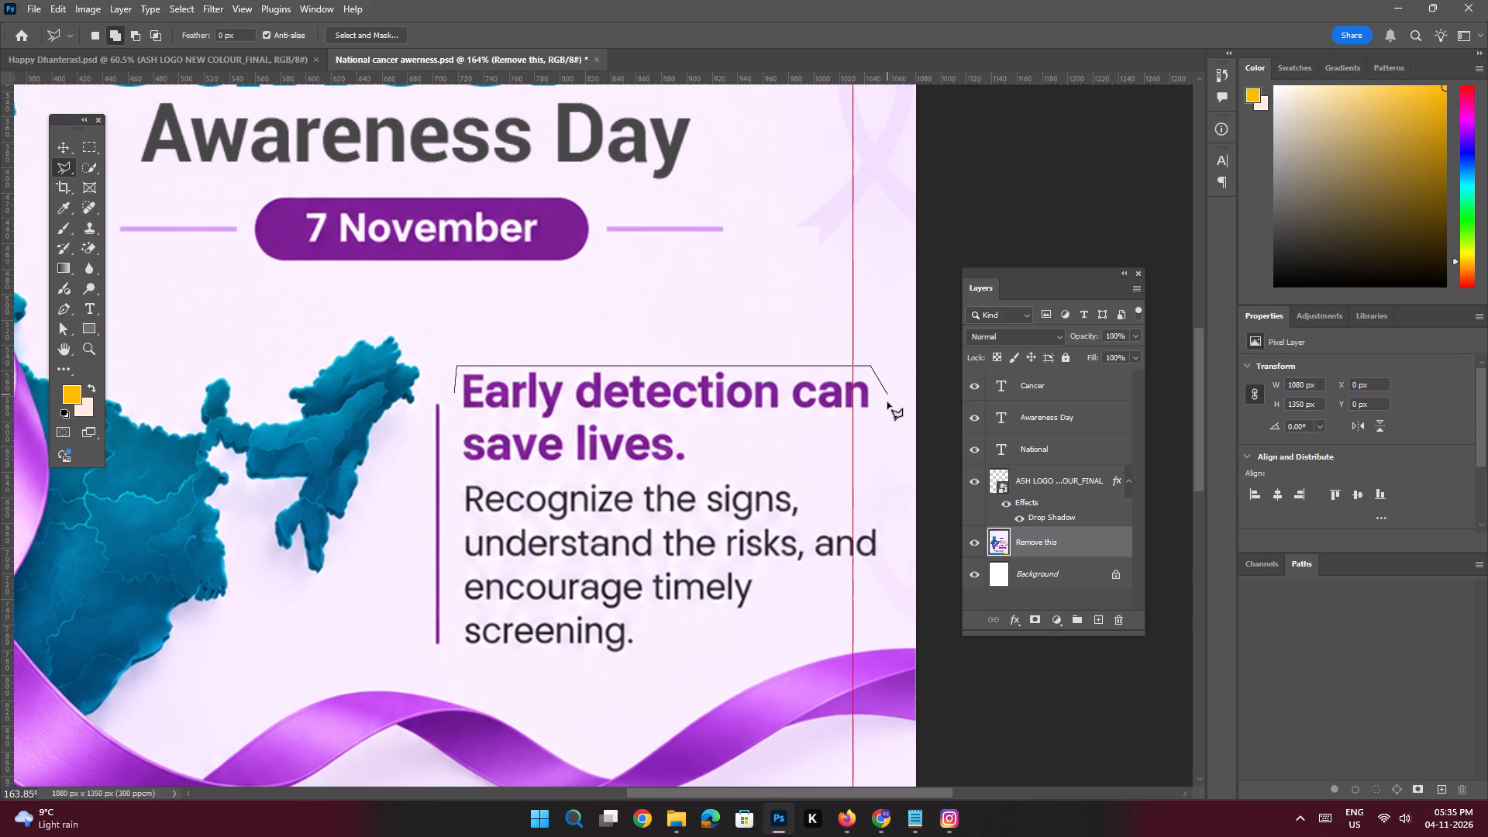
pyautogui.moveTo(887, 411); pyautogui.dragTo(887, 419)
pyautogui.click(884, 436)
pyautogui.moveTo(878, 437); pyautogui.dragTo(862, 436)
pyautogui.click(684, 420)
pyautogui.click(693, 457)
pyautogui.click(698, 480)
pyautogui.keyDown('shift'); pyautogui.click(801, 491); pyautogui.keyUp('shift')
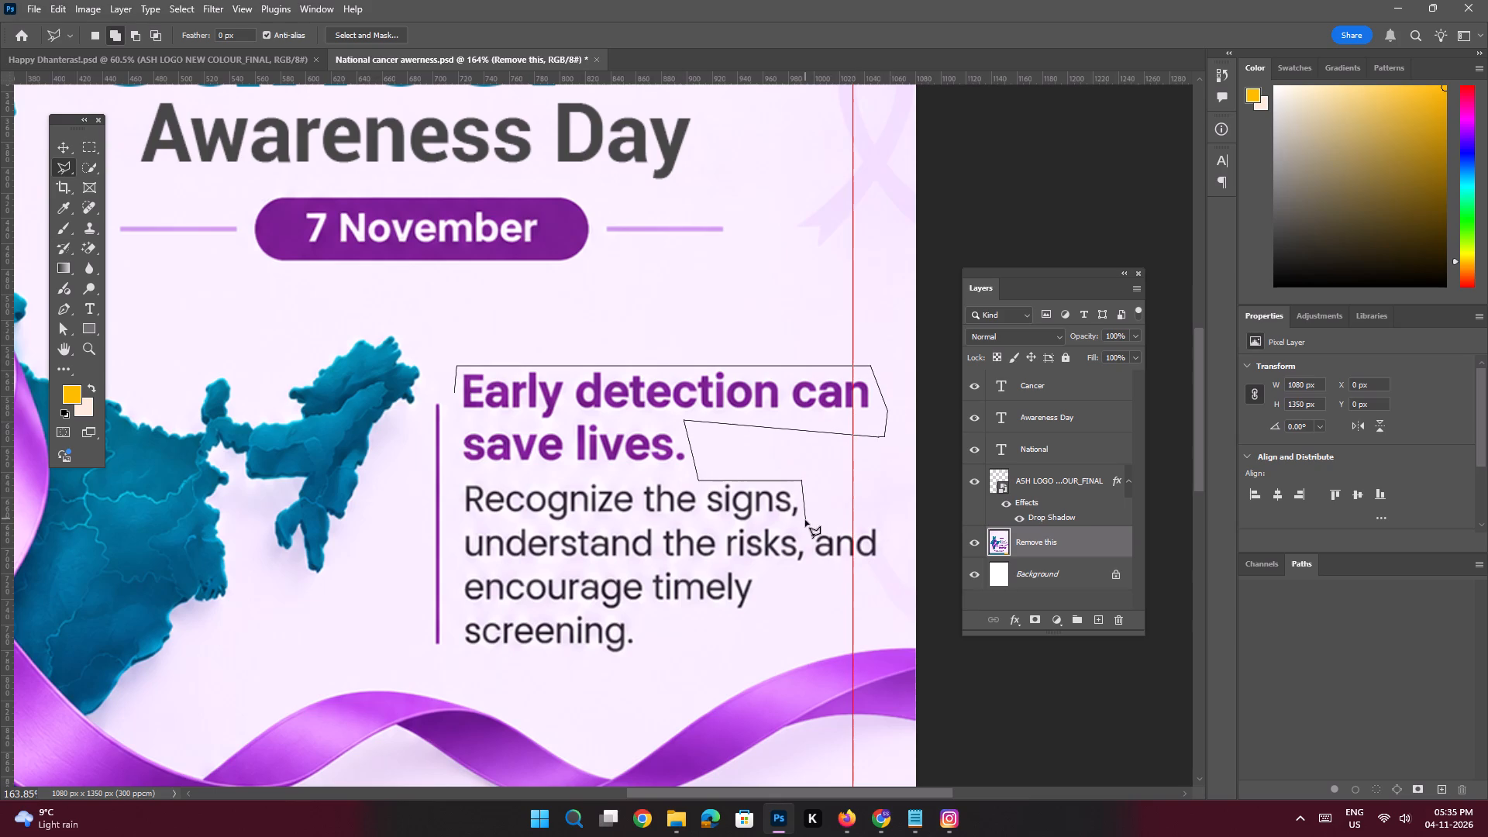
pyautogui.click(805, 521)
pyautogui.click(856, 518)
pyautogui.moveTo(887, 518); pyautogui.dragTo(887, 525)
pyautogui.click(885, 558)
pyautogui.moveTo(880, 575); pyautogui.dragTo(863, 573)
pyautogui.click(764, 570)
pyautogui.click(761, 604)
pyautogui.moveTo(749, 615); pyautogui.dragTo(741, 616)
pyautogui.click(657, 615)
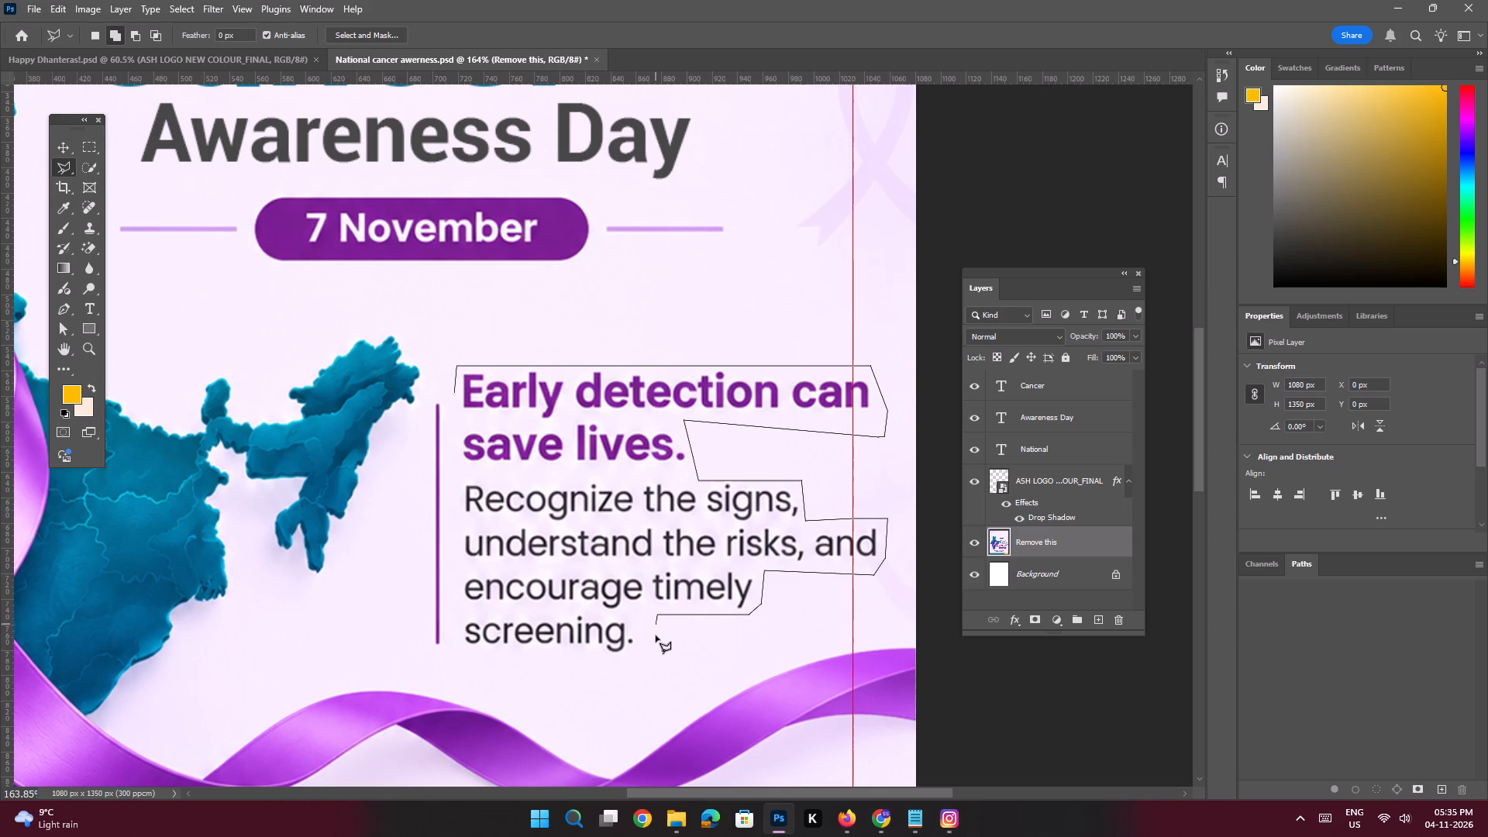
pyautogui.click(652, 660)
pyautogui.click(608, 673)
pyautogui.click(421, 658)
pyautogui.keyDown('shift'); pyautogui.click(428, 408); pyautogui.keyUp('shift')
pyautogui.click(438, 391)
pyautogui.click(454, 394)
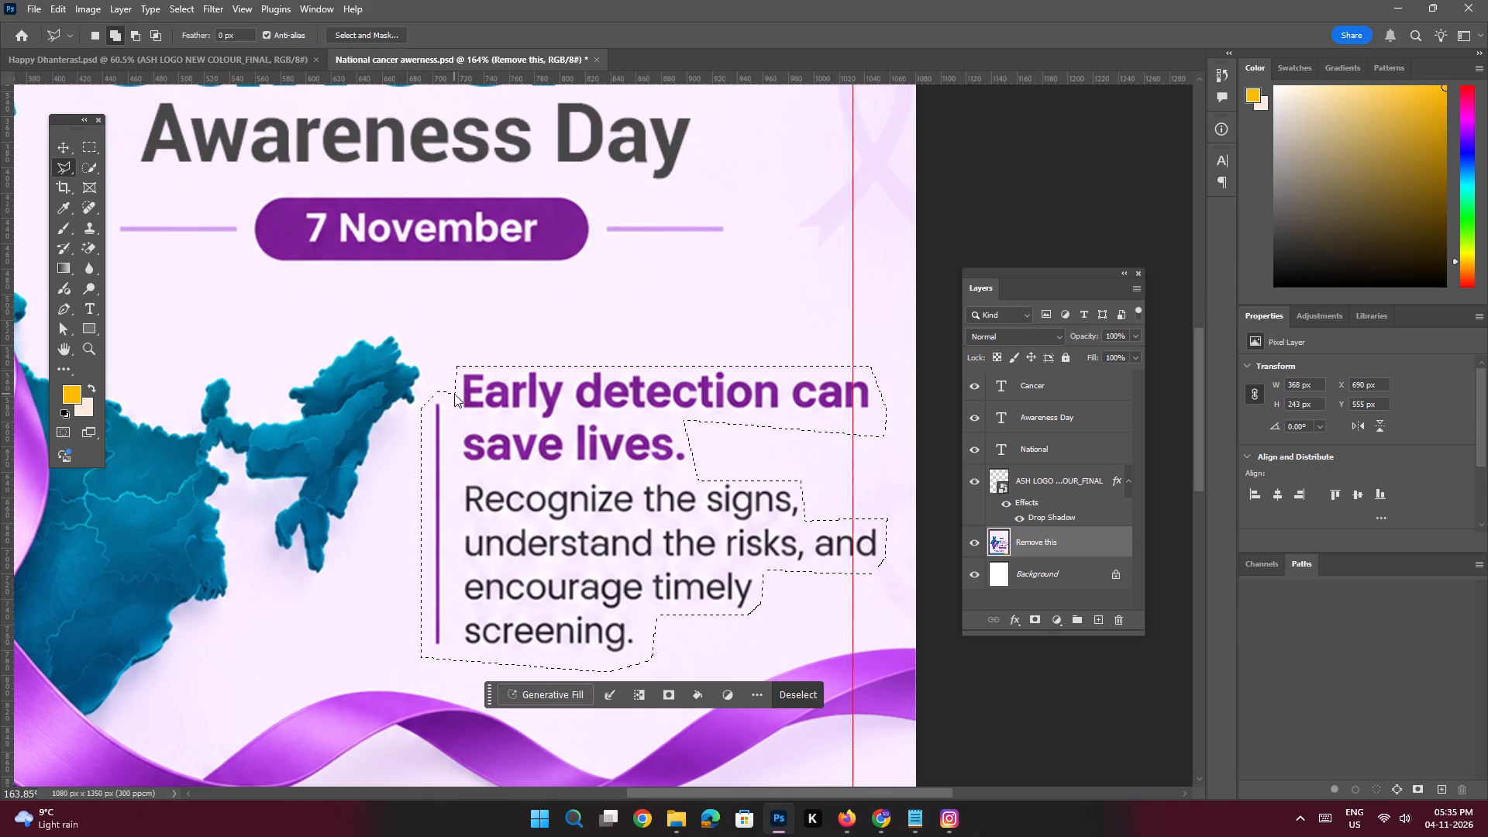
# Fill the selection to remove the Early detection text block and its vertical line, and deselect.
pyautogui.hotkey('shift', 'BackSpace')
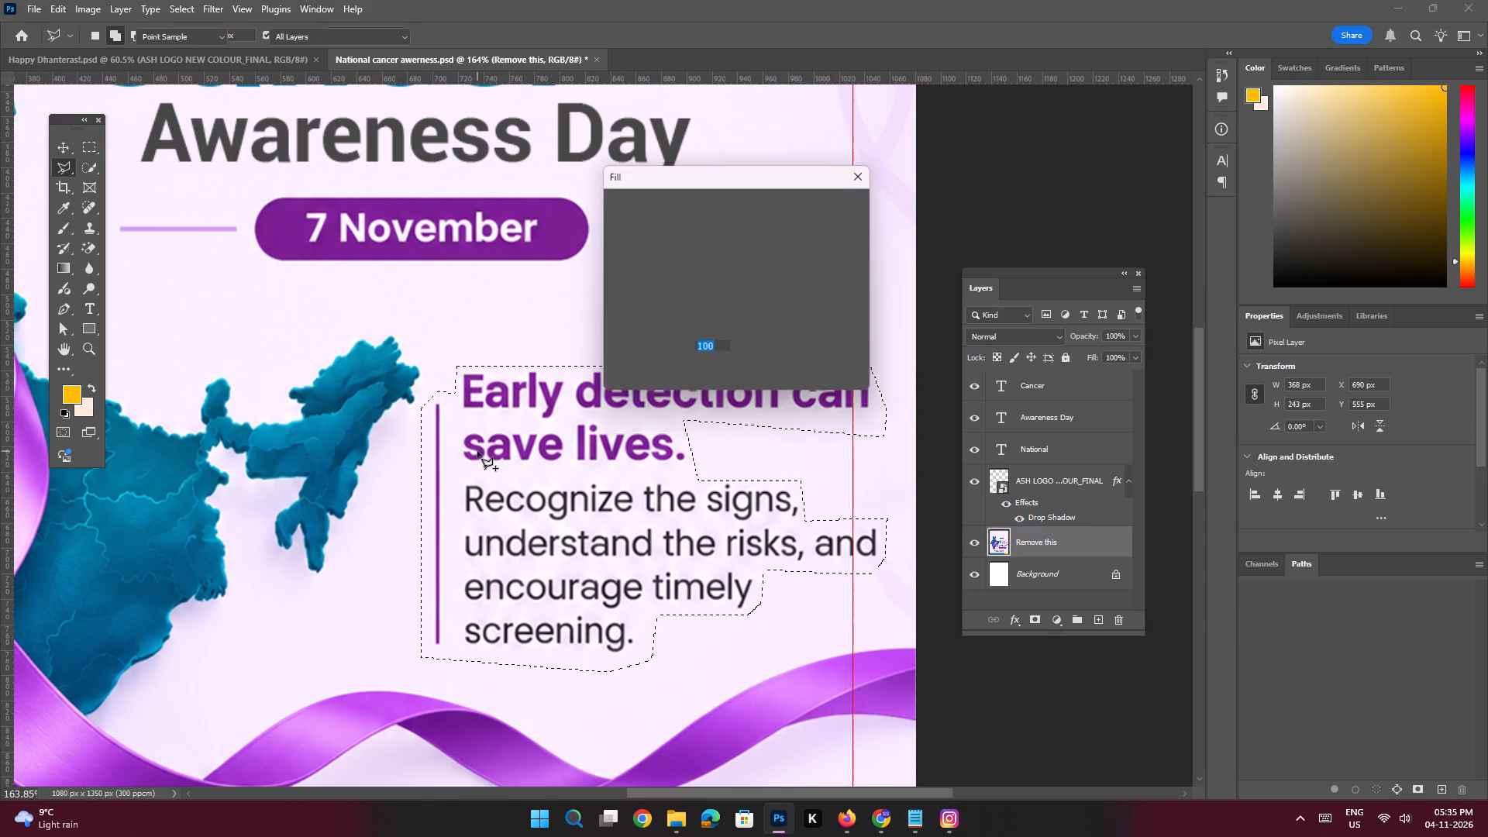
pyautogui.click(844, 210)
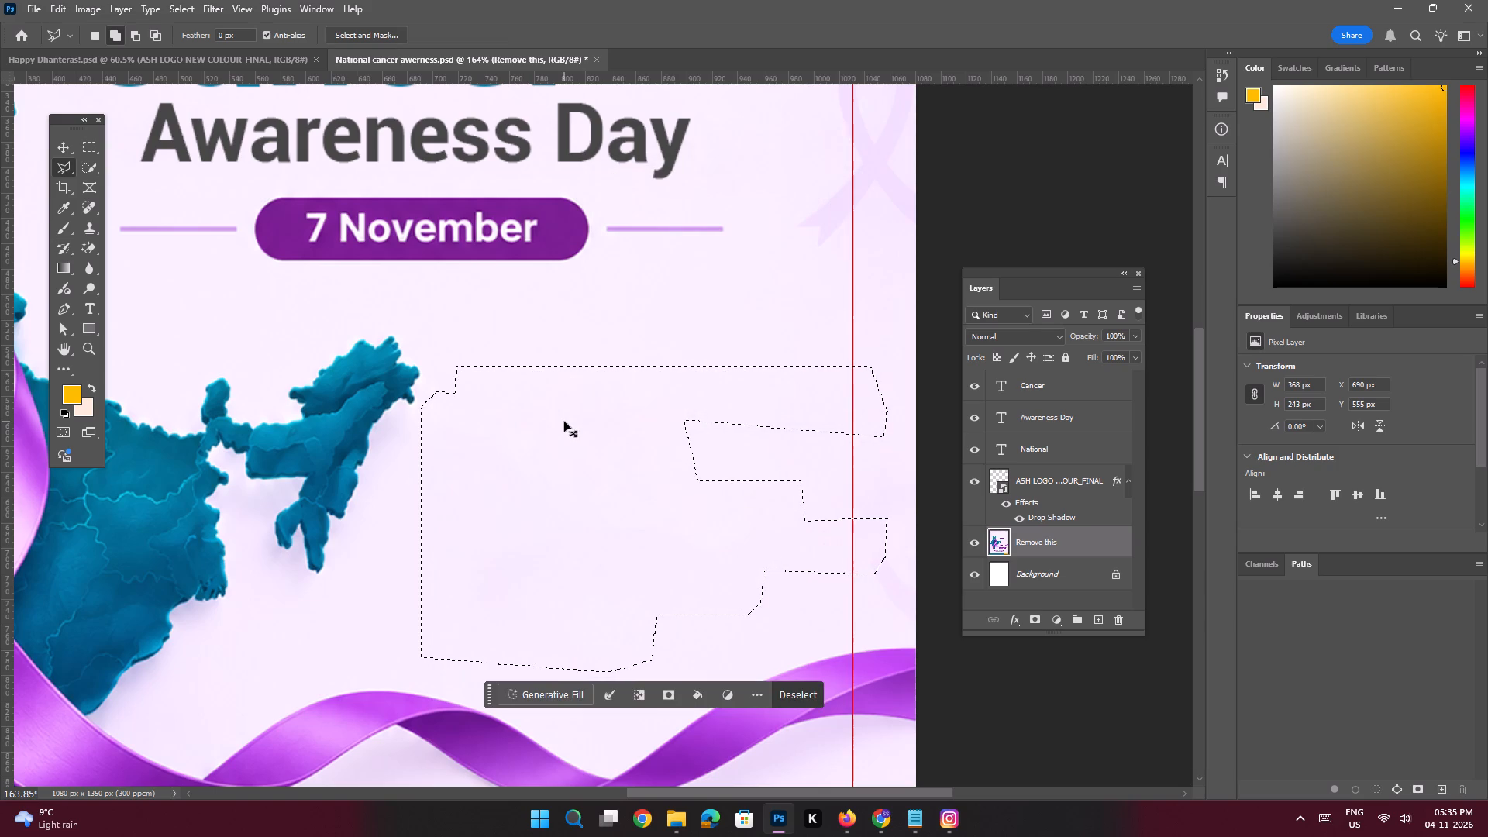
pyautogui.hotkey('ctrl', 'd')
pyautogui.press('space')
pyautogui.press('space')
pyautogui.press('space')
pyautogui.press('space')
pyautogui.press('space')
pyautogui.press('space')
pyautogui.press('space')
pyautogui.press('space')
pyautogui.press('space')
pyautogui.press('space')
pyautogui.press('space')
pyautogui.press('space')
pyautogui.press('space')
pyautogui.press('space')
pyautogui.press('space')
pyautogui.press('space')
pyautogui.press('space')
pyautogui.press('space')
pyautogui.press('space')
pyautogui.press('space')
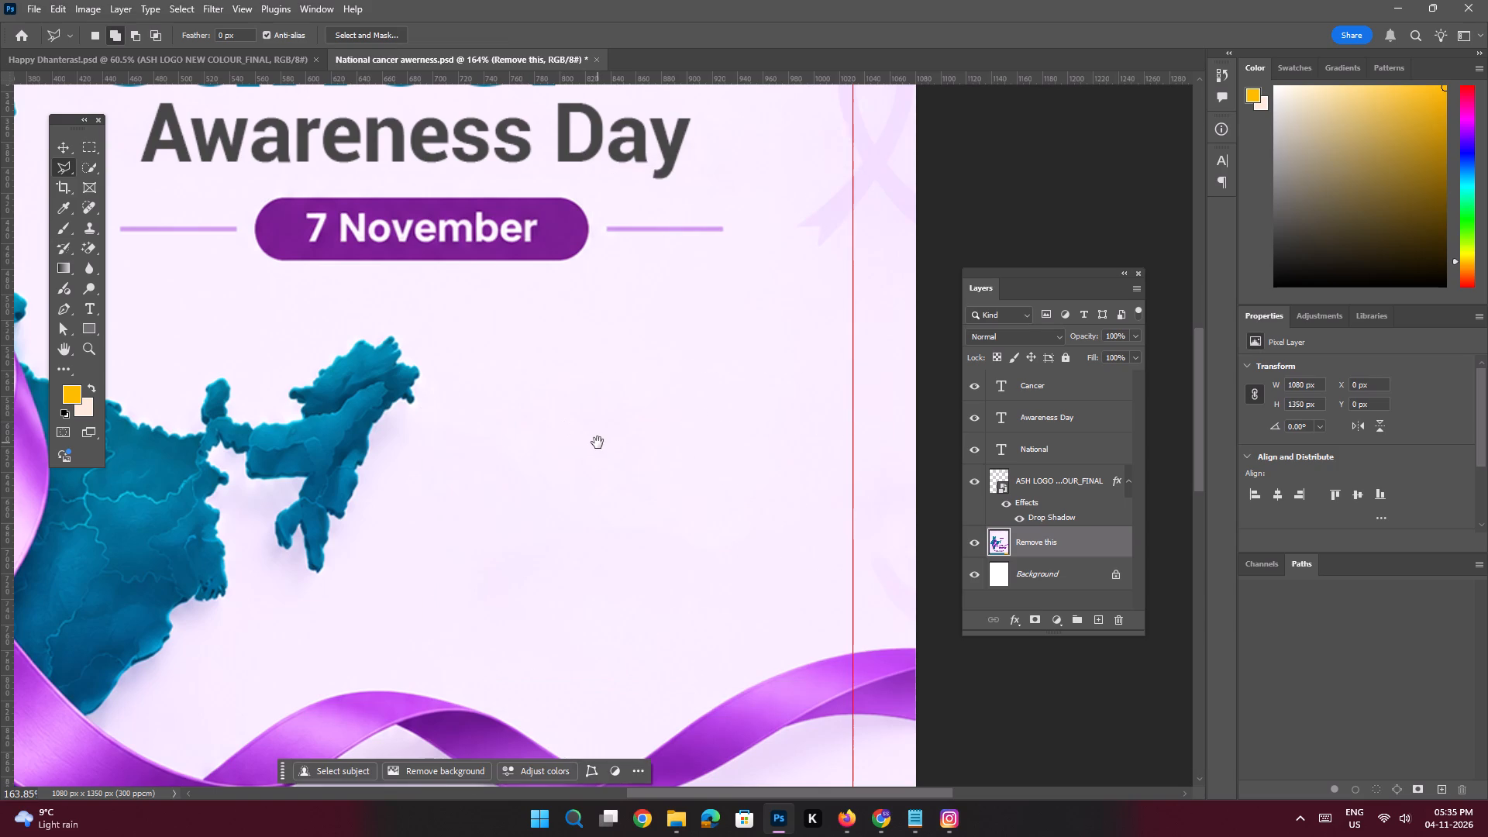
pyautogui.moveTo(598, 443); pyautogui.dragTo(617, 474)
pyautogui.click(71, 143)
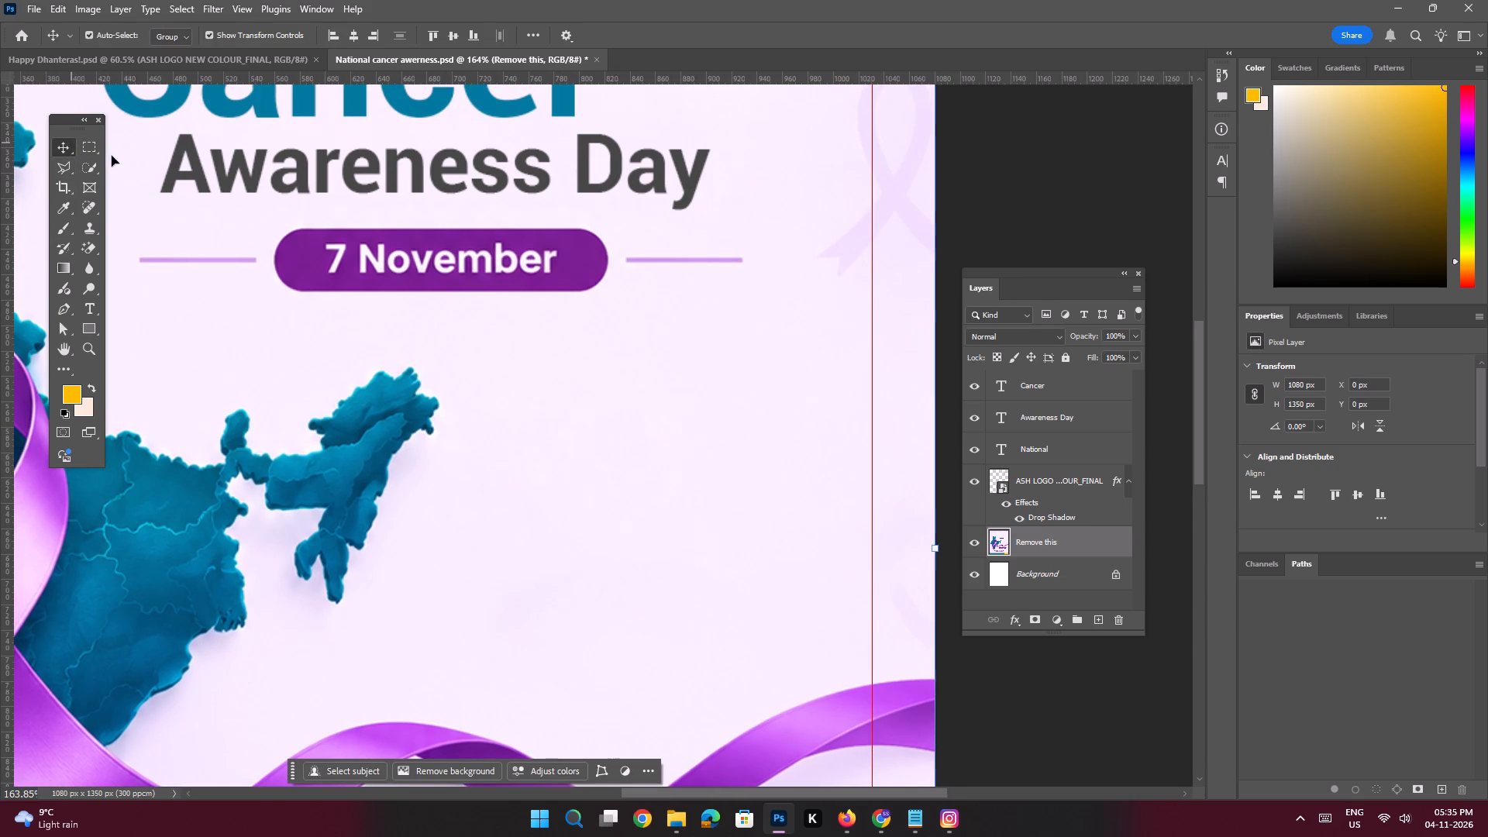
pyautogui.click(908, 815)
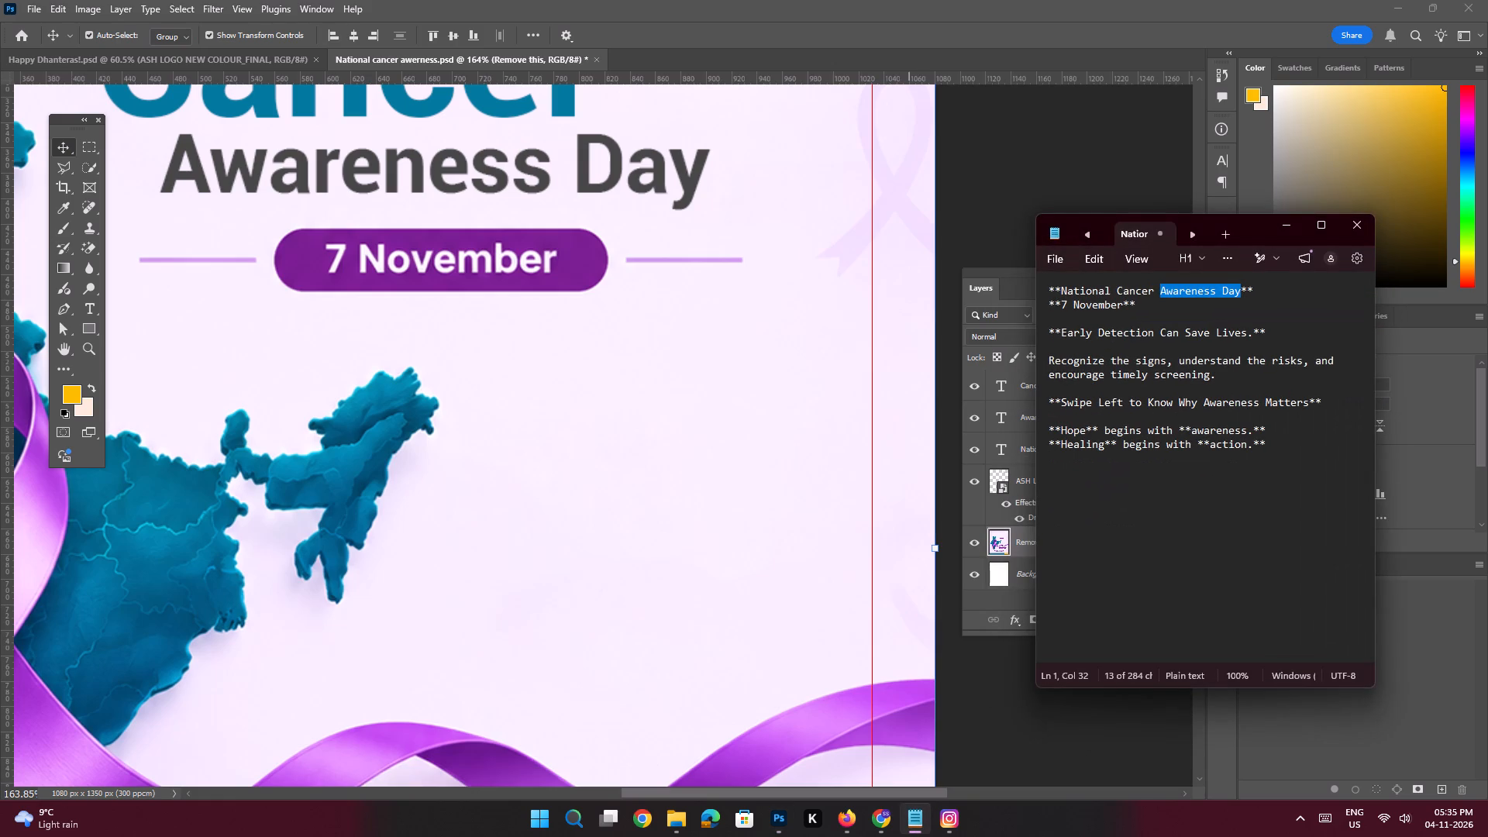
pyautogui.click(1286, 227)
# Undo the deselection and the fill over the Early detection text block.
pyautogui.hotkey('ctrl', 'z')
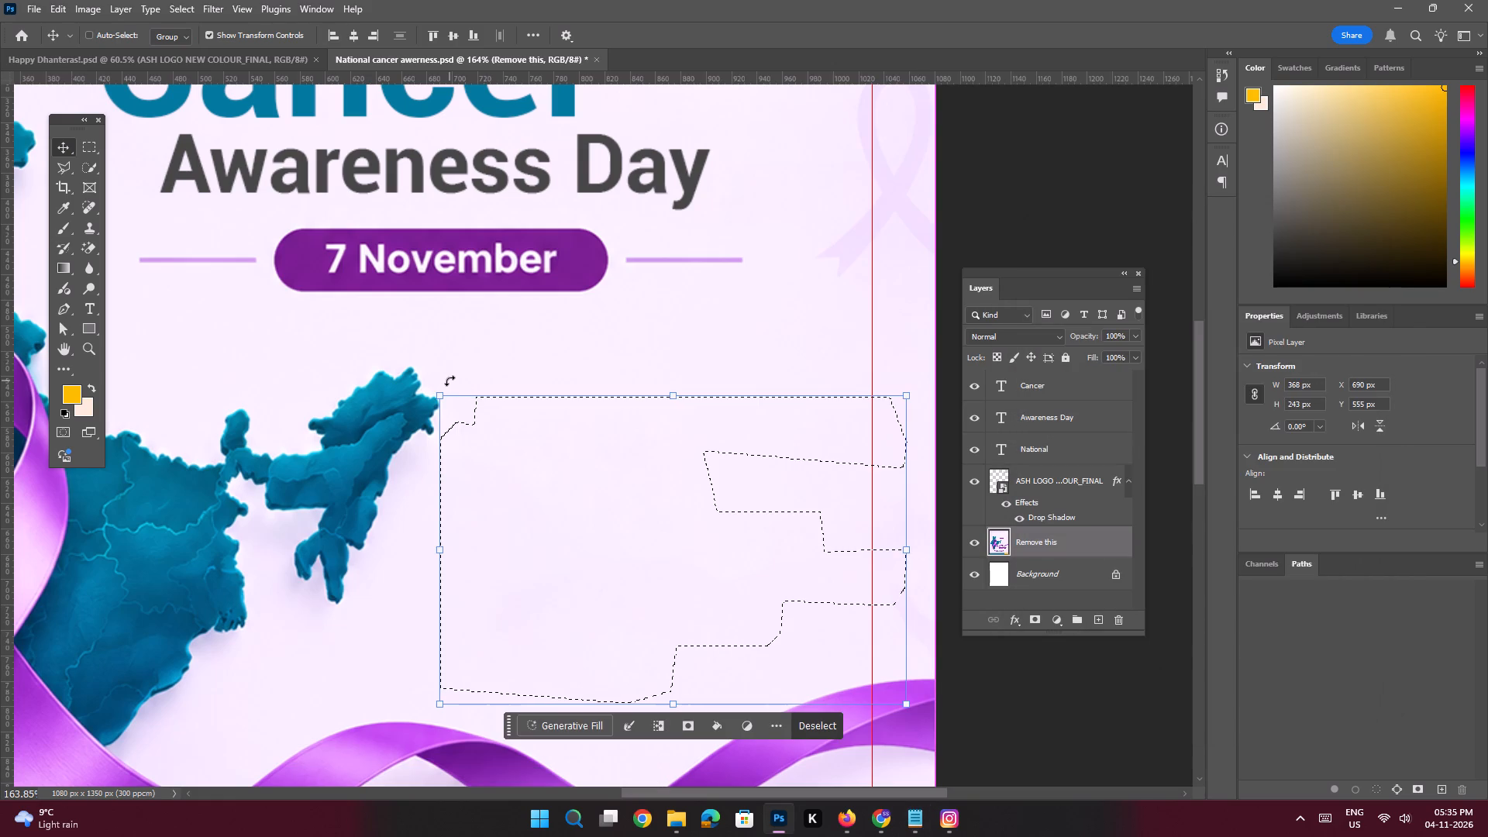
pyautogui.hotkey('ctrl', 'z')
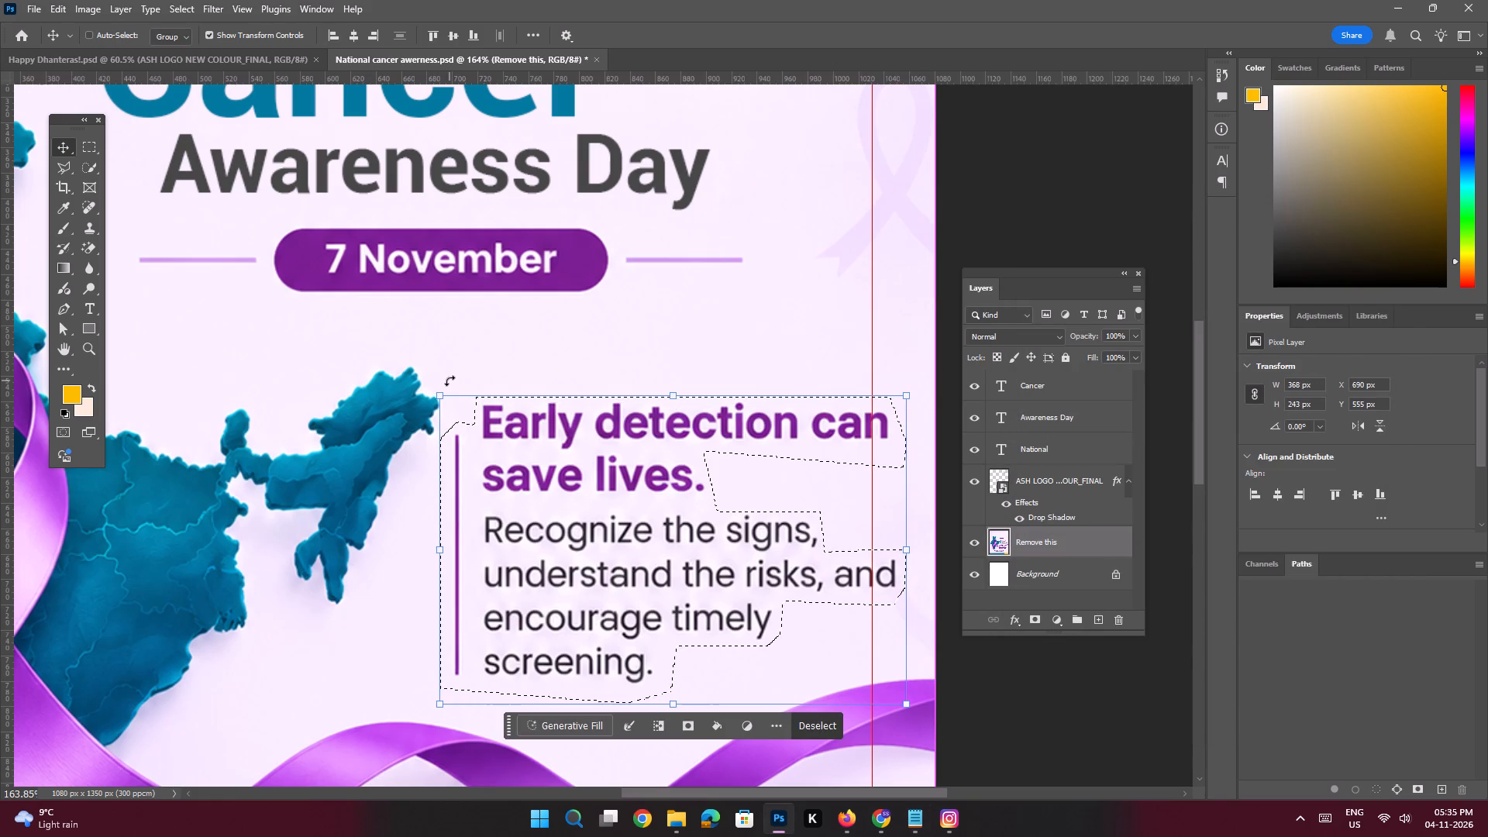
# Redo the fill that removes the Early detection text block and clear the selection.
pyautogui.hotkey('ctrl', 'shift', 'z')
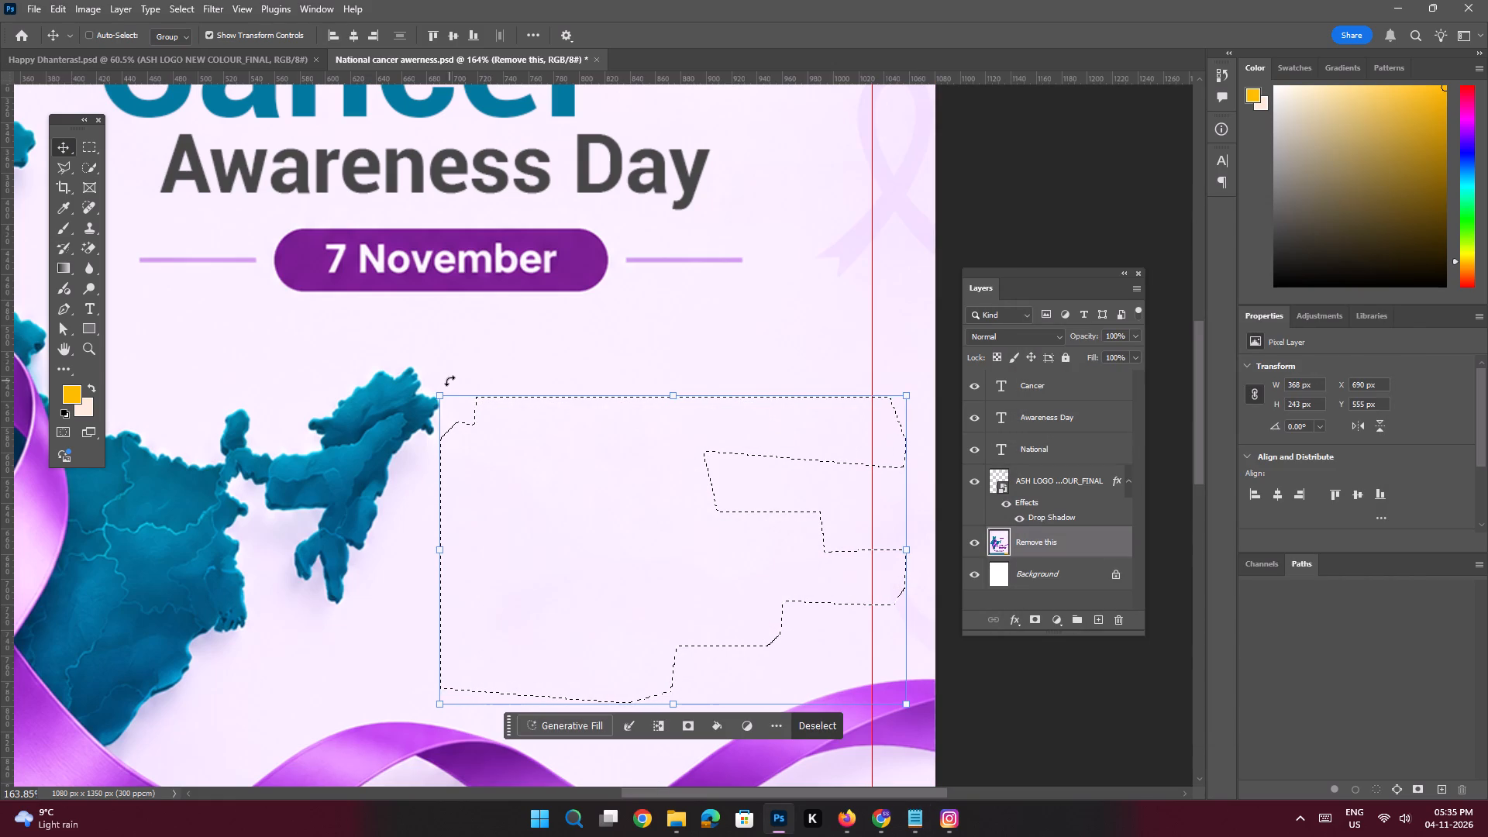
pyautogui.hotkey('ctrl', 'd')
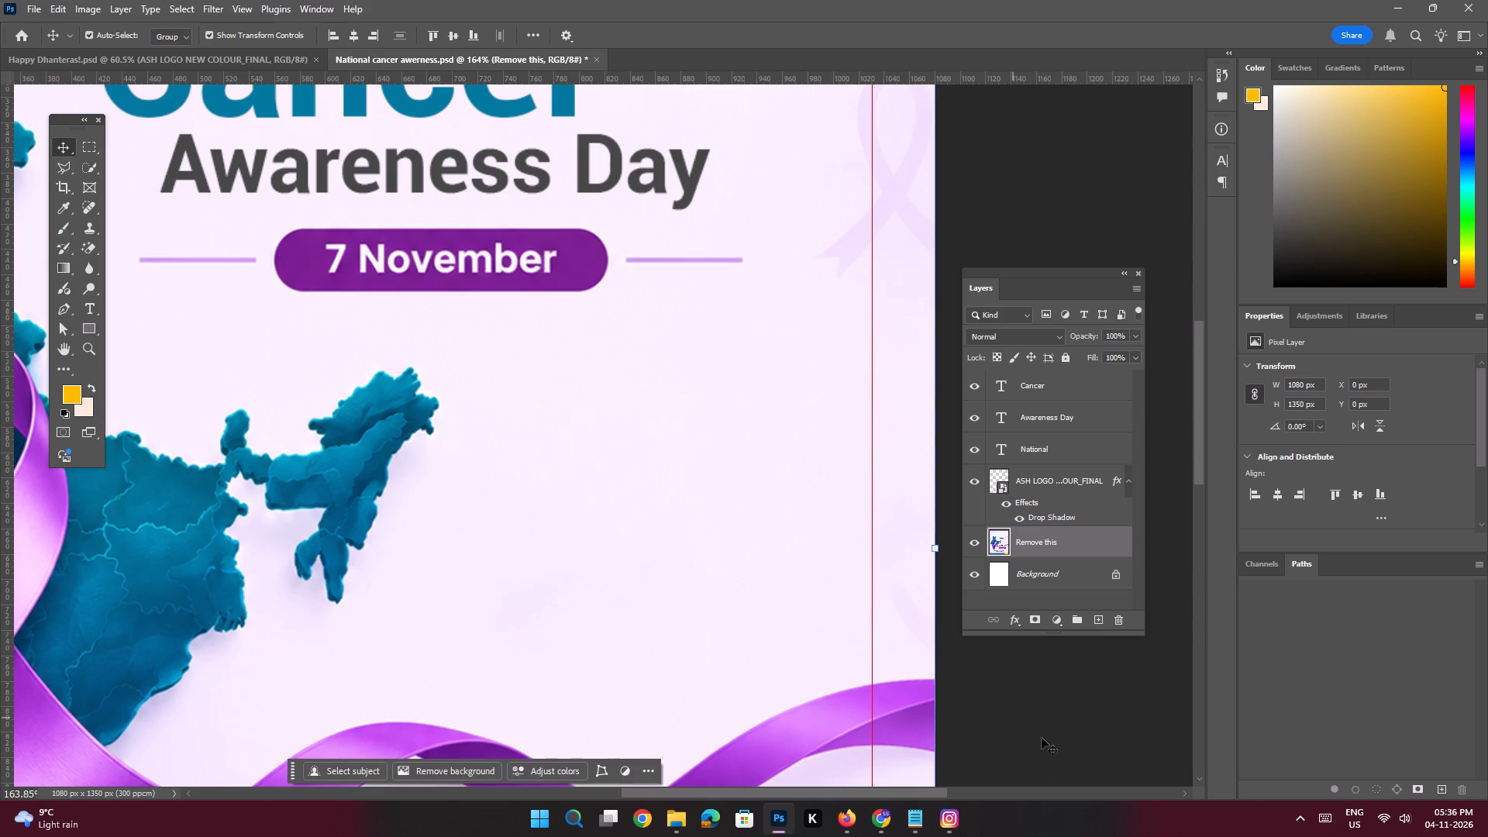
# Copy the line "*Early Detection Can Save Lives" from the Notepad copy and return to Photoshop.
pyautogui.click(916, 818)
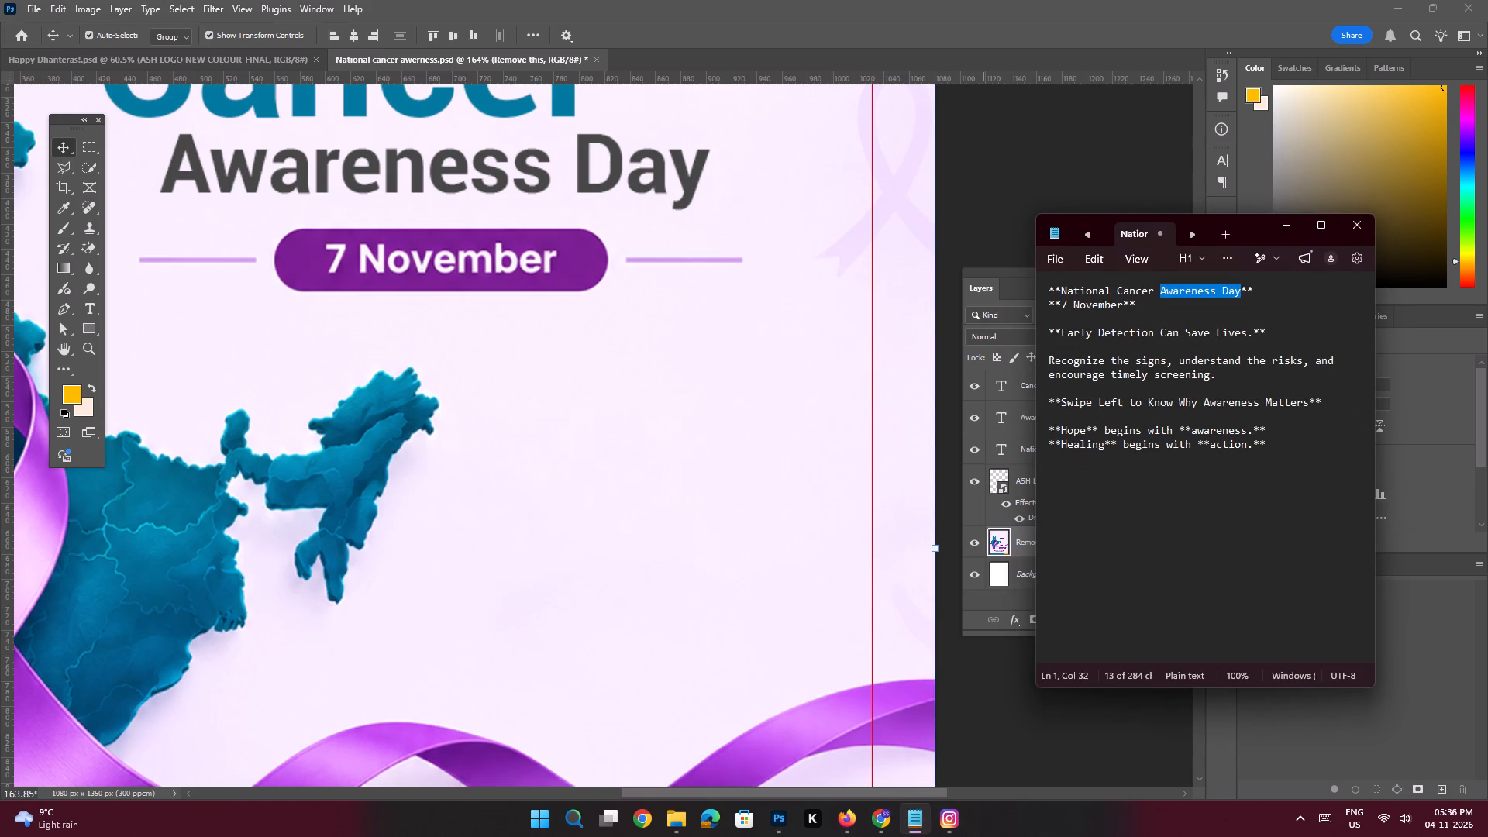
pyautogui.moveTo(1249, 335); pyautogui.dragTo(1059, 335)
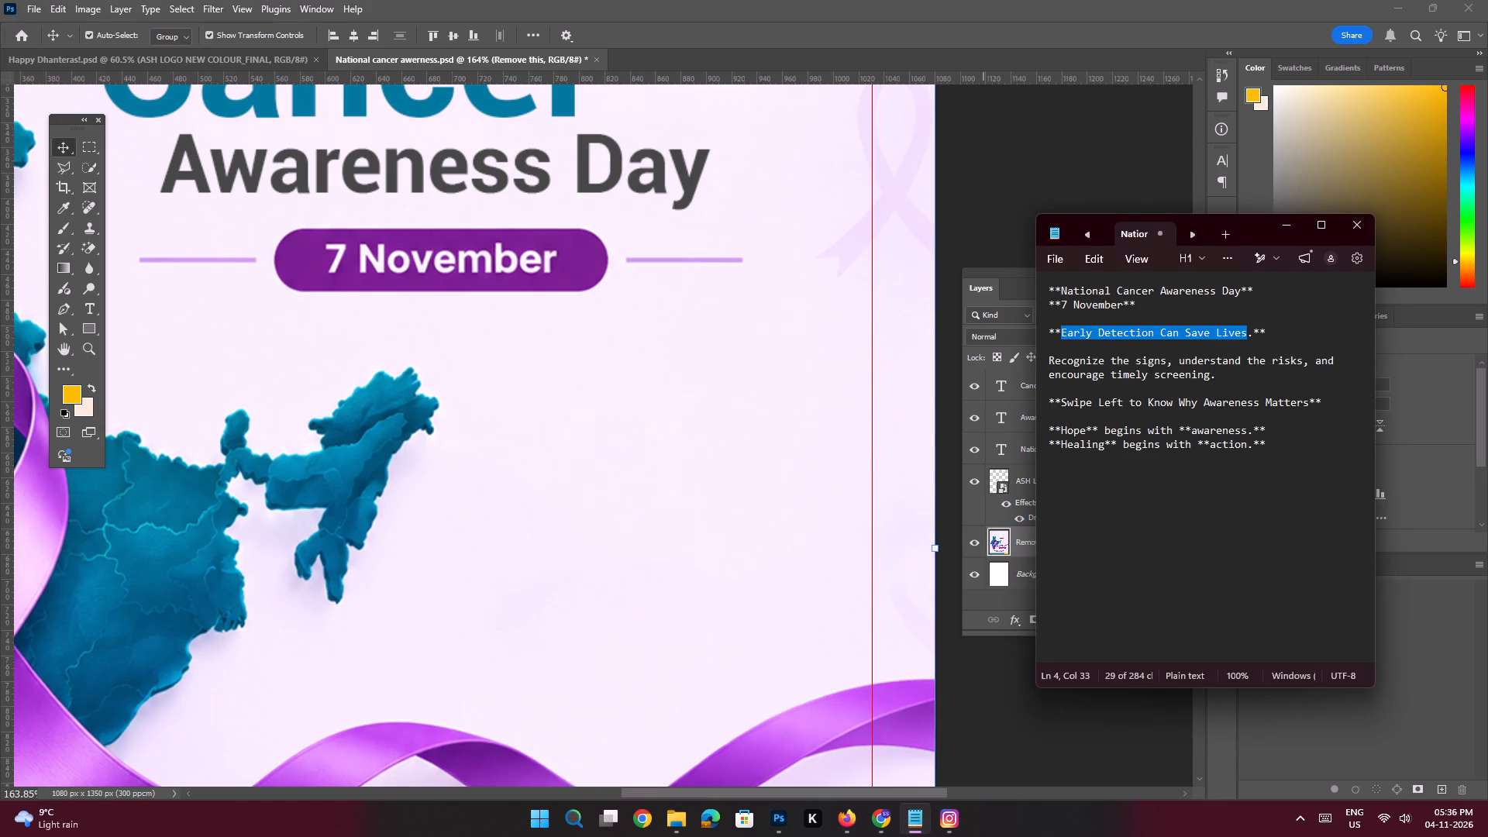
pyautogui.moveTo(1059, 335); pyautogui.dragTo(1058, 335)
pyautogui.hotkey('ctrl', 'c')
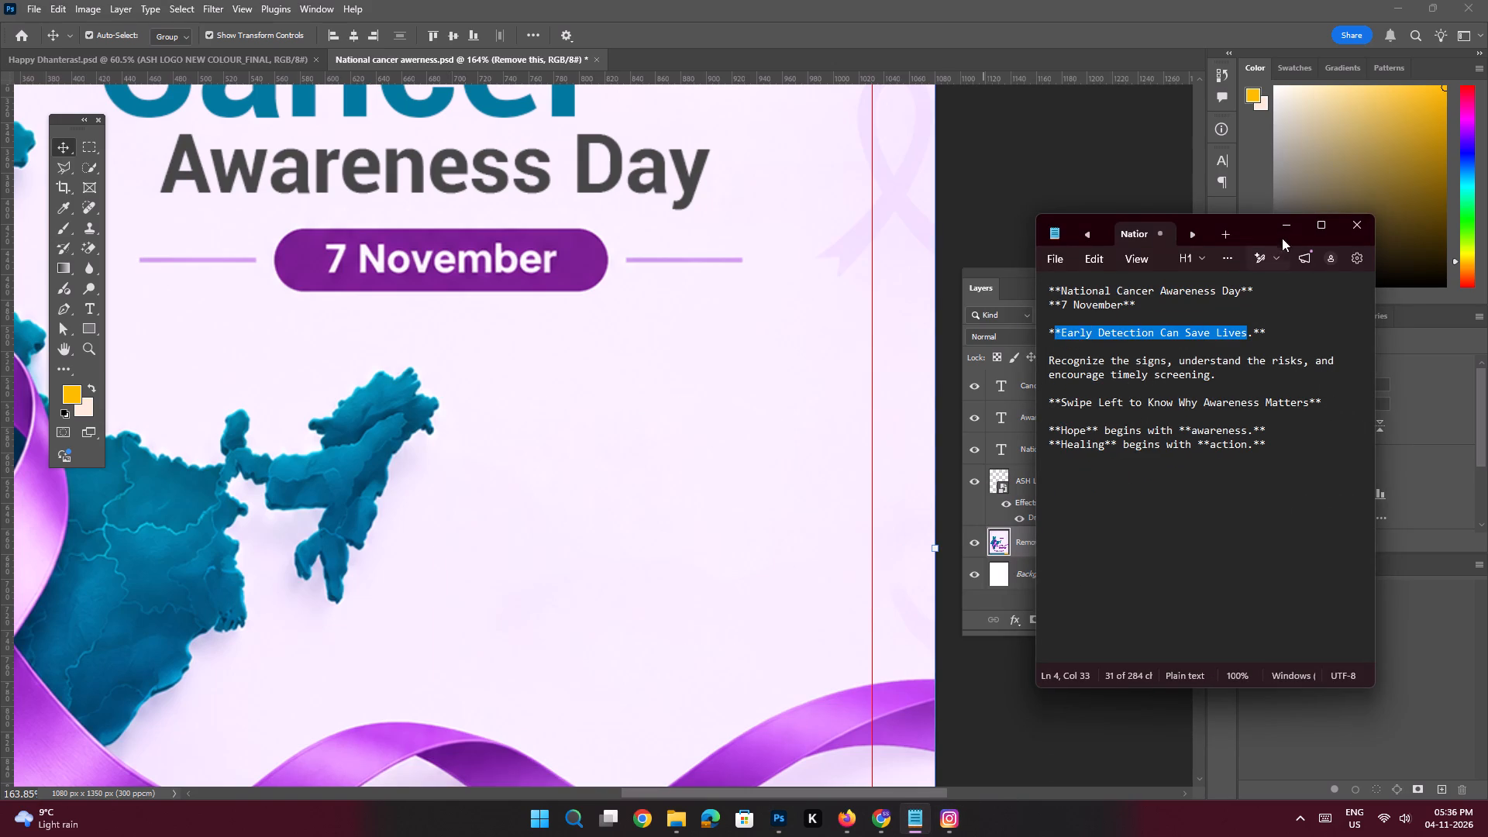
pyautogui.click(1283, 224)
# Add a text layer above the Cancer layer containing the copied Early Detection heading, placed in the cleared area beside the map.
pyautogui.press('space')
pyautogui.press('space')
pyautogui.press('space')
pyautogui.press('space')
pyautogui.press('space')
pyautogui.press('space')
pyautogui.press('space')
pyautogui.moveTo(627, 429); pyautogui.dragTo(632, 441)
pyautogui.click(1032, 384)
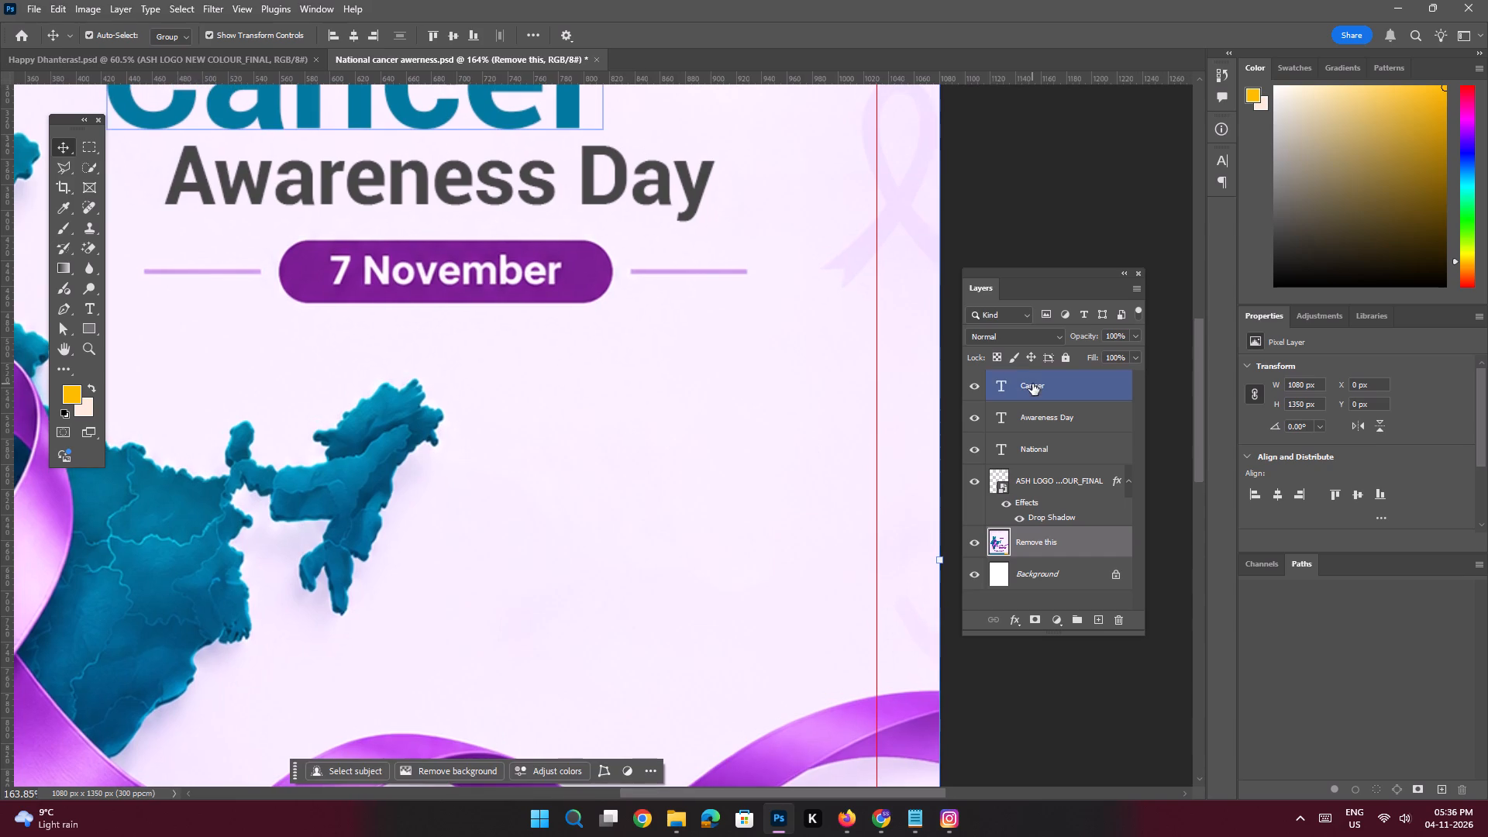
pyautogui.click(1098, 618)
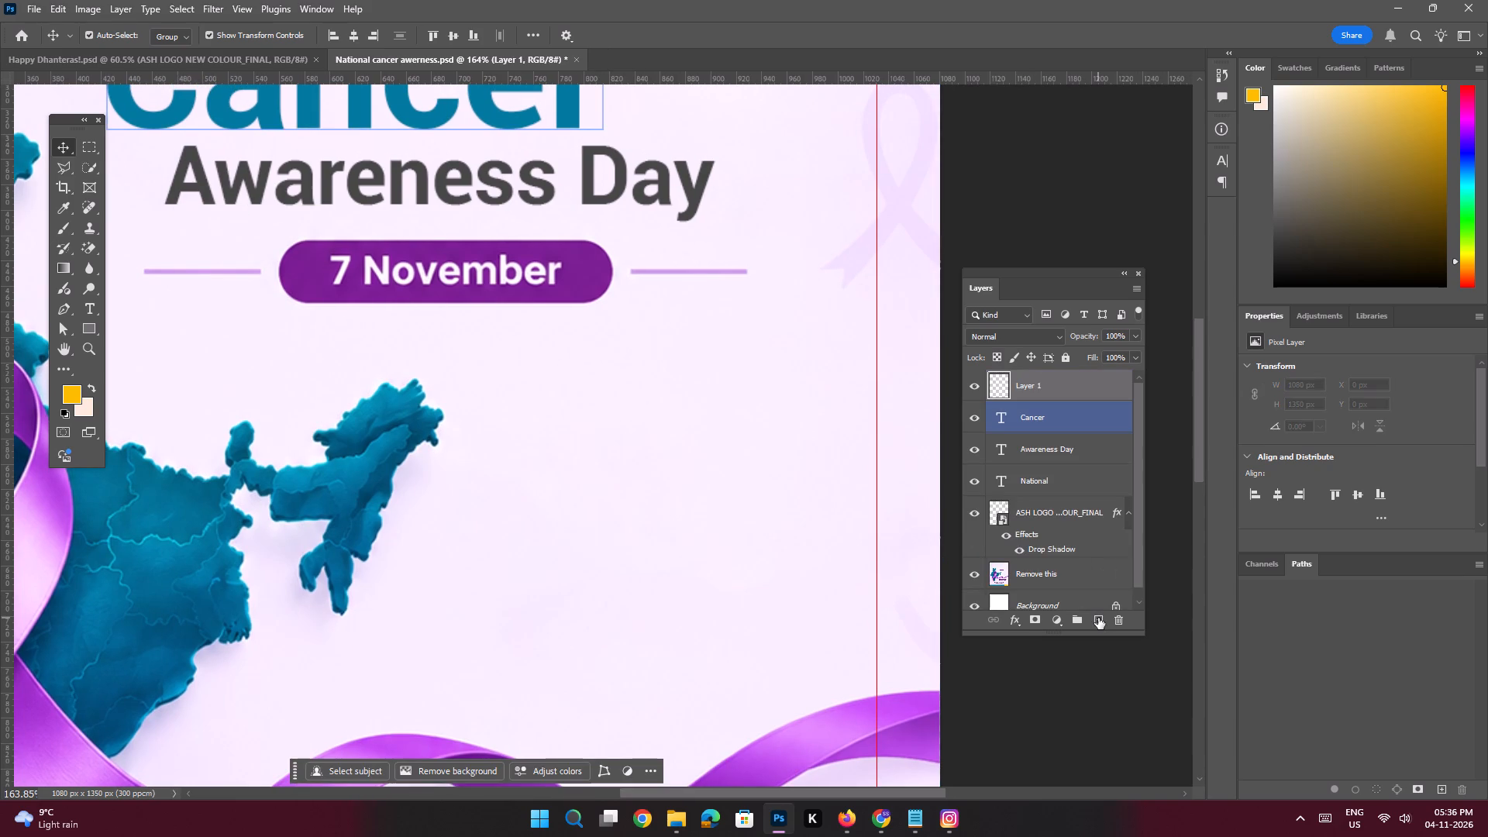
pyautogui.press('t')
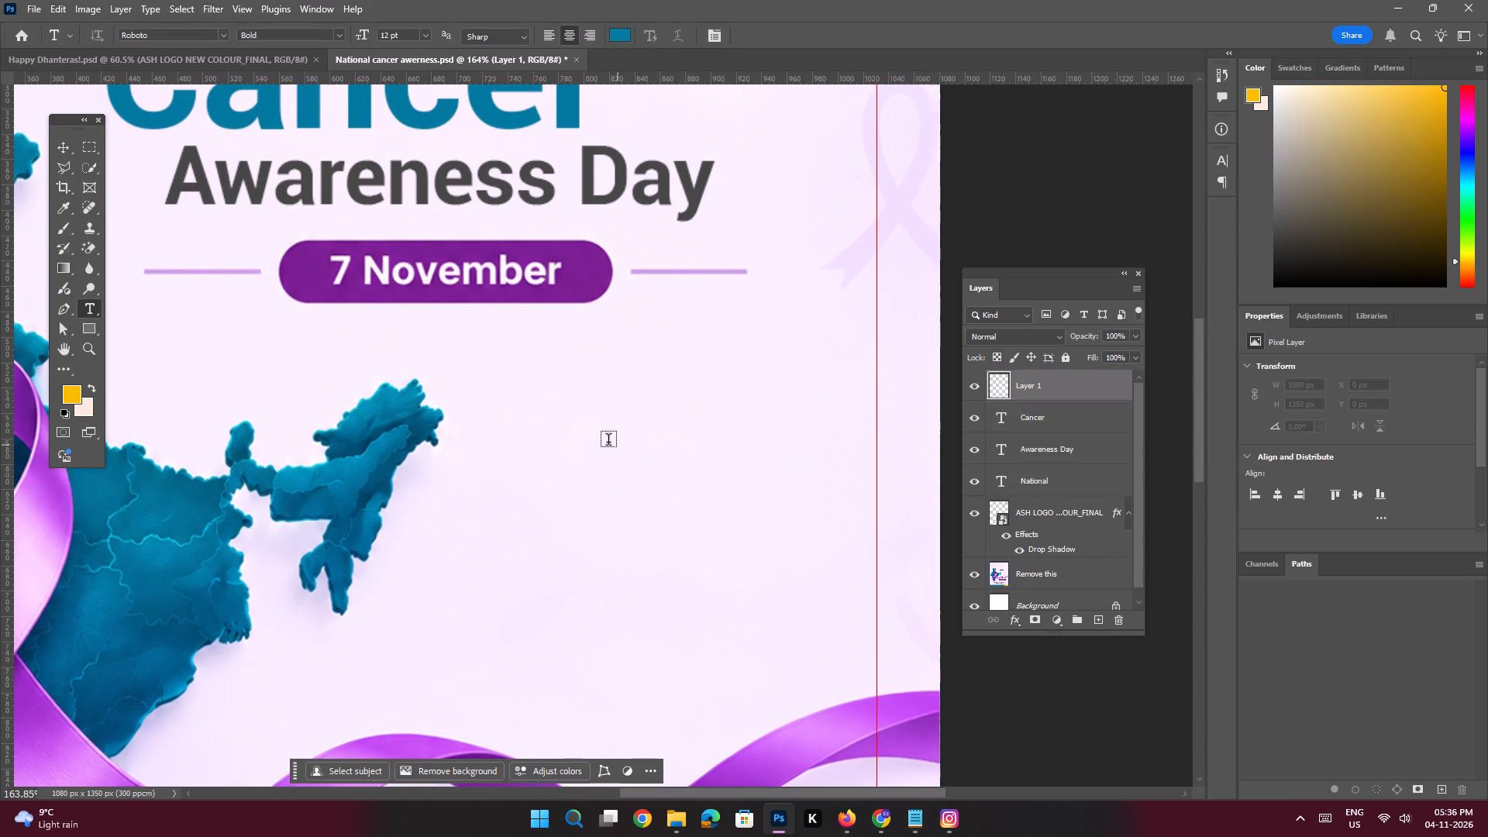
pyautogui.click(584, 439)
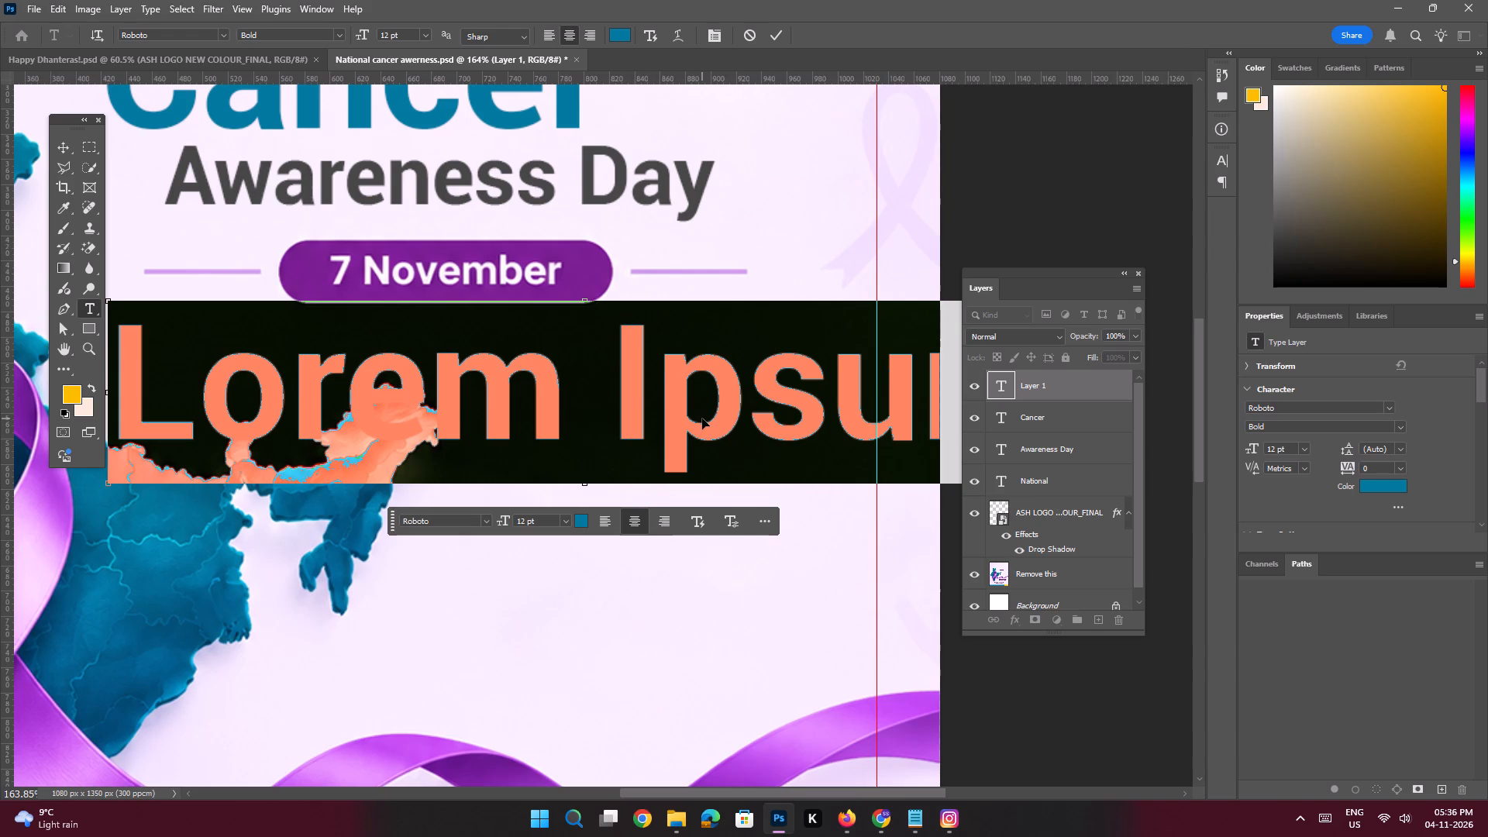
pyautogui.hotkey('ctrl', 'v')
pyautogui.click(56, 144)
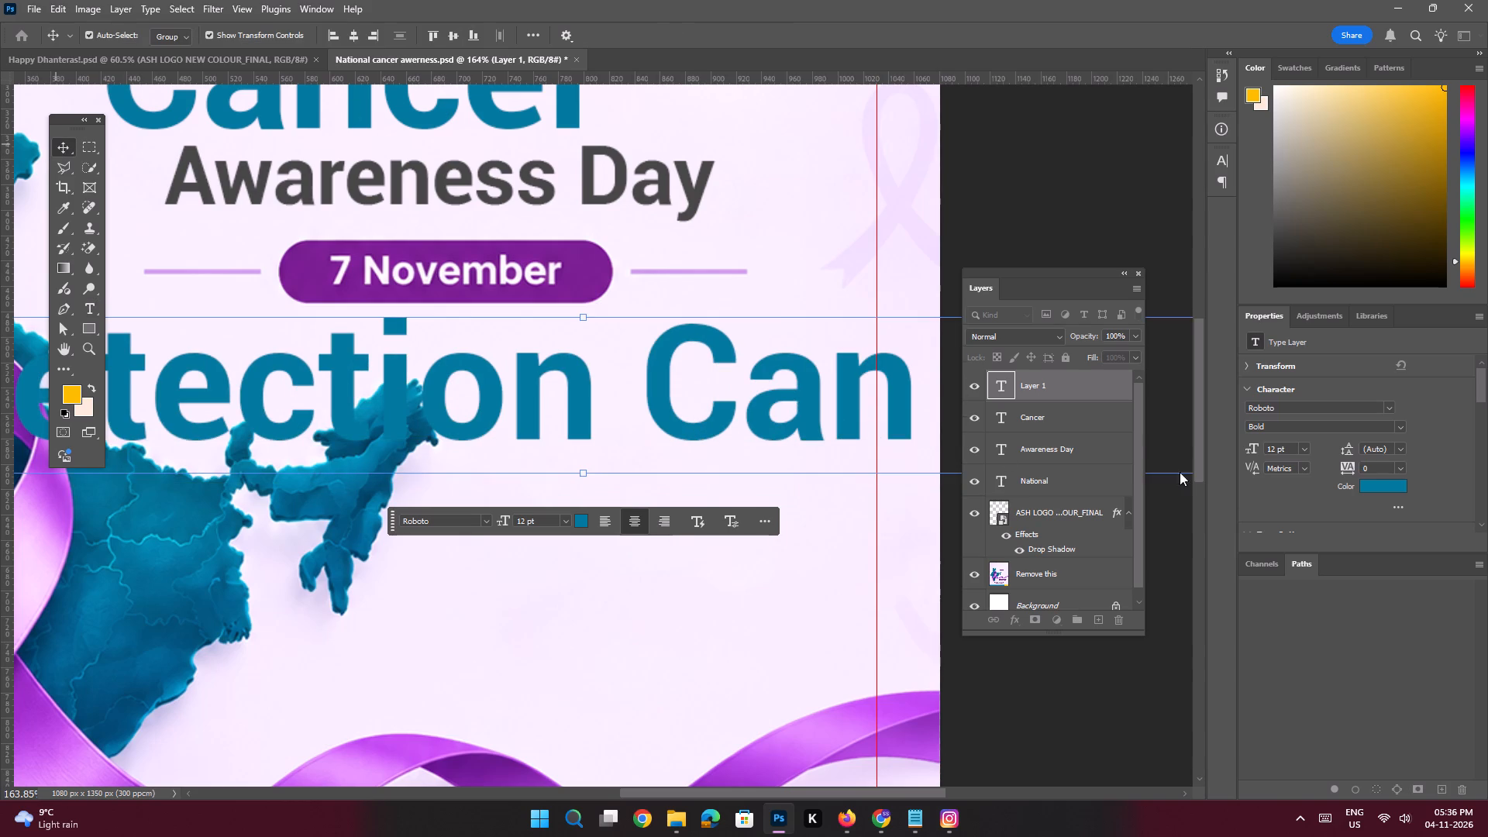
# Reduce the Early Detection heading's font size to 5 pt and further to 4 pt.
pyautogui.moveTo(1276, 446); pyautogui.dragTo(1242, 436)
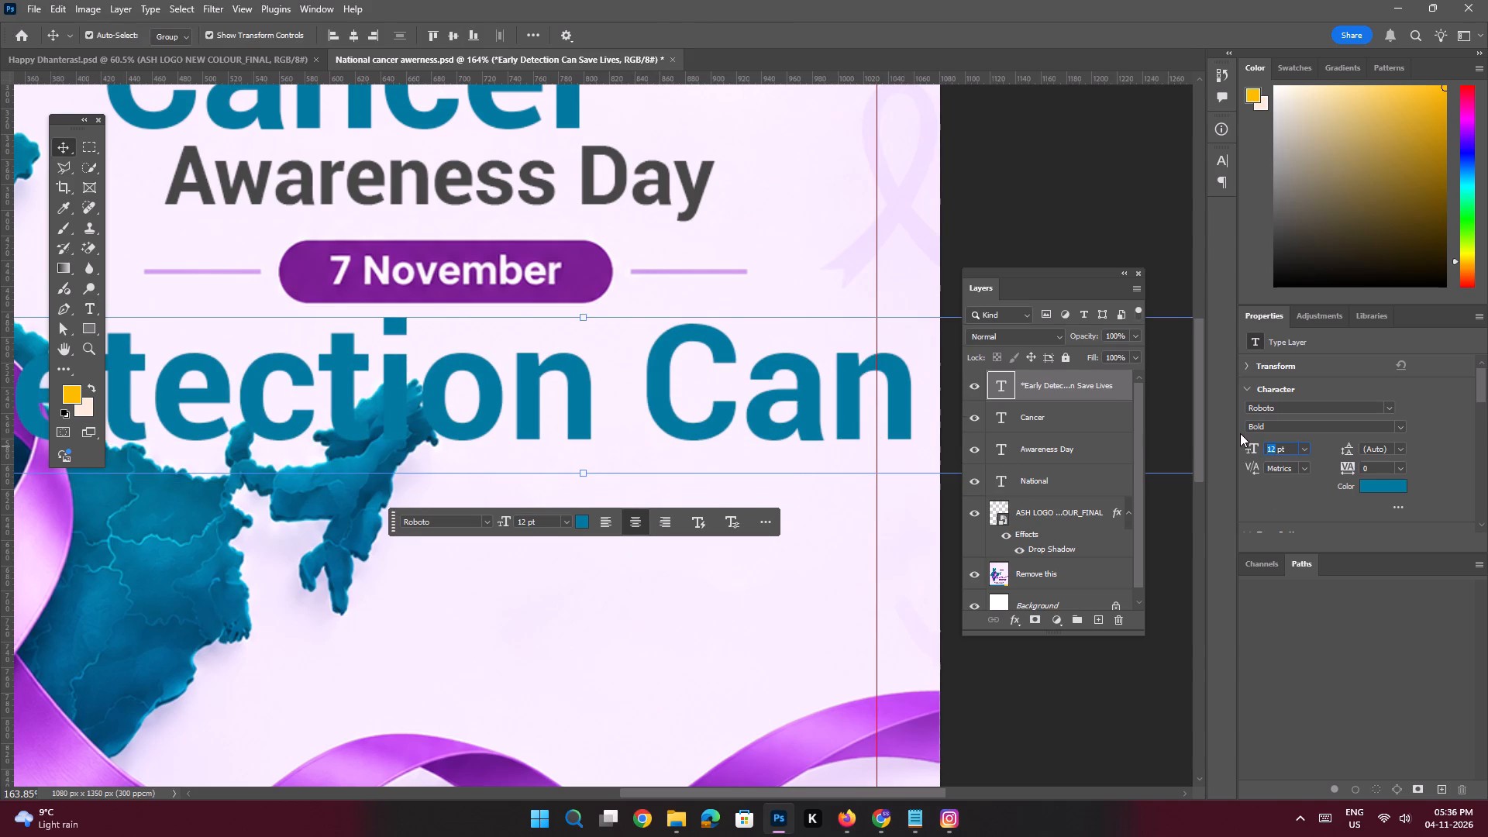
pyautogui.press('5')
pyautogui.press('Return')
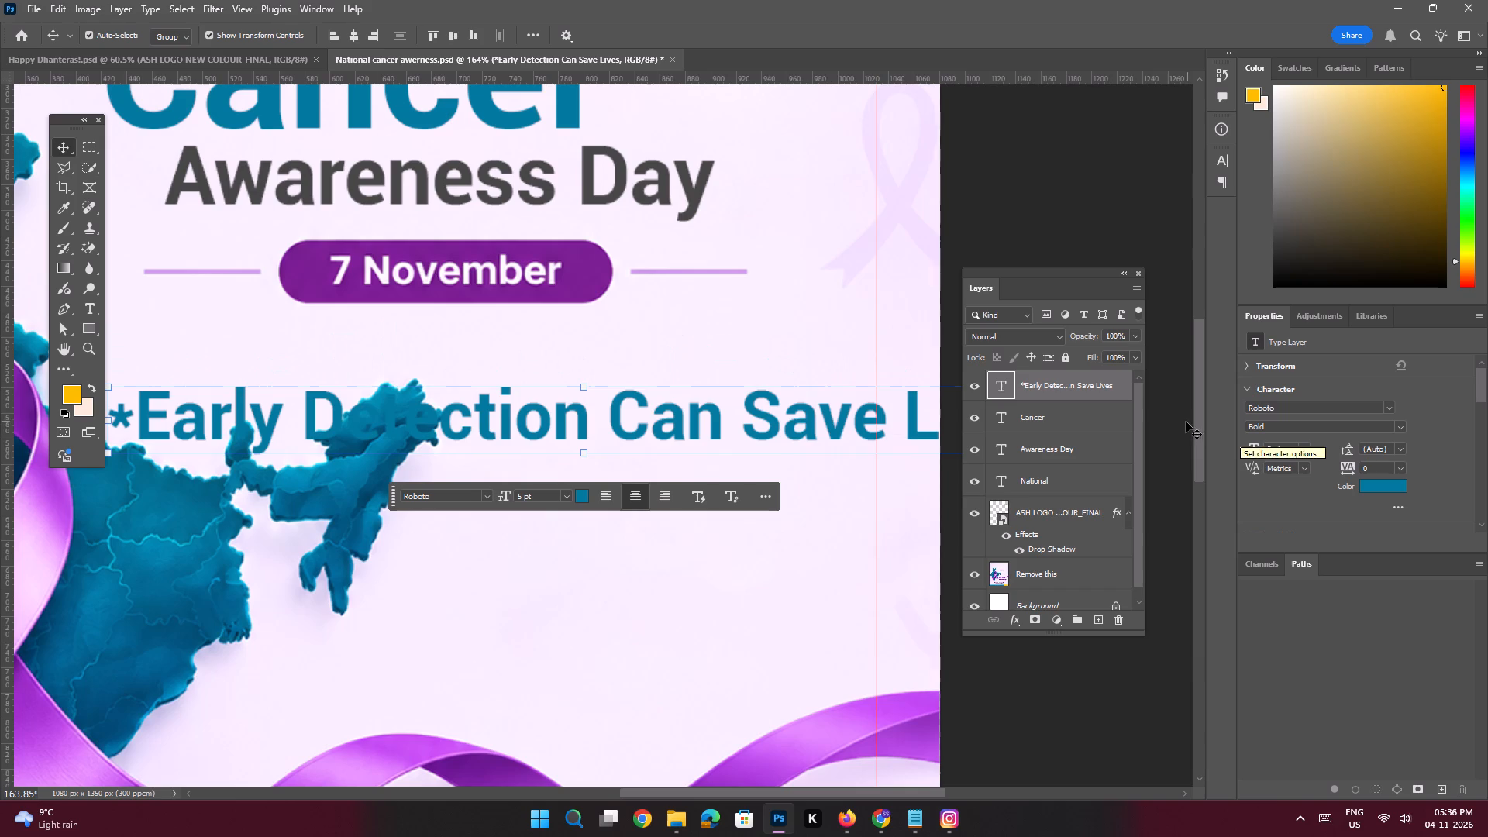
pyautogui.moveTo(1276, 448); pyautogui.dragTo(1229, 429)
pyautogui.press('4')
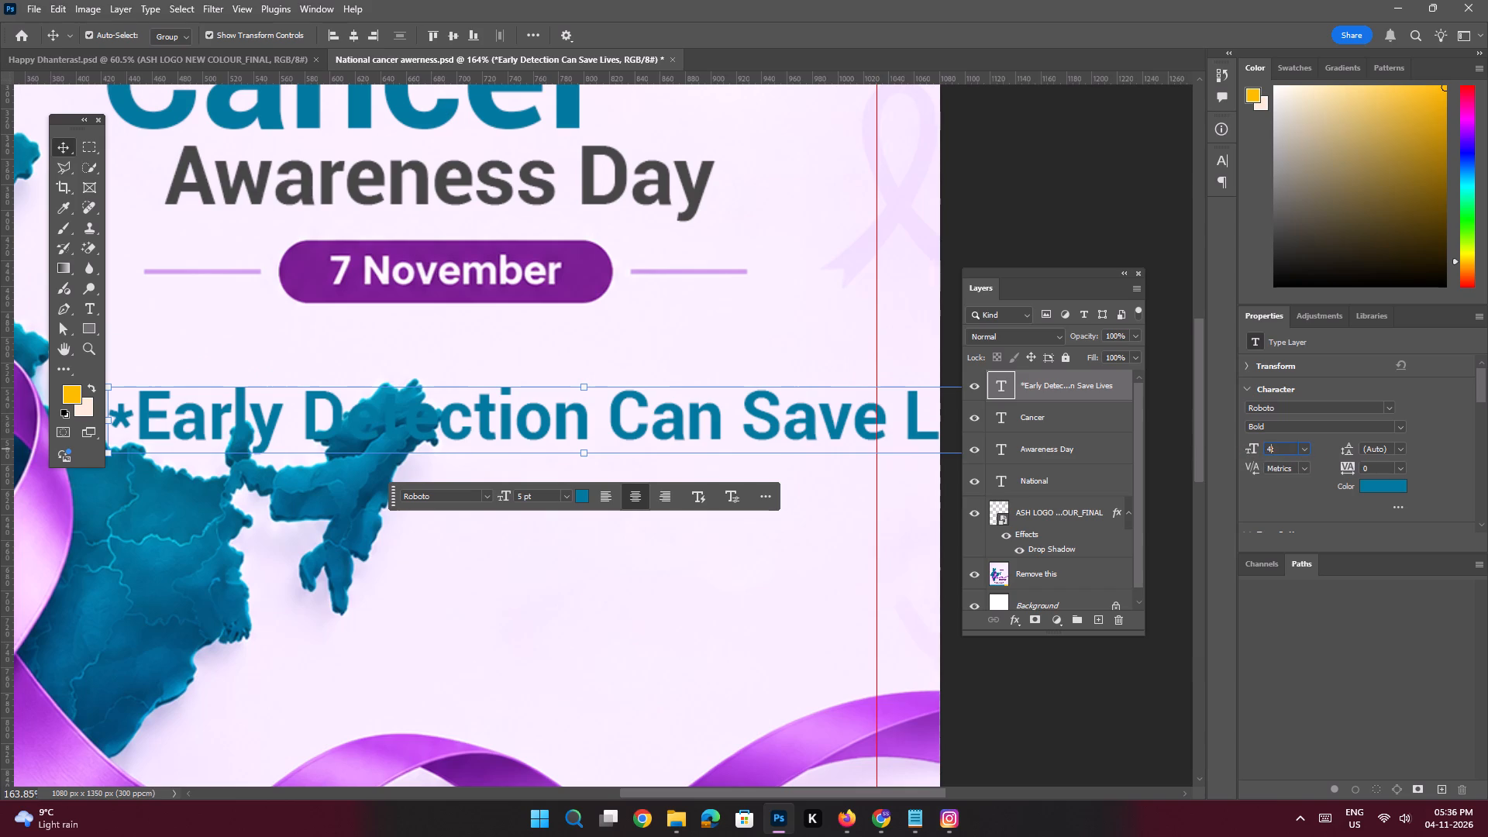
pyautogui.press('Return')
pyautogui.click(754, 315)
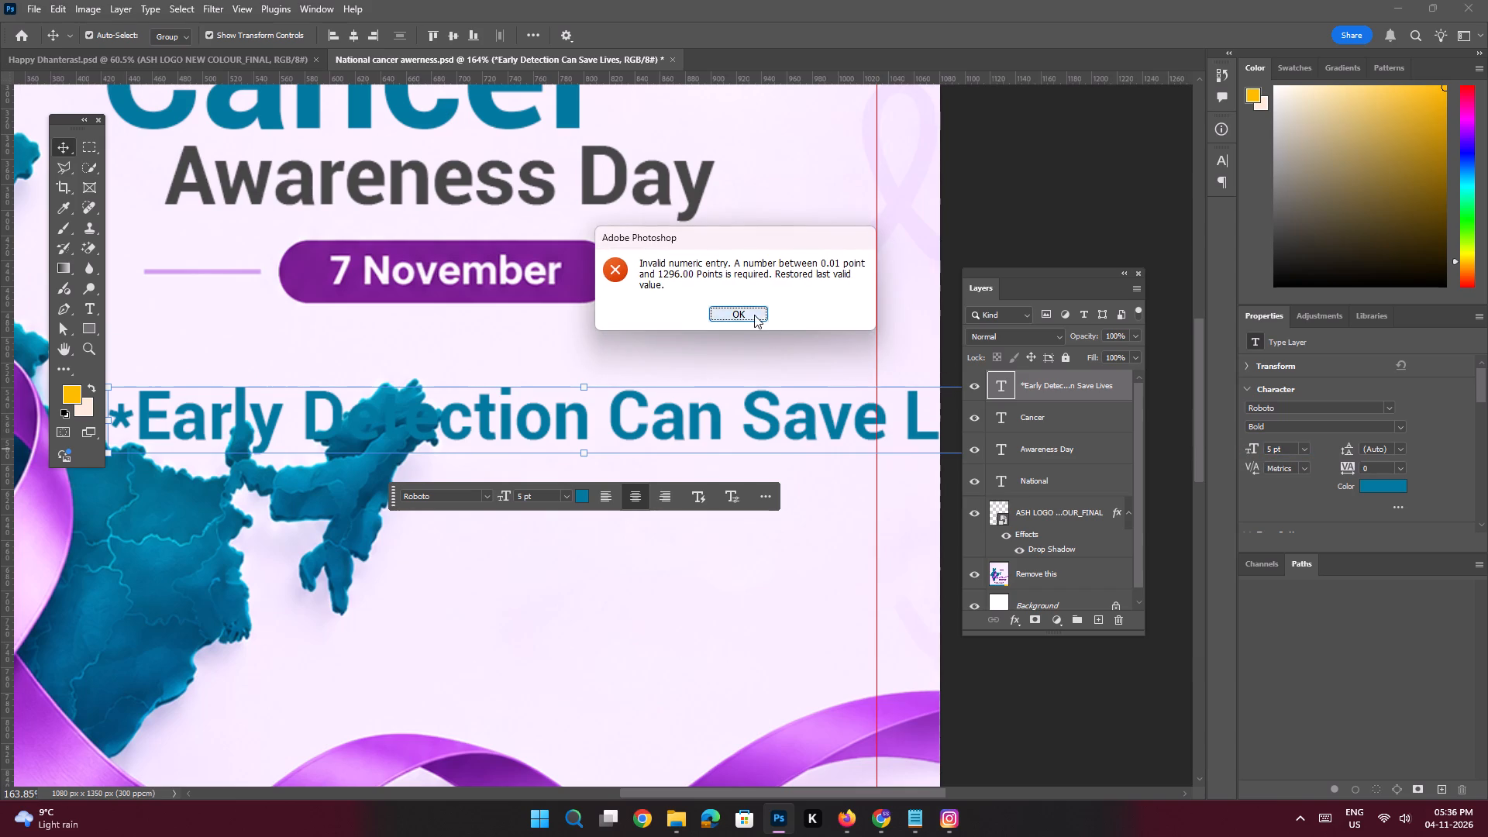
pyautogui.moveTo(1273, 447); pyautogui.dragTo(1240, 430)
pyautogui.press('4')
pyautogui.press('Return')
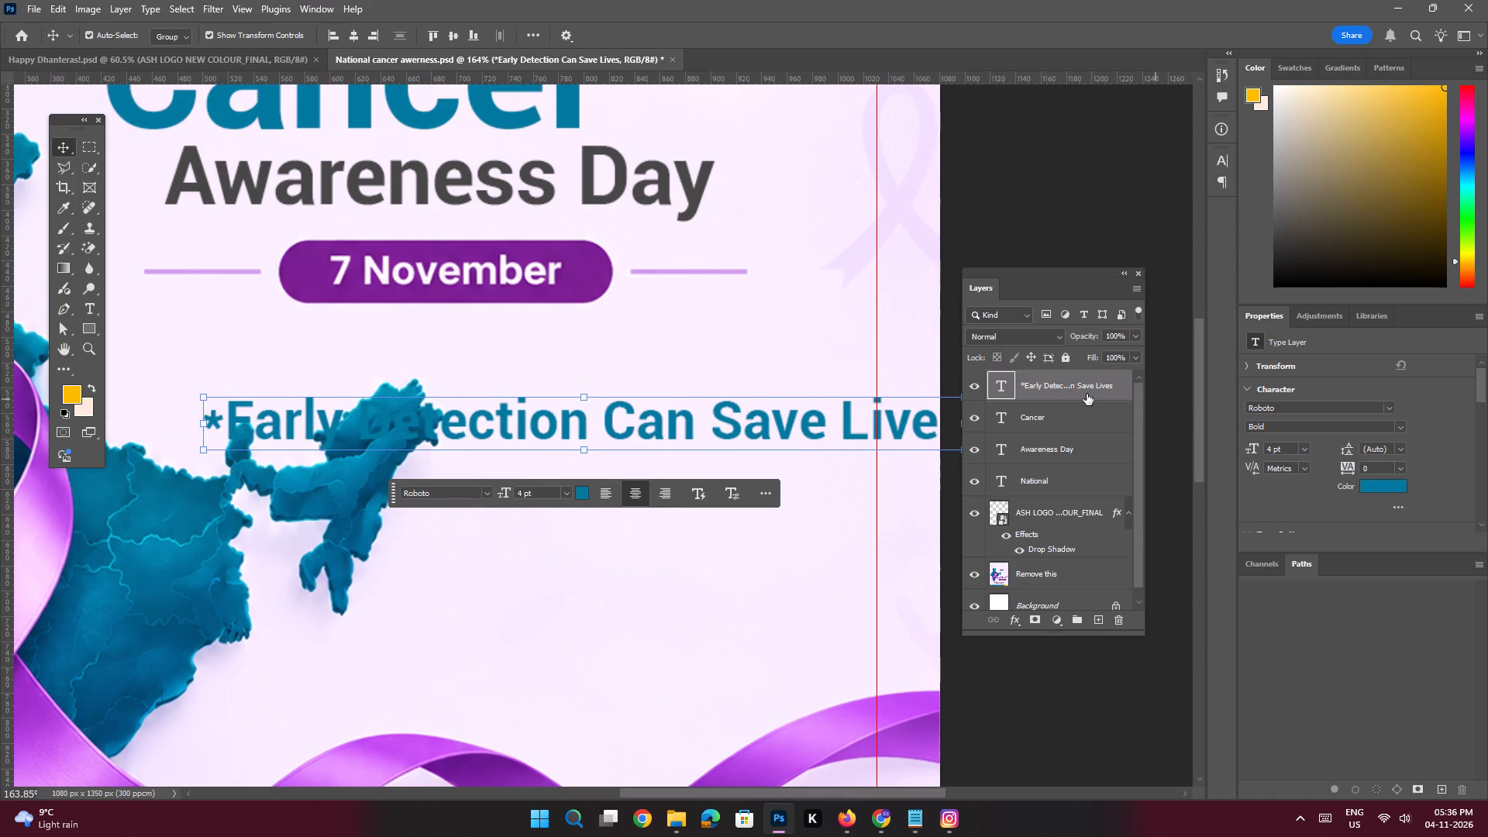
# Move the Early Detection heading clear of the map and set its font size to 3 pt.
pyautogui.moveTo(601, 422); pyautogui.dragTo(832, 406)
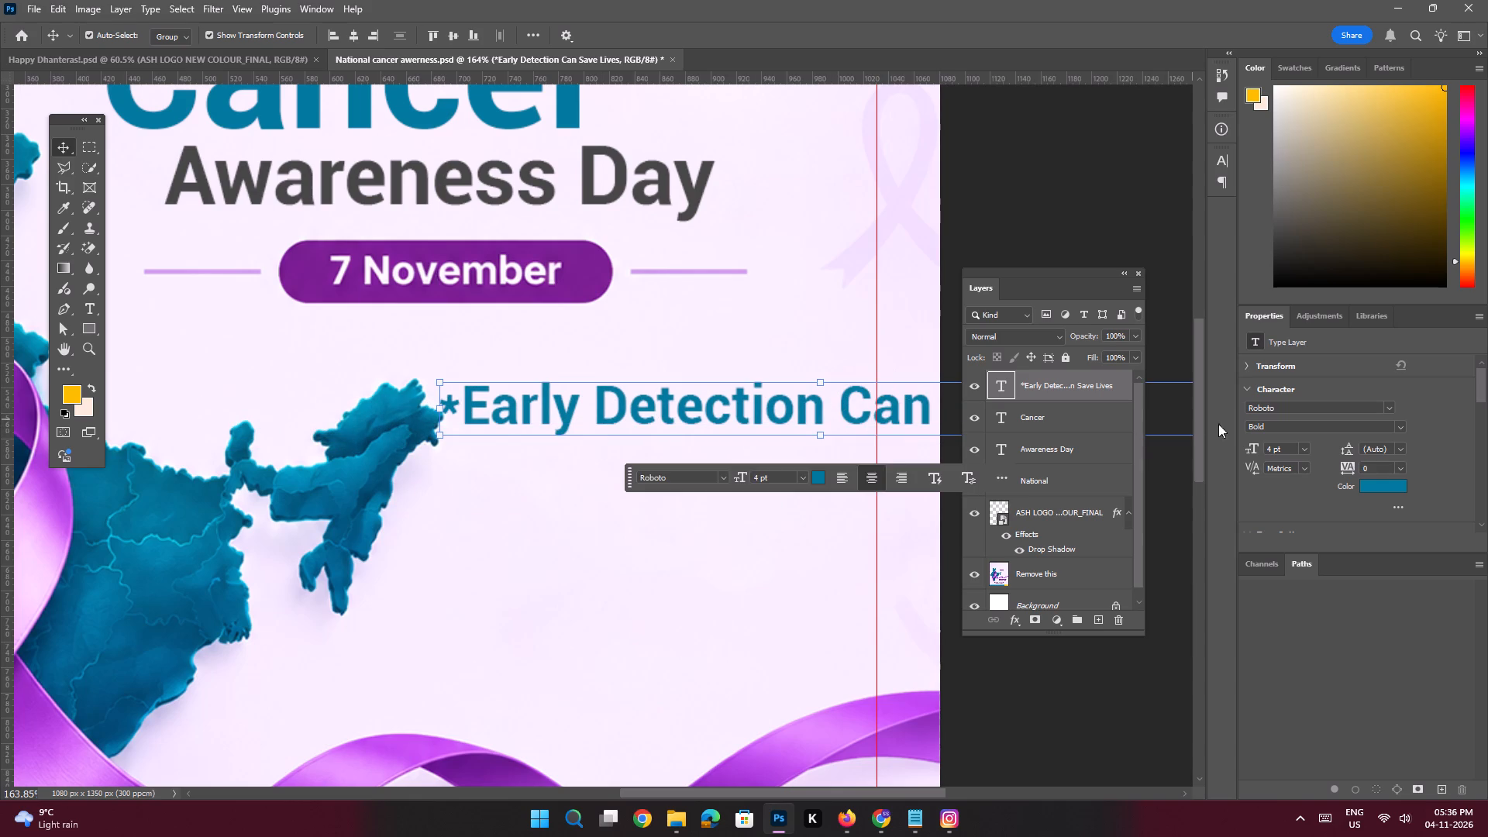
pyautogui.moveTo(1270, 451); pyautogui.dragTo(1252, 429)
pyautogui.press('3')
pyautogui.press('Return')
# Delete the stray asterisk in front of "Early" in the heading text.
pyautogui.doubleClick(589, 421)
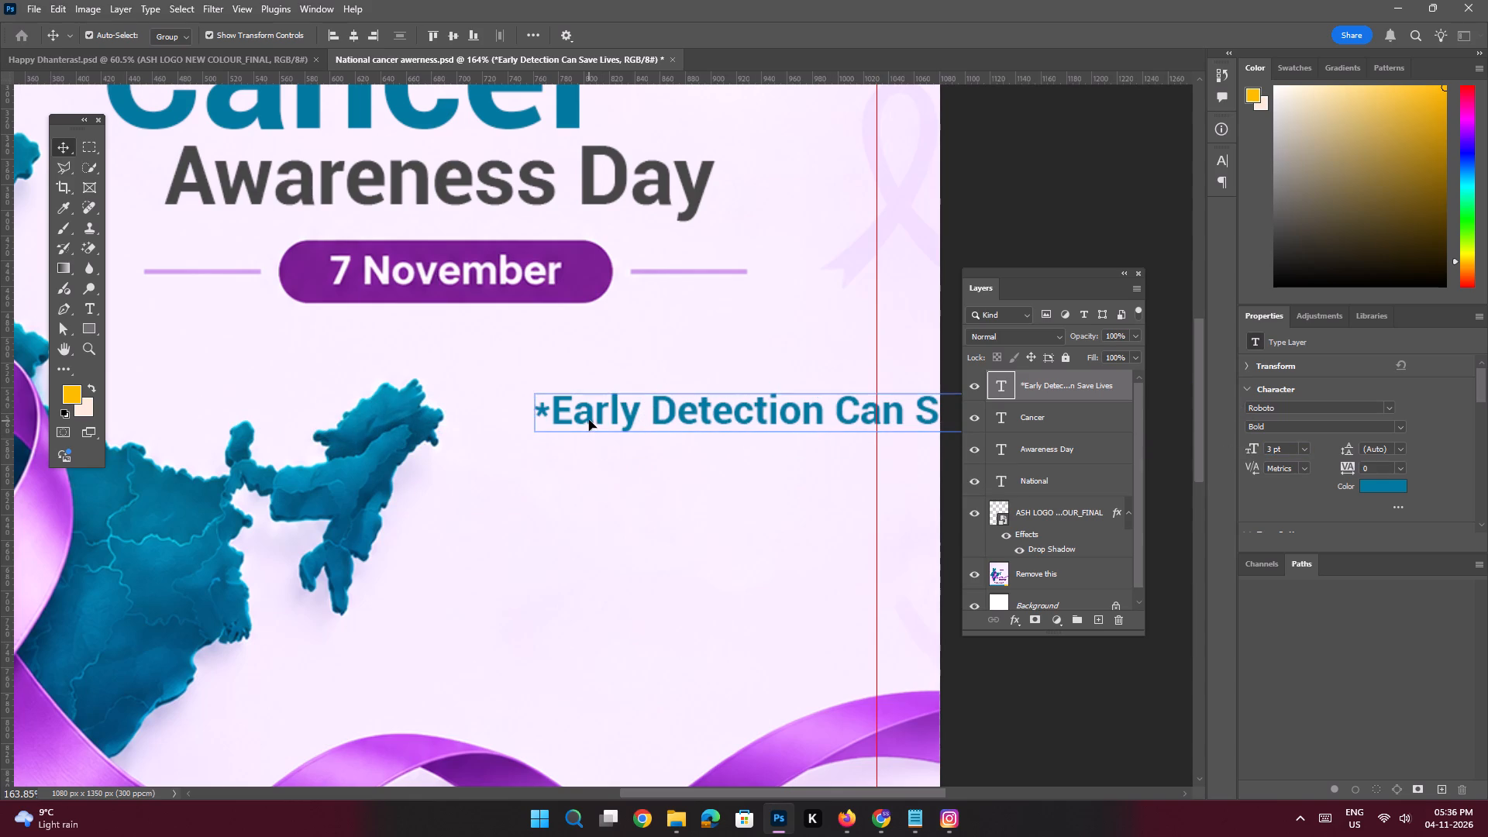
pyautogui.click(551, 404)
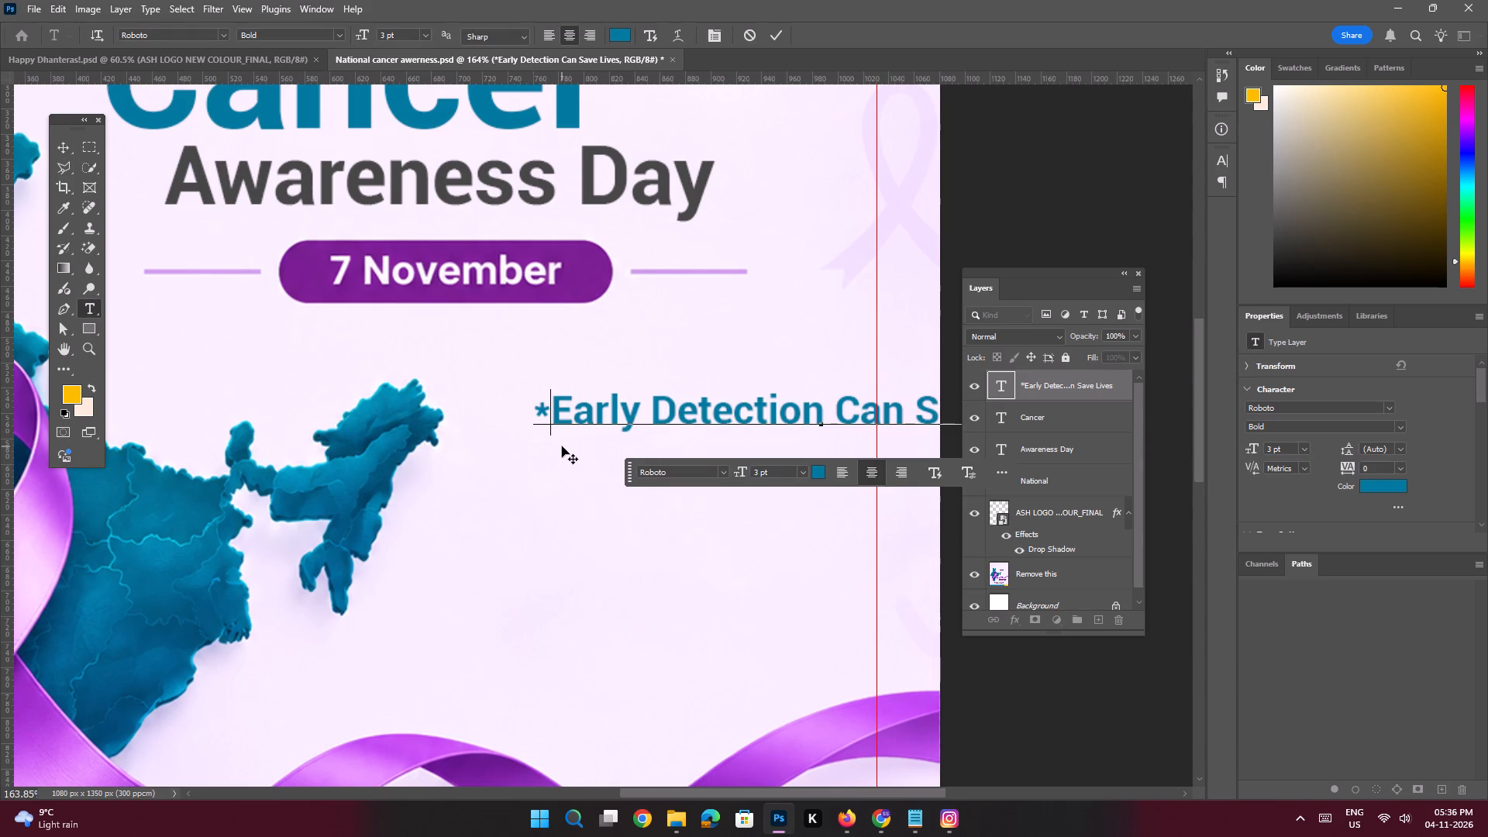
pyautogui.press('BackSpace')
pyautogui.press('Return')
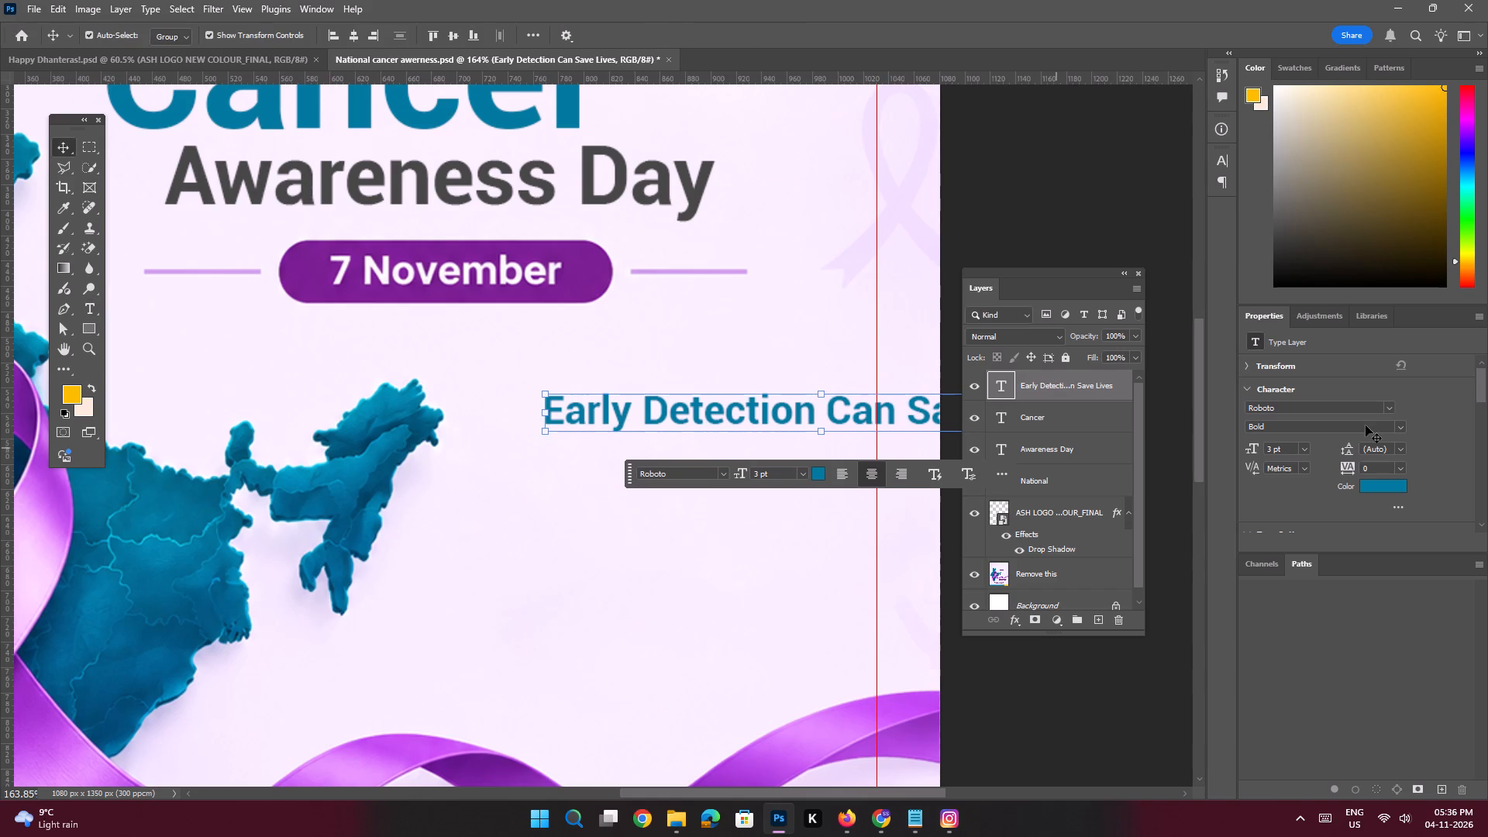
# Set the Early Detection heading's font style to Roboto Medium and shift it slightly toward the map.
pyautogui.click(1405, 429)
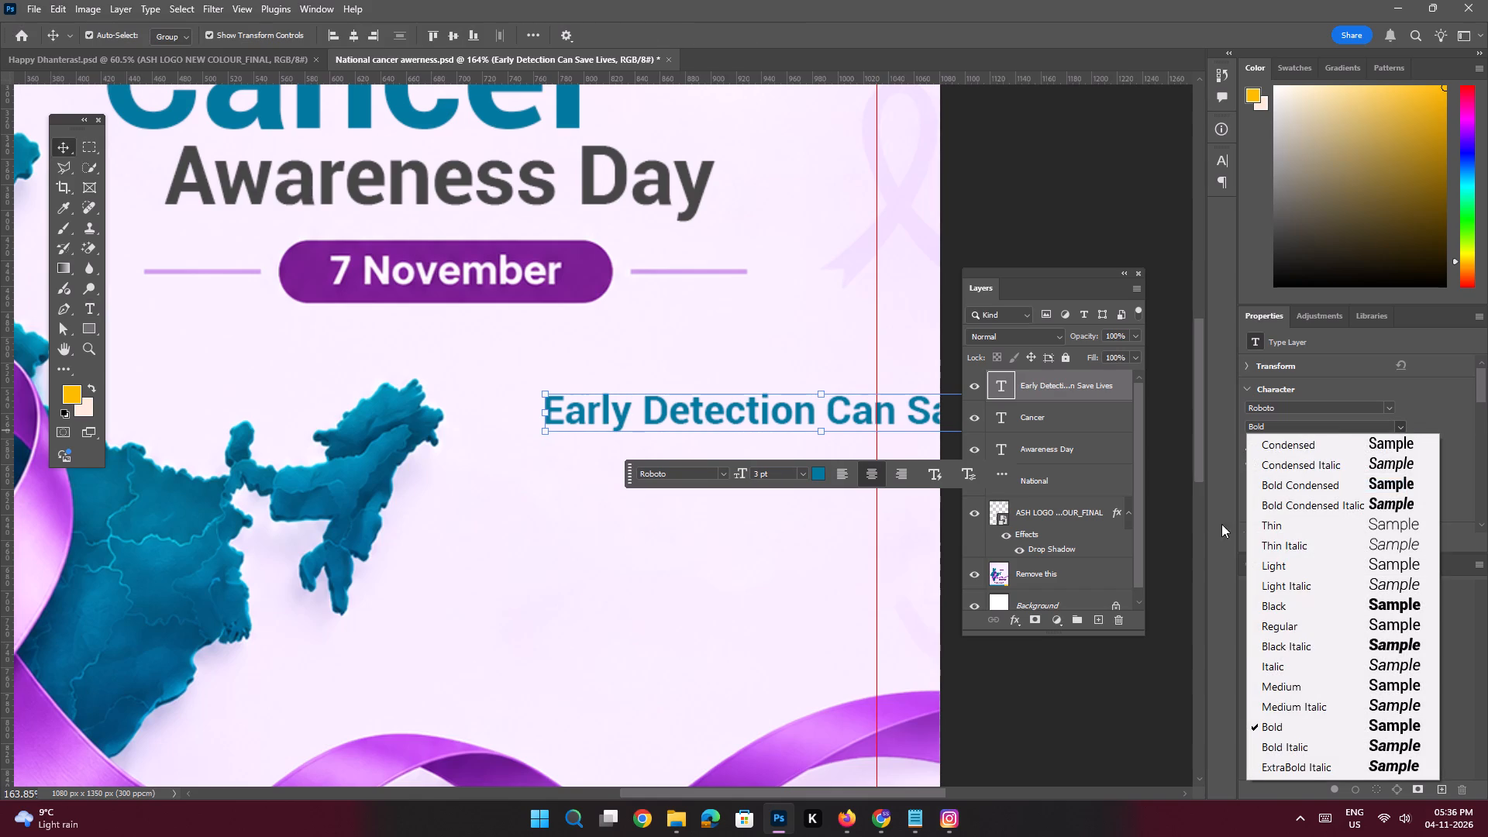
pyautogui.click(1264, 684)
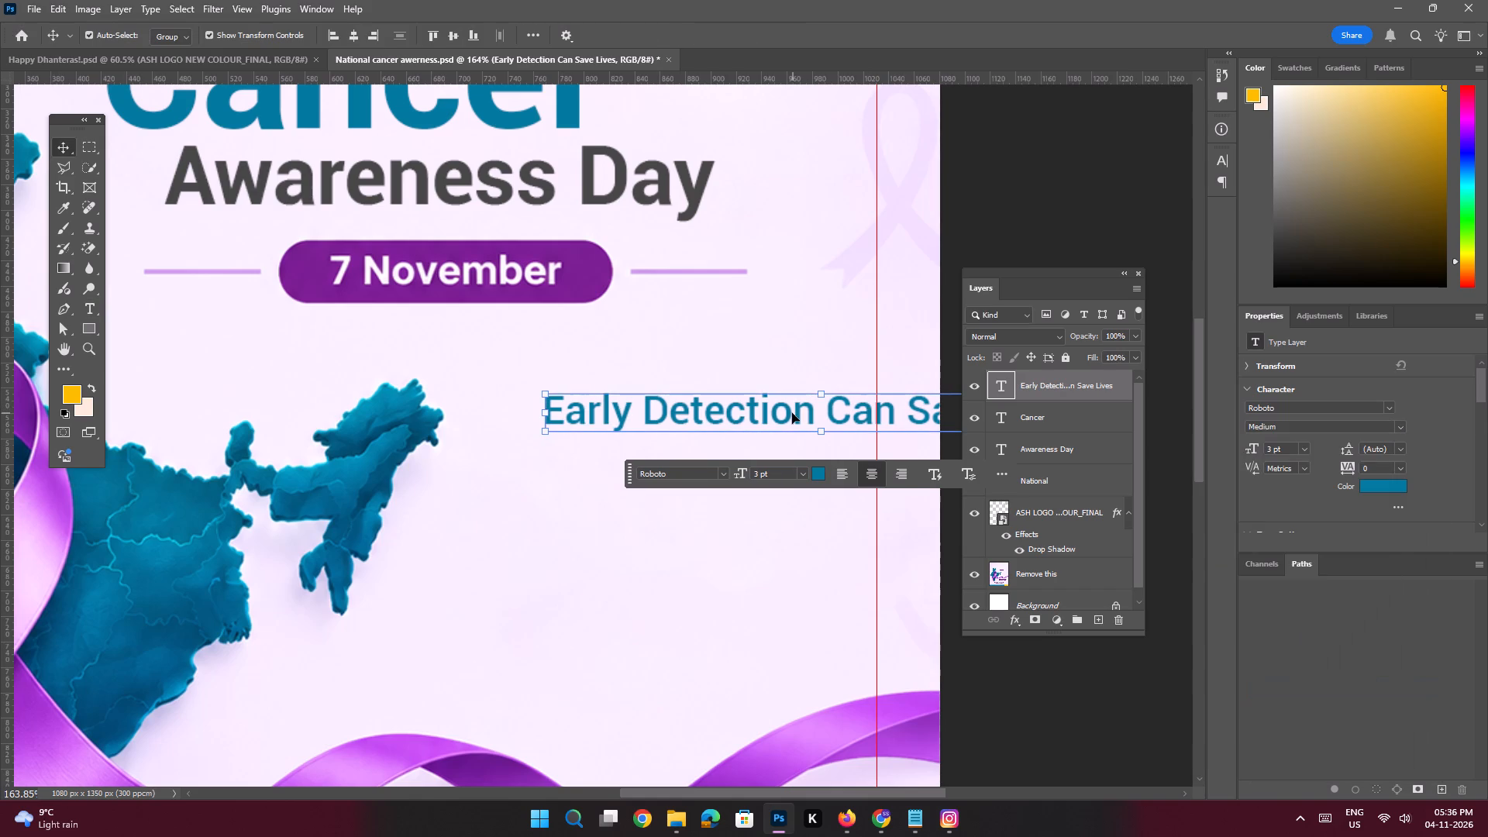
pyautogui.moveTo(791, 413); pyautogui.dragTo(768, 413)
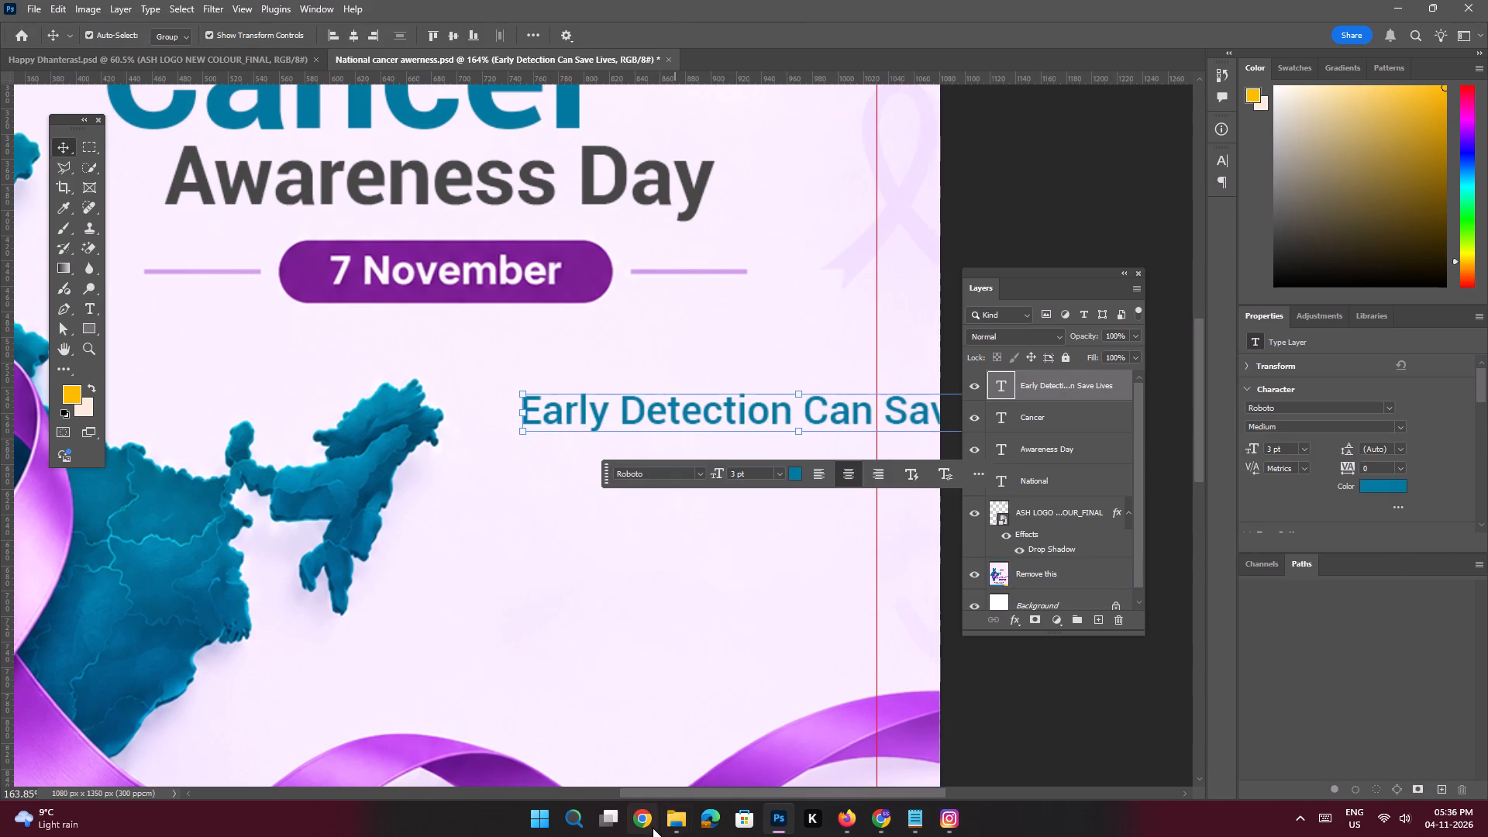
# View the ChatGPT Image PM-1 poster from Downloads as a layout reference for the heading, and return to Photoshop.
pyautogui.click(621, 763)
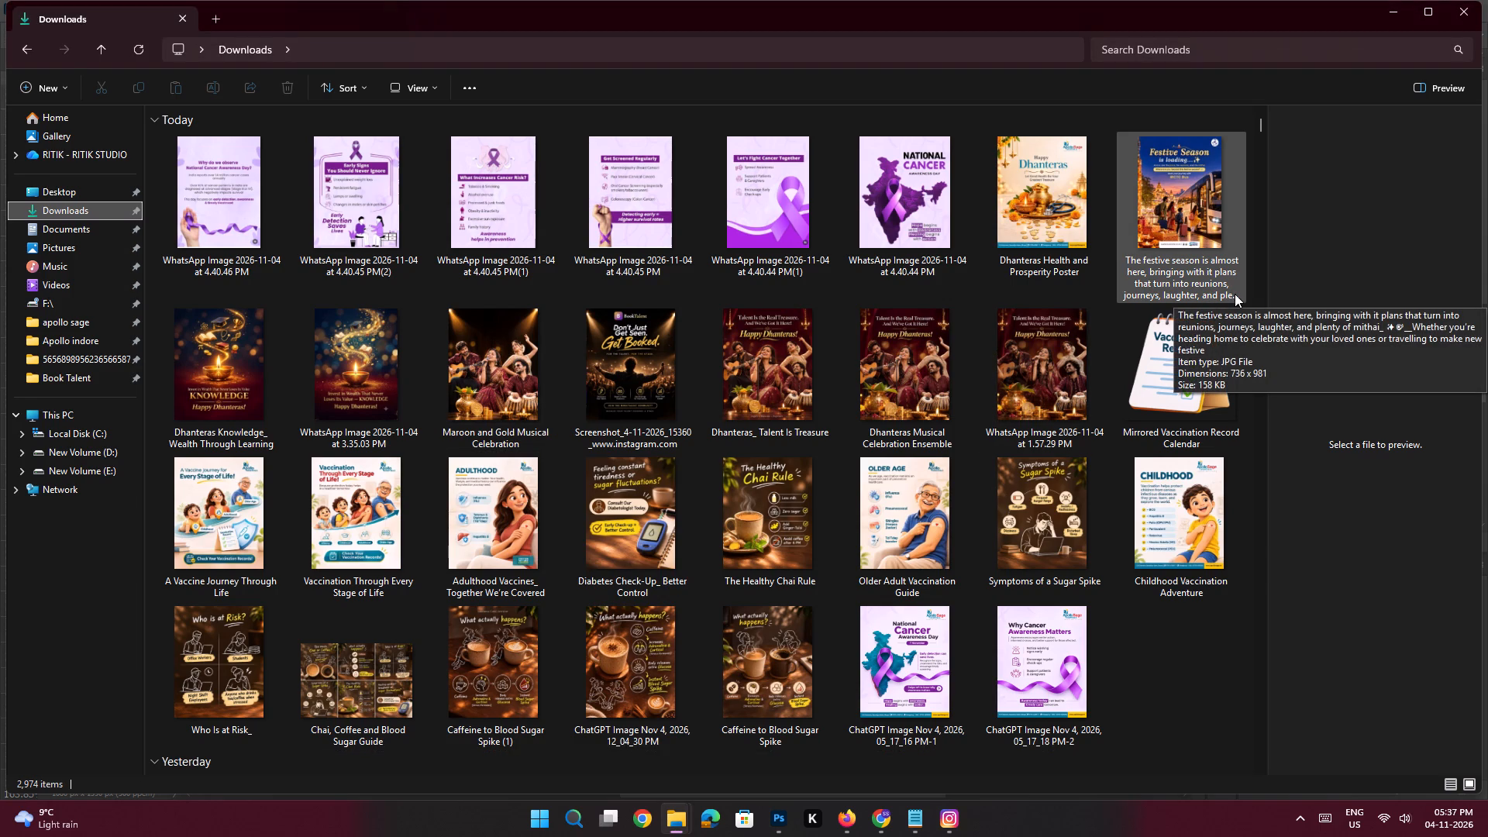
pyautogui.click(65, 202)
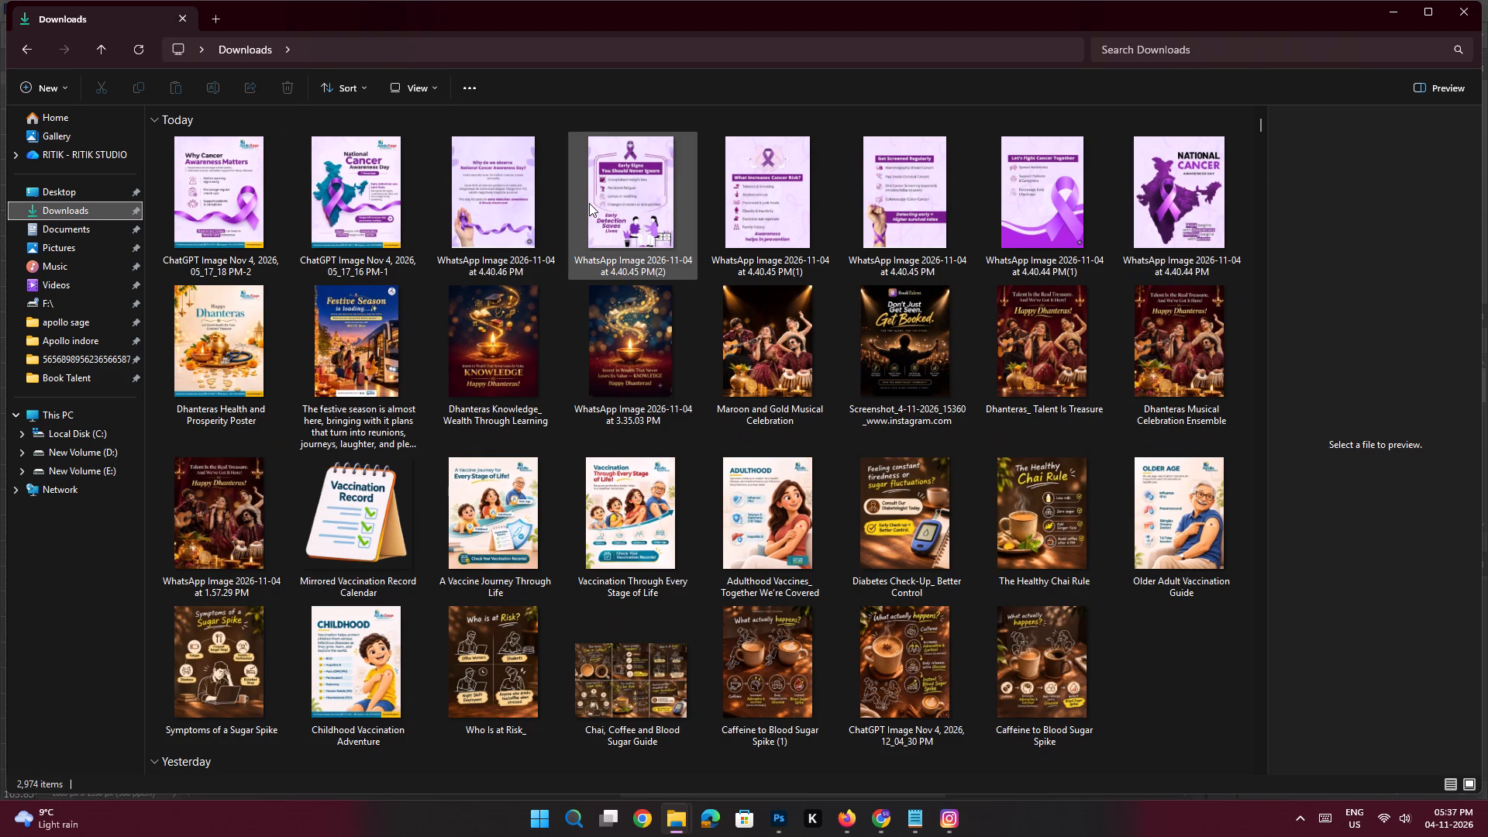
pyautogui.doubleClick(362, 199)
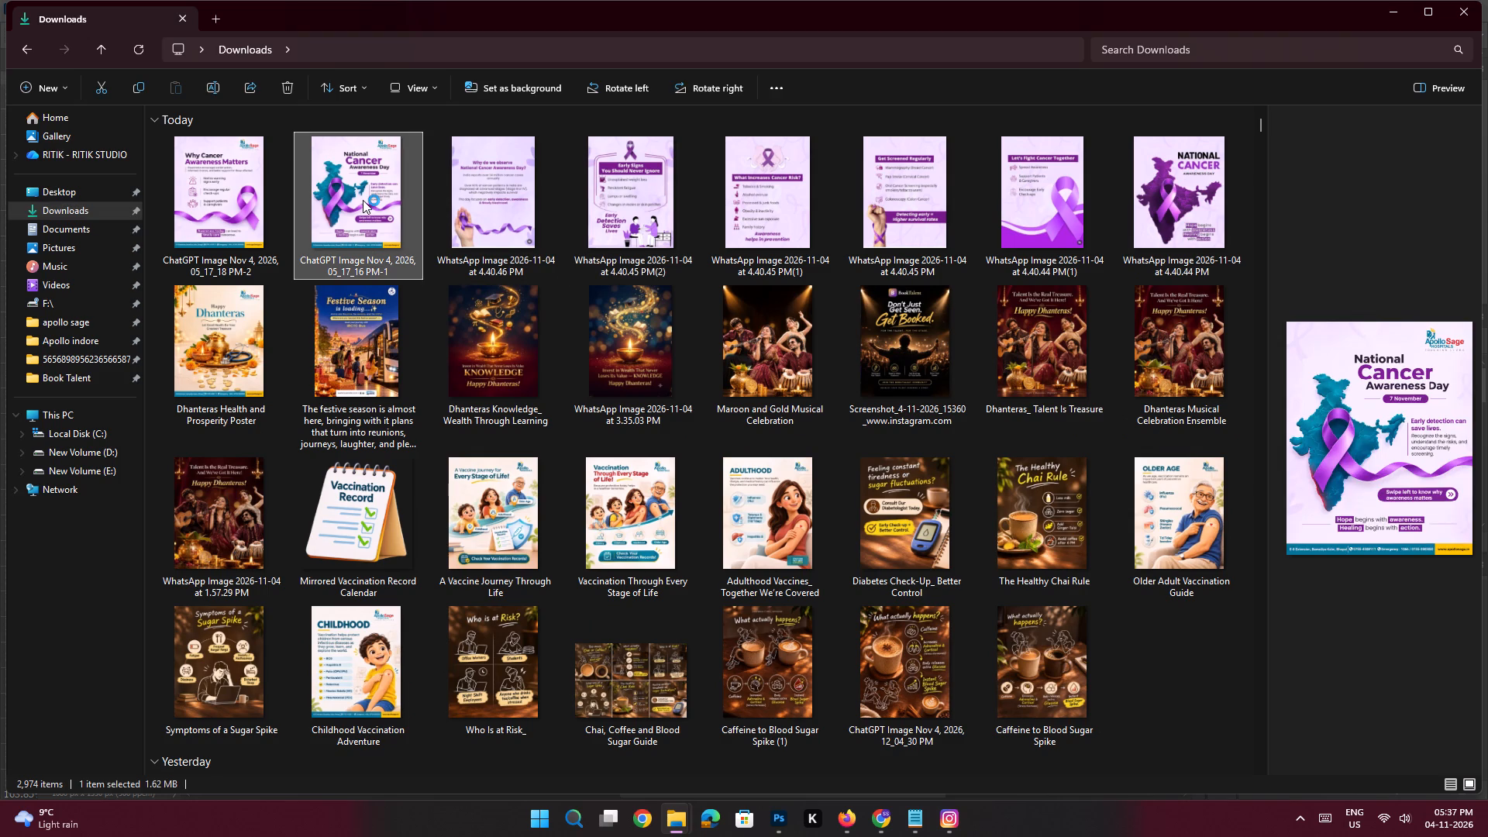
pyautogui.hotkey('alt', 'Tab')
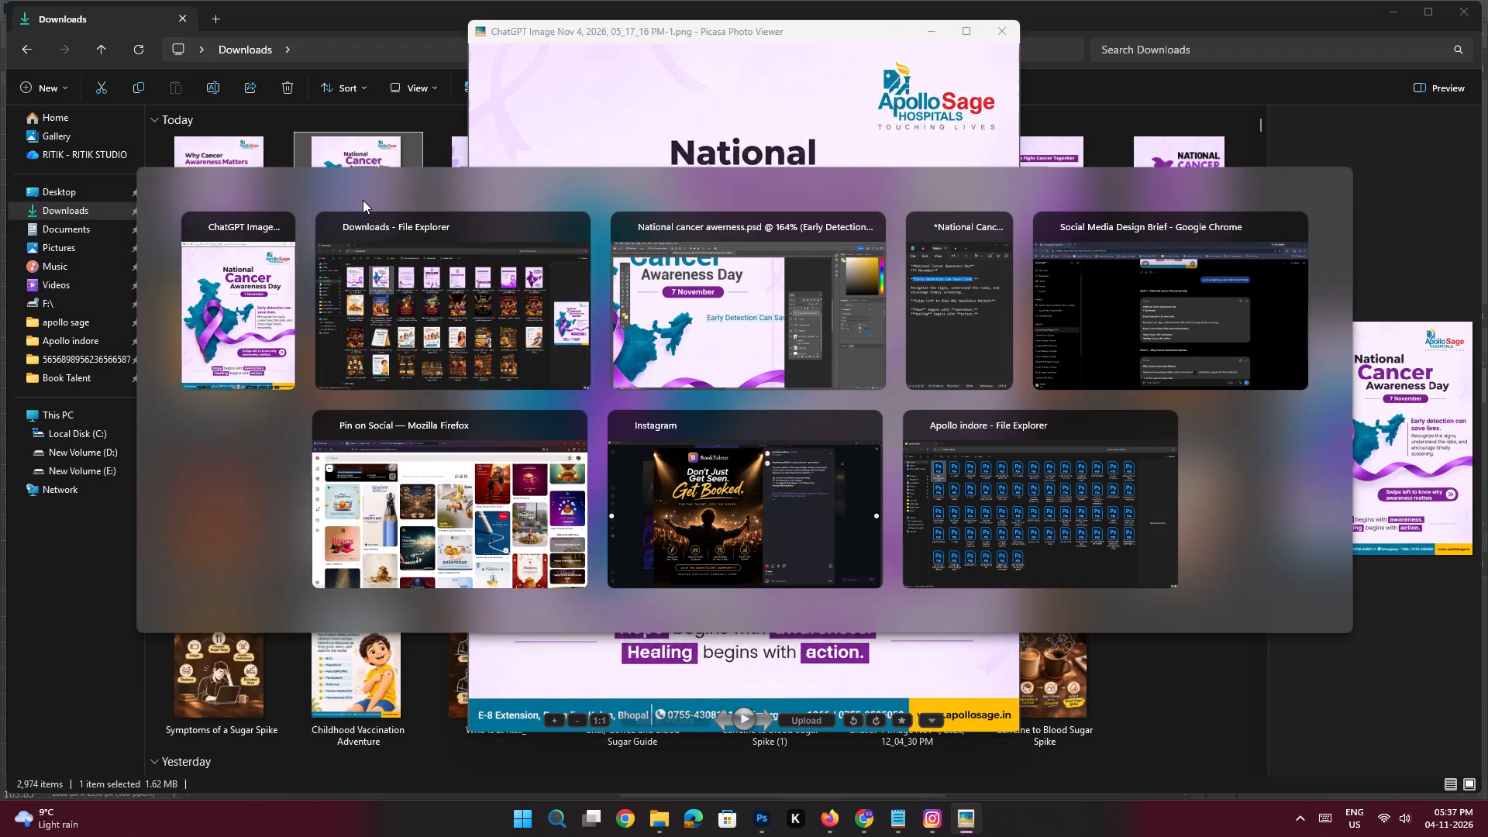
pyautogui.hotkey('alt', 'Tab')
# Break the Early Detection heading onto a second line before "Save Lives" and left-align the text.
pyautogui.doubleClick(852, 409)
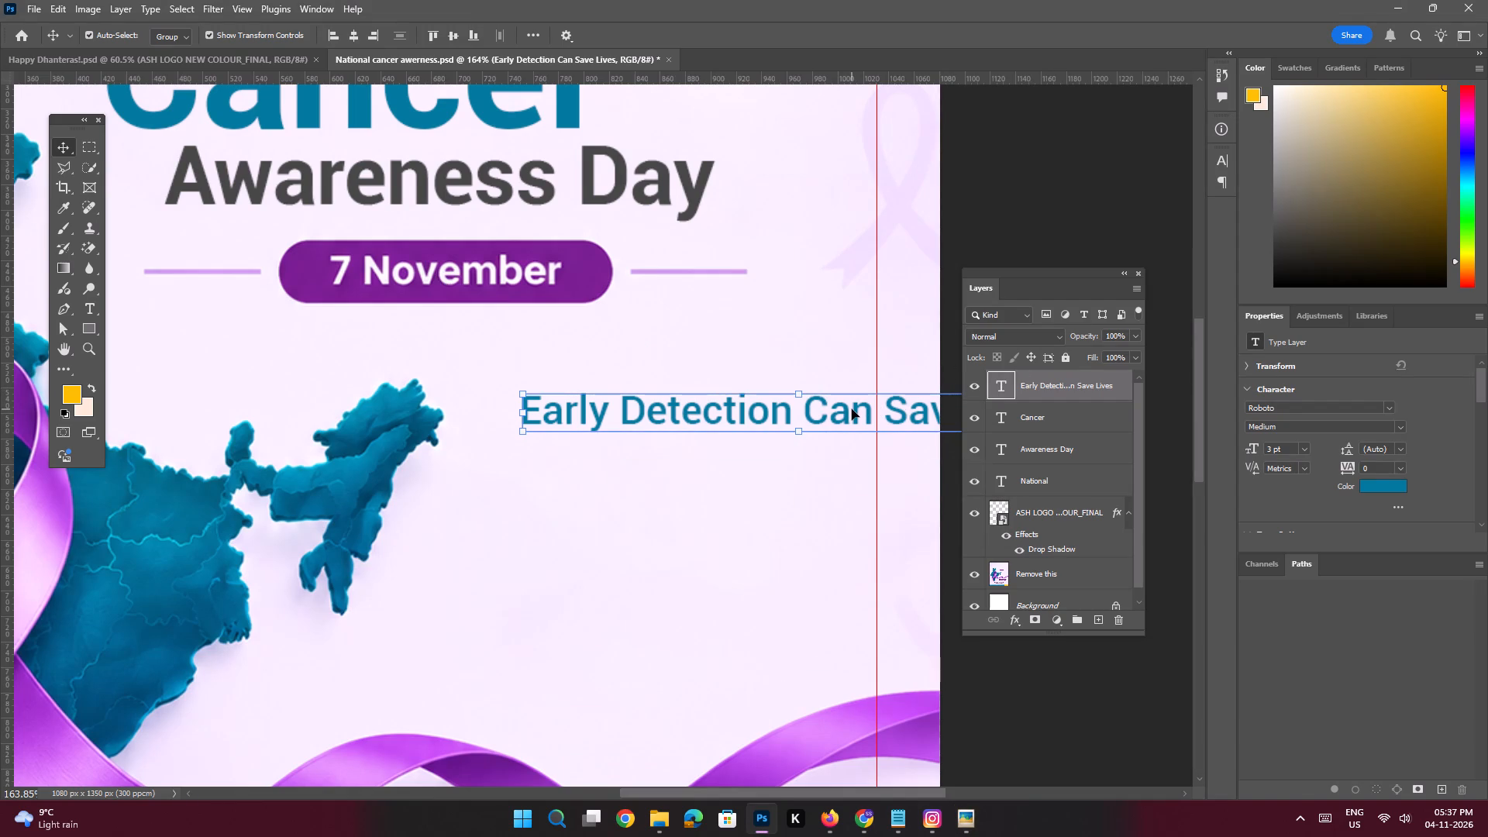
pyautogui.click(887, 404)
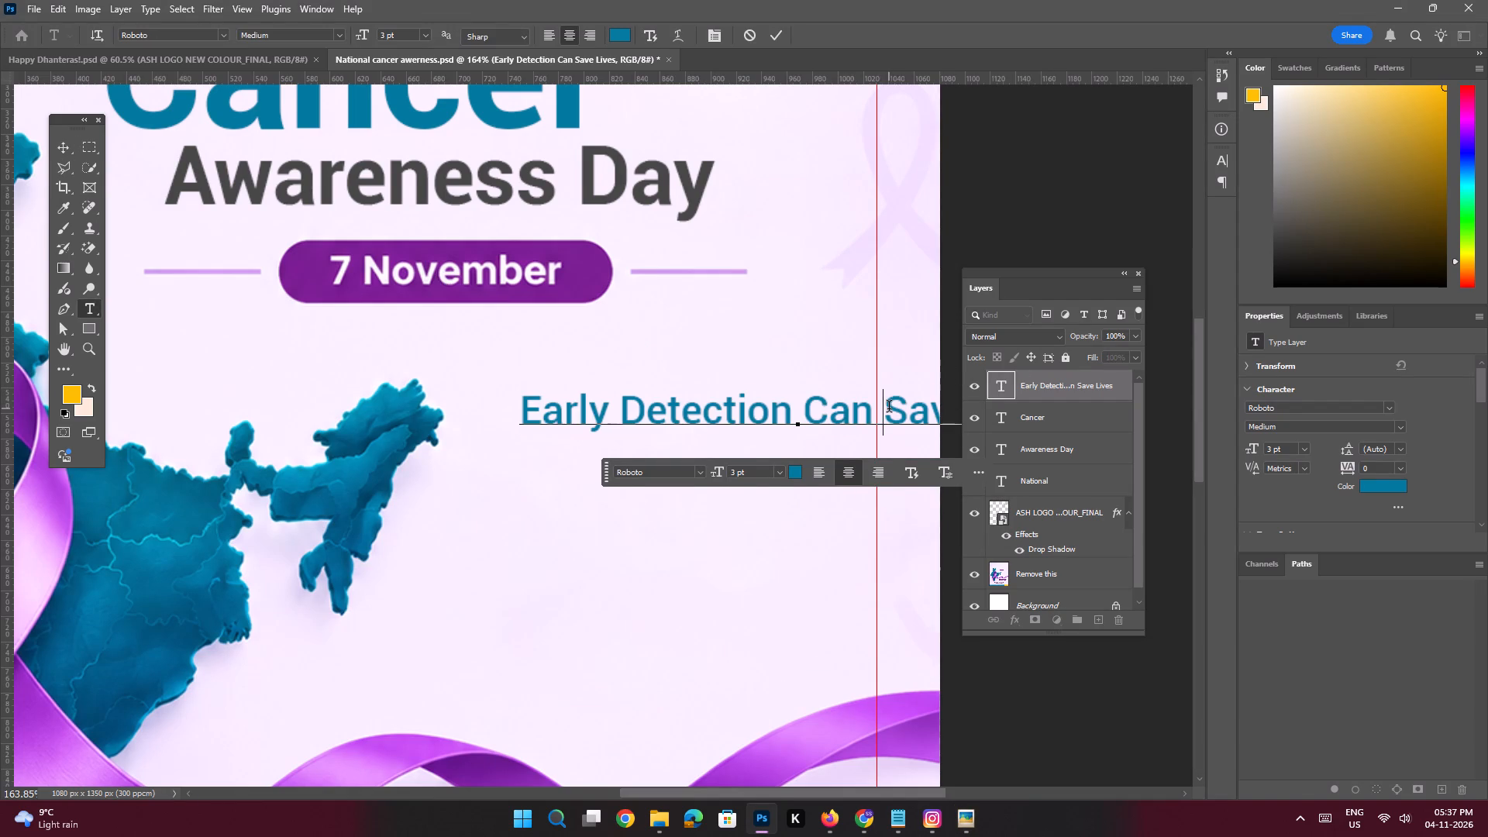
pyautogui.press('Return')
pyautogui.press('Return')
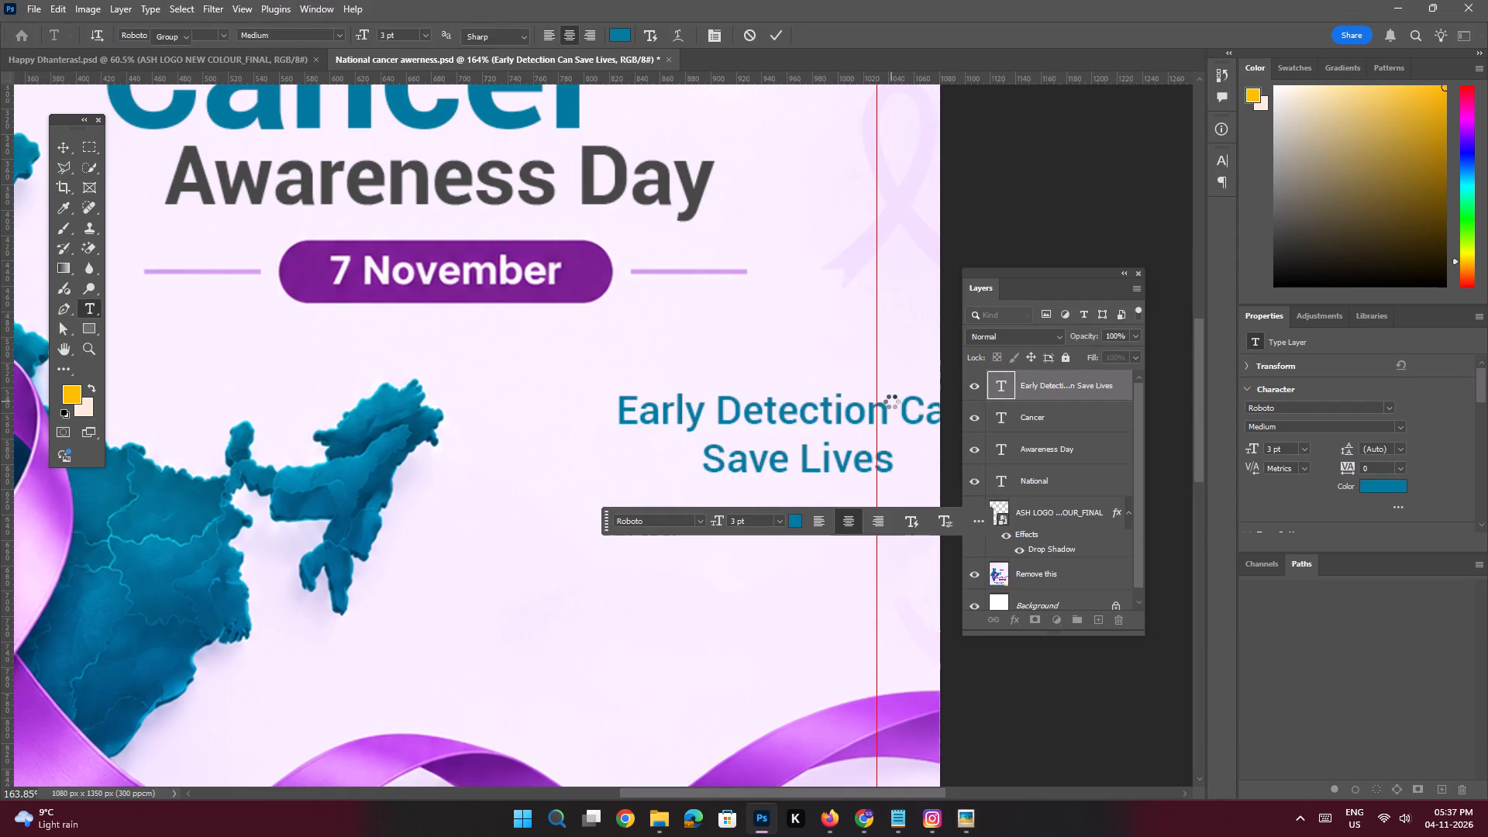
pyautogui.click(815, 529)
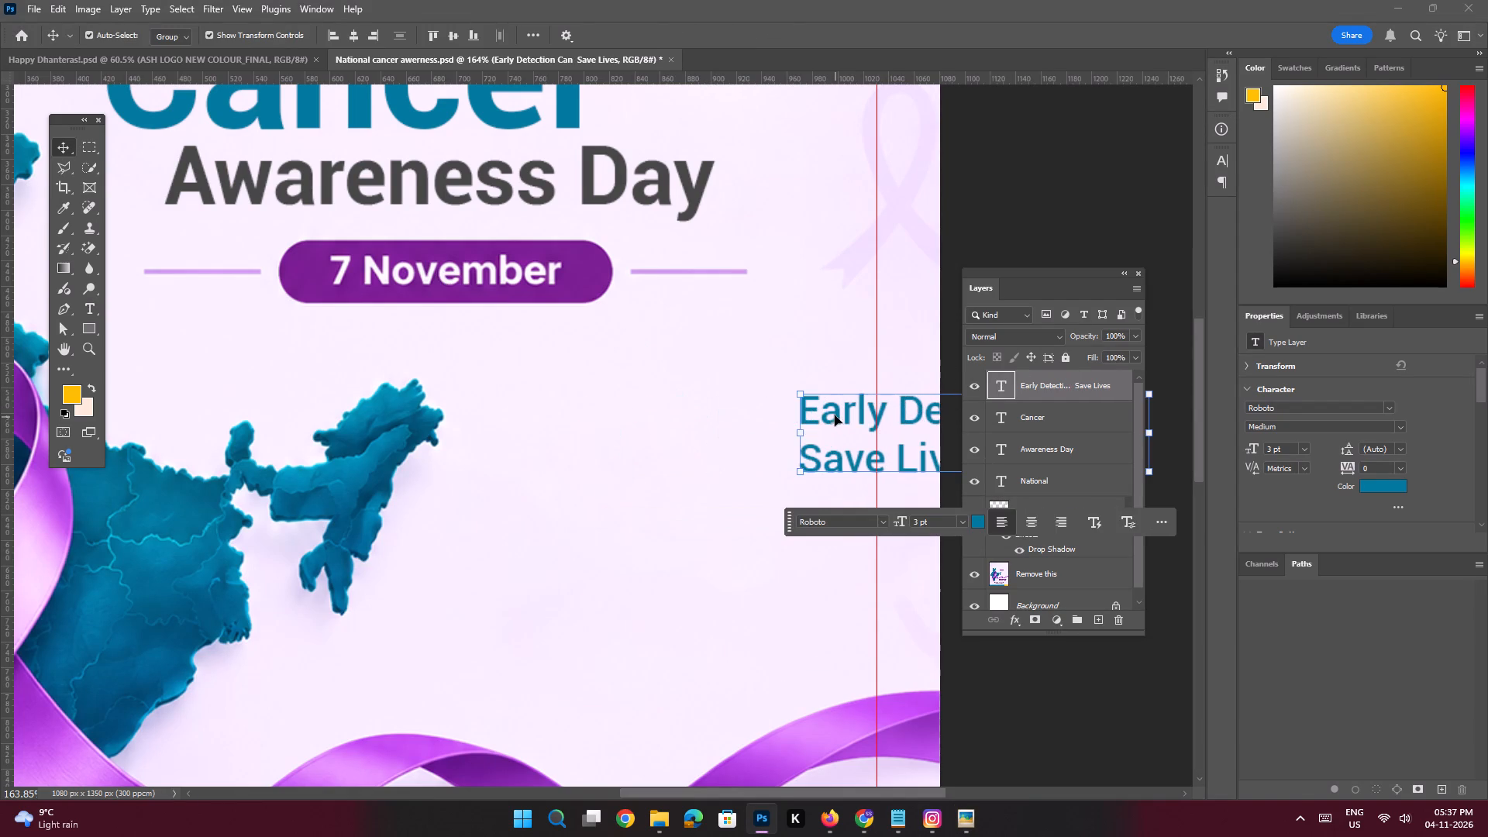
# Move the two-line heading horizontally about 205 px toward the map so it sits within the poster.
pyautogui.keyDown('shift'); pyautogui.moveTo(833, 412); pyautogui.dragTo(577, 412); pyautogui.keyUp('shift')
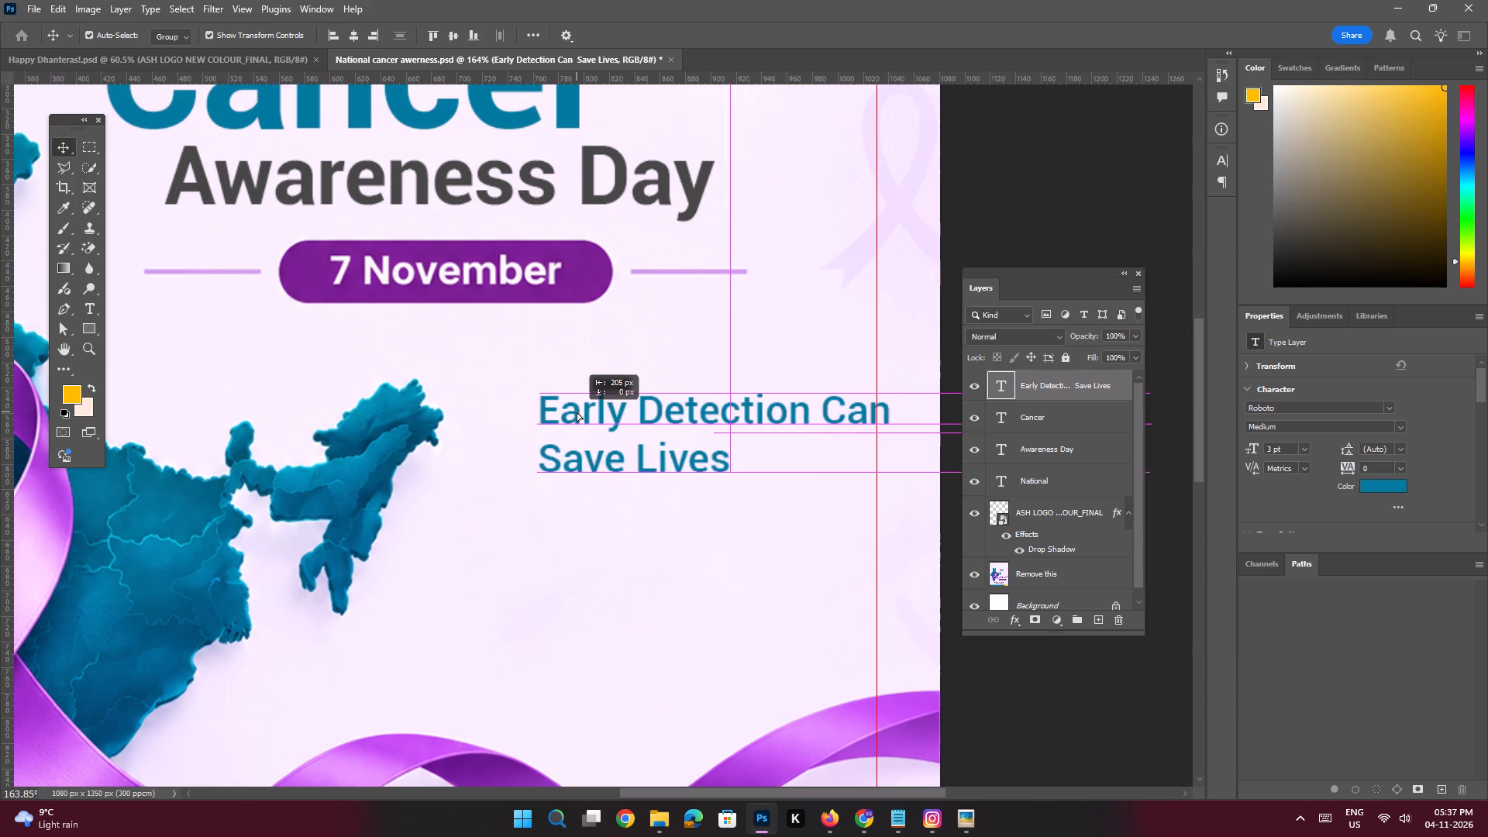
pyautogui.keyDown('shift'); pyautogui.moveTo(577, 412); pyautogui.dragTo(570, 411); pyautogui.keyUp('shift')
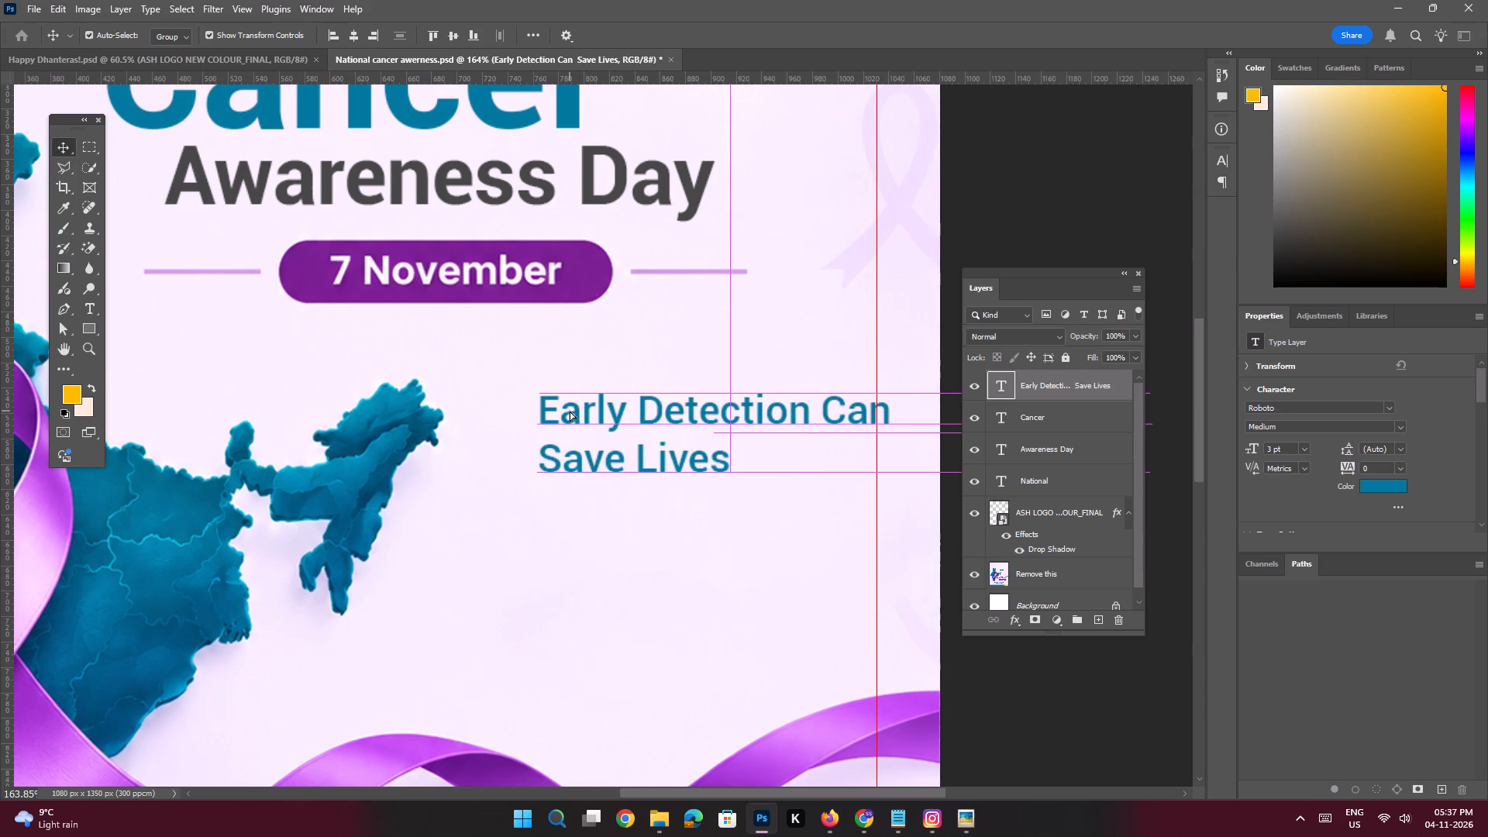
# Set the Early Detection heading's font size to 2.6 pt and move it so its first line ends at the margin guide.
pyautogui.moveTo(1270, 449); pyautogui.dragTo(1246, 438)
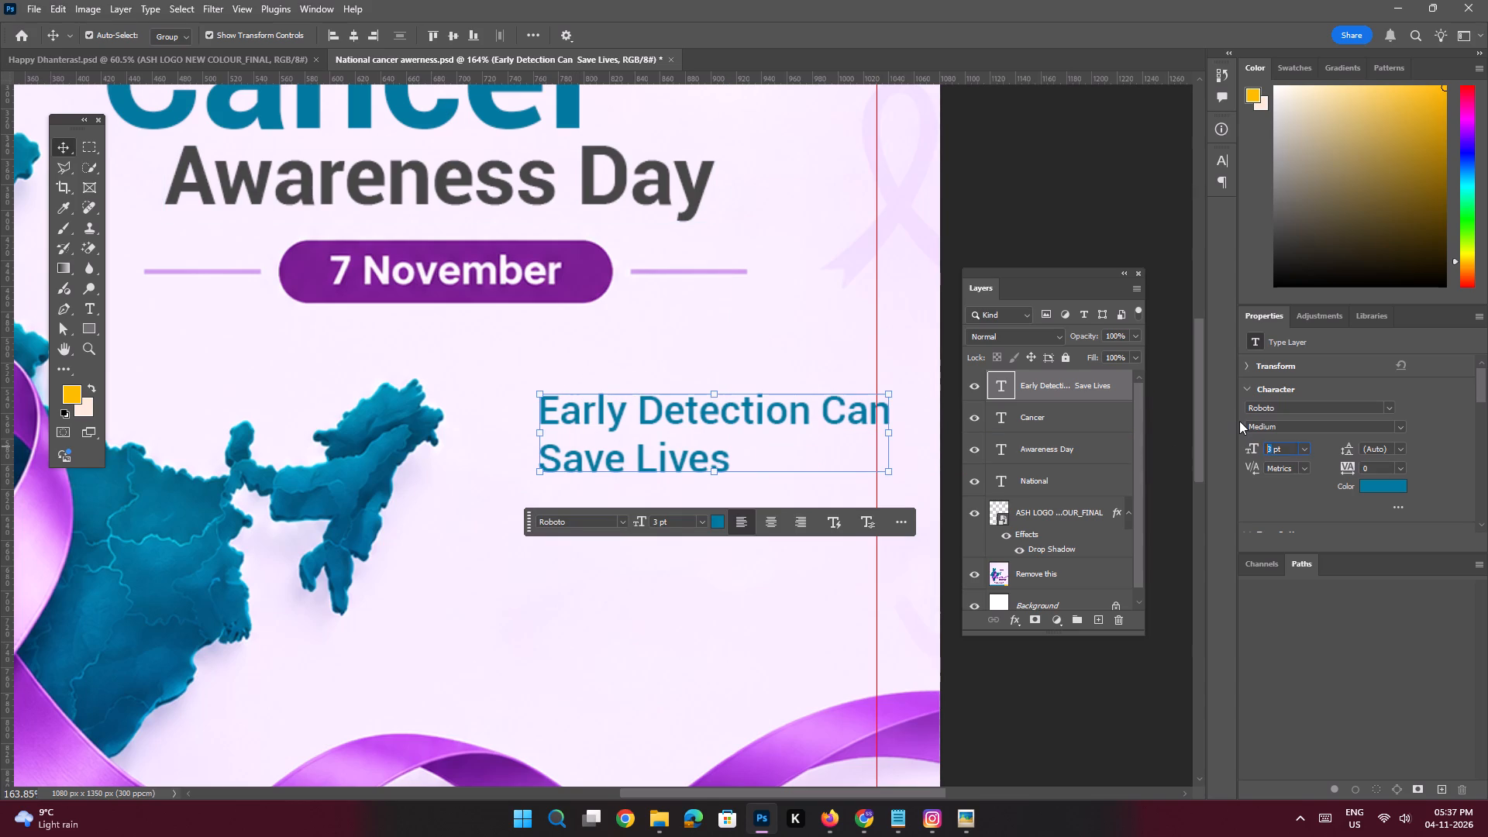
pyautogui.write('2.')
pyautogui.press('6')
pyautogui.press('Return')
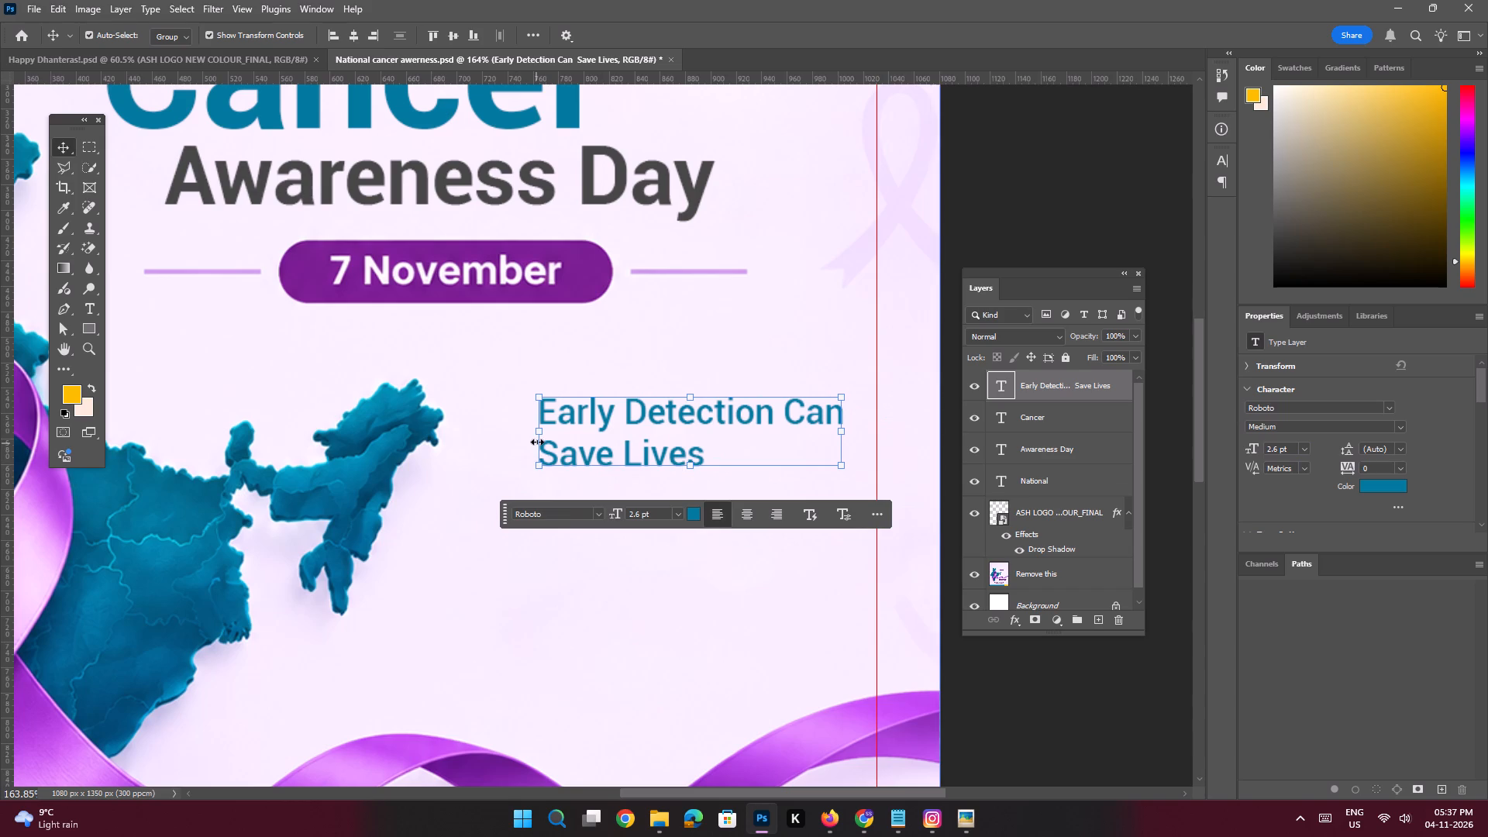
pyautogui.moveTo(560, 447); pyautogui.dragTo(591, 429)
# Copy "Recognize the signs, understand the risks, and encourage timely screening" from Notepad into a new Photoshop text layer below the heading.
pyautogui.hotkey('alt', 'Tab')
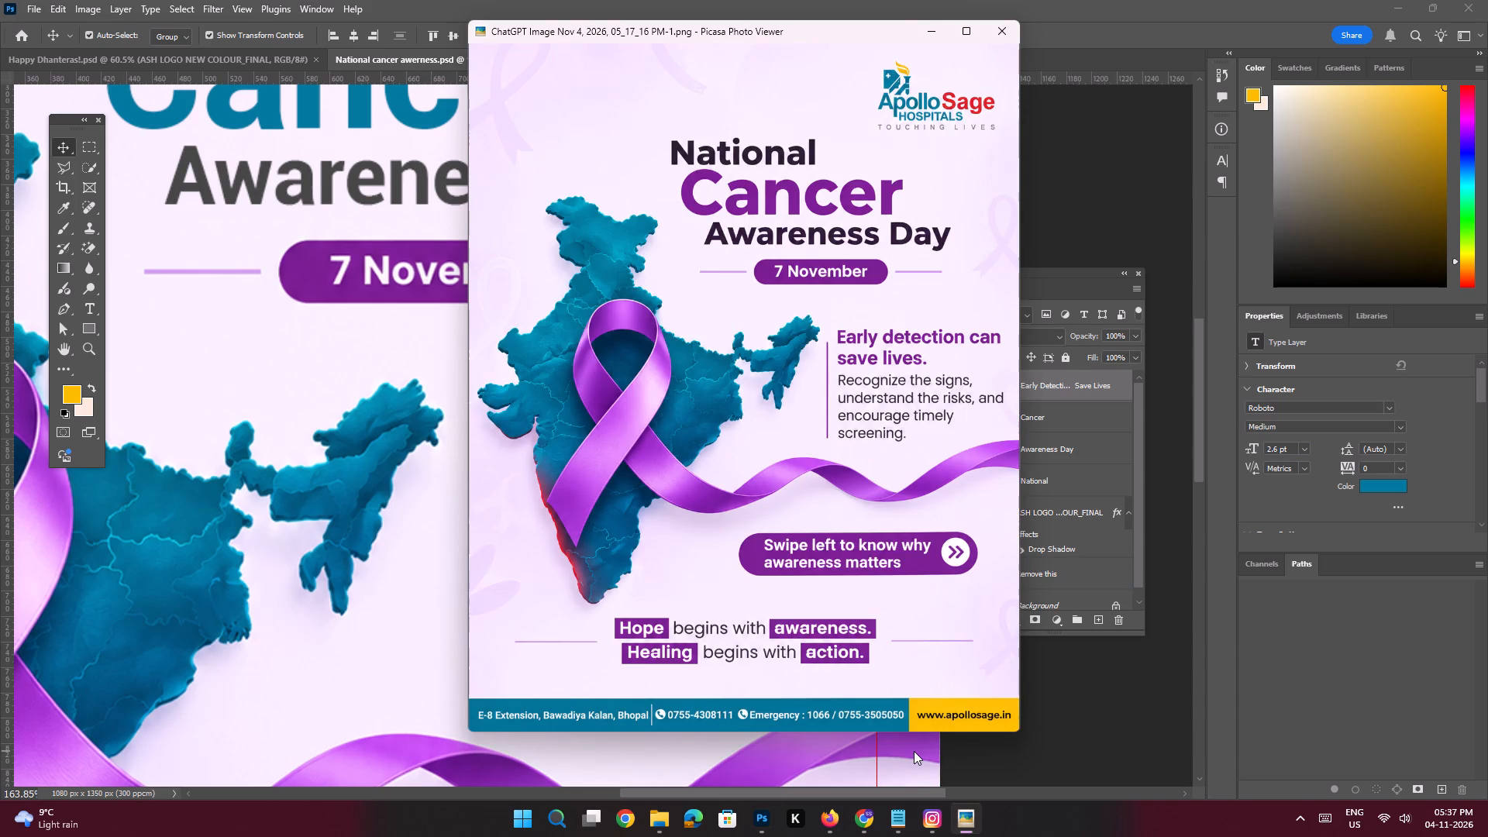
pyautogui.hotkey('alt', 'Tab')
pyautogui.click(903, 821)
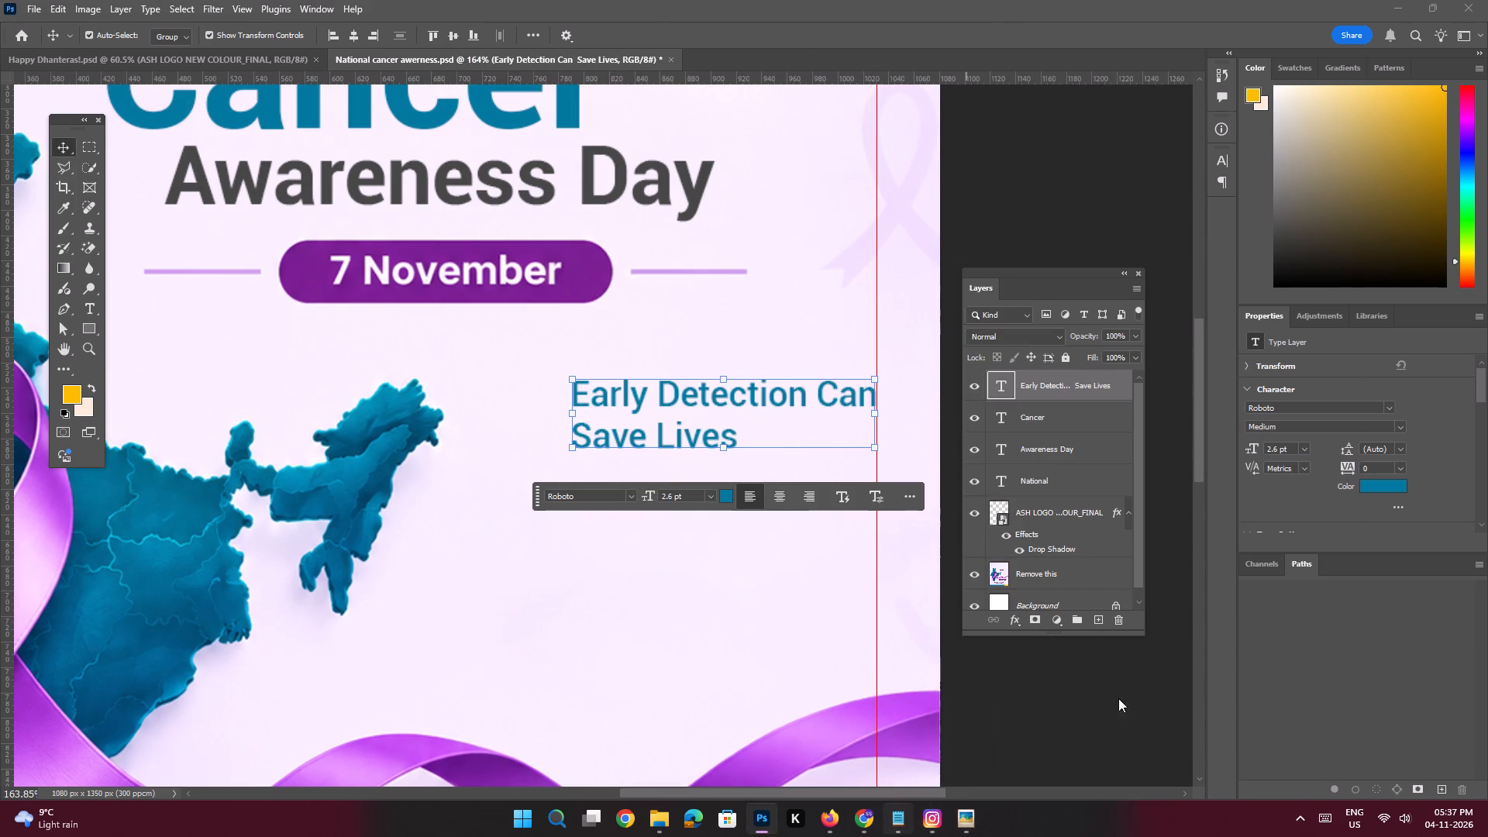
pyautogui.moveTo(1212, 375); pyautogui.dragTo(1011, 356)
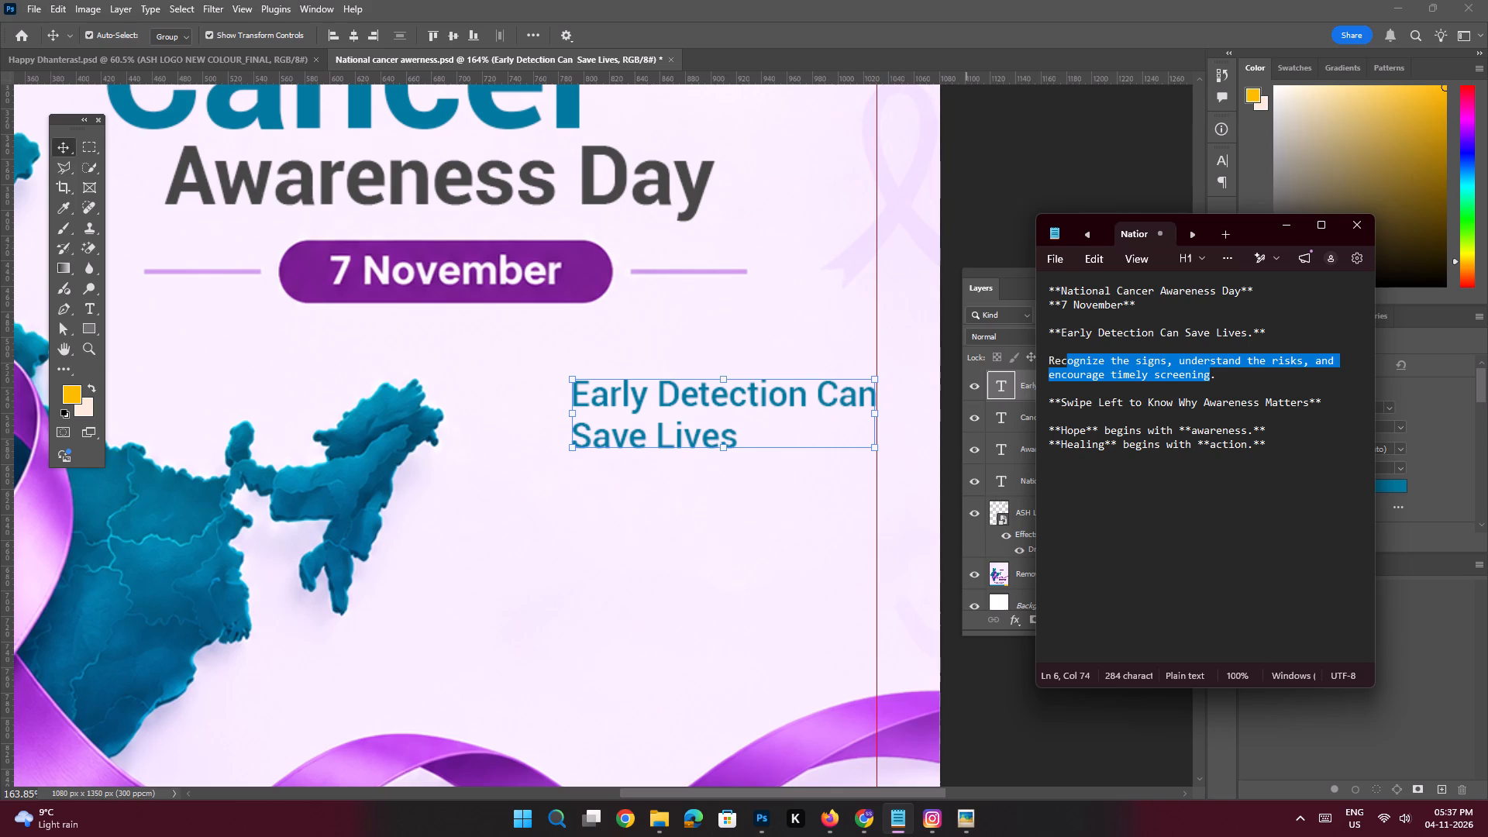
pyautogui.moveTo(1011, 356); pyautogui.dragTo(976, 356)
pyautogui.hotkey('ctrl', 'c')
pyautogui.hotkey('ctrl', 'c')
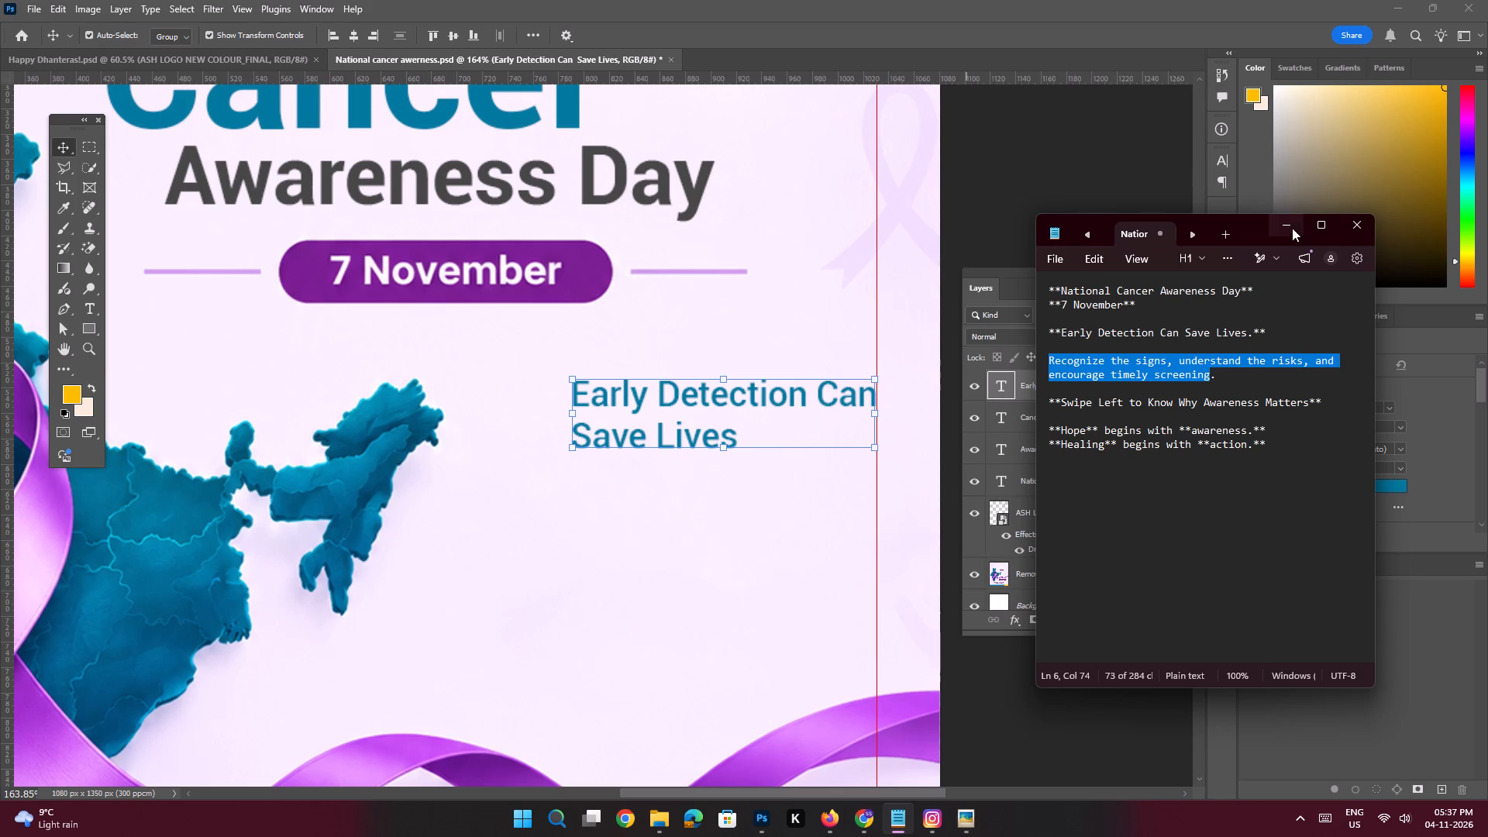
pyautogui.click(1292, 228)
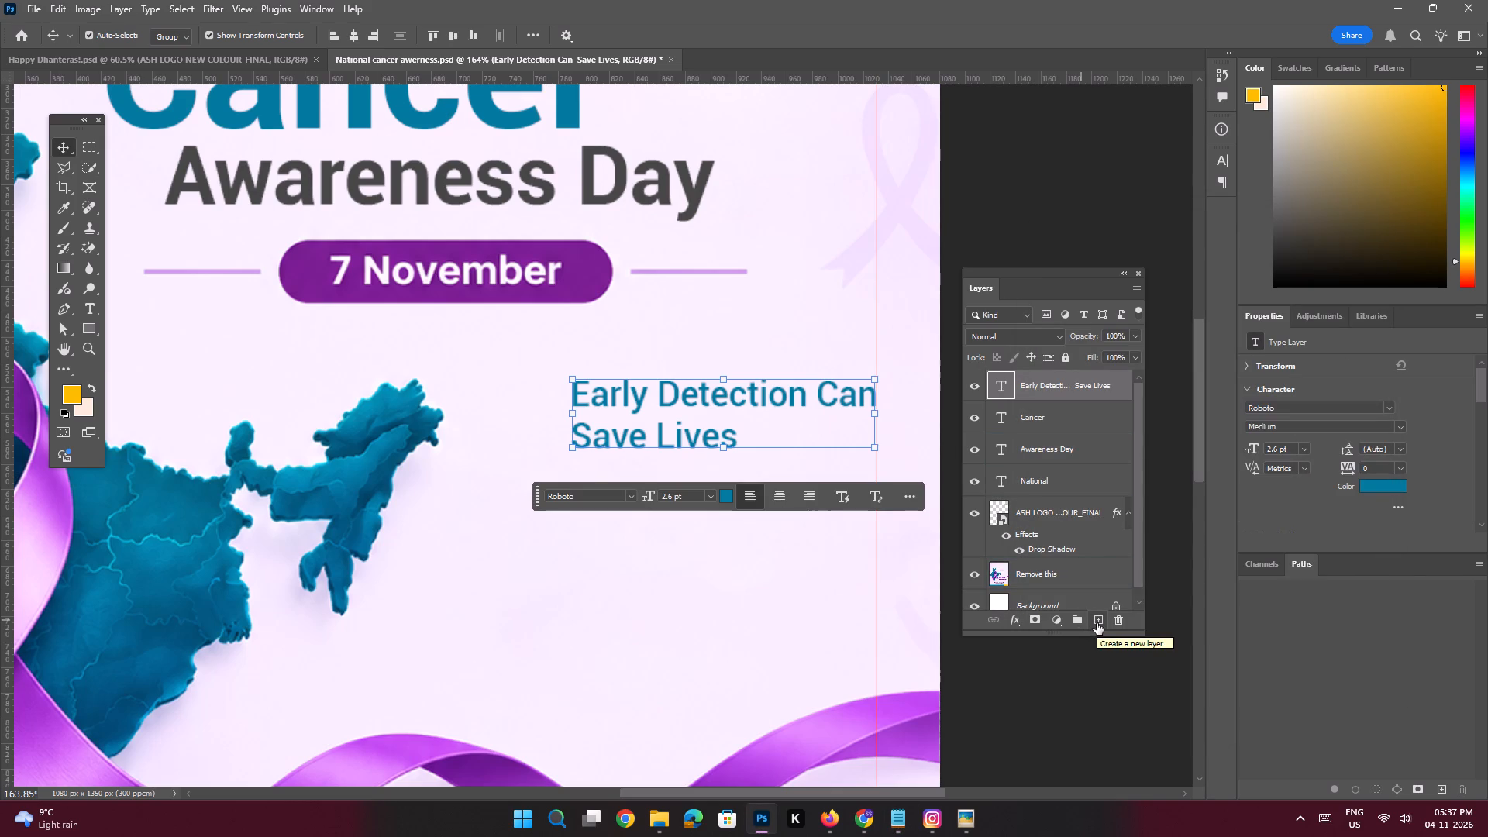
pyautogui.click(1097, 623)
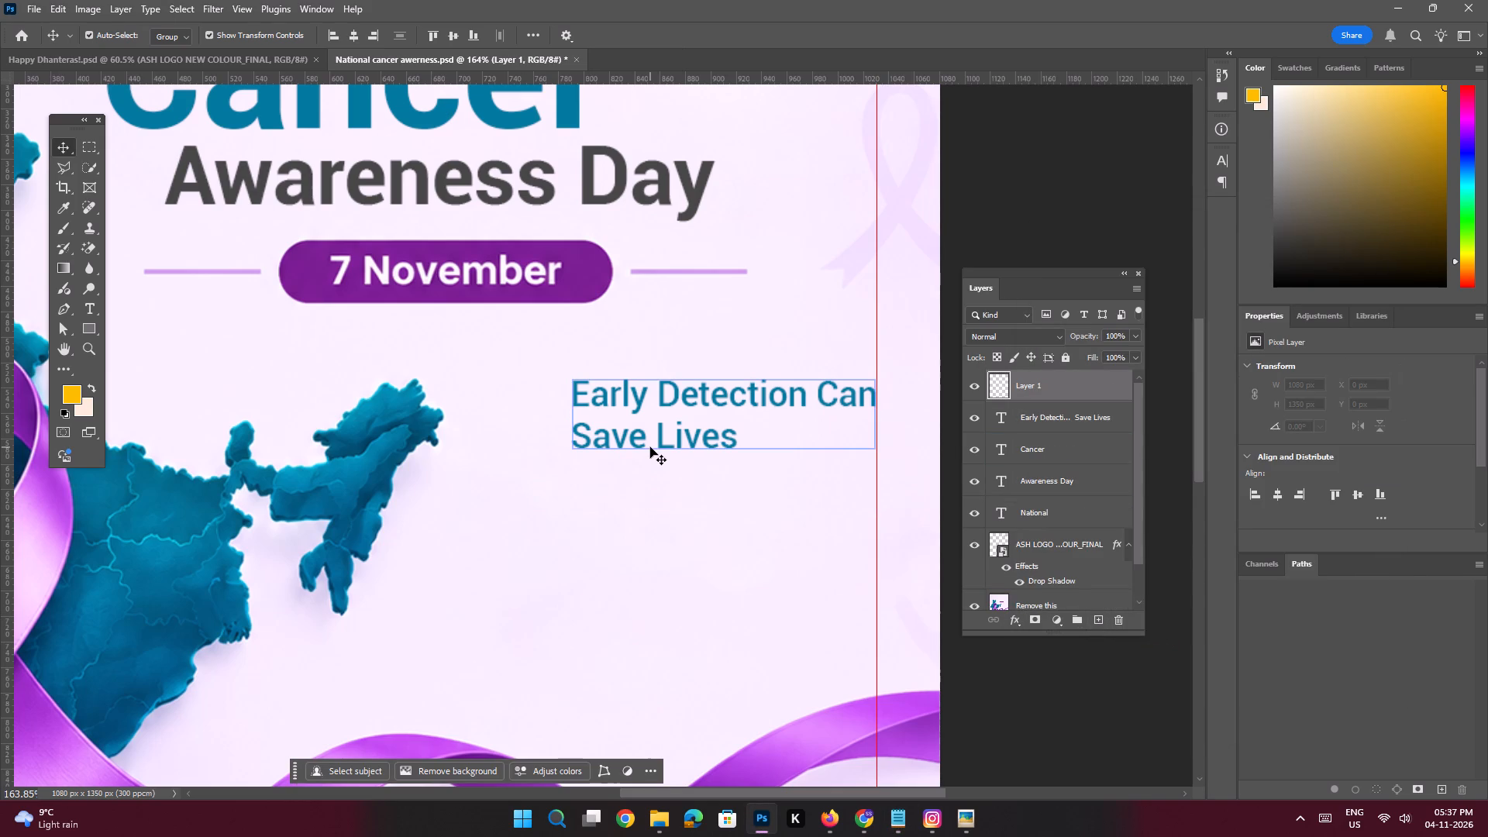
pyautogui.press('t')
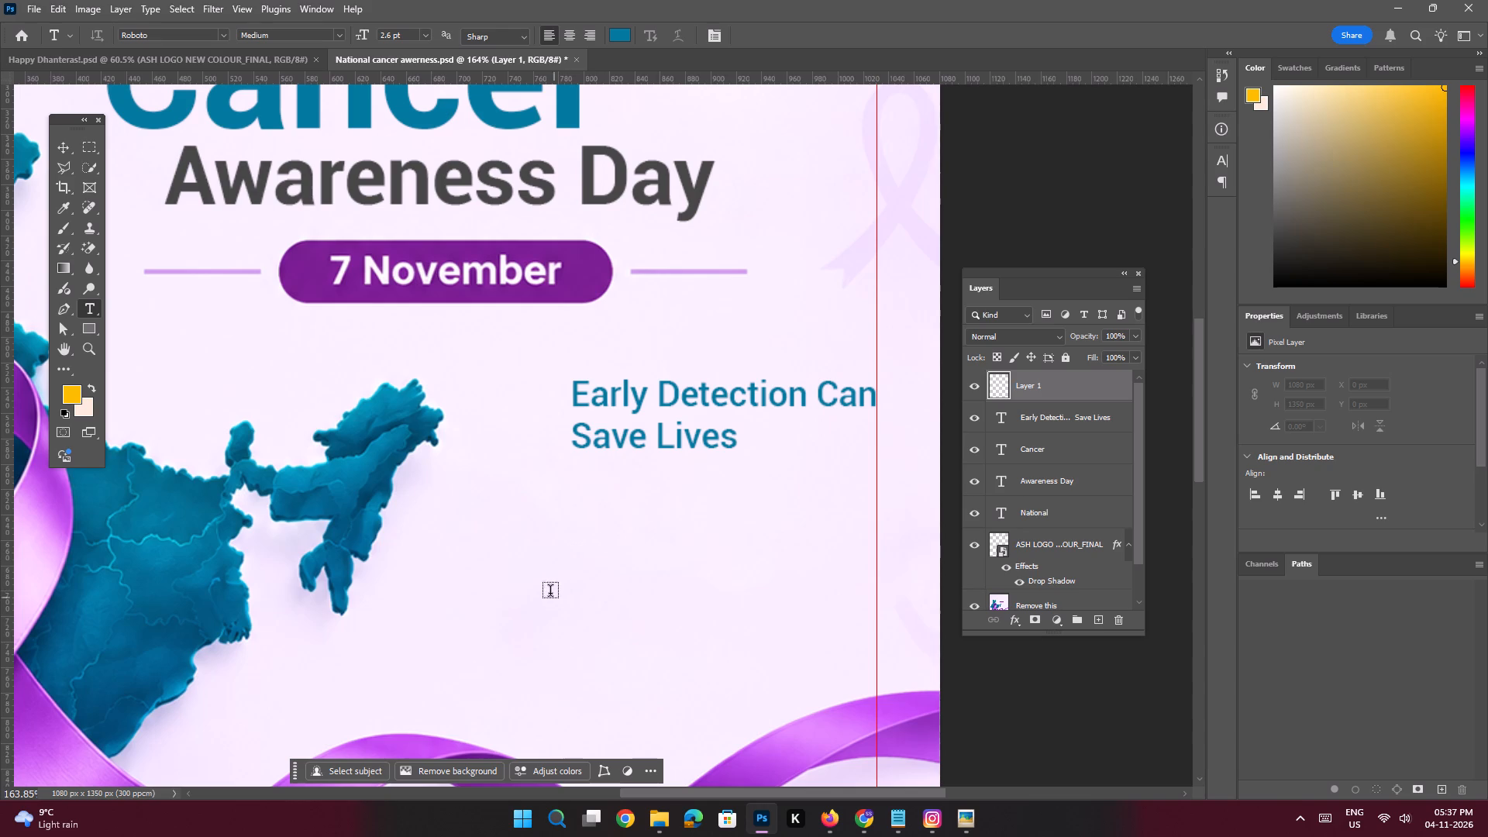
pyautogui.click(537, 550)
pyautogui.hotkey('ctrl', 'v')
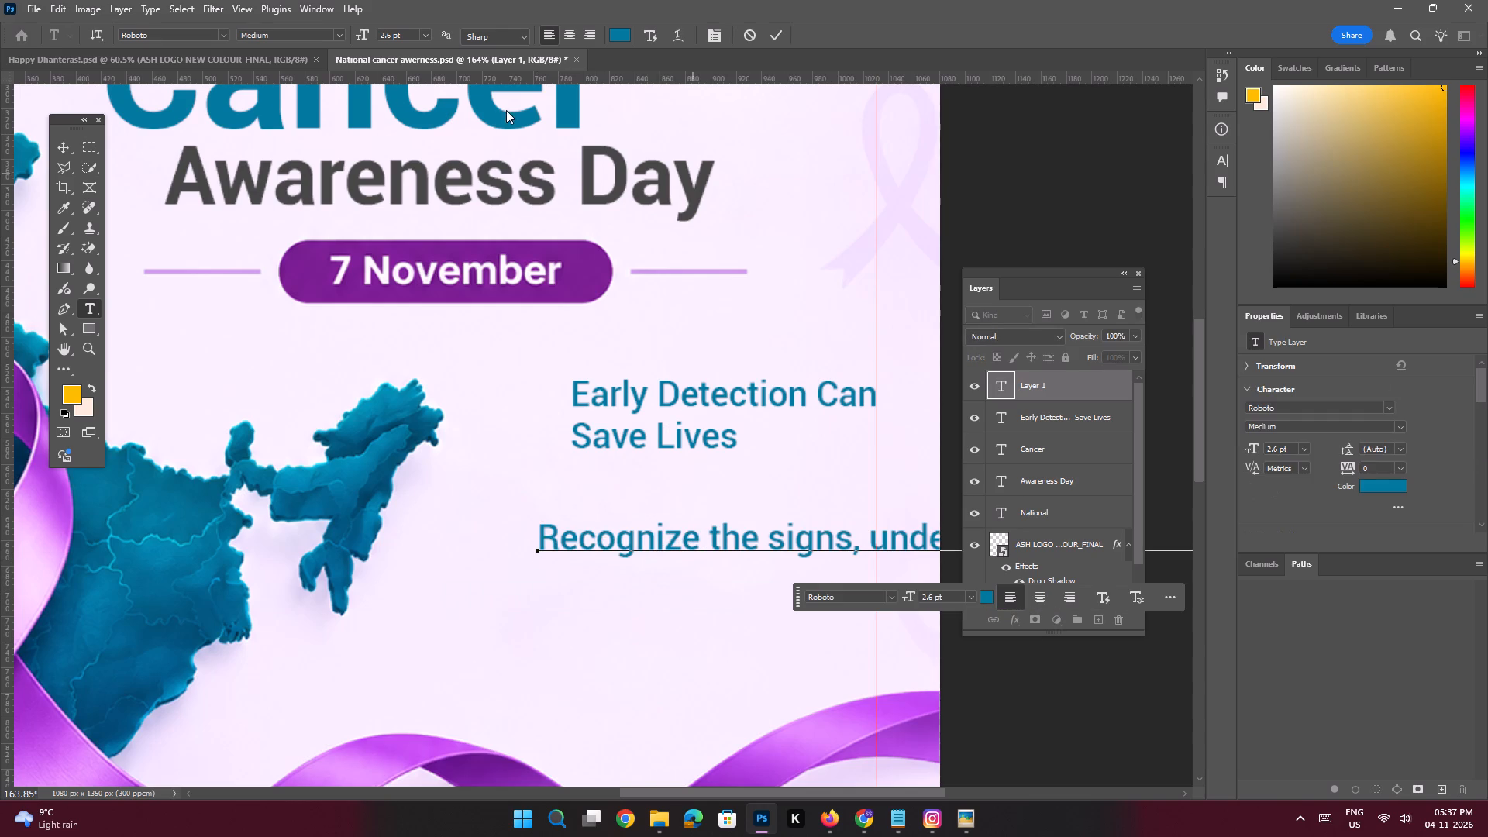
pyautogui.click(67, 147)
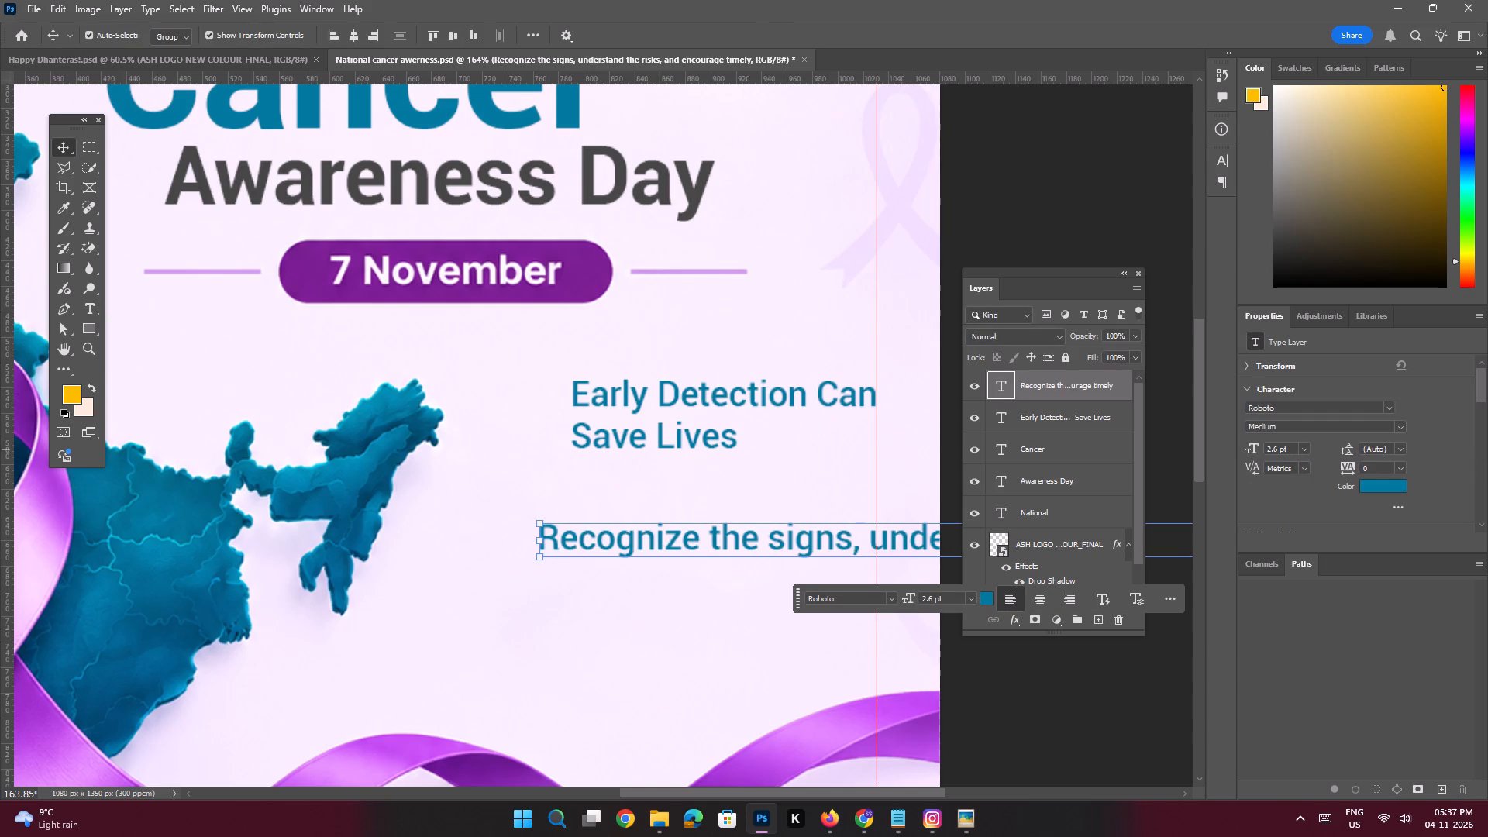
# Set the "Recognize the signs" body text's font size to 2 pt.
pyautogui.moveTo(1280, 446); pyautogui.dragTo(1239, 431)
pyautogui.press('2')
pyautogui.press('Return')
# Change the "Recognize the signs" body text's colour to a neutral dark grey.
pyautogui.hotkey('ctrl', 'space')
pyautogui.hotkey('ctrl', 'space')
pyautogui.hotkey('ctrl', 'space')
pyautogui.hotkey('ctrl', 'space')
pyautogui.hotkey('ctrl', 'space')
pyautogui.hotkey('ctrl', 'space')
pyautogui.hotkey('ctrl', 'space')
pyautogui.hotkey('ctrl', 'space')
pyautogui.hotkey('ctrl', 'space')
pyautogui.hotkey('ctrl', 'space')
pyautogui.hotkey('ctrl', 'space')
pyautogui.hotkey('ctrl', 'space')
pyautogui.hotkey('ctrl', 'space')
pyautogui.hotkey('ctrl', 'space')
pyautogui.hotkey('ctrl', 'space')
pyautogui.hotkey('ctrl', 'space')
pyautogui.hotkey('ctrl', 'space')
pyautogui.hotkey('ctrl', 'space')
pyautogui.keyDown('ctrl'); pyautogui.moveTo(630, 443); pyautogui.dragTo(577, 429); pyautogui.keyUp('ctrl')
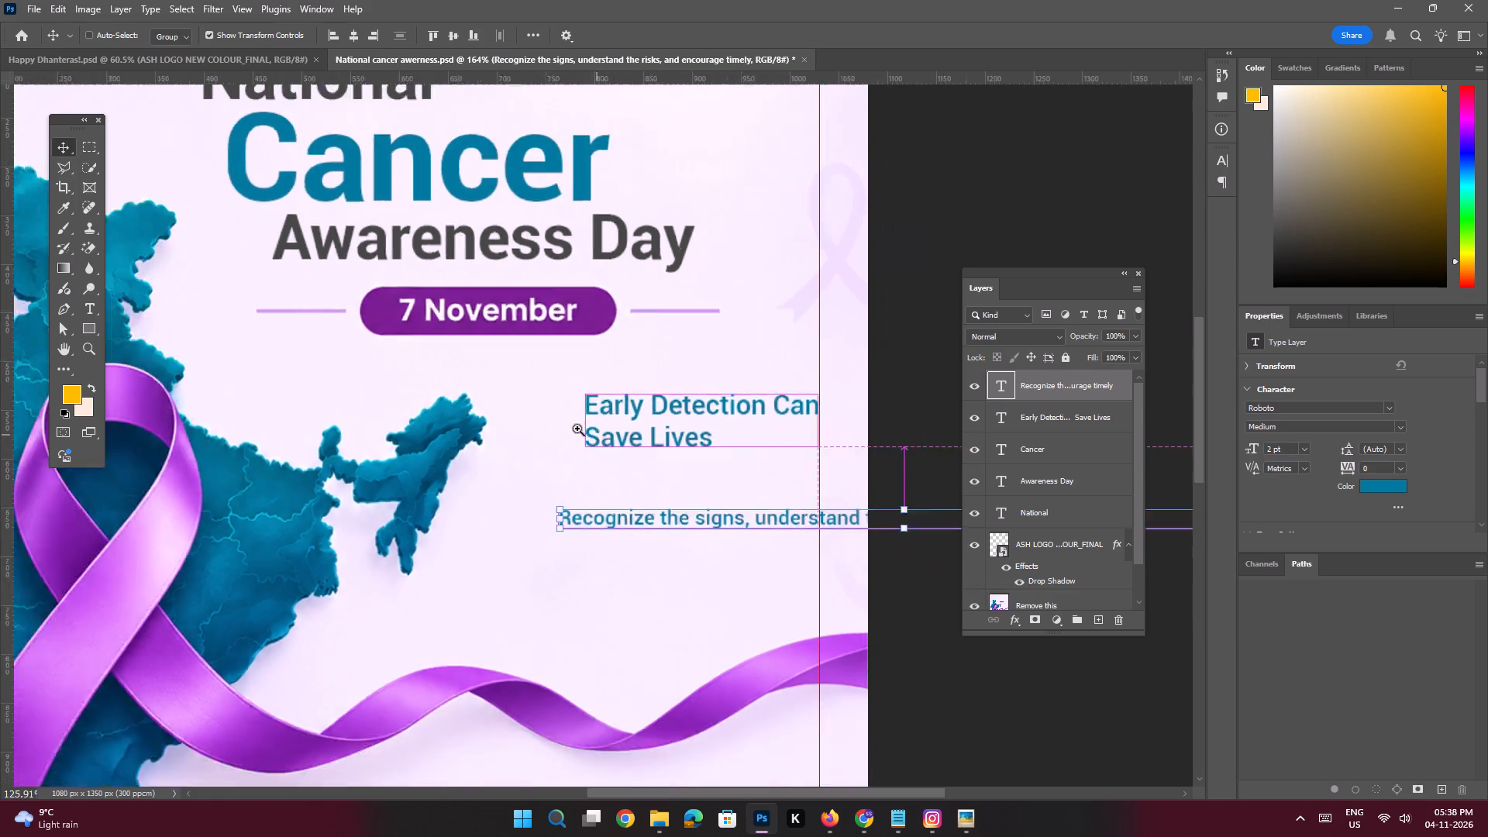
pyautogui.keyDown('ctrl'); pyautogui.moveTo(577, 429); pyautogui.dragTo(549, 420); pyautogui.keyUp('ctrl')
pyautogui.moveTo(753, 413); pyautogui.dragTo(739, 427)
pyautogui.click(753, 377)
pyautogui.hotkey('ctrl', 'space')
pyautogui.hotkey('ctrl', 'space')
pyautogui.hotkey('ctrl', 'space')
pyautogui.hotkey('ctrl', 'space')
pyautogui.hotkey('ctrl', 'space')
pyautogui.hotkey('ctrl', 'space')
pyautogui.hotkey('ctrl', 'space')
pyautogui.hotkey('ctrl', 'space')
pyautogui.hotkey('ctrl', 'space')
pyautogui.hotkey('ctrl', 'space')
pyautogui.hotkey('ctrl', 'space')
pyautogui.hotkey('ctrl', 'space')
pyautogui.hotkey('ctrl', 'space')
pyautogui.hotkey('ctrl', 'space')
pyautogui.hotkey('ctrl', 'space')
pyautogui.hotkey('ctrl', 'space')
pyautogui.hotkey('ctrl', 'space')
pyautogui.hotkey('ctrl', 'space')
pyautogui.hotkey('ctrl', 'space')
pyautogui.hotkey('ctrl', 'space')
pyautogui.keyDown('ctrl'); pyautogui.moveTo(642, 431); pyautogui.dragTo(685, 498); pyautogui.keyUp('ctrl')
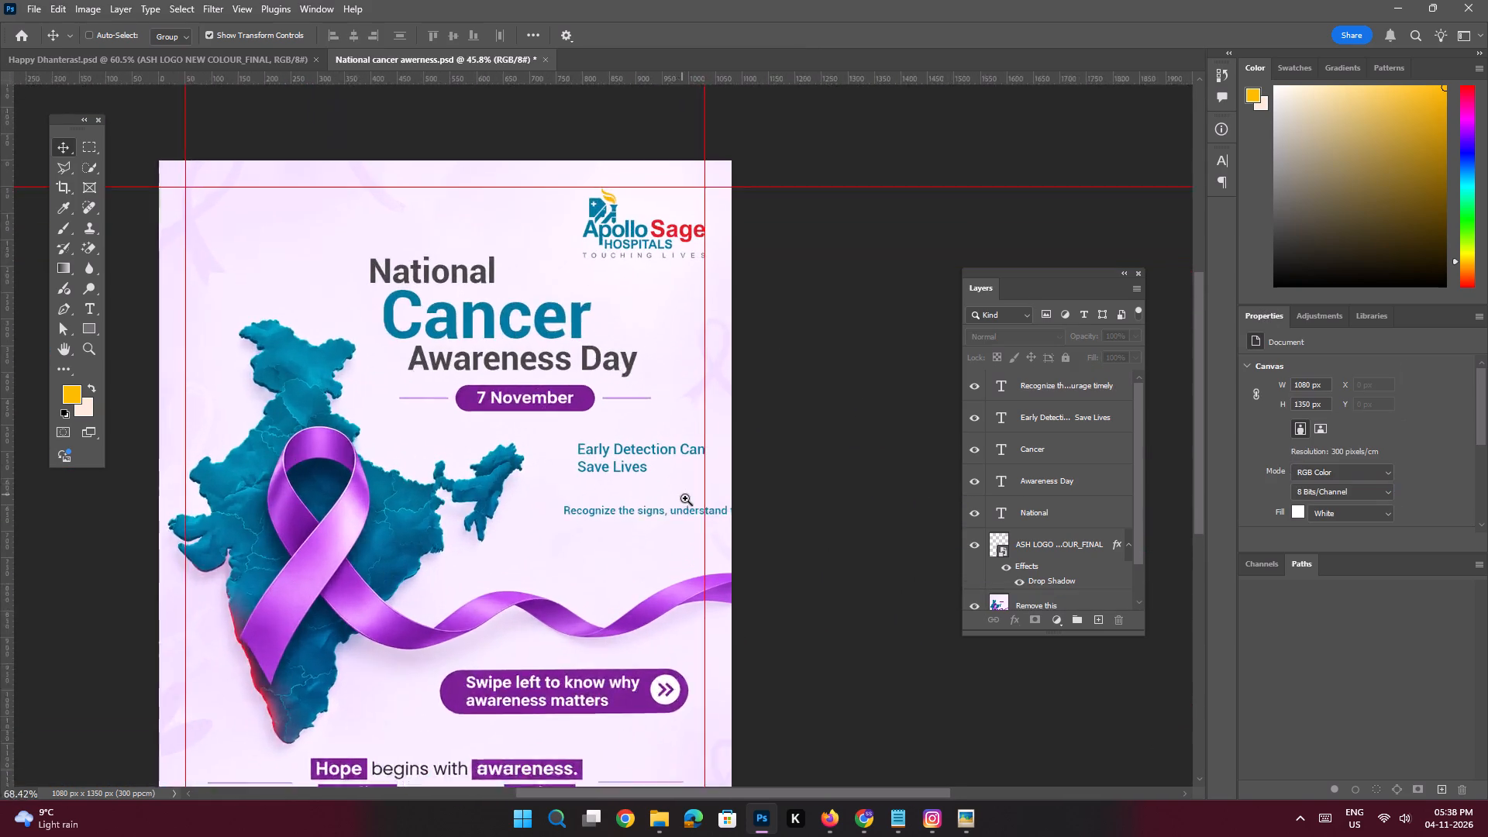
pyautogui.keyDown('ctrl'); pyautogui.moveTo(685, 498); pyautogui.dragTo(705, 549); pyautogui.keyUp('ctrl')
pyautogui.click(645, 560)
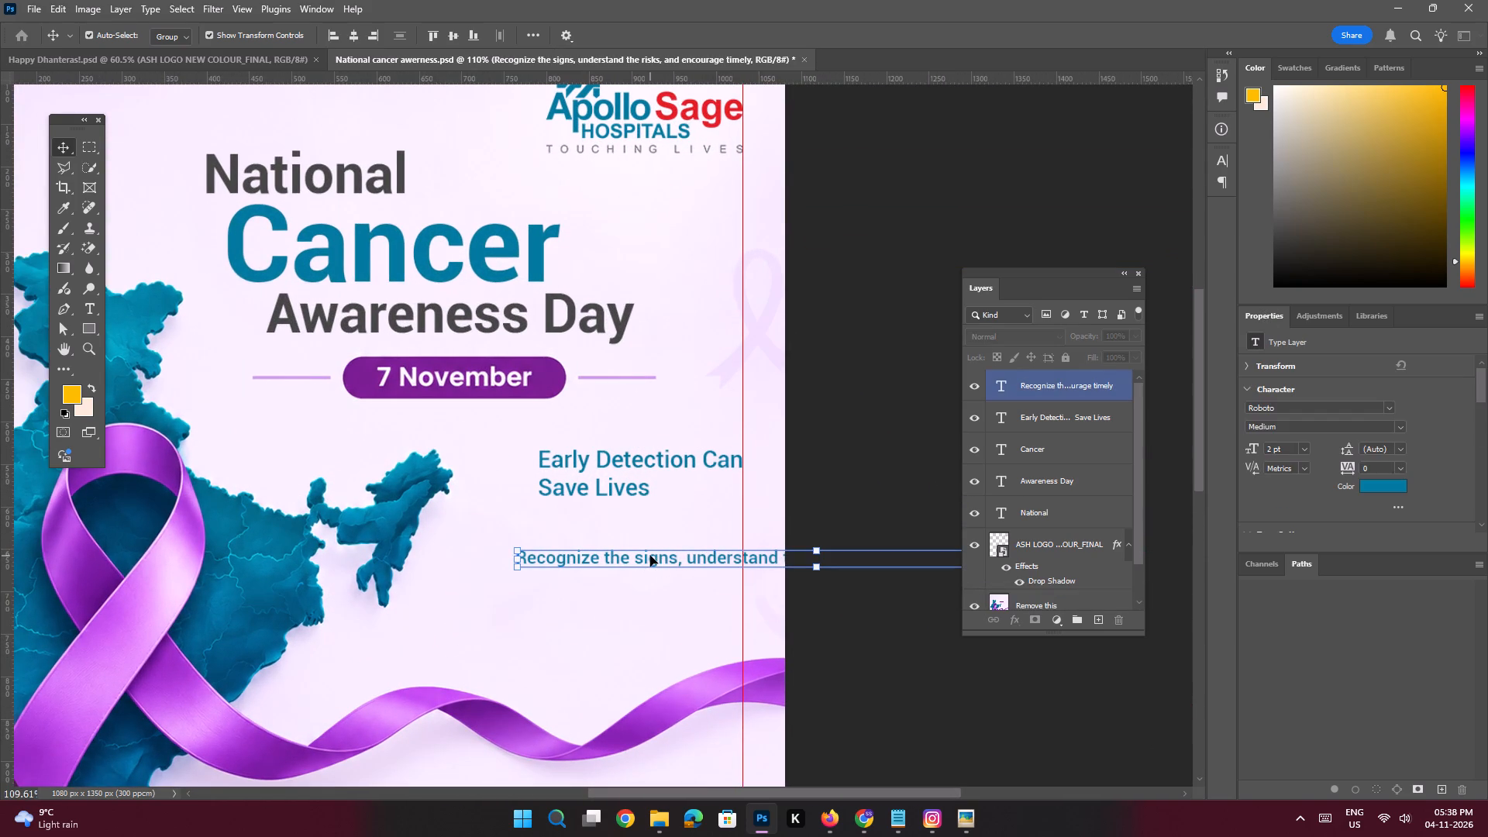
pyautogui.click(1380, 487)
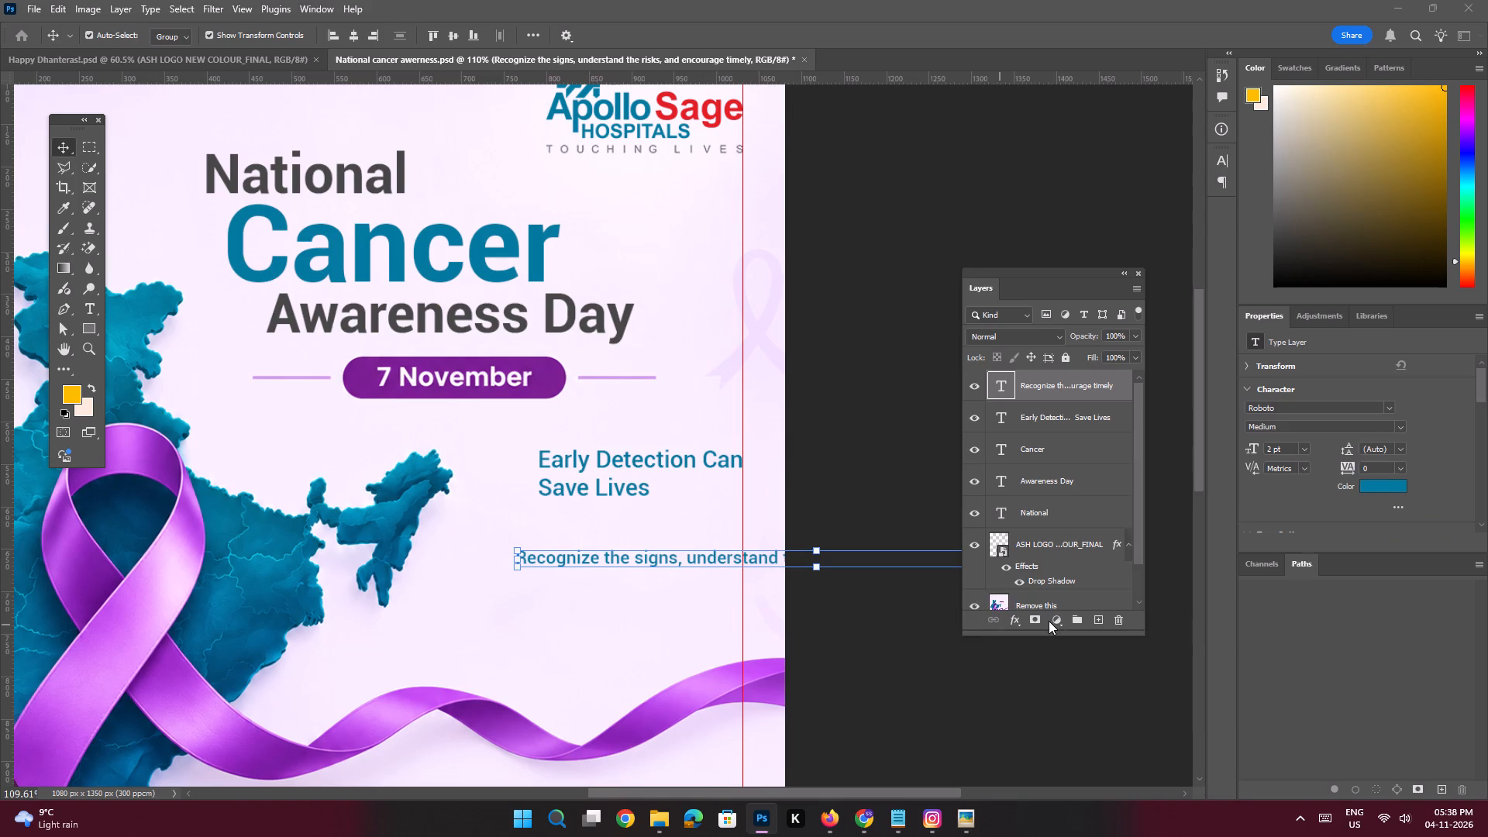
pyautogui.moveTo(1055, 603); pyautogui.dragTo(890, 607)
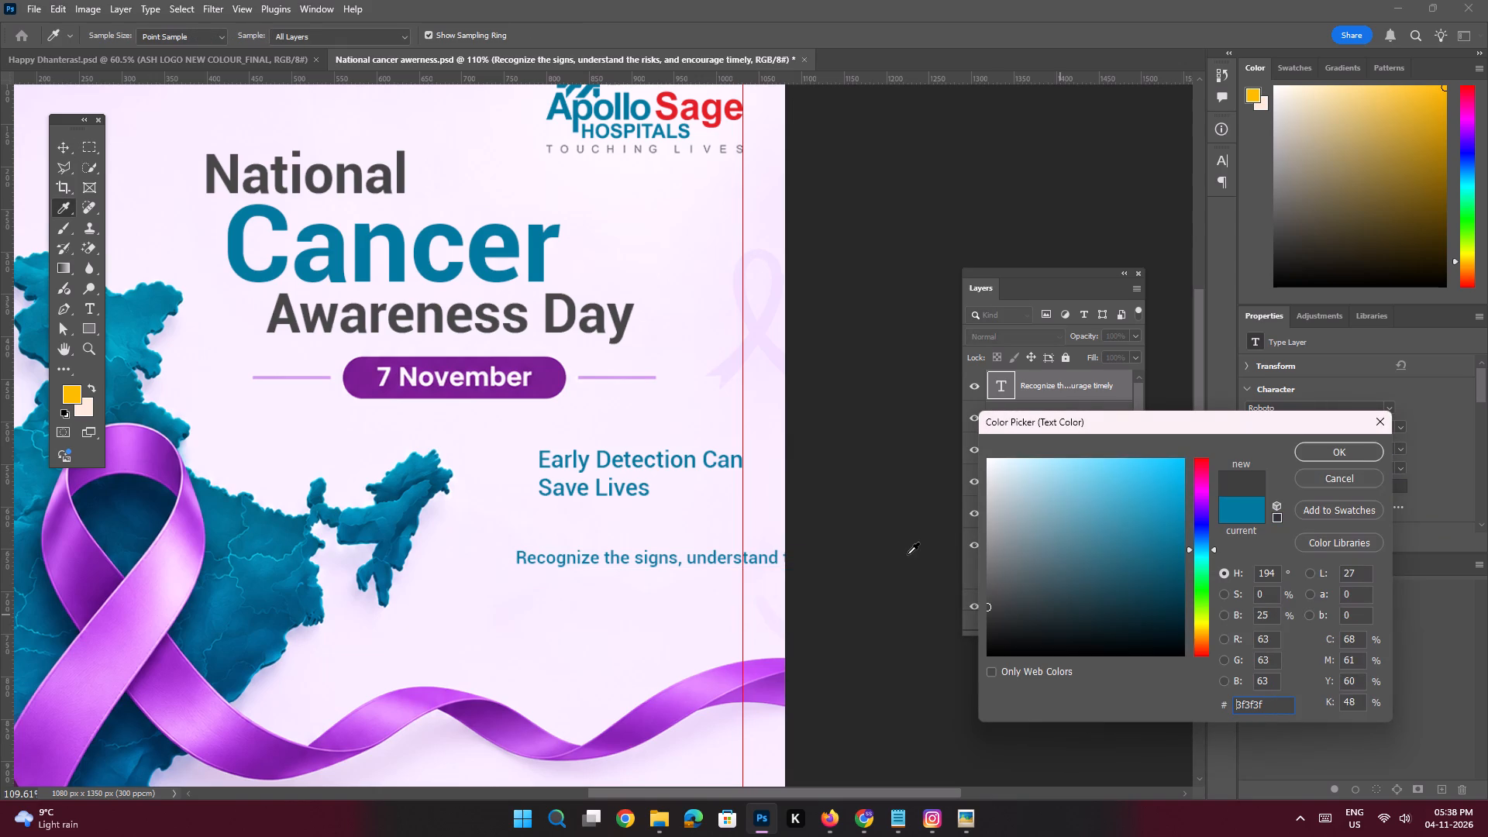
pyautogui.moveTo(990, 615); pyautogui.dragTo(975, 619)
pyautogui.press('Return')
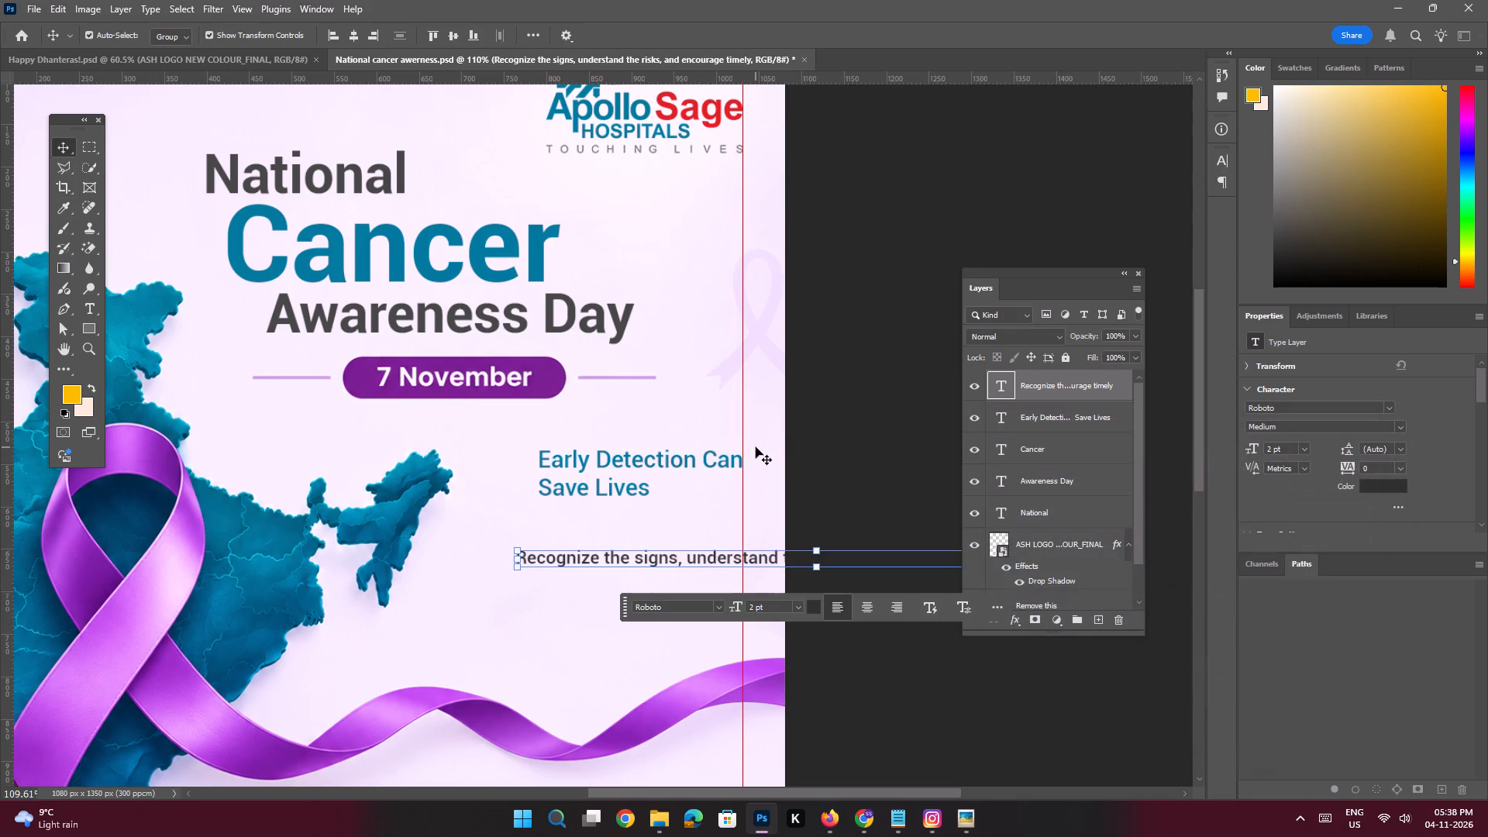
# Check the ChatGPT poster's layout and break the body text into three lines, starting new lines at "understand" and "encourage".
pyautogui.hotkey('alt', 'Tab')
pyautogui.keyDown('alt'); pyautogui.click(680, 343); pyautogui.keyUp('alt')
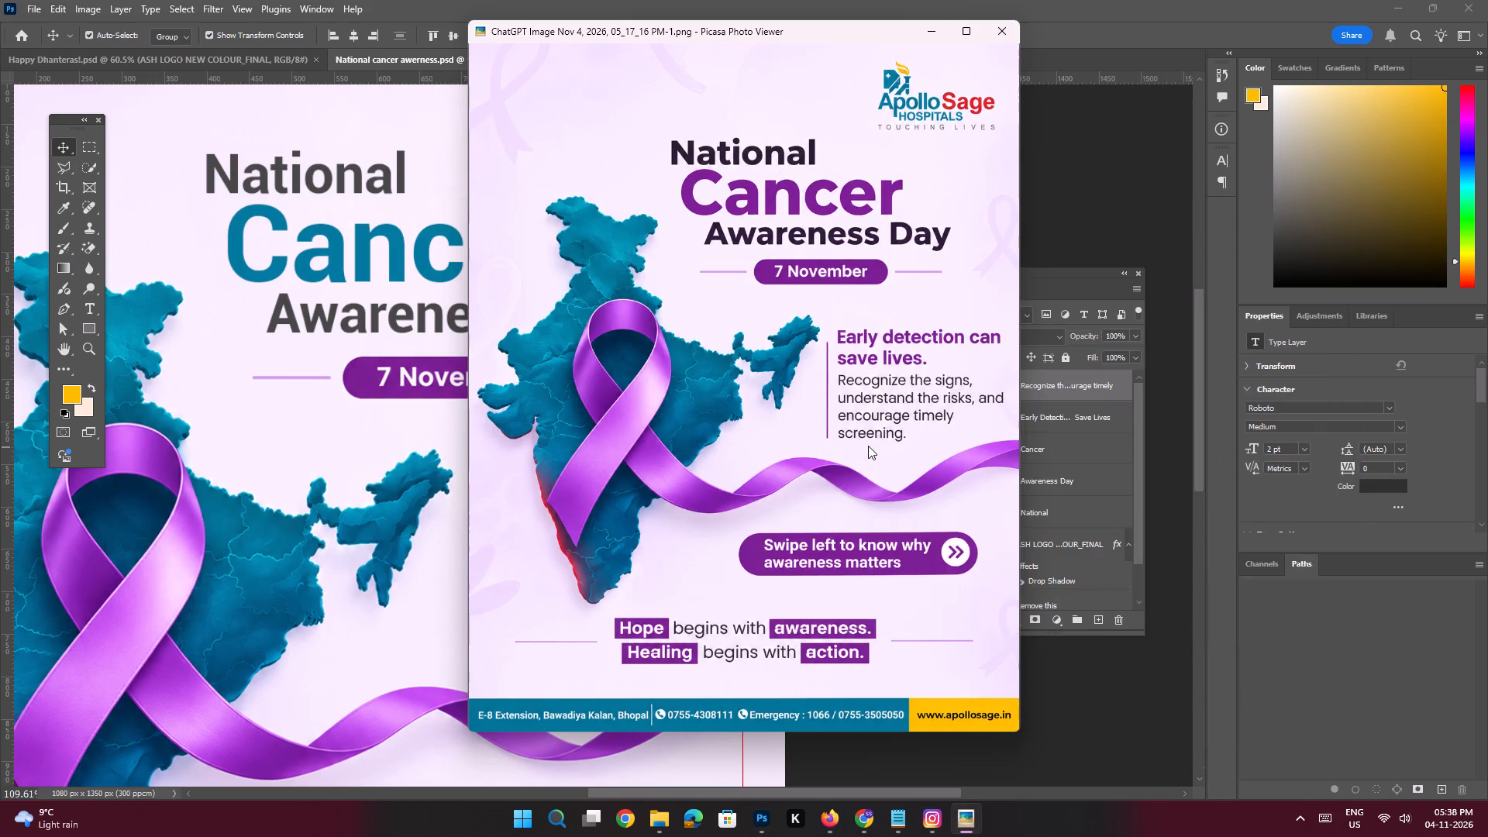
pyautogui.hotkey('alt', 'Tab')
pyautogui.doubleClick(695, 558)
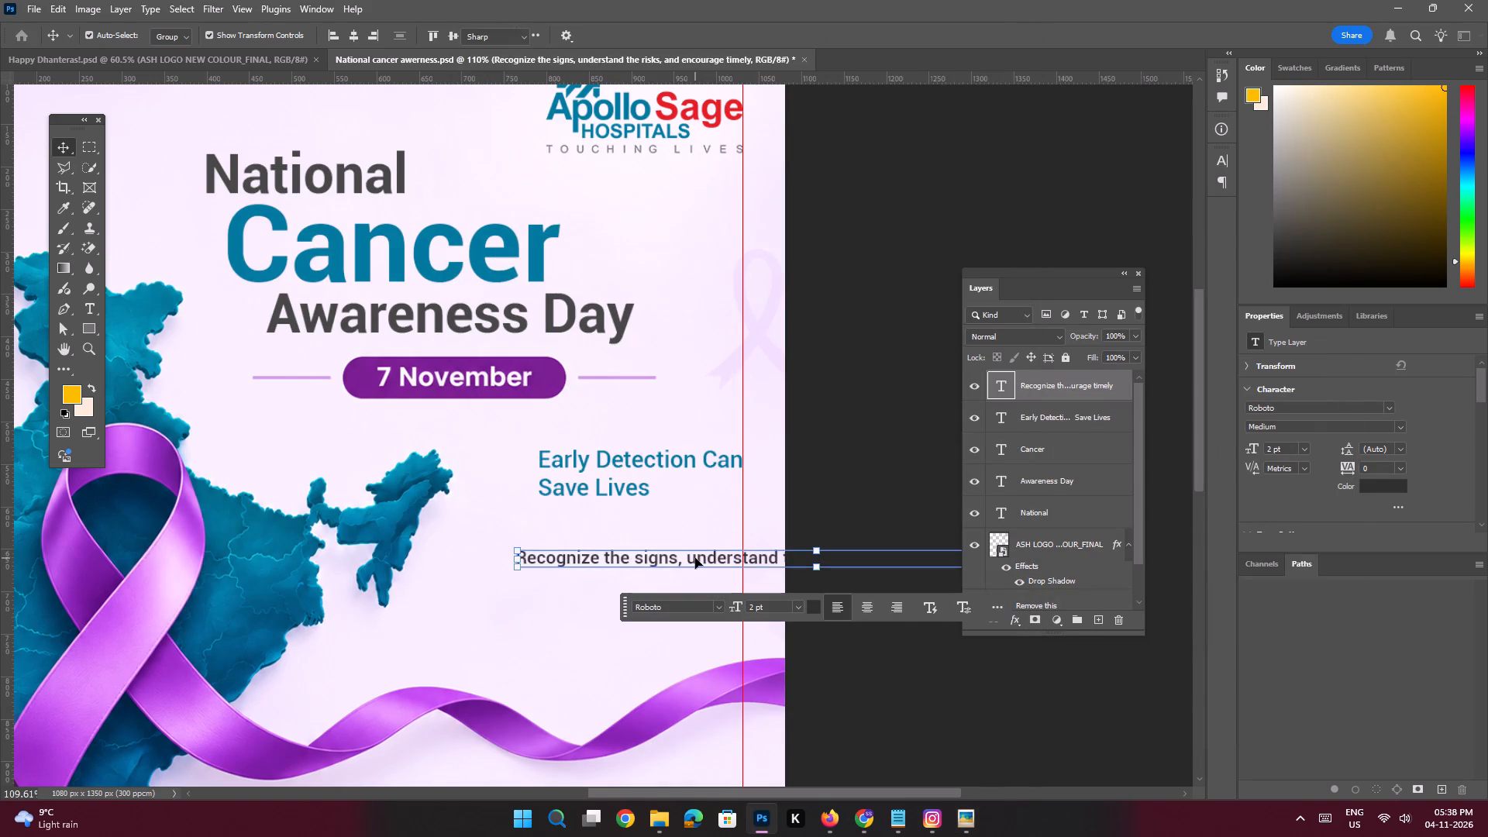
pyautogui.click(687, 556)
pyautogui.press('Return')
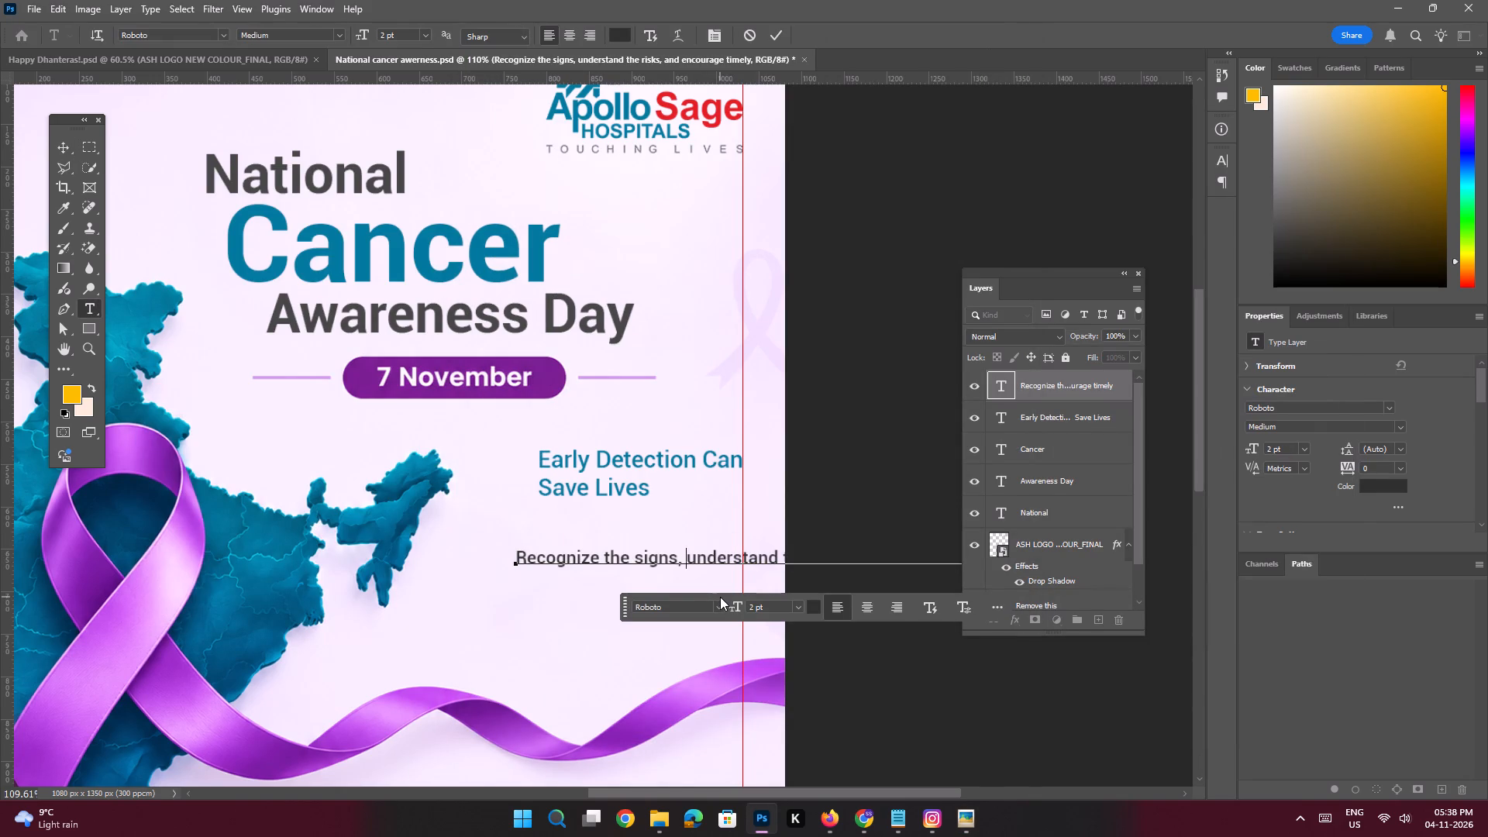
pyautogui.press('Return')
pyautogui.hotkey('alt', 'Tab')
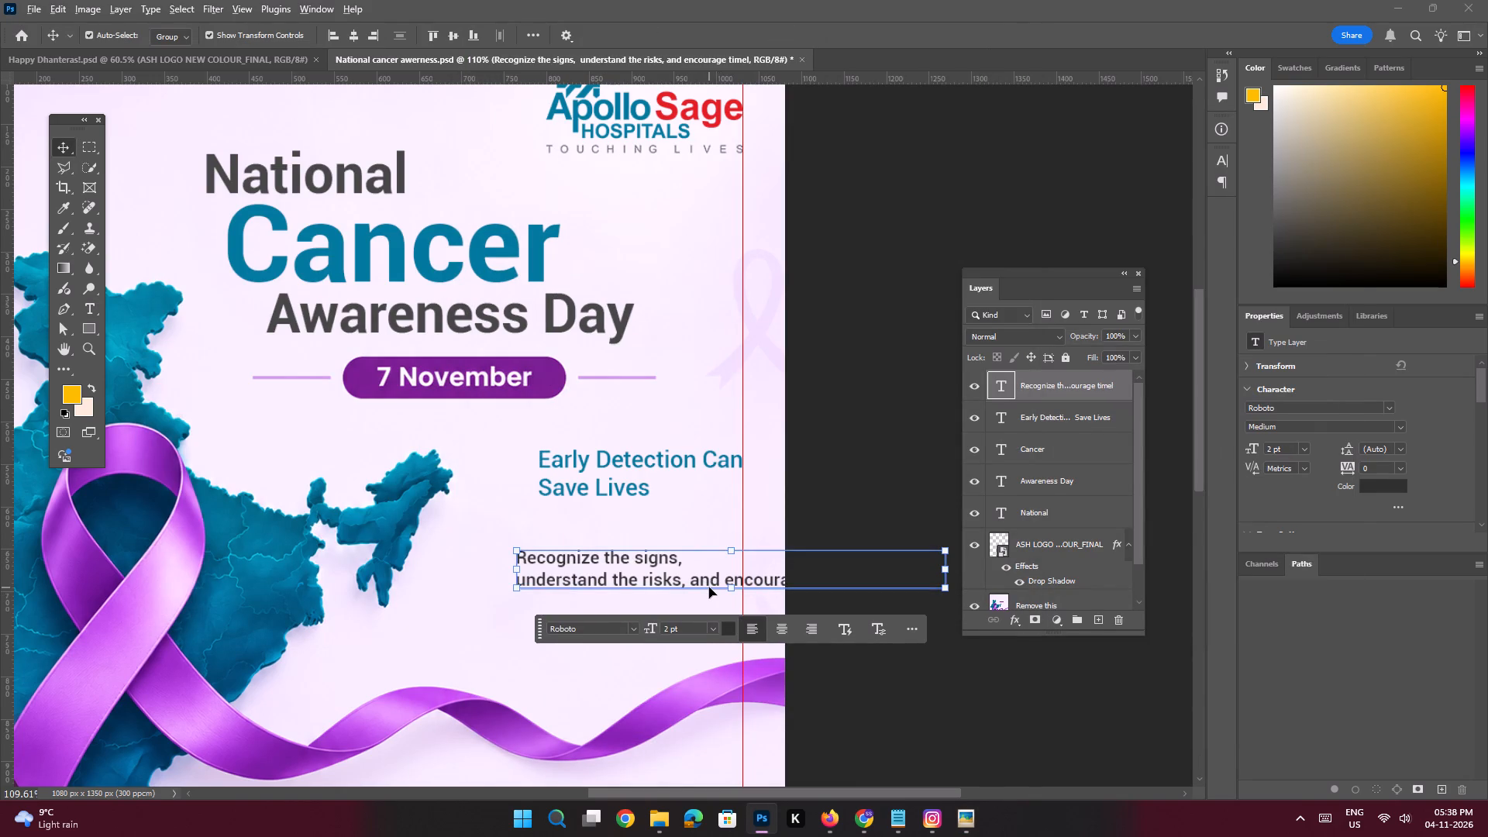
pyautogui.hotkey('alt', 'Tab')
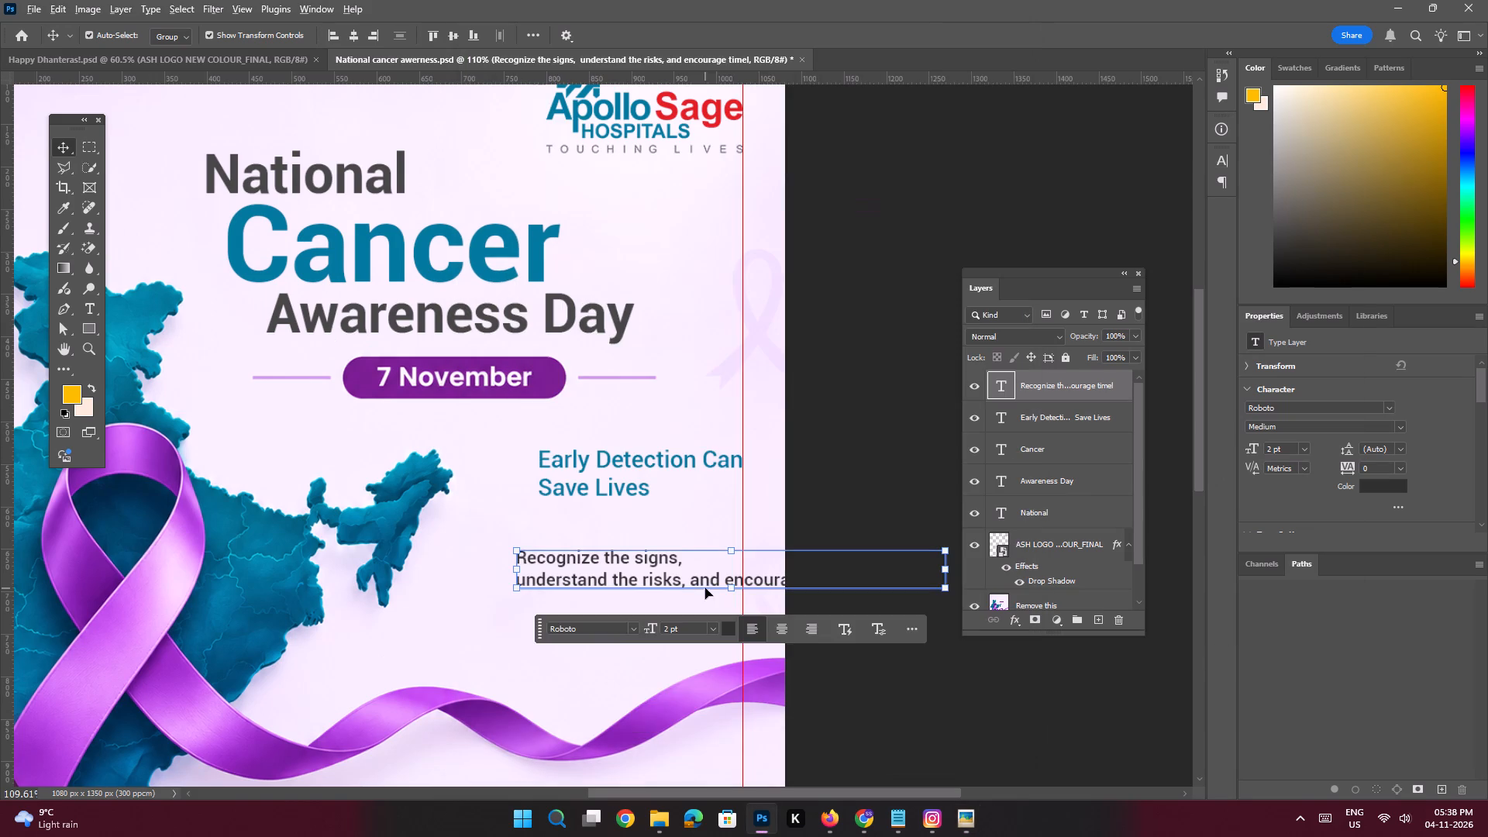
pyautogui.doubleClick(711, 581)
pyautogui.click(730, 577)
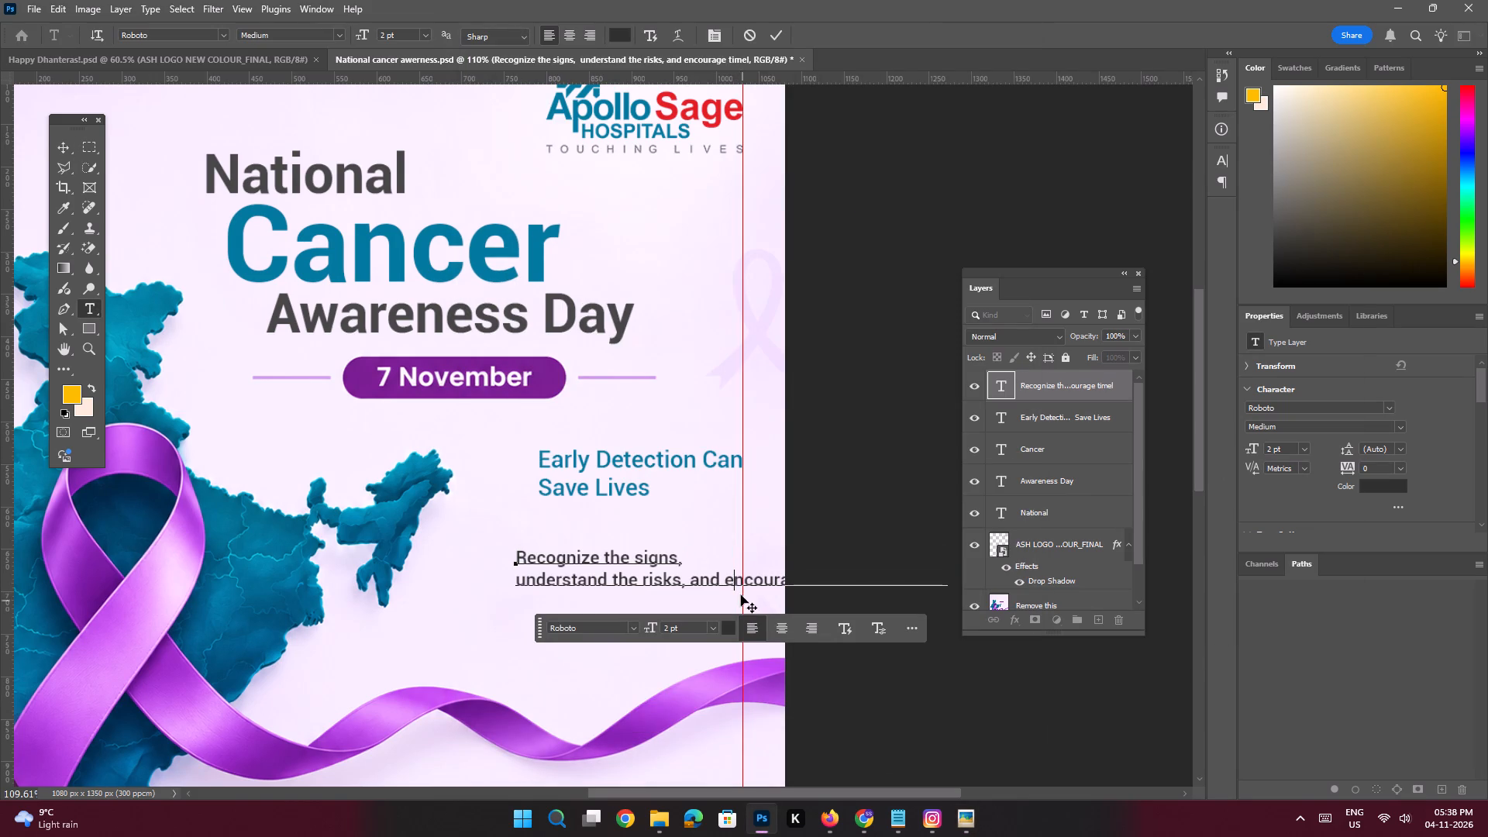
pyautogui.click(729, 580)
pyautogui.click(725, 580)
pyautogui.press('Return')
pyautogui.press('Return')
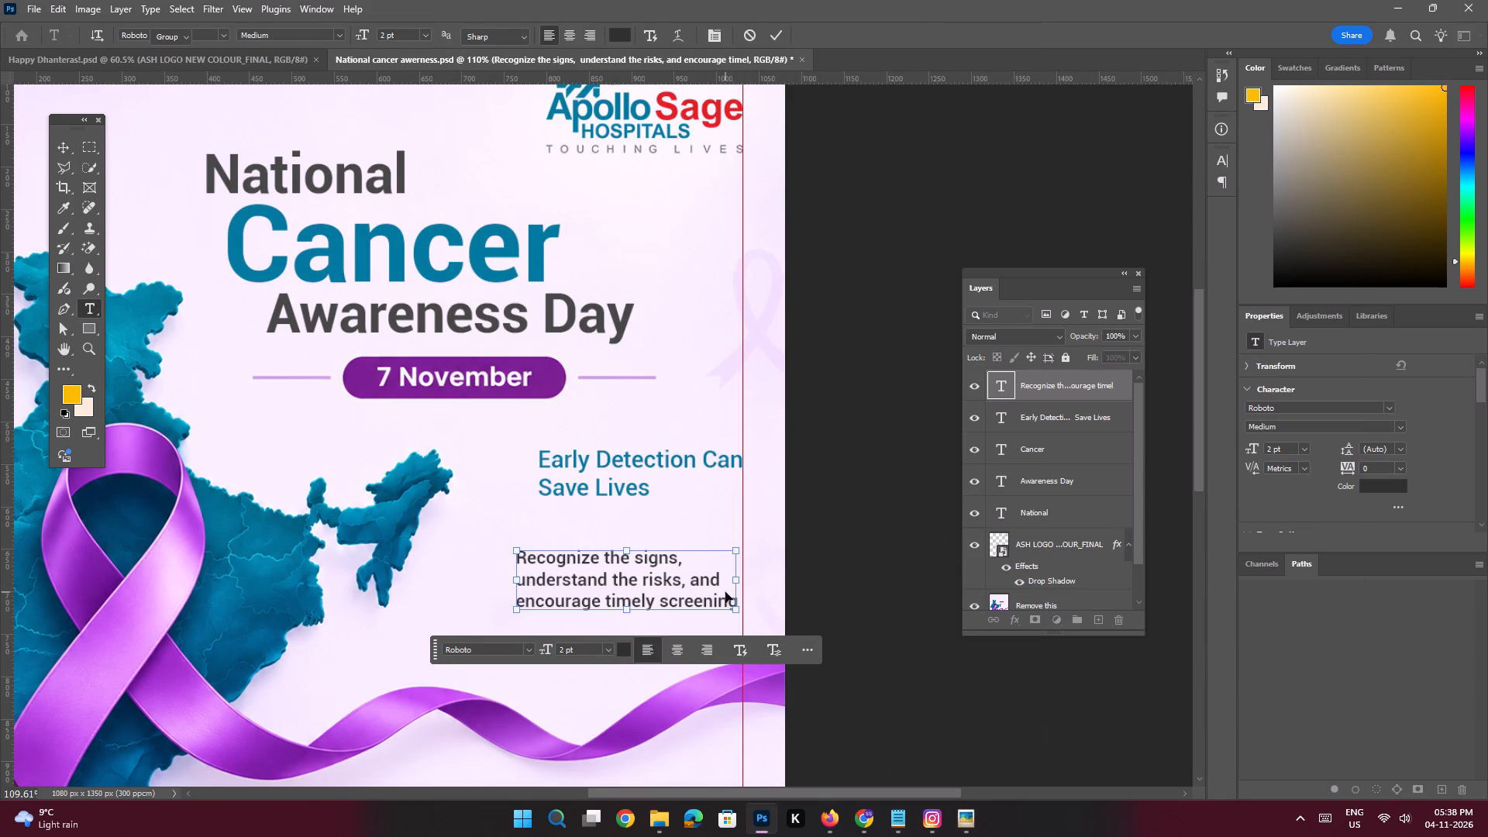
# Move the body text up beneath the Early Detection heading and shift the heading so their left edges align.
pyautogui.moveTo(650, 580); pyautogui.dragTo(661, 554)
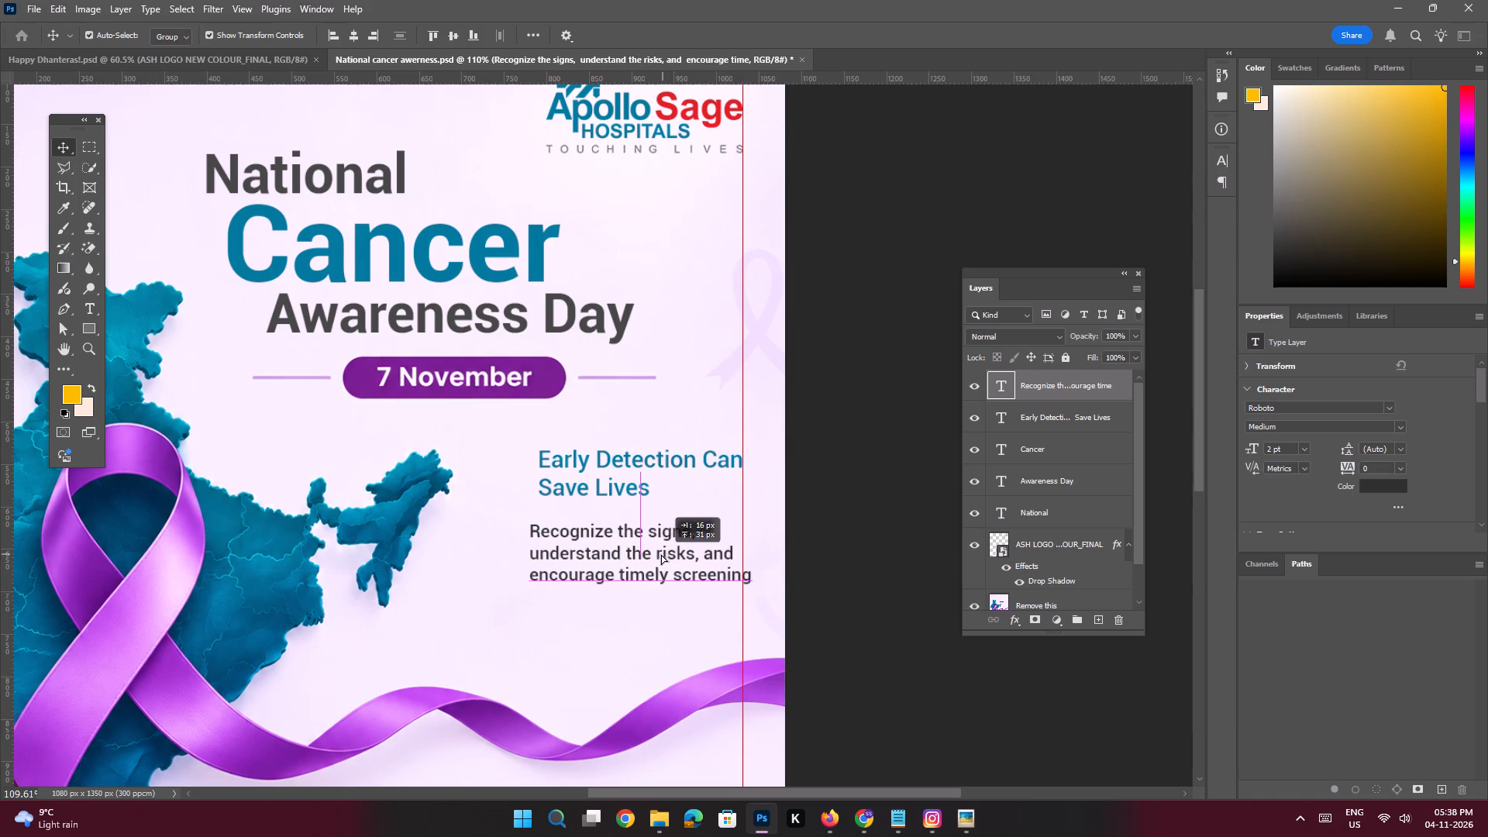
pyautogui.moveTo(661, 554); pyautogui.dragTo(658, 553)
pyautogui.click(585, 484)
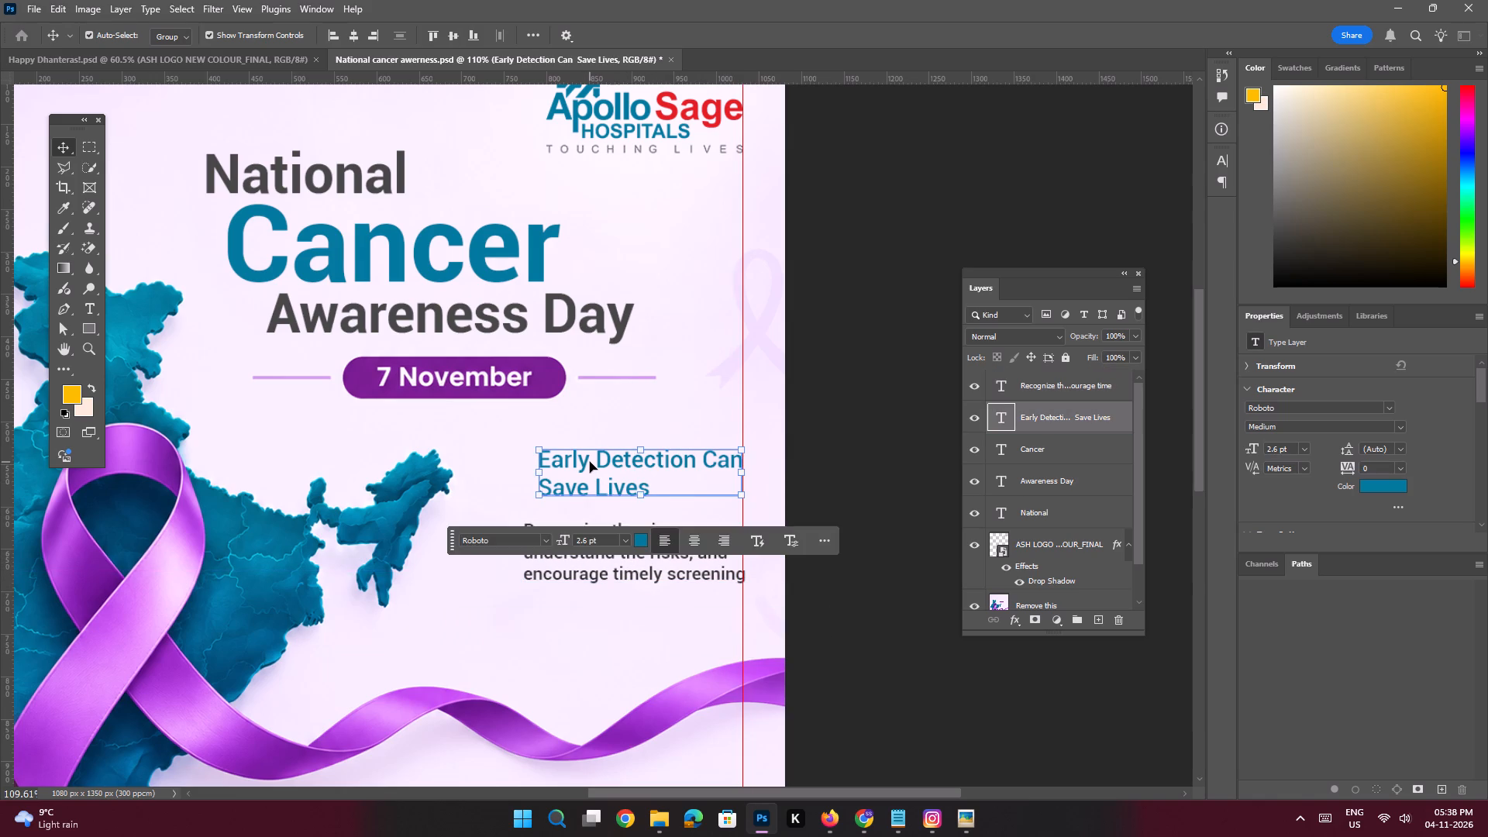
pyautogui.keyDown('shift'); pyautogui.moveTo(590, 462); pyautogui.dragTo(575, 462); pyautogui.keyUp('shift')
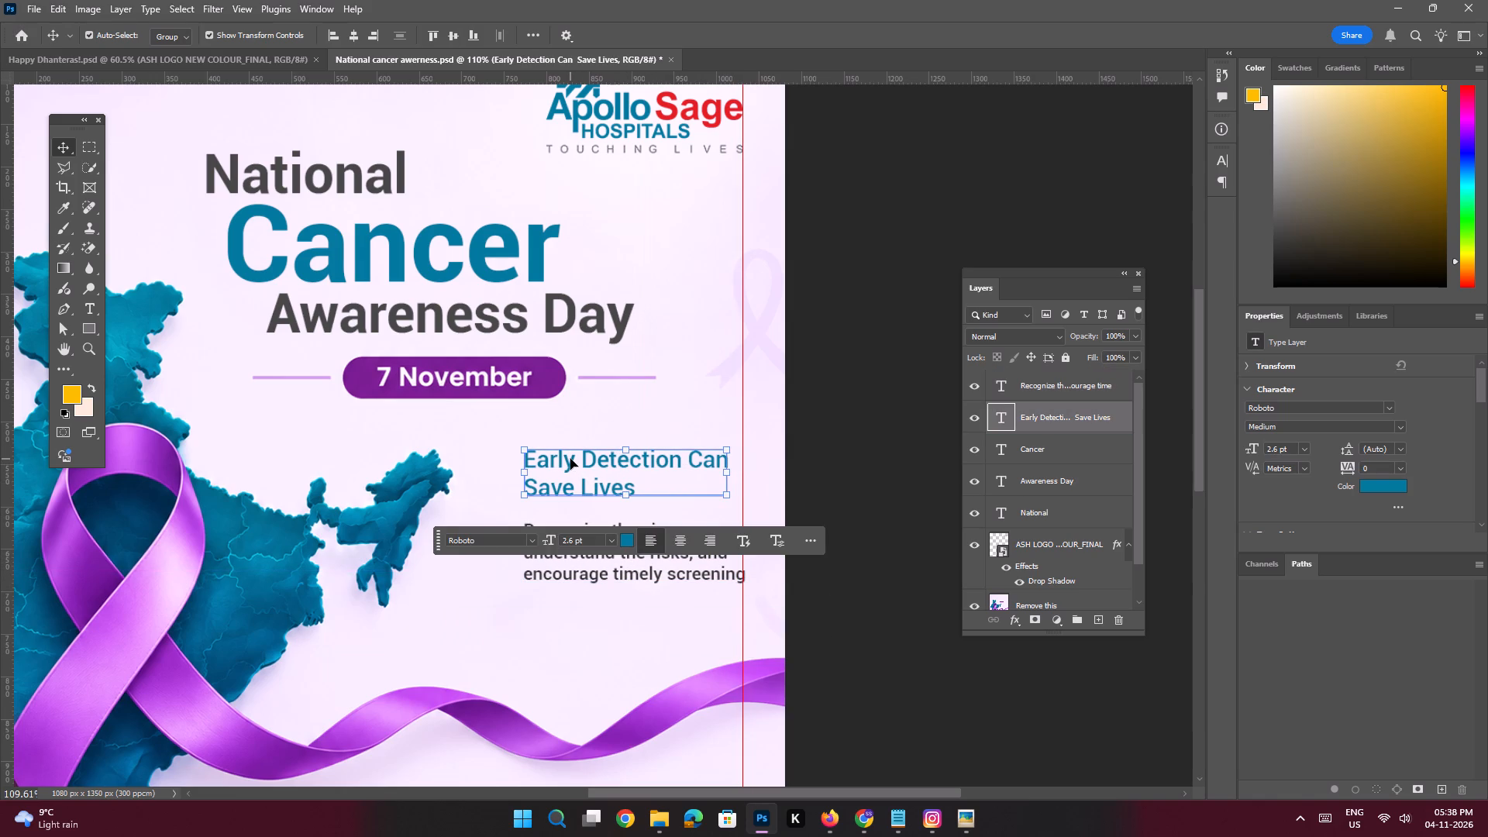
# Scale the Early Detection heading up to about 2.77 pt so its first line reaches the margin guide.
pyautogui.hotkey('ctrl', 't')
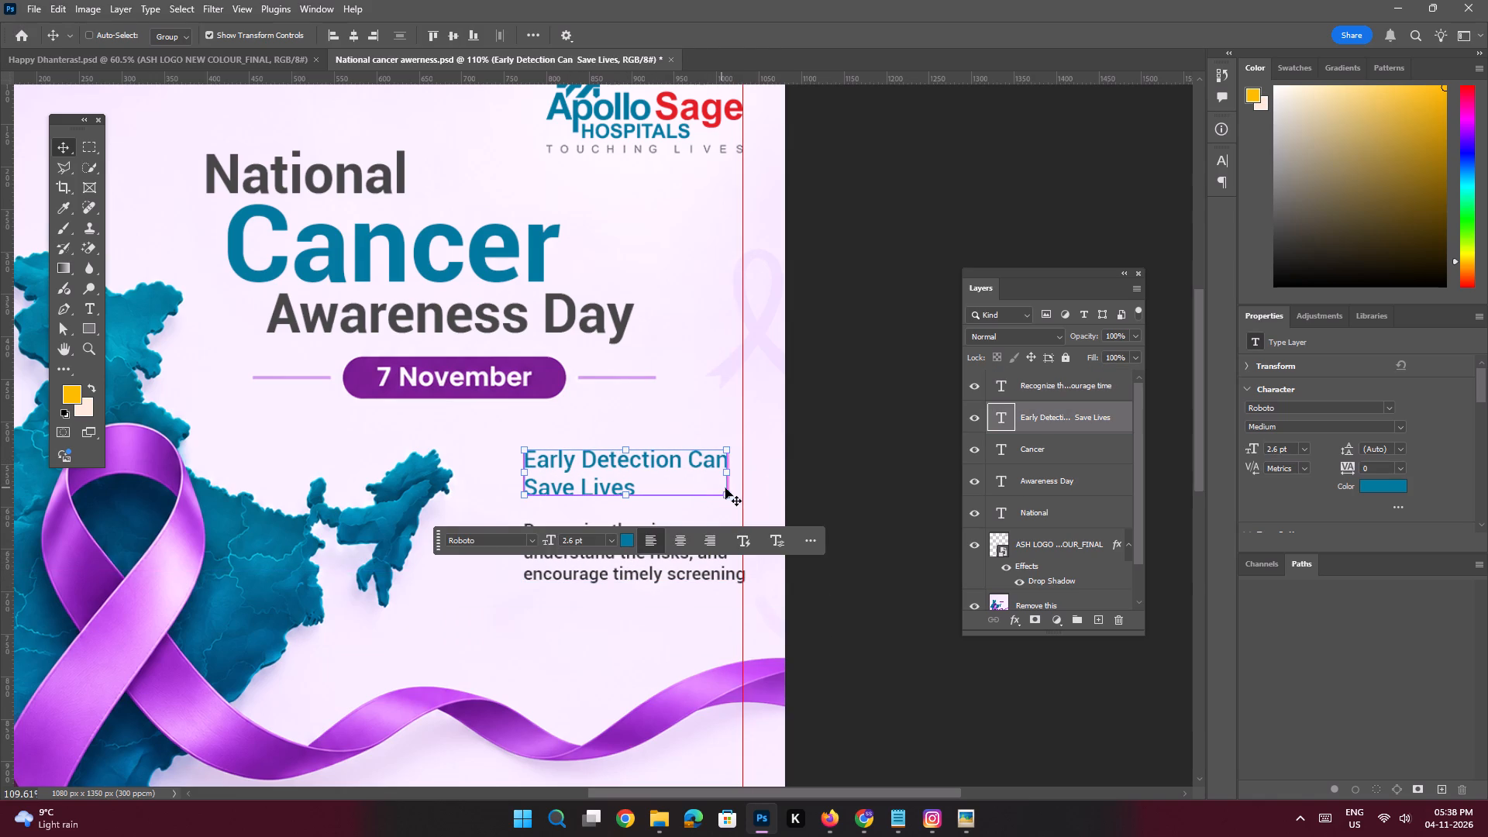
pyautogui.moveTo(738, 502); pyautogui.dragTo(748, 505)
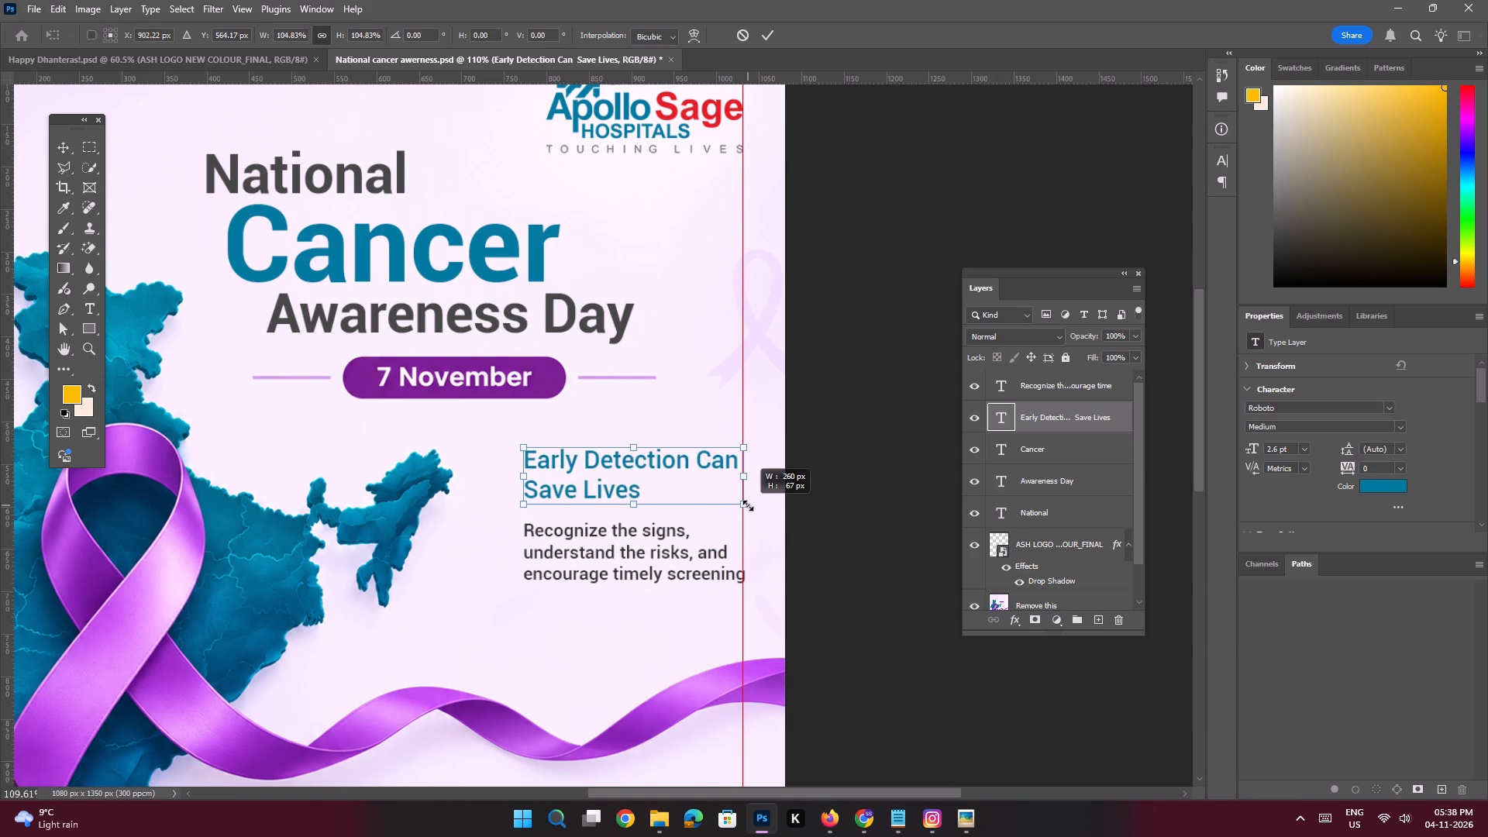
pyautogui.moveTo(748, 505); pyautogui.dragTo(751, 507)
pyautogui.press('Return')
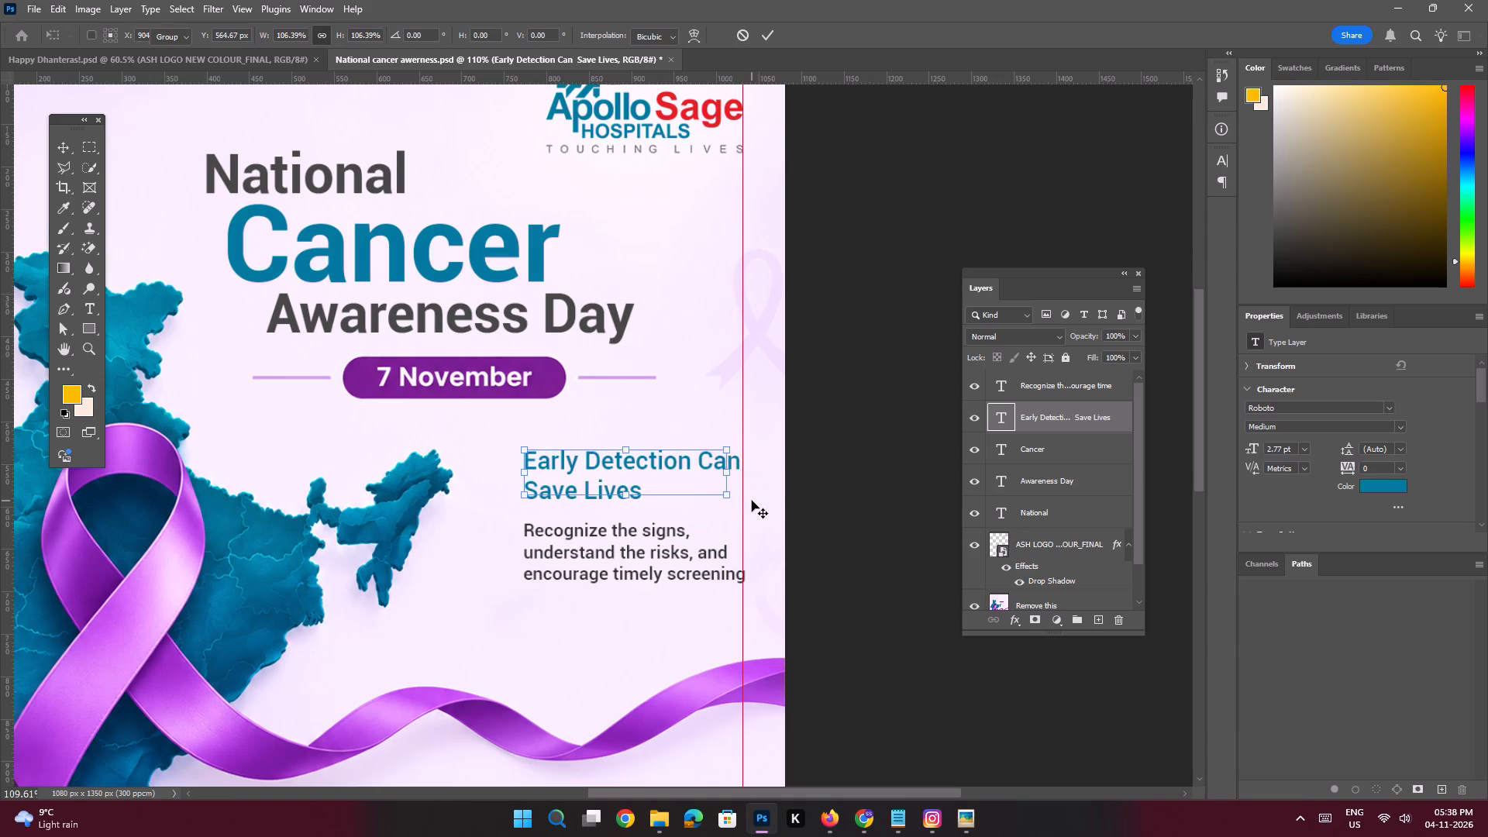
# Re-break the "Recognize the signs" body text into four lines, moving "and" onto the third line and "screening" onto the fourth.
pyautogui.click(663, 571)
pyautogui.doubleClick(681, 563)
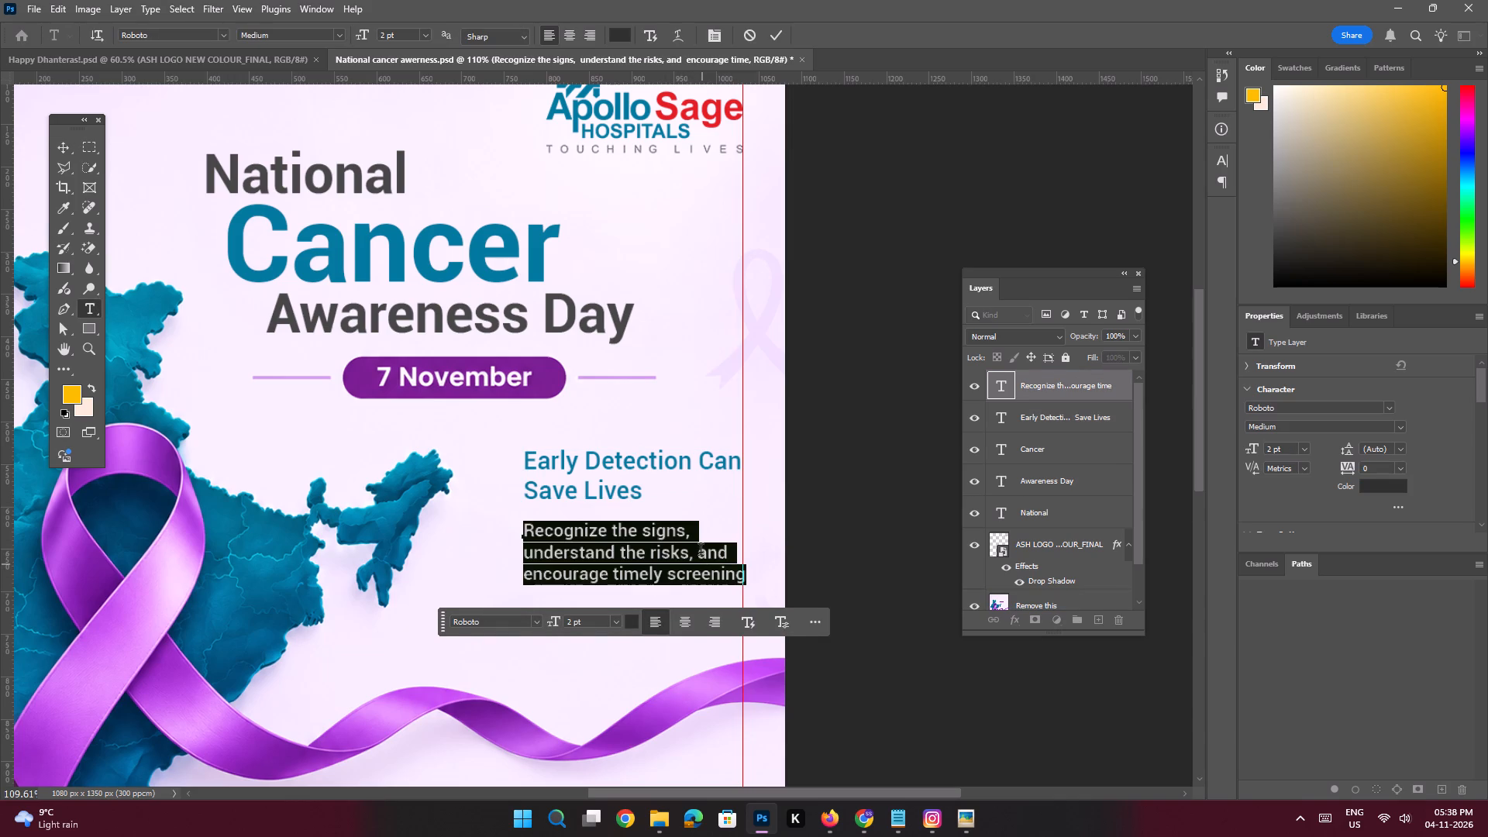
pyautogui.click(701, 552)
pyautogui.press('Return')
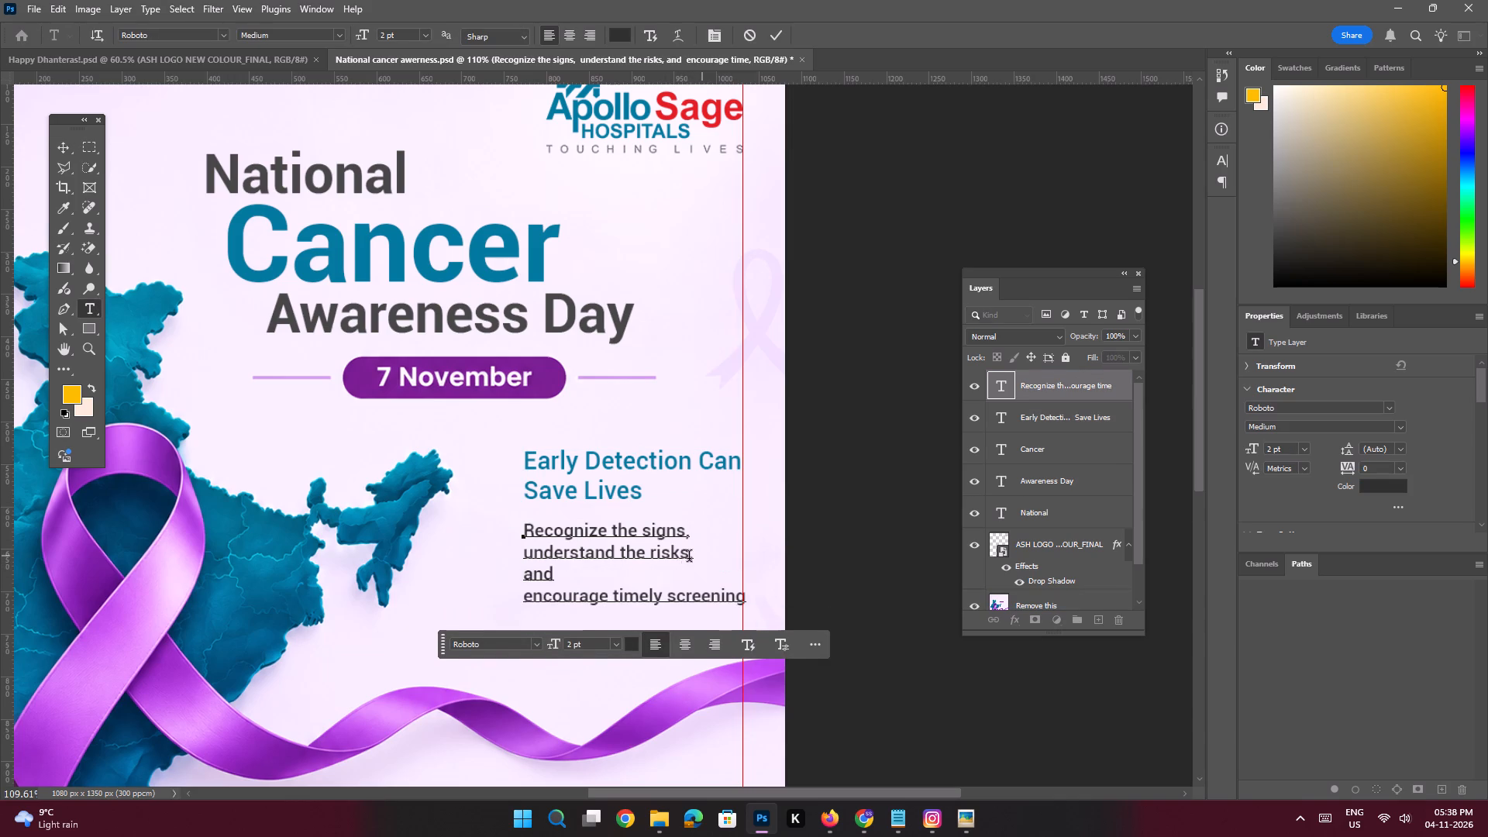
pyautogui.click(525, 596)
pyautogui.press('BackSpace')
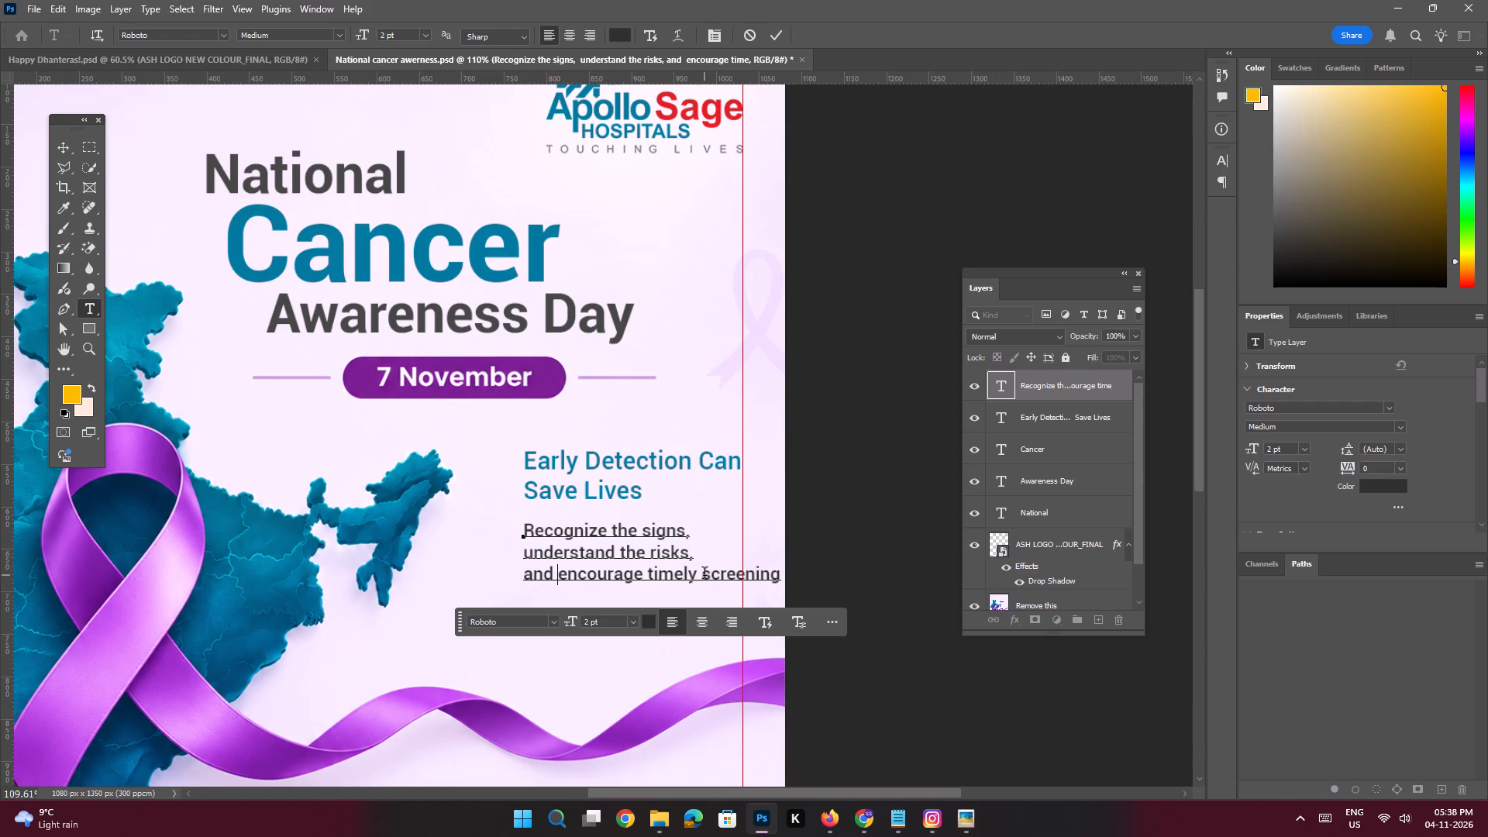
pyautogui.click(704, 575)
pyautogui.press('Return')
pyautogui.press('Return')
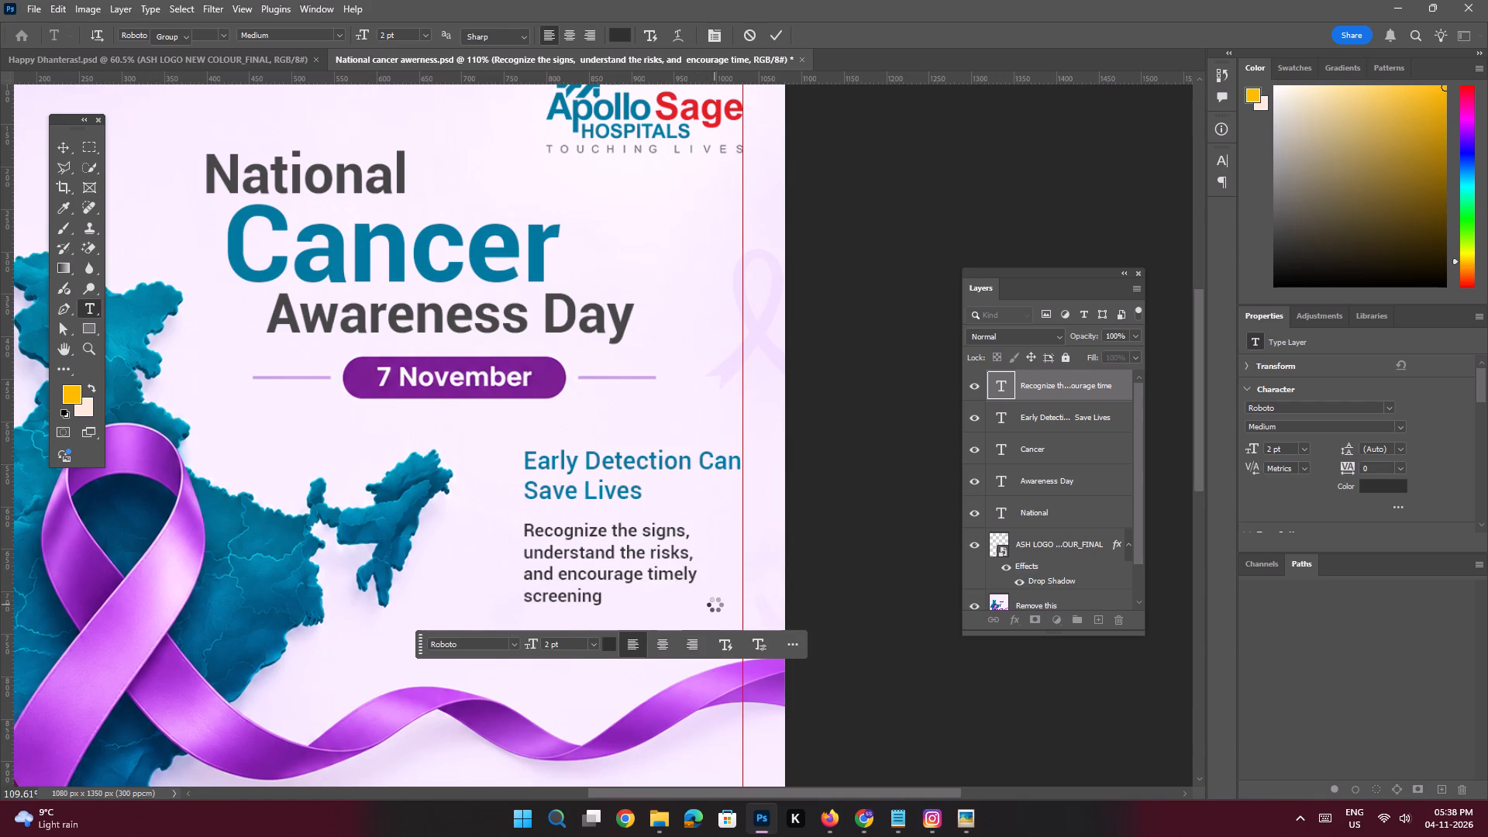
# Try the body text at 3 pt and settle on a font size of 2.5 pt.
pyautogui.moveTo(1273, 448); pyautogui.dragTo(1273, 447)
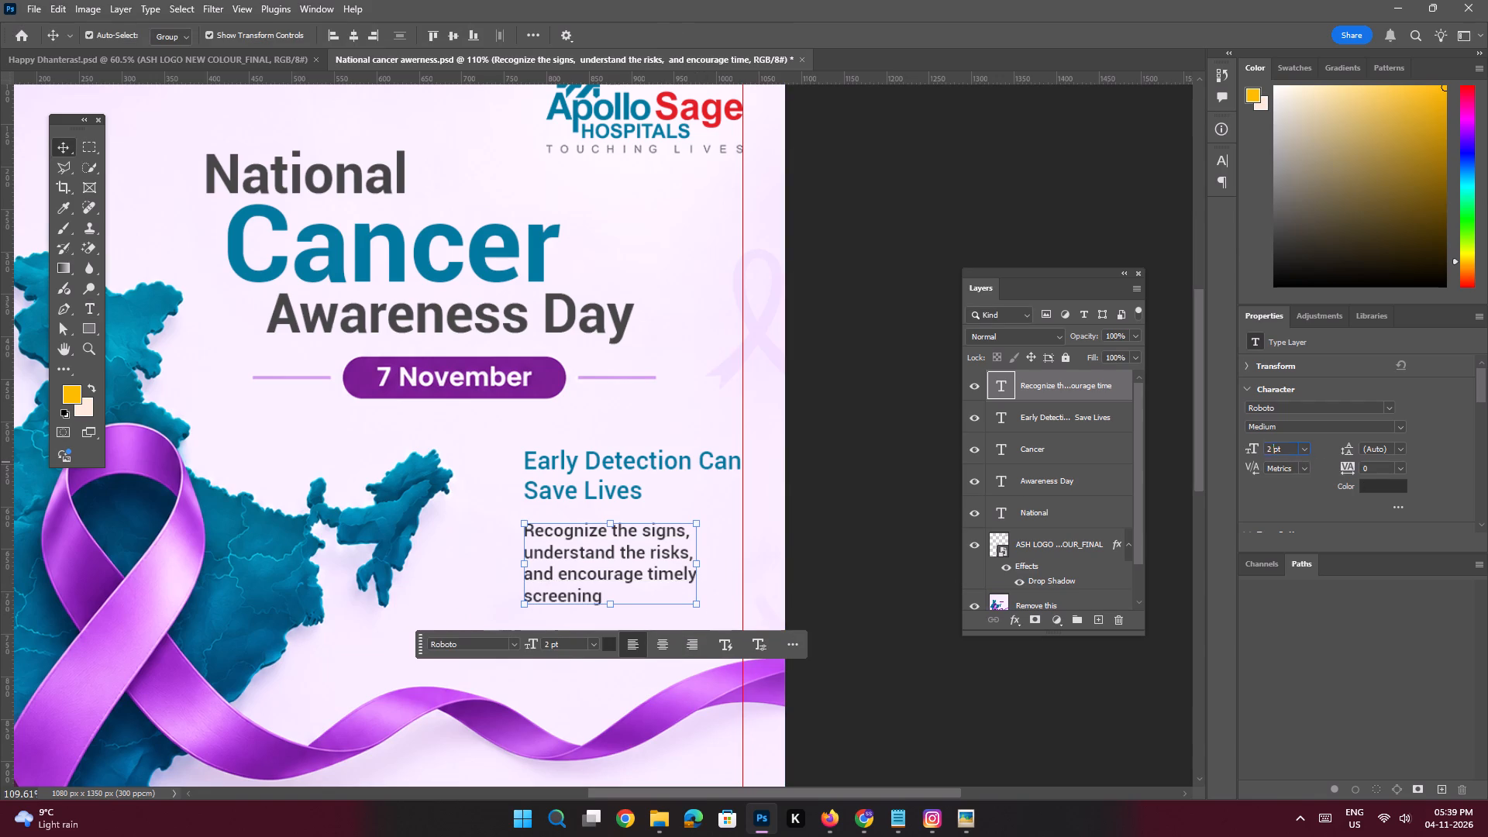
pyautogui.moveTo(1273, 447); pyautogui.dragTo(1242, 437)
pyautogui.press('3')
pyautogui.press('Return')
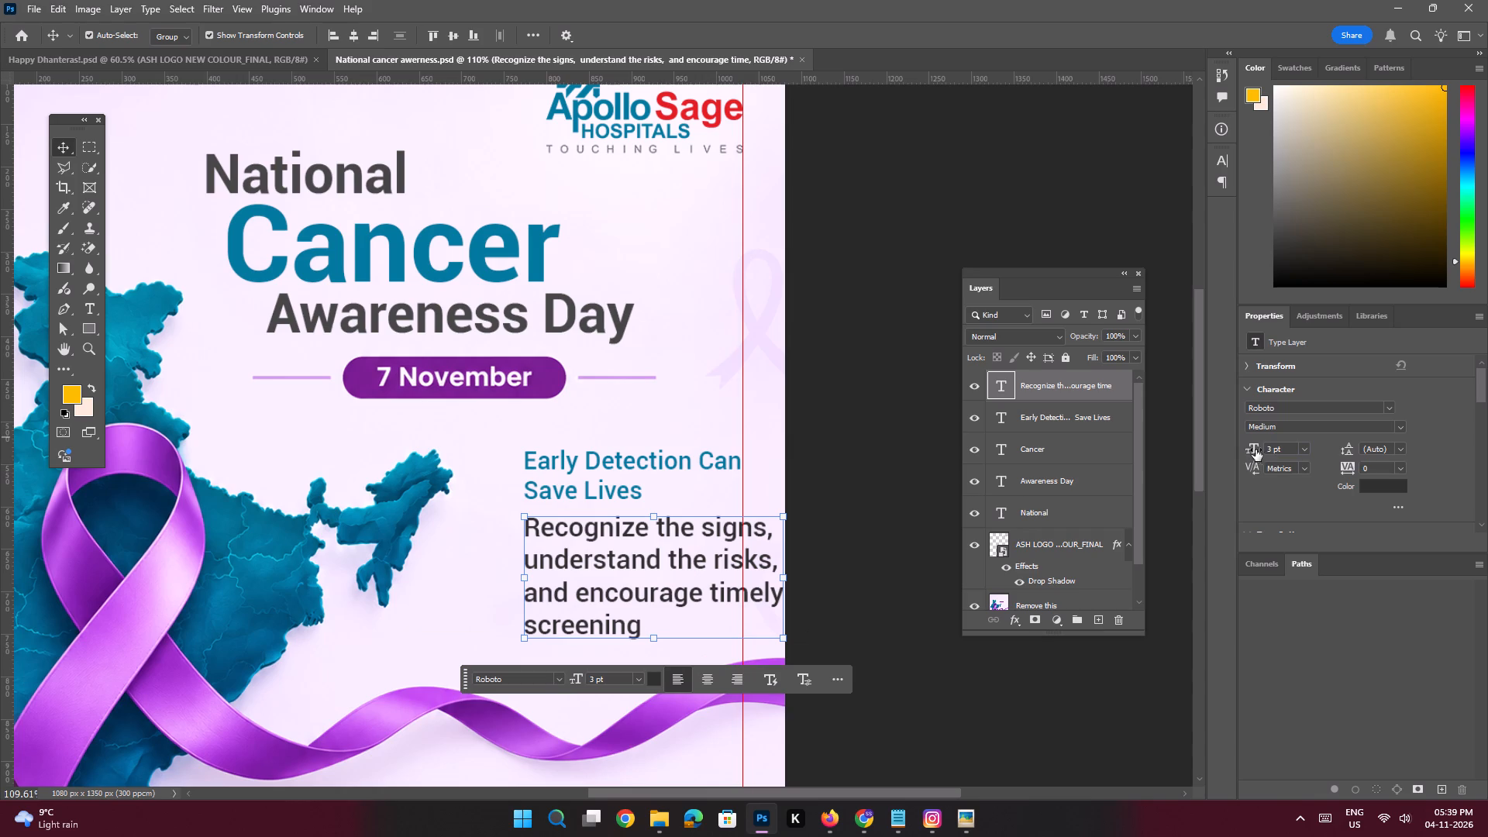
pyautogui.moveTo(1273, 450); pyautogui.dragTo(1249, 442)
pyautogui.write('2.5')
pyautogui.press('Return')
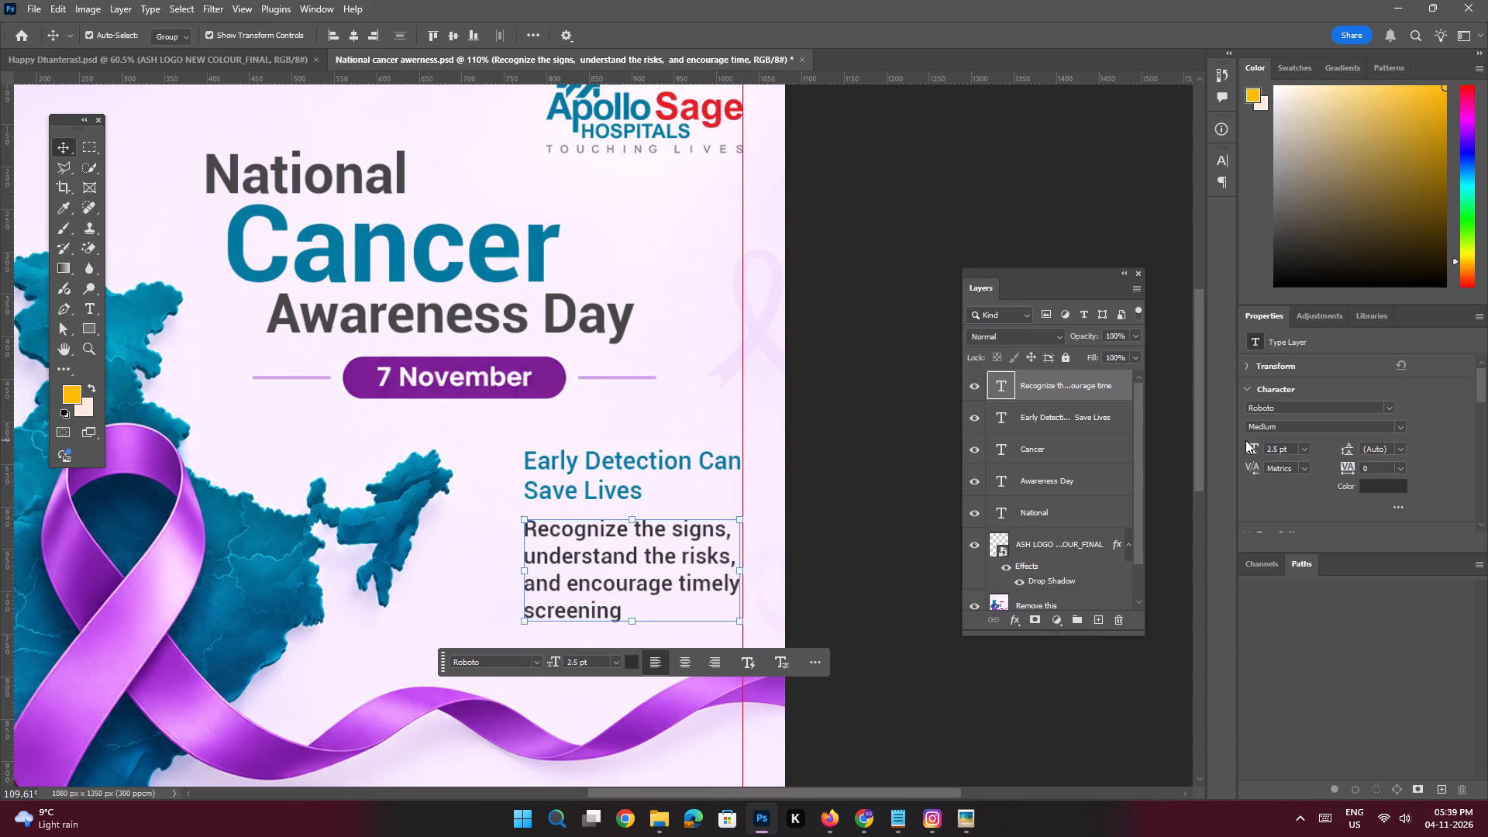
# Nudge the body text up about 7 px, closer beneath the Early Detection heading.
pyautogui.hotkey('shift', 'Up')
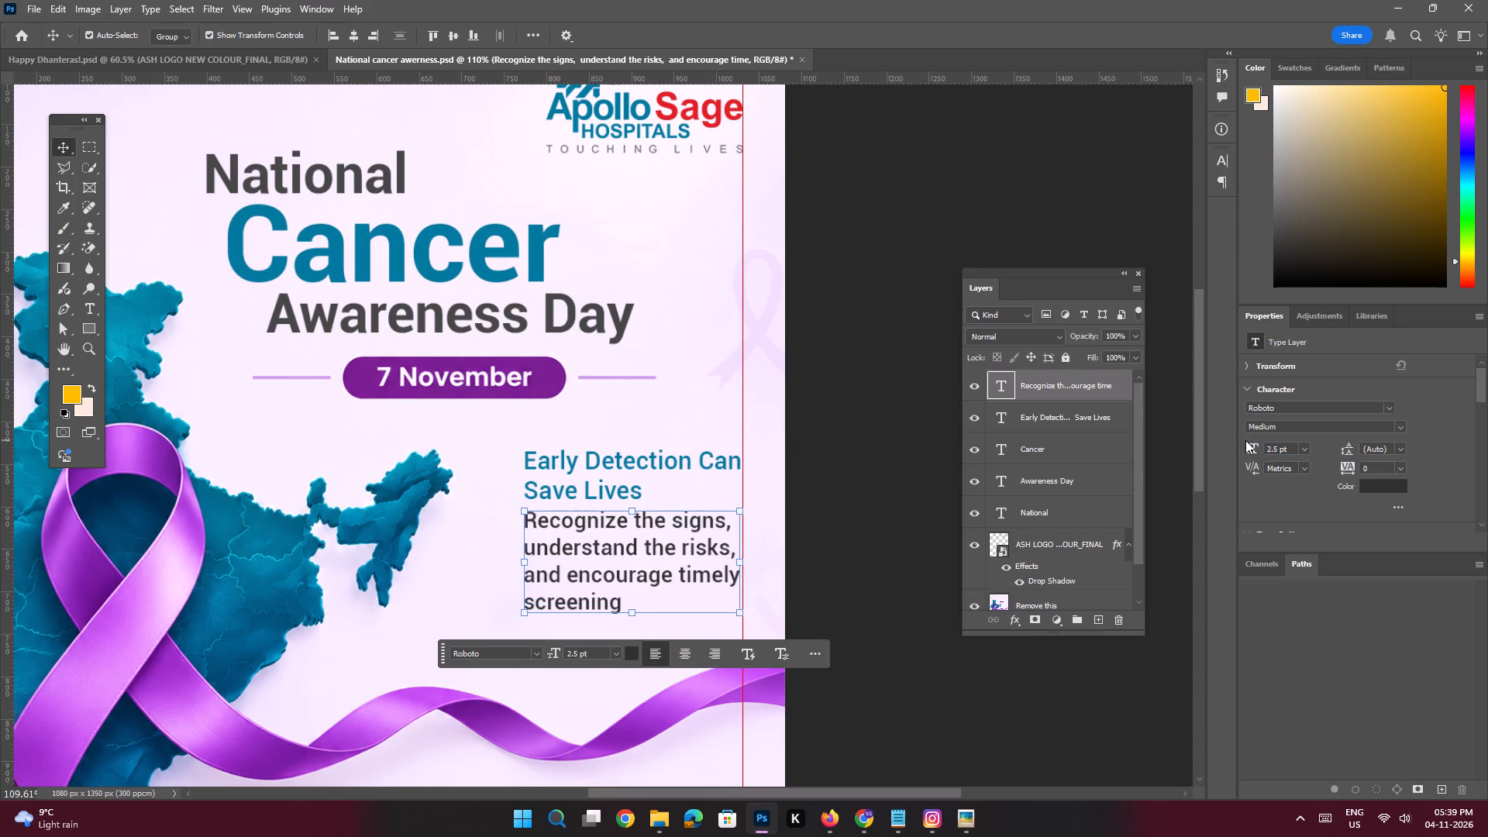
pyautogui.press('Down')
pyautogui.press('Down')
pyautogui.press('Down')
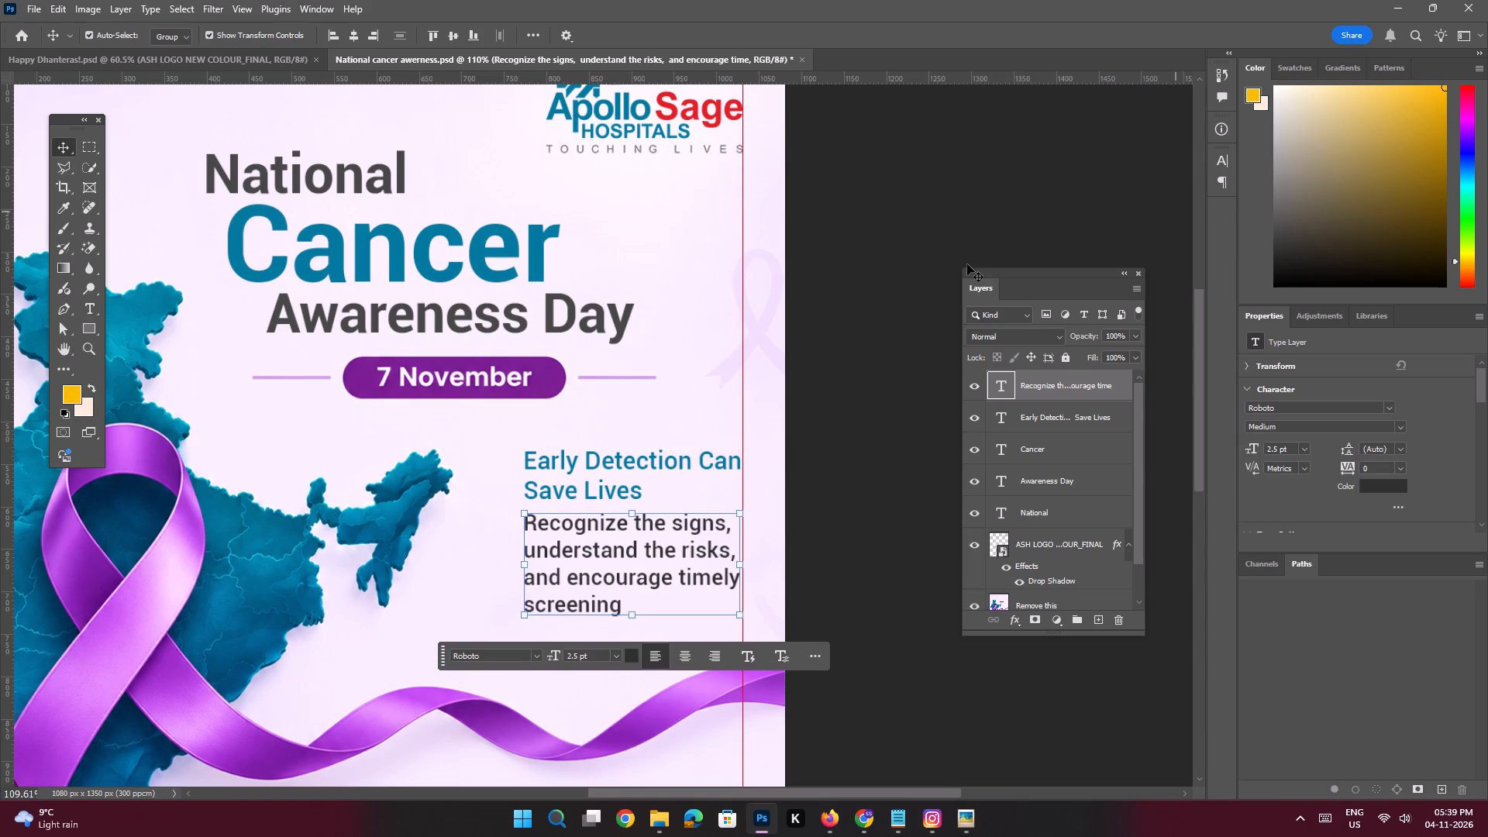
# Set the Early Detection heading's font weight to Bold.
pyautogui.click(635, 459)
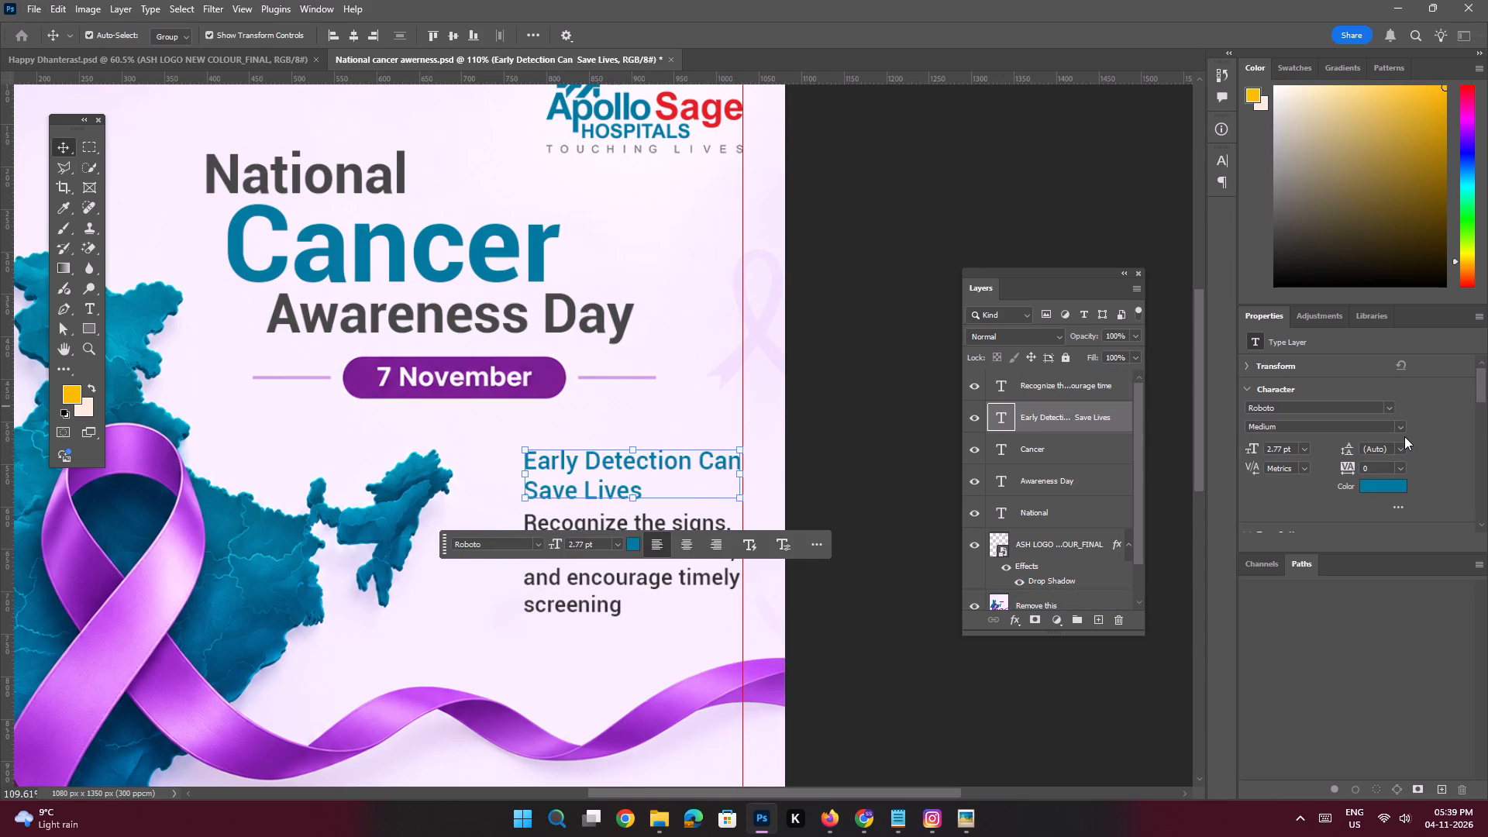
pyautogui.click(1400, 430)
pyautogui.click(1272, 731)
# Following the ChatGPT poster, draw a vertical bar about 3 by 196 px beside the Early Detection text, filled with the 7 November pill's purple.
pyautogui.hotkey('alt', 'Tab')
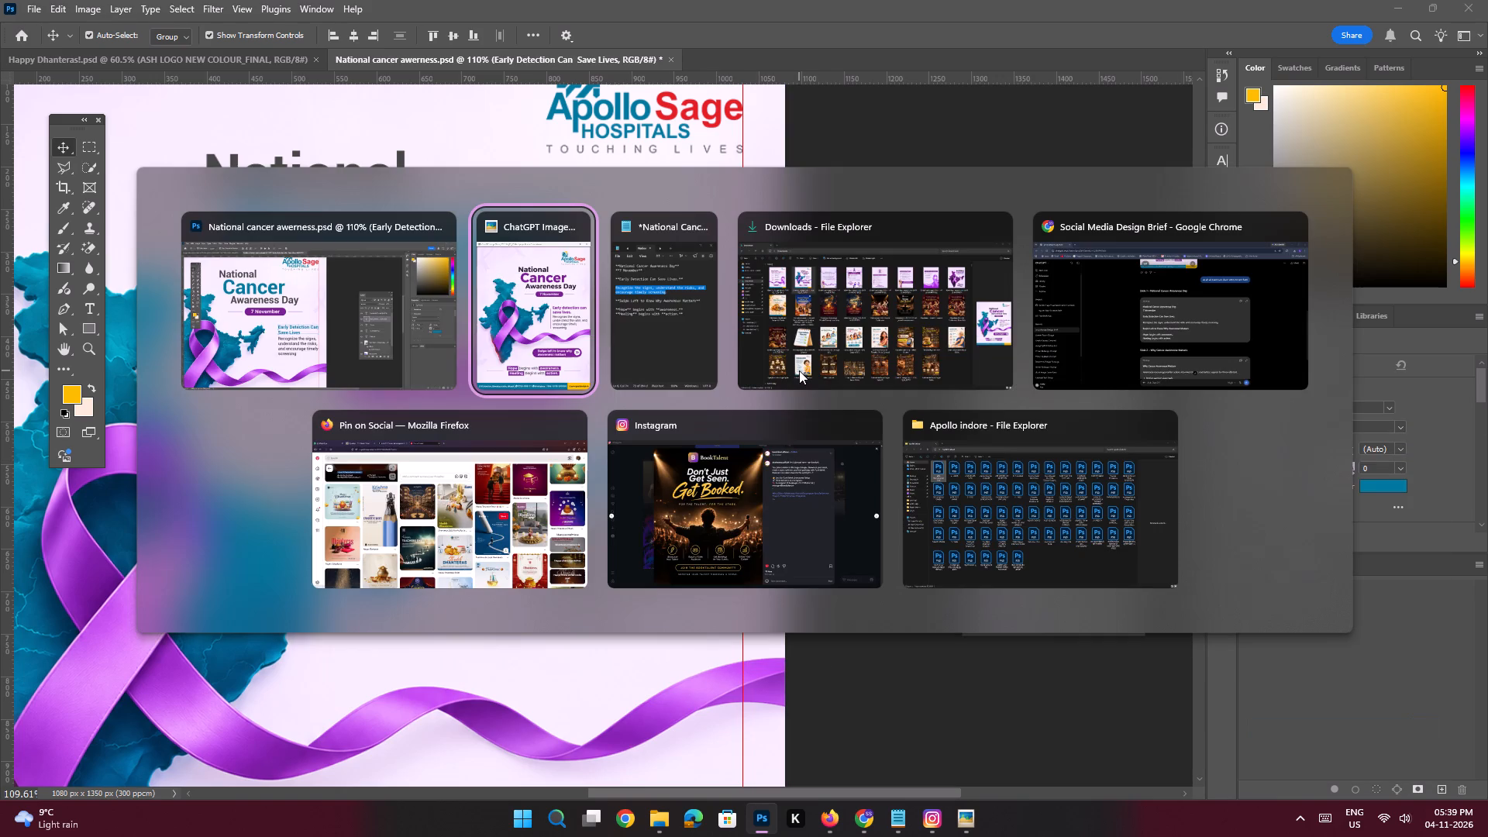
pyautogui.hotkey('alt', 'Tab')
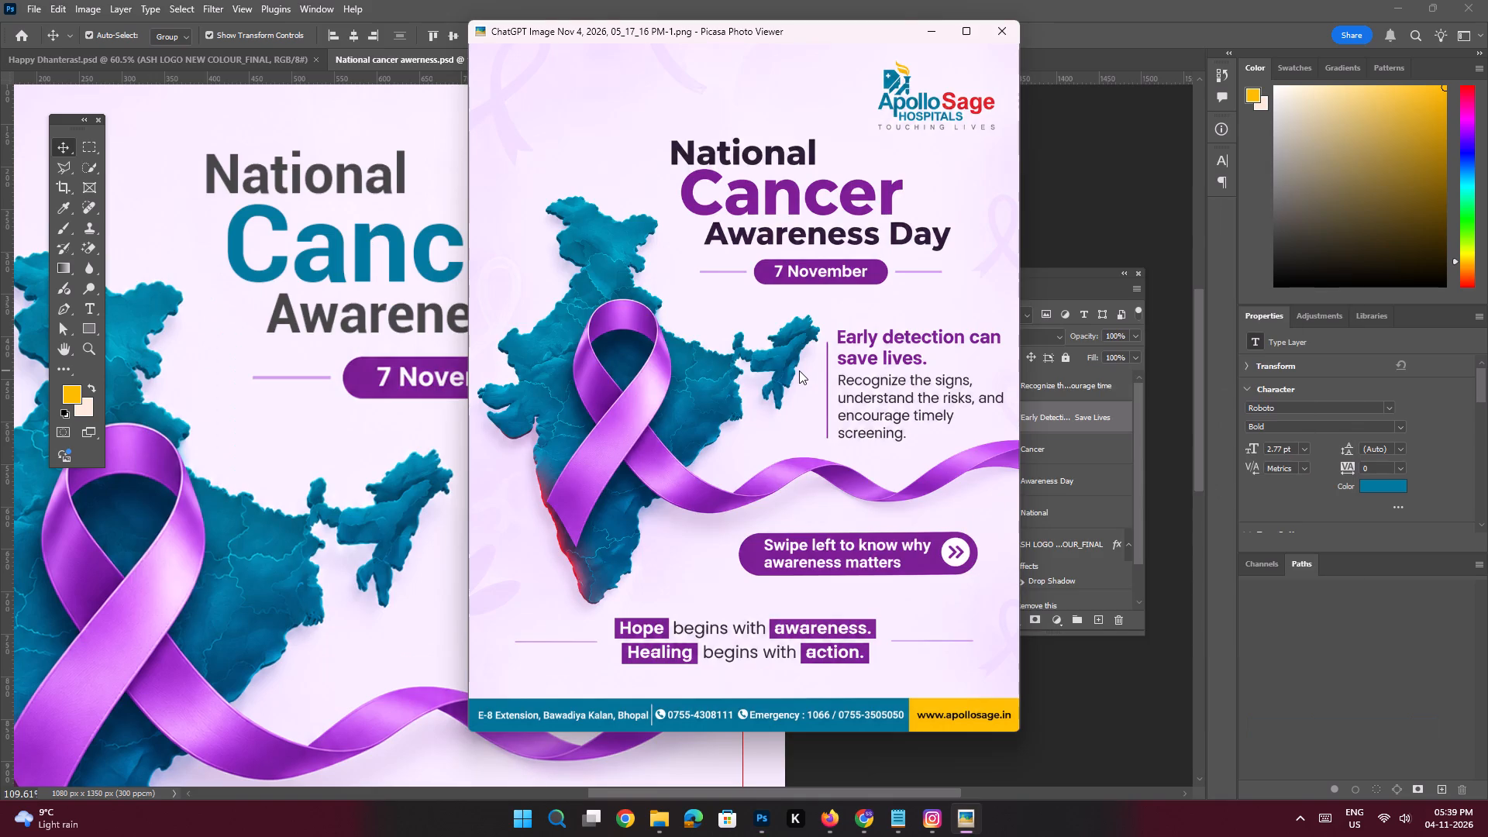
pyautogui.press('space')
pyautogui.press('space')
pyautogui.press('space')
pyautogui.press('space')
pyautogui.press('space')
pyautogui.press('space')
pyautogui.press('space')
pyautogui.press('space')
pyautogui.press('space')
pyautogui.press('space')
pyautogui.moveTo(644, 470); pyautogui.dragTo(668, 449)
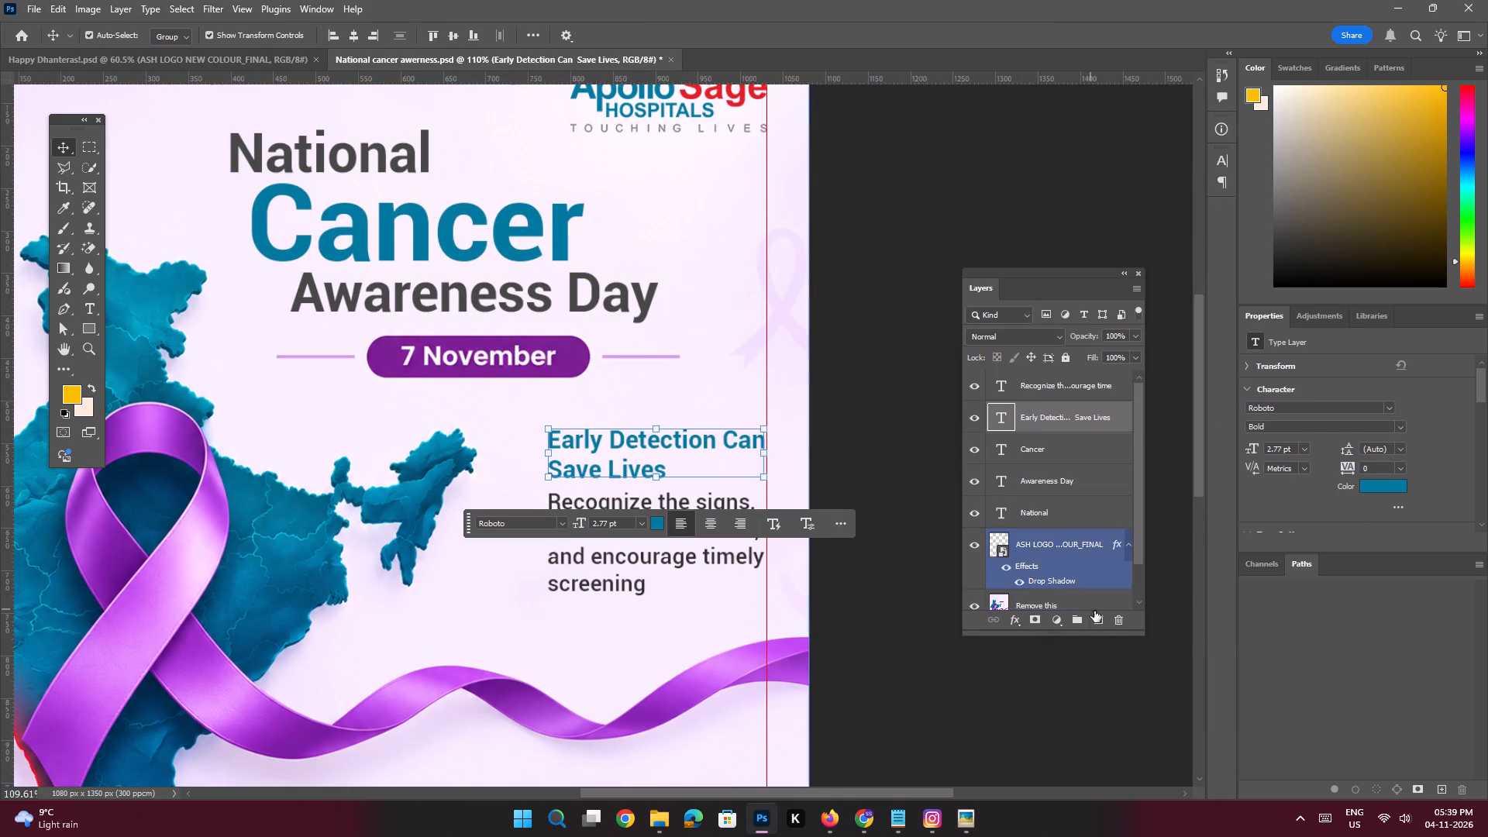
pyautogui.click(1097, 622)
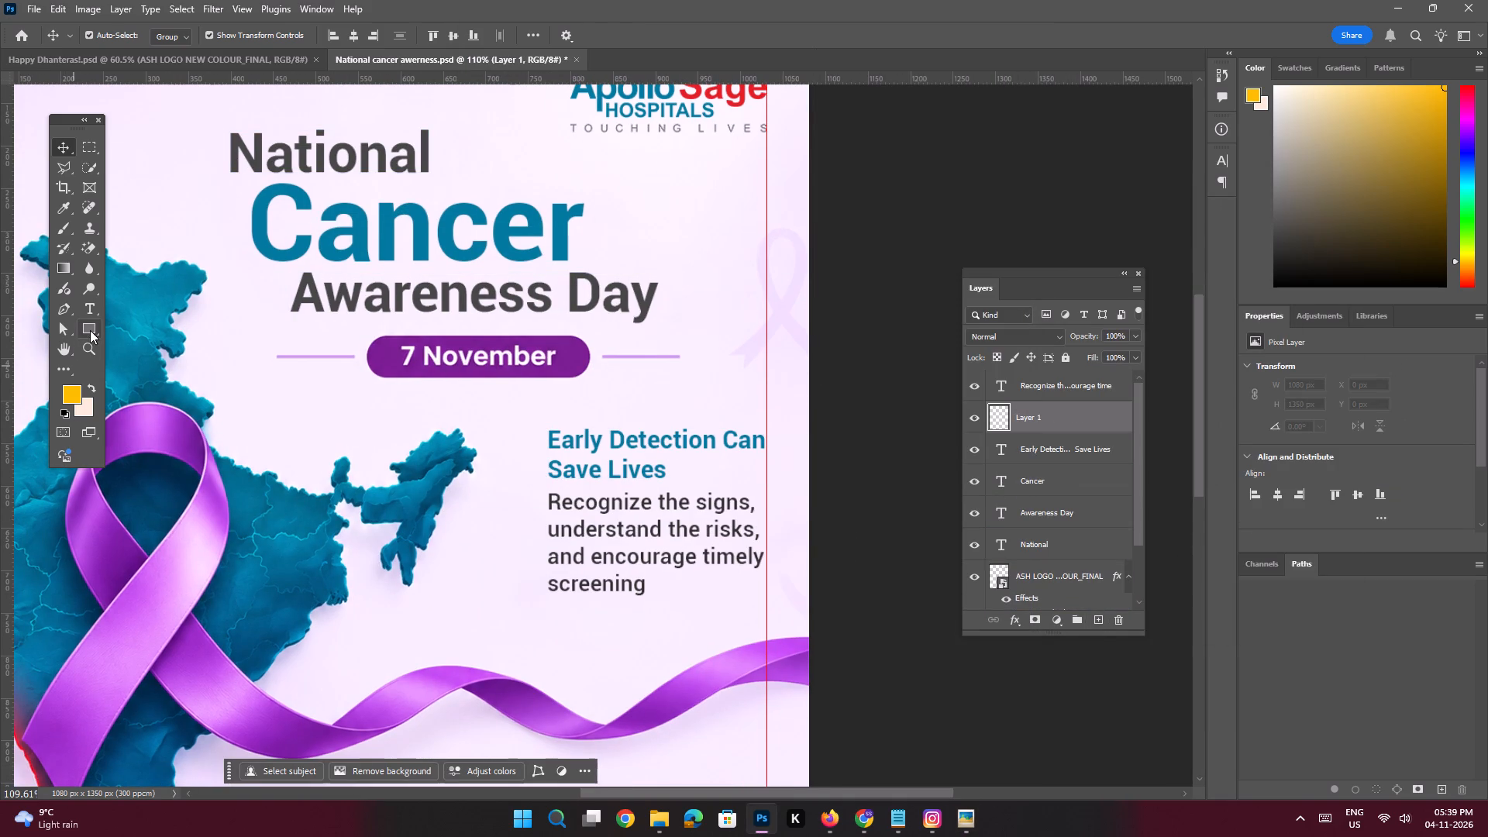
pyautogui.click(90, 330)
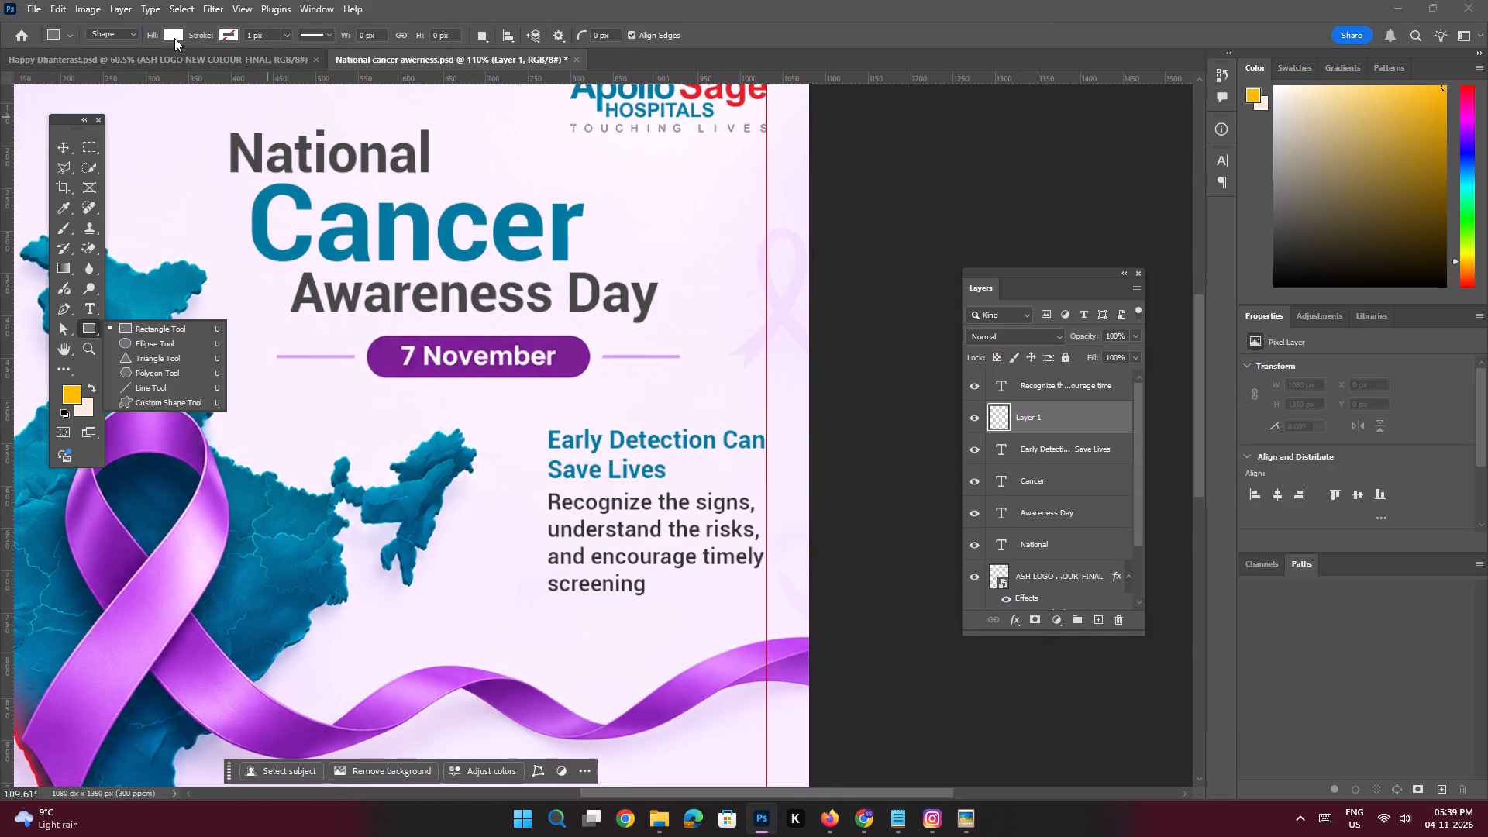
pyautogui.click(174, 36)
pyautogui.click(267, 66)
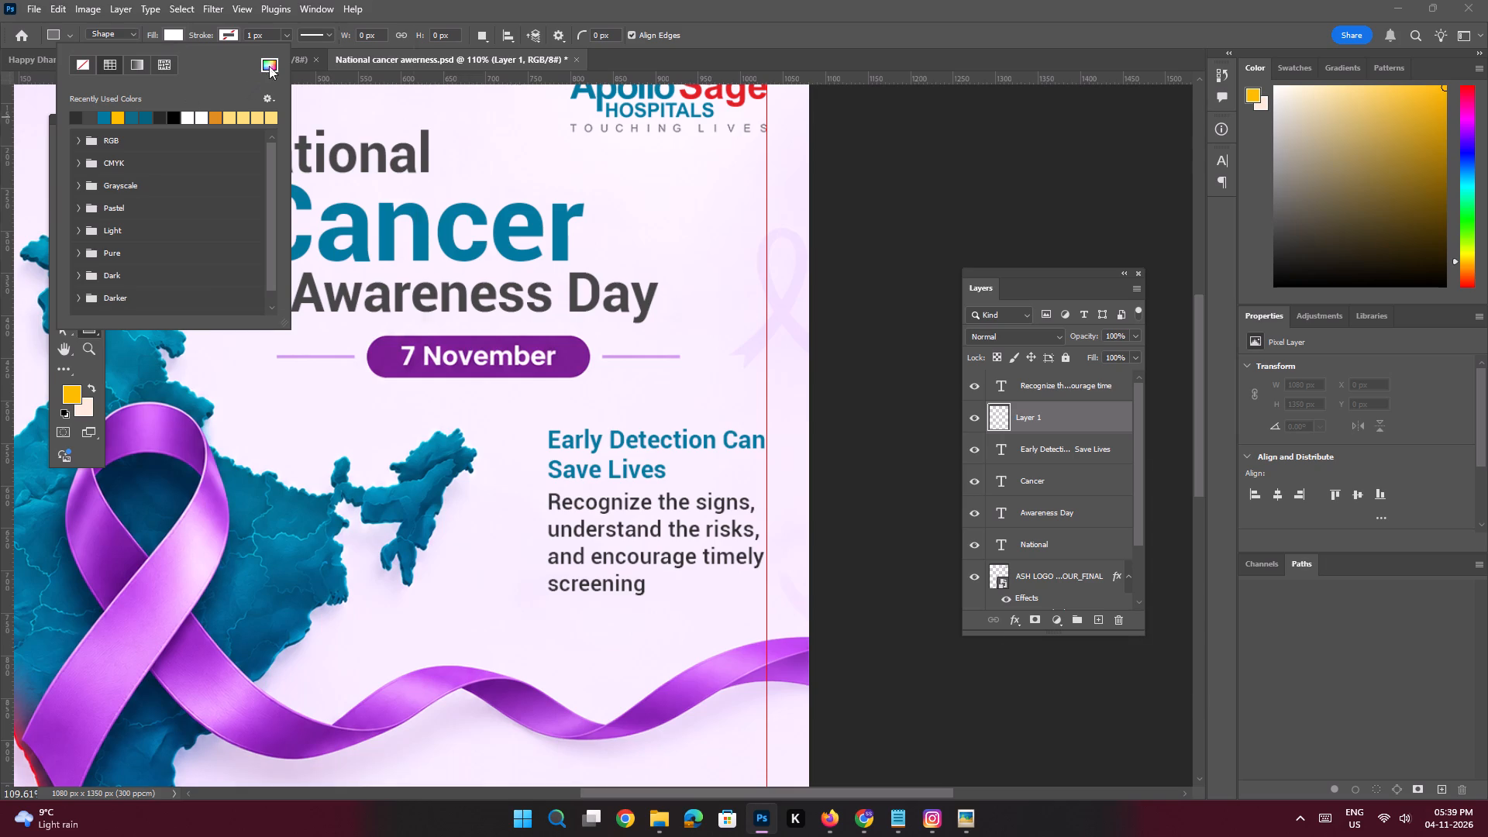
pyautogui.click(575, 347)
pyautogui.press('Return')
pyautogui.press('Return')
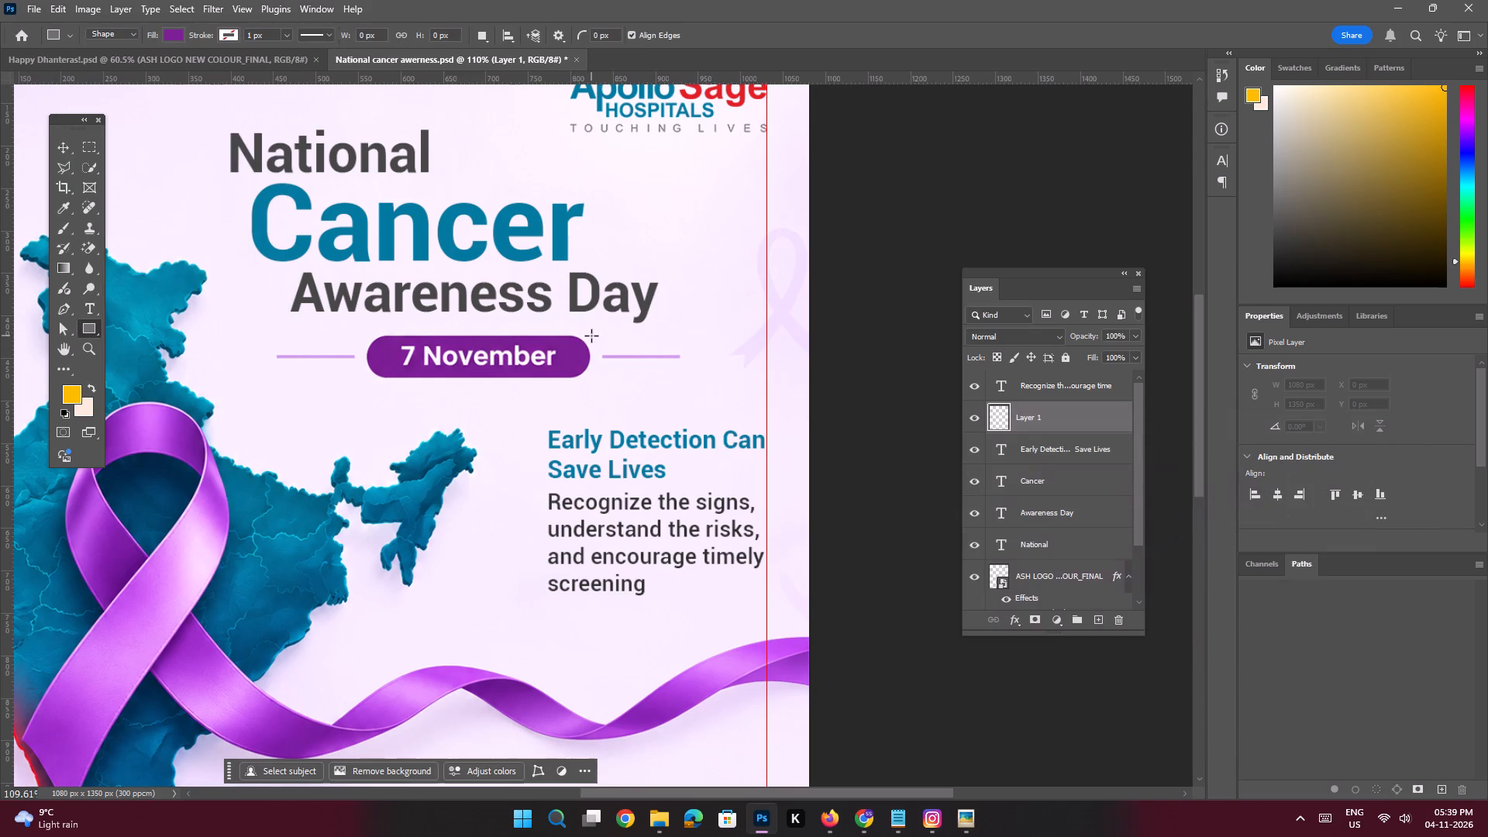
pyautogui.press('space')
pyautogui.keyDown('ctrl'); pyautogui.moveTo(537, 476); pyautogui.dragTo(576, 525); pyautogui.keyUp('ctrl')
pyautogui.moveTo(577, 526); pyautogui.dragTo(601, 489)
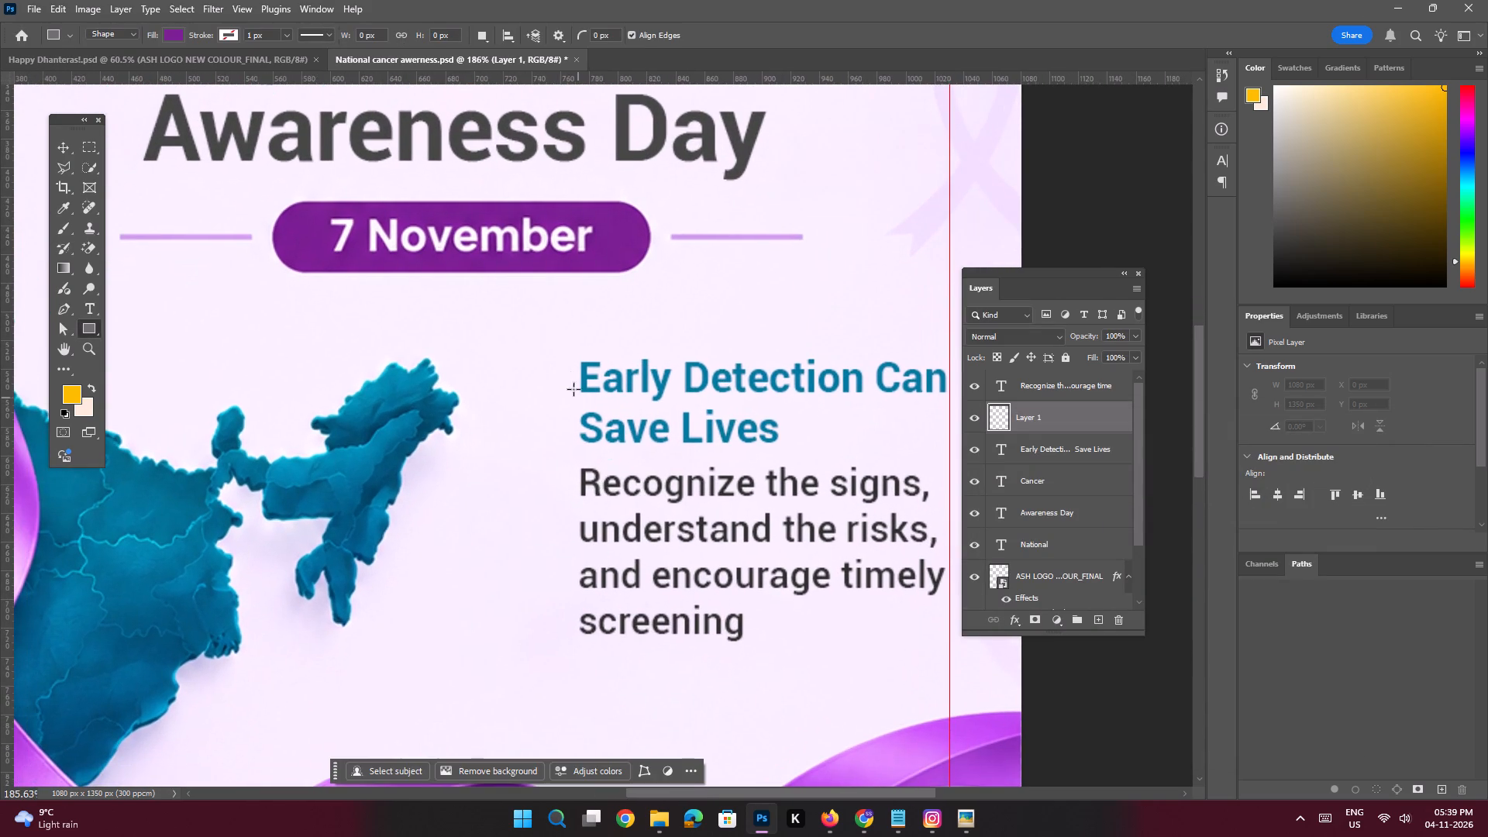
pyautogui.moveTo(562, 359); pyautogui.dragTo(563, 635)
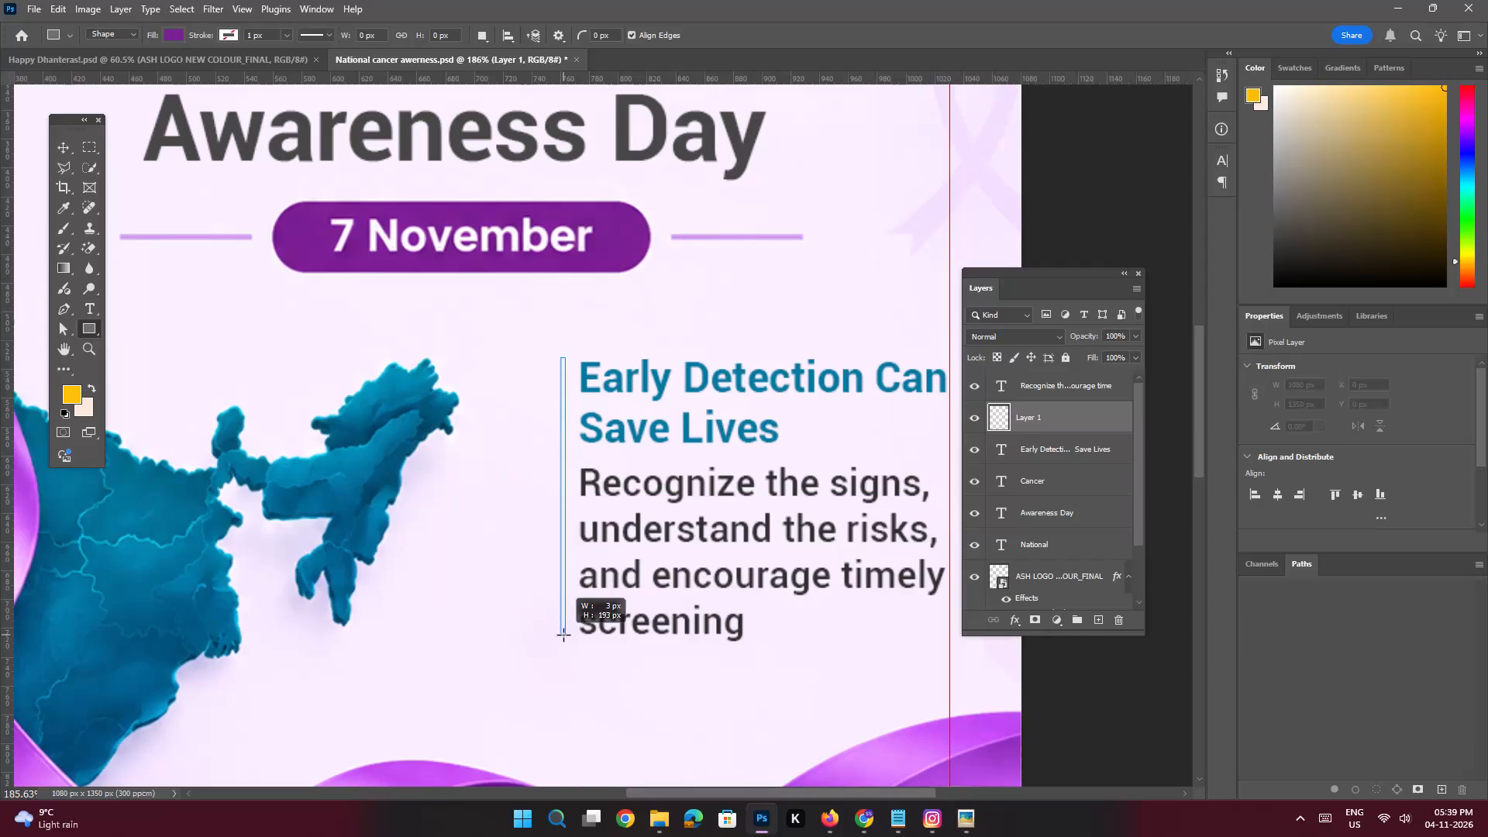
pyautogui.moveTo(563, 635); pyautogui.dragTo(563, 639)
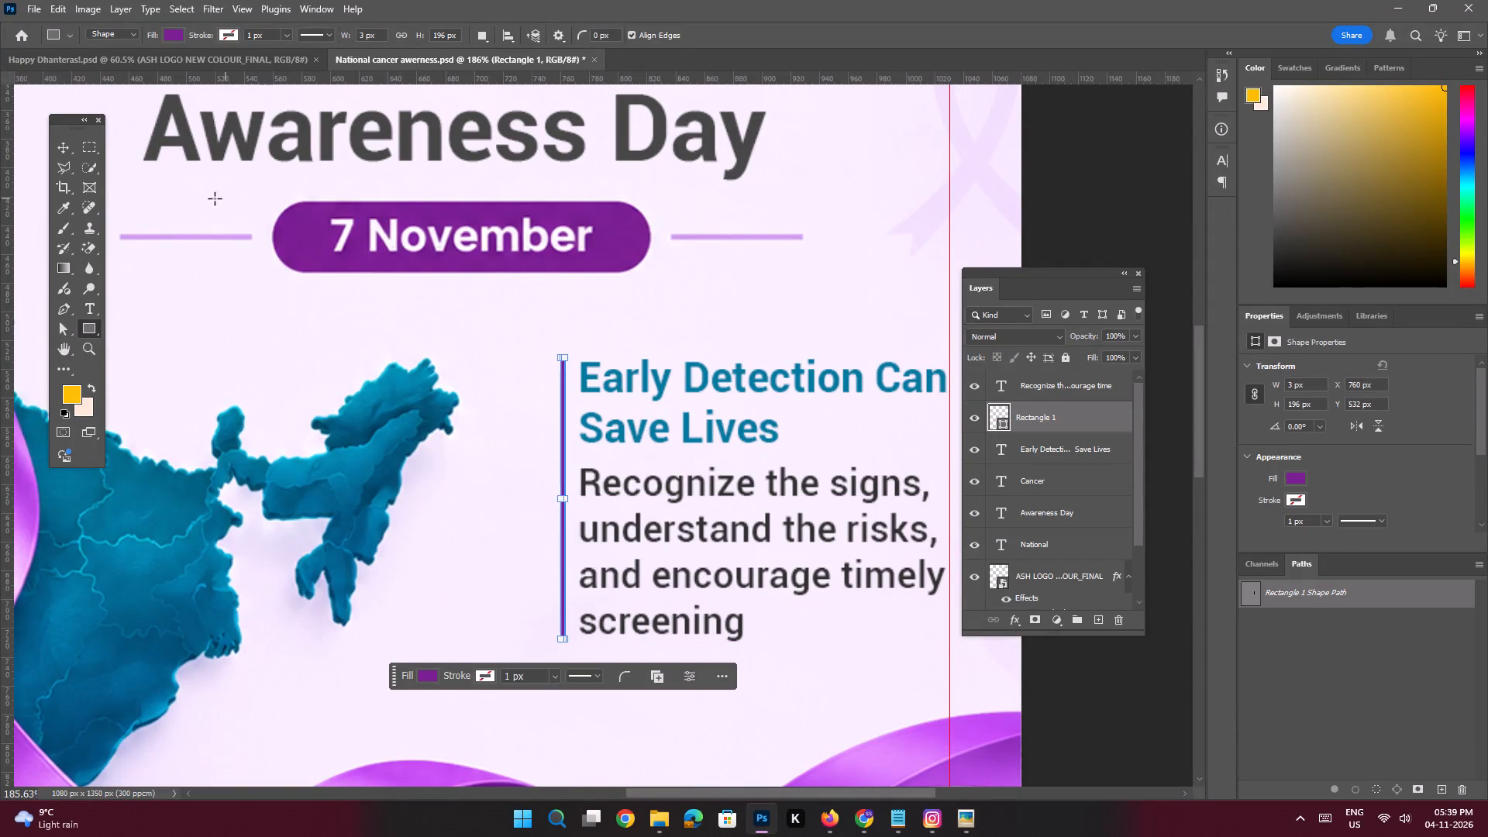
# Select the Early Detection heading, body text and purple bar together and shift them about 20 px left, away from the margin guide.
pyautogui.click(61, 146)
pyautogui.hotkey('ctrl', '0')
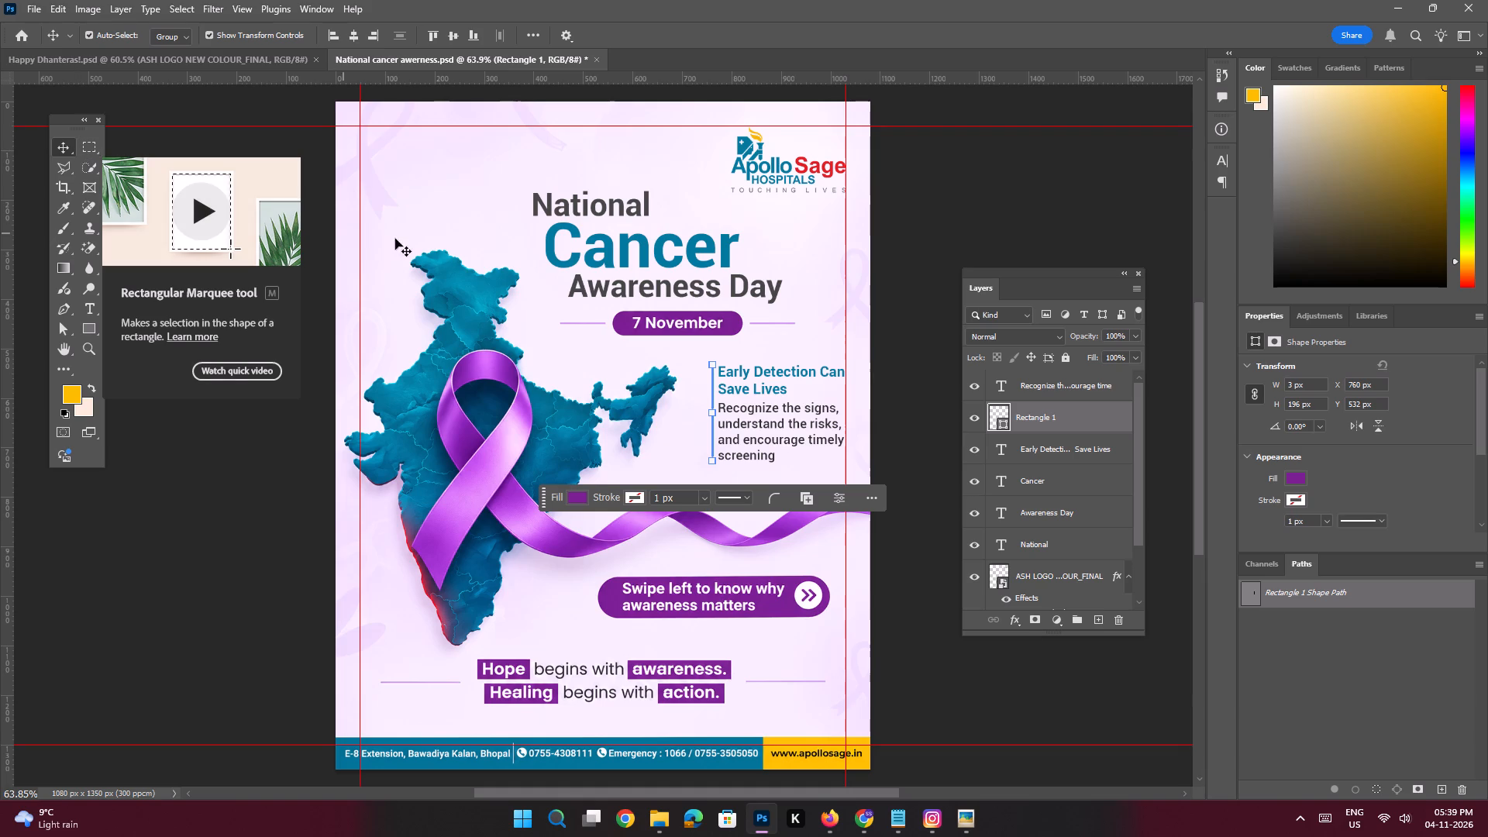
pyautogui.click(239, 445)
pyautogui.press('space')
pyautogui.press('space')
pyautogui.press('space')
pyautogui.press('space')
pyautogui.press('space')
pyautogui.press('space')
pyautogui.press('space')
pyautogui.press('space')
pyautogui.press('space')
pyautogui.press('space')
pyautogui.press('space')
pyautogui.press('space')
pyautogui.press('space')
pyautogui.press('space')
pyautogui.press('space')
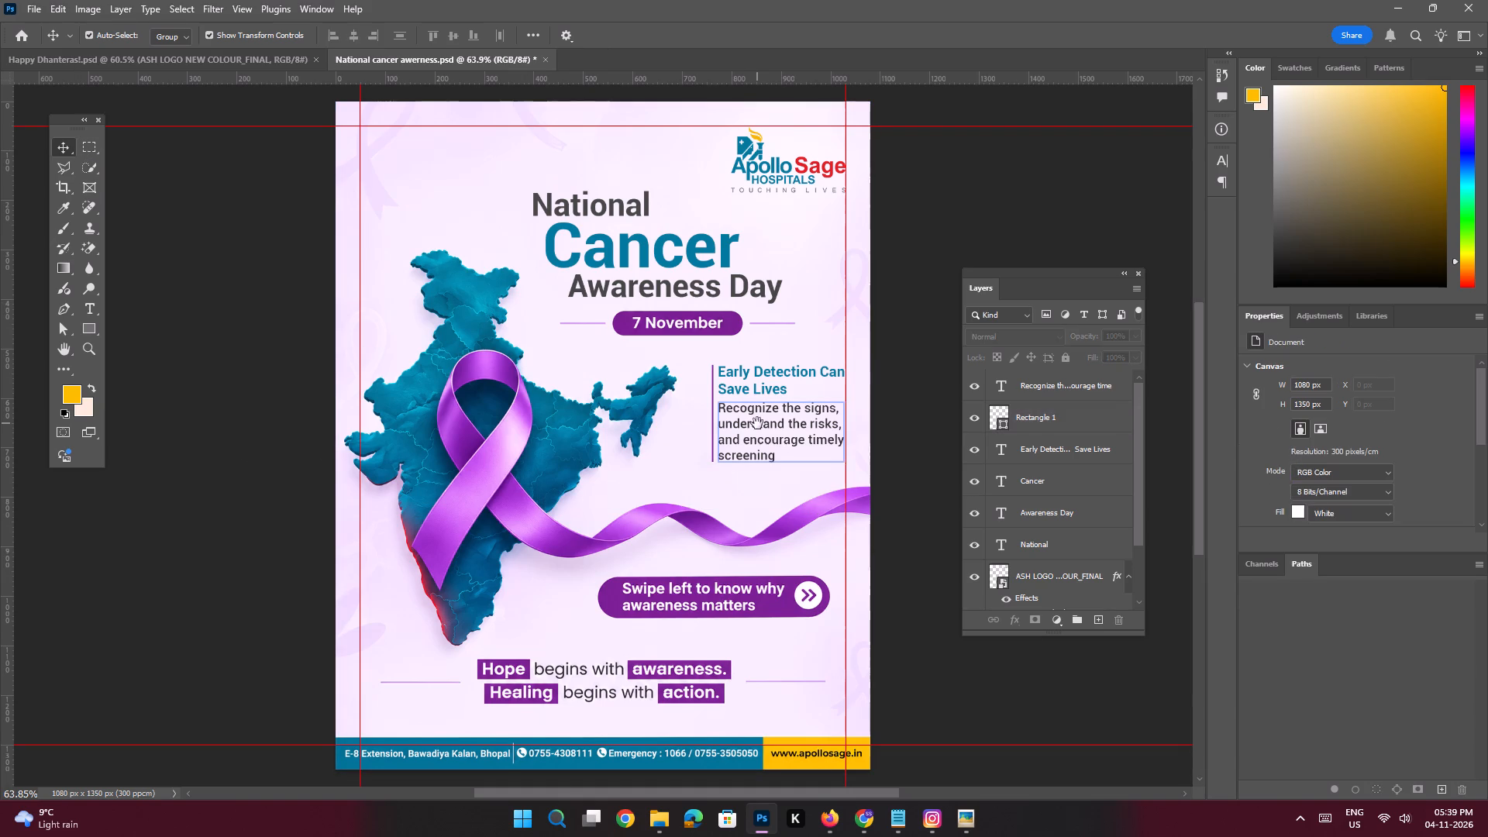
pyautogui.moveTo(757, 423); pyautogui.dragTo(672, 414)
pyautogui.keyDown('ctrl'); pyautogui.moveTo(659, 361); pyautogui.dragTo(717, 510); pyautogui.keyUp('ctrl')
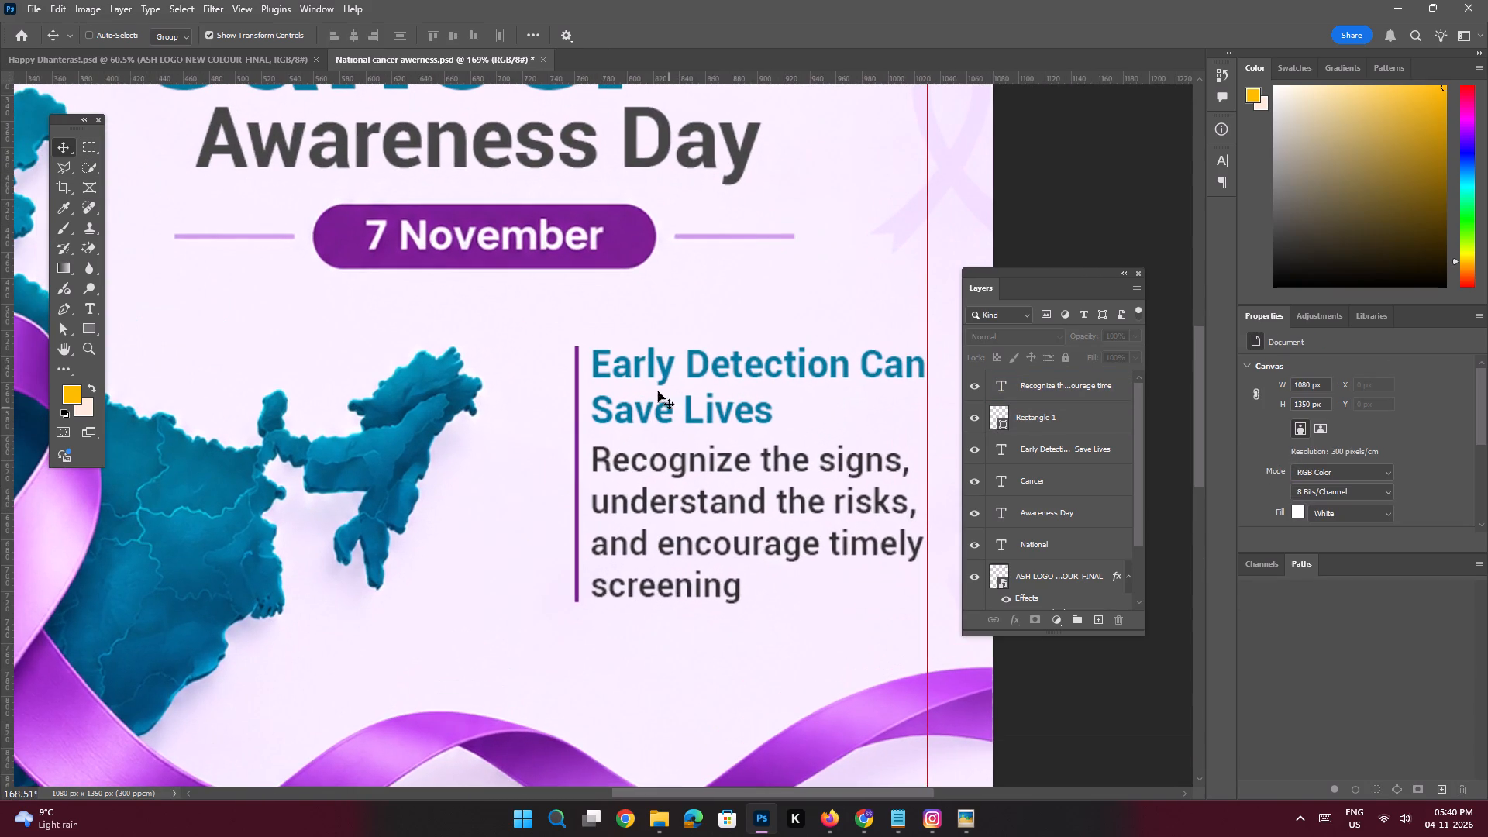
pyautogui.click(645, 369)
pyautogui.keyDown('shift'); pyautogui.click(654, 516); pyautogui.keyUp('shift')
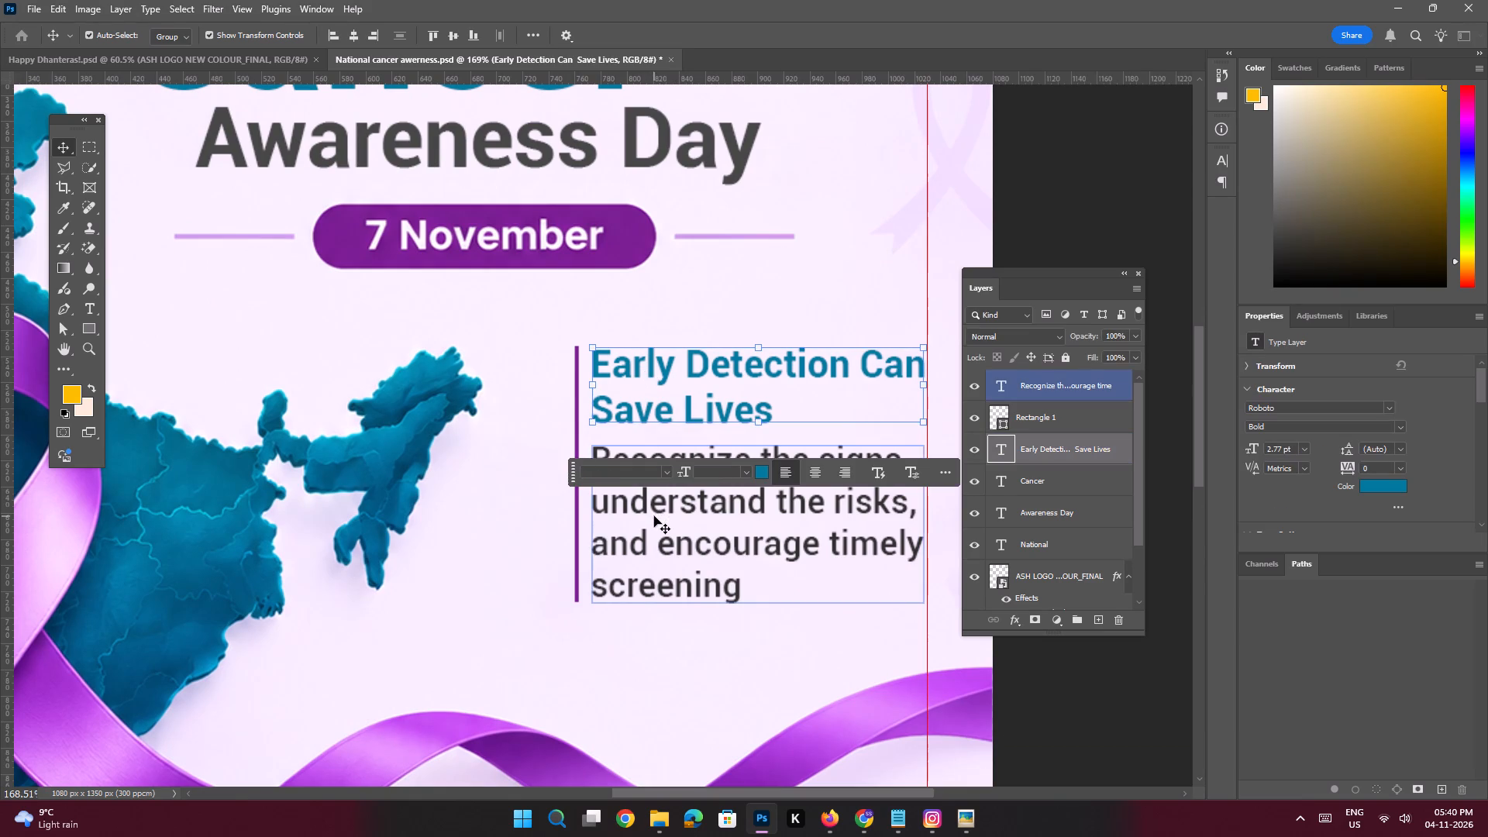
pyautogui.hotkey('ctrl', 'space')
pyautogui.hotkey('ctrl', 'space')
pyautogui.hotkey('ctrl', 'space')
pyautogui.hotkey('ctrl', 'space')
pyautogui.hotkey('ctrl', 'space')
pyautogui.hotkey('ctrl', 'space')
pyautogui.hotkey('ctrl', 'space')
pyautogui.hotkey('ctrl', 'space')
pyautogui.hotkey('ctrl', 'space')
pyautogui.hotkey('ctrl', 'space')
pyautogui.hotkey('ctrl', 'space')
pyautogui.hotkey('ctrl', 'space')
pyautogui.hotkey('ctrl', 'space')
pyautogui.hotkey('ctrl', 'space')
pyautogui.hotkey('ctrl', 'space')
pyautogui.hotkey('ctrl', 'space')
pyautogui.hotkey('ctrl', 'space')
pyautogui.keyDown('ctrl'); pyautogui.moveTo(563, 553); pyautogui.dragTo(608, 605); pyautogui.keyUp('ctrl')
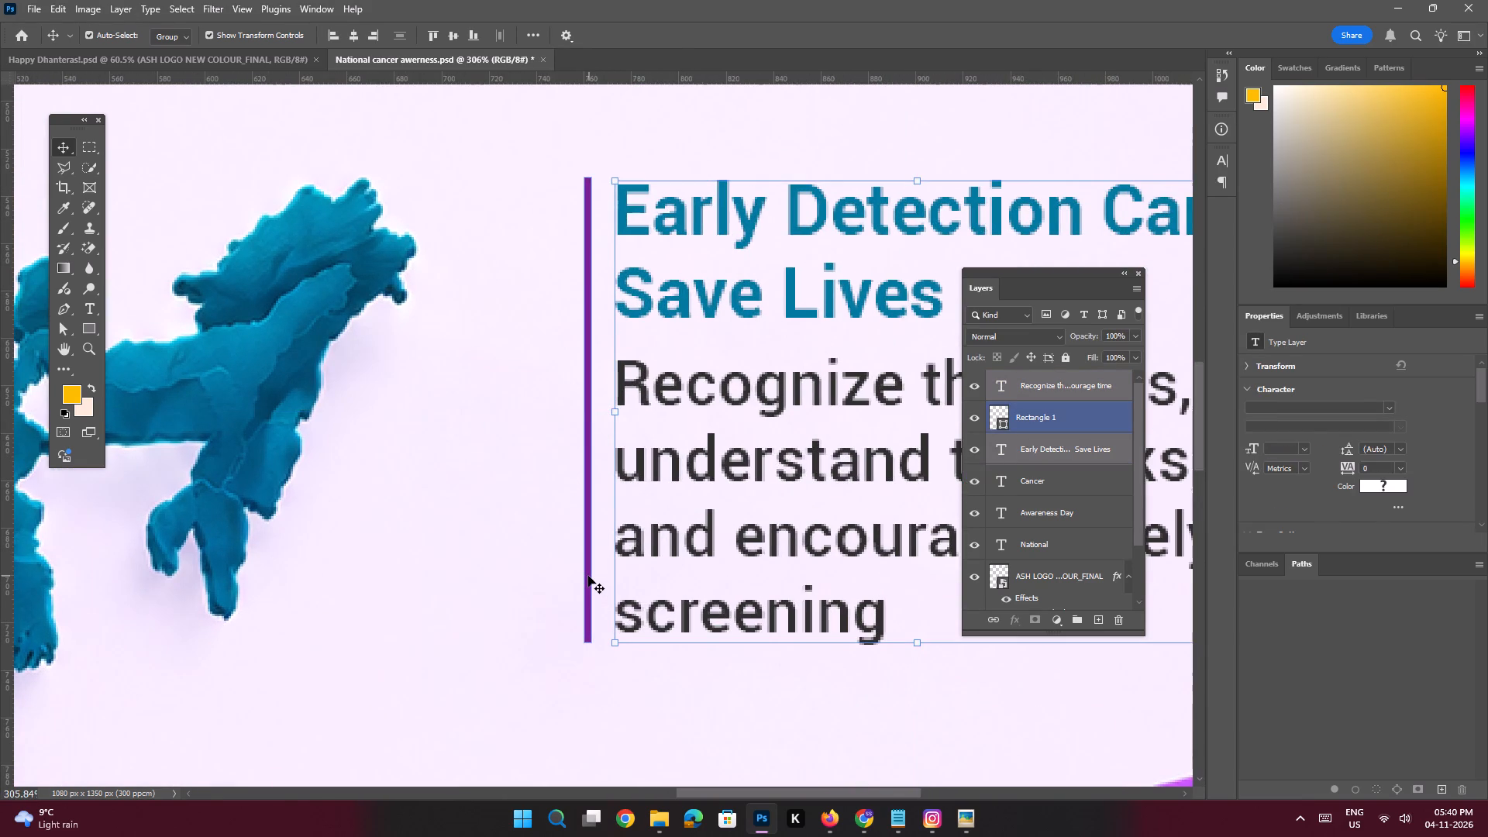
pyautogui.keyDown('shift'); pyautogui.click(588, 576); pyautogui.keyUp('shift')
pyautogui.hotkey('shift', 'Left')
pyautogui.hotkey('shift', 'Left')
pyautogui.hotkey('shift', 'Left')
pyautogui.hotkey('shift', 'Left')
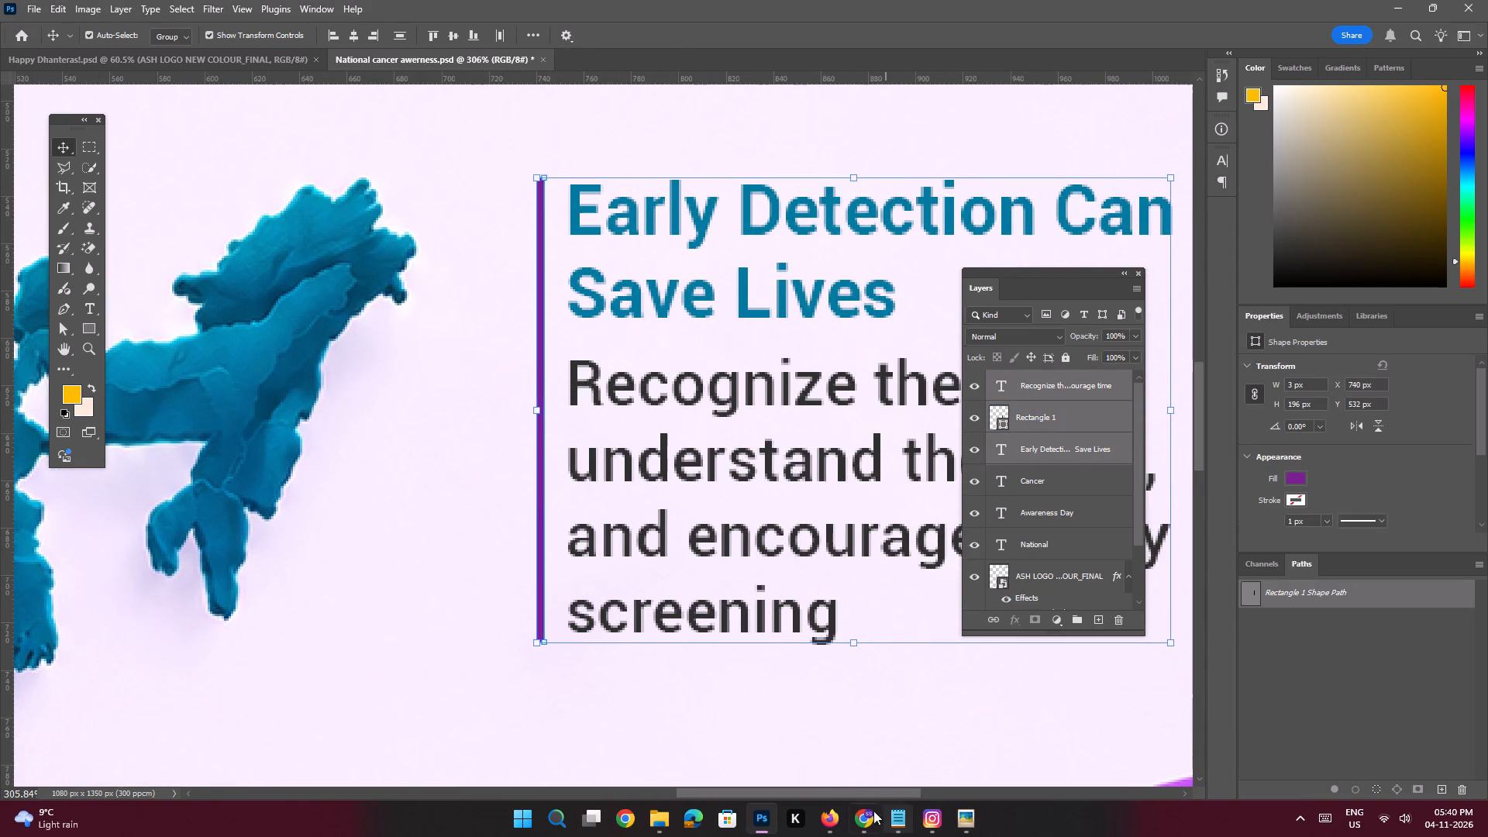
# Switch to the My Work queue in Firefox, clear its filters and list only the client Sage IB School's tasks.
pyautogui.click(842, 815)
pyautogui.click(245, 16)
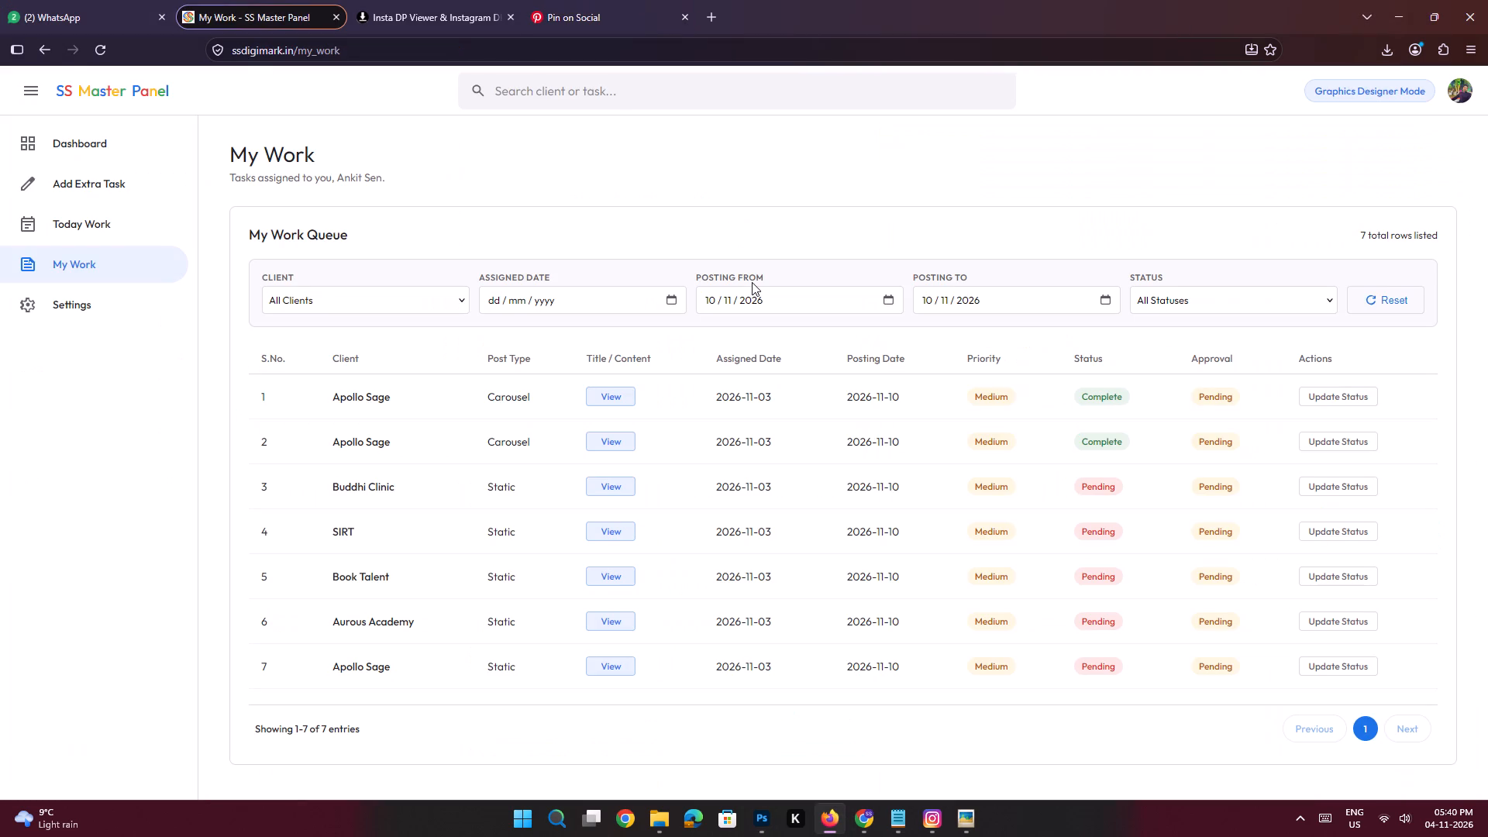
pyautogui.click(365, 309)
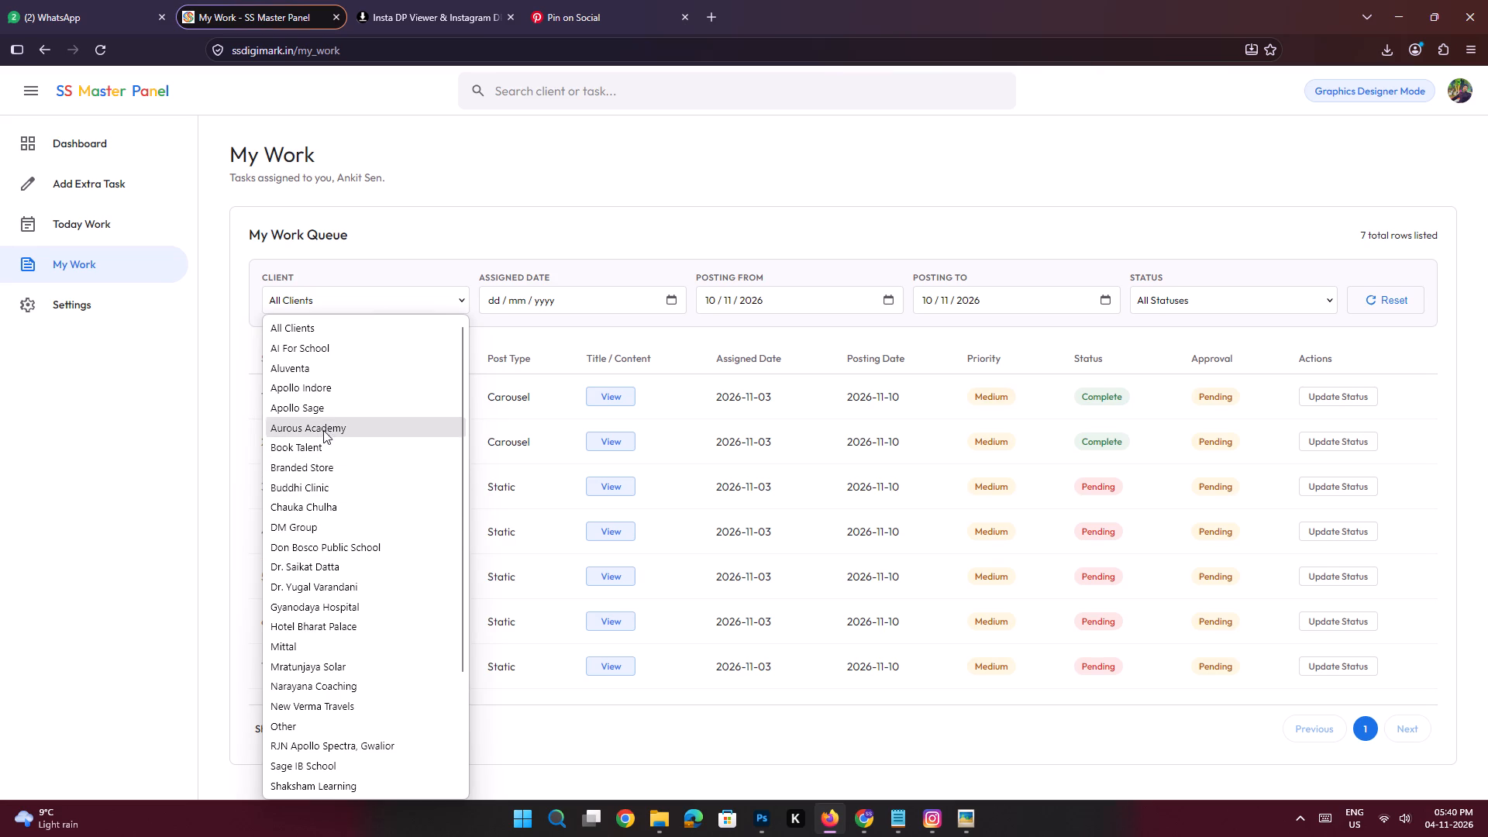
pyautogui.scroll(-3, 335, 565)
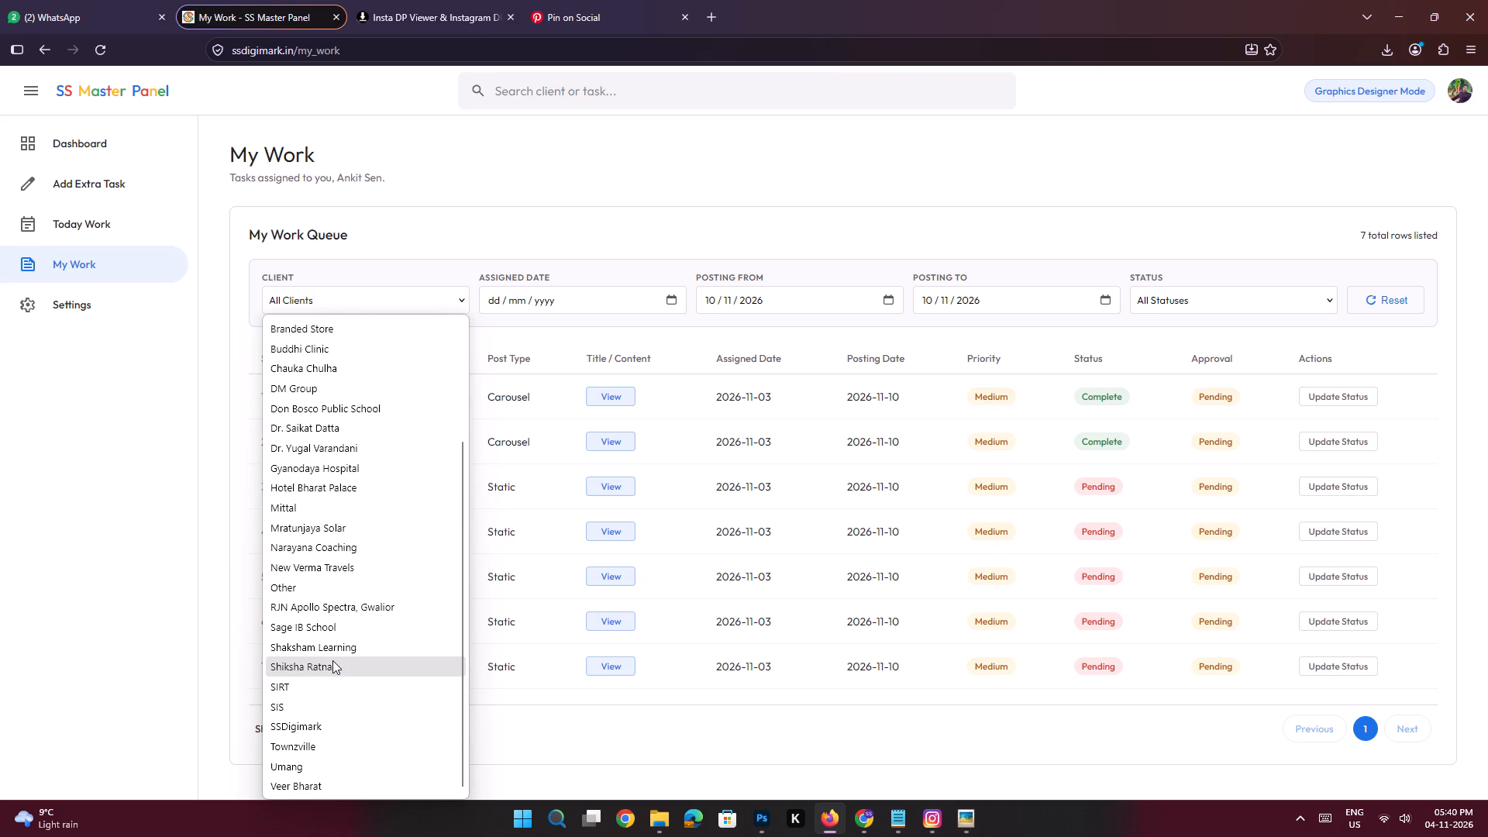
pyautogui.click(327, 627)
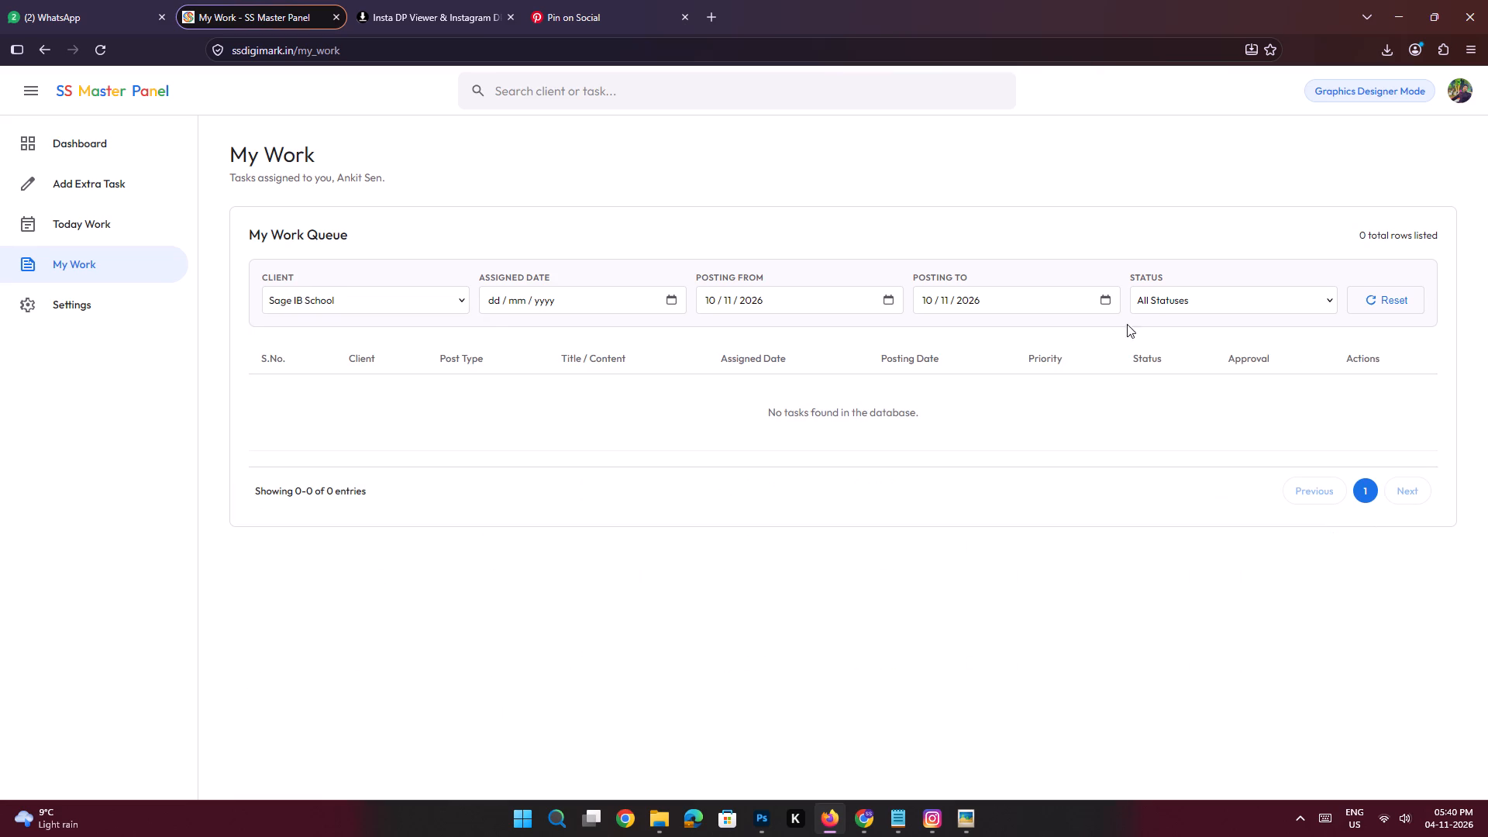
pyautogui.doubleClick(1386, 303)
pyautogui.click(420, 302)
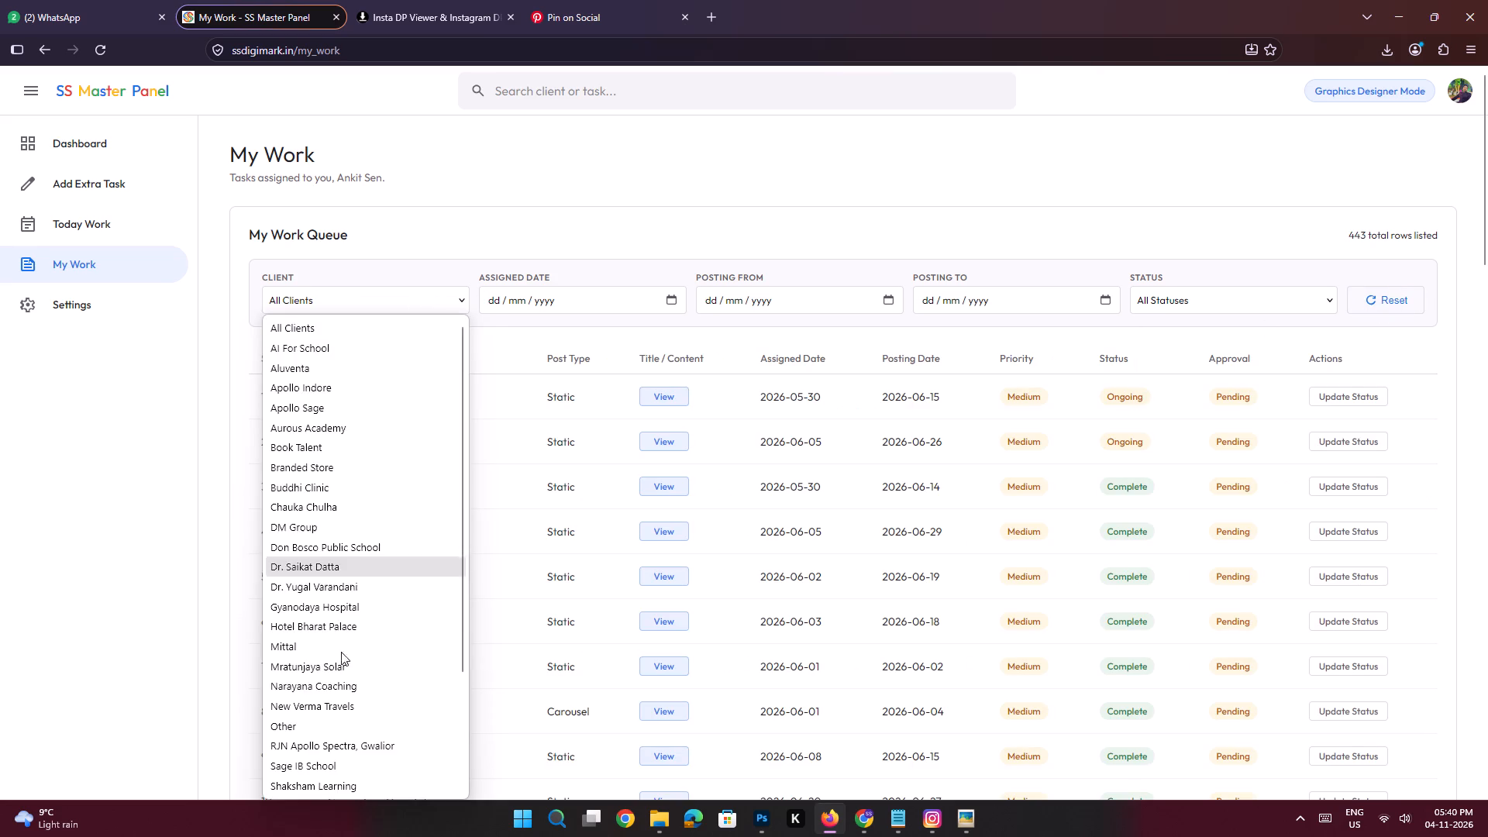
pyautogui.scroll(-10, 328, 711)
pyautogui.click(292, 628)
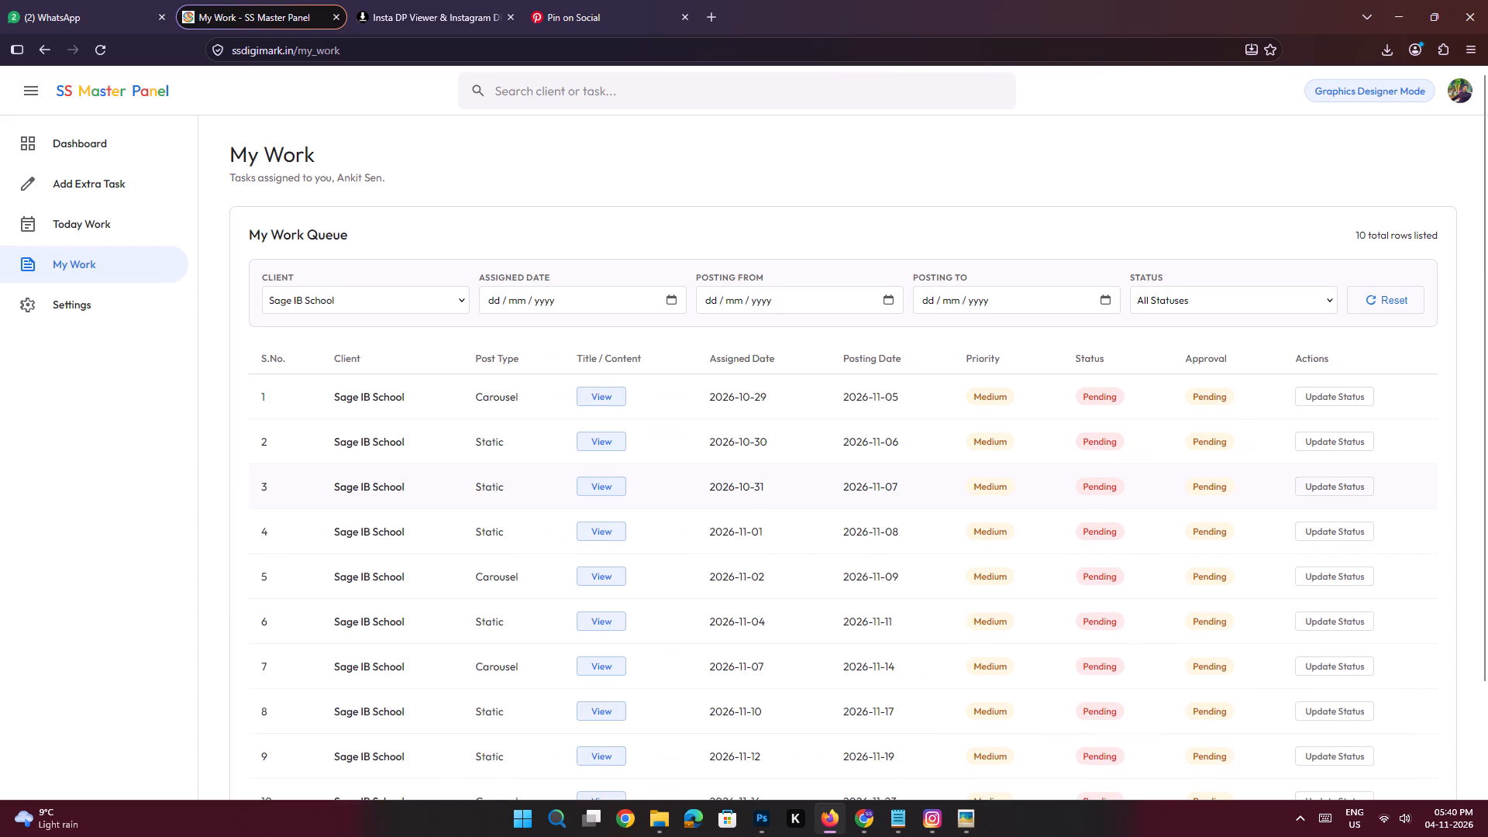
# Open the details of the first Sage IB School carousel task, assigned 2026-10-29.
pyautogui.click(608, 399)
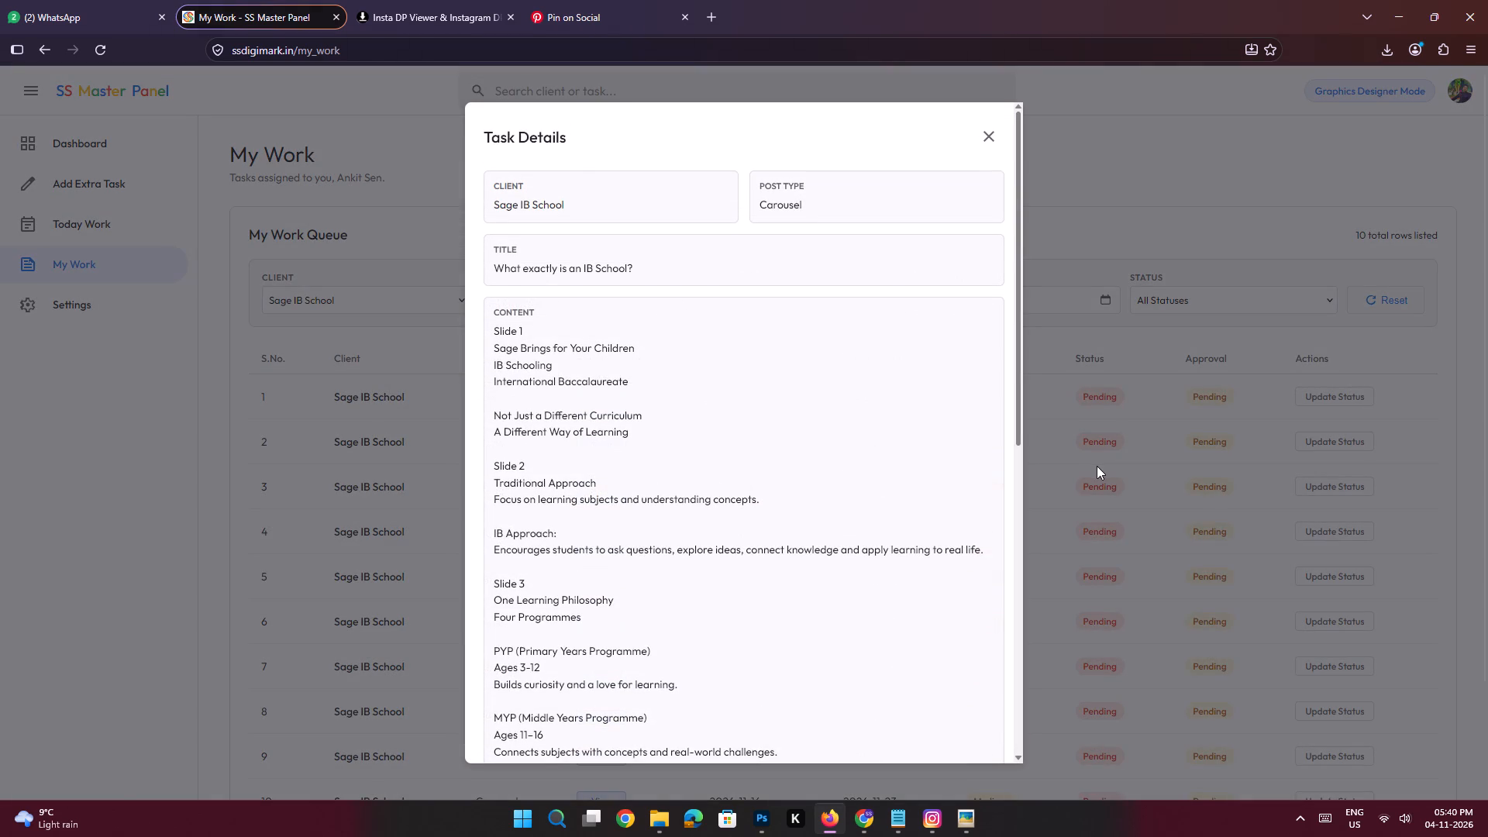
# Read the rest of the carousel task's details down to its reference and dates, and close them.
pyautogui.scroll(-13, 753, 563)
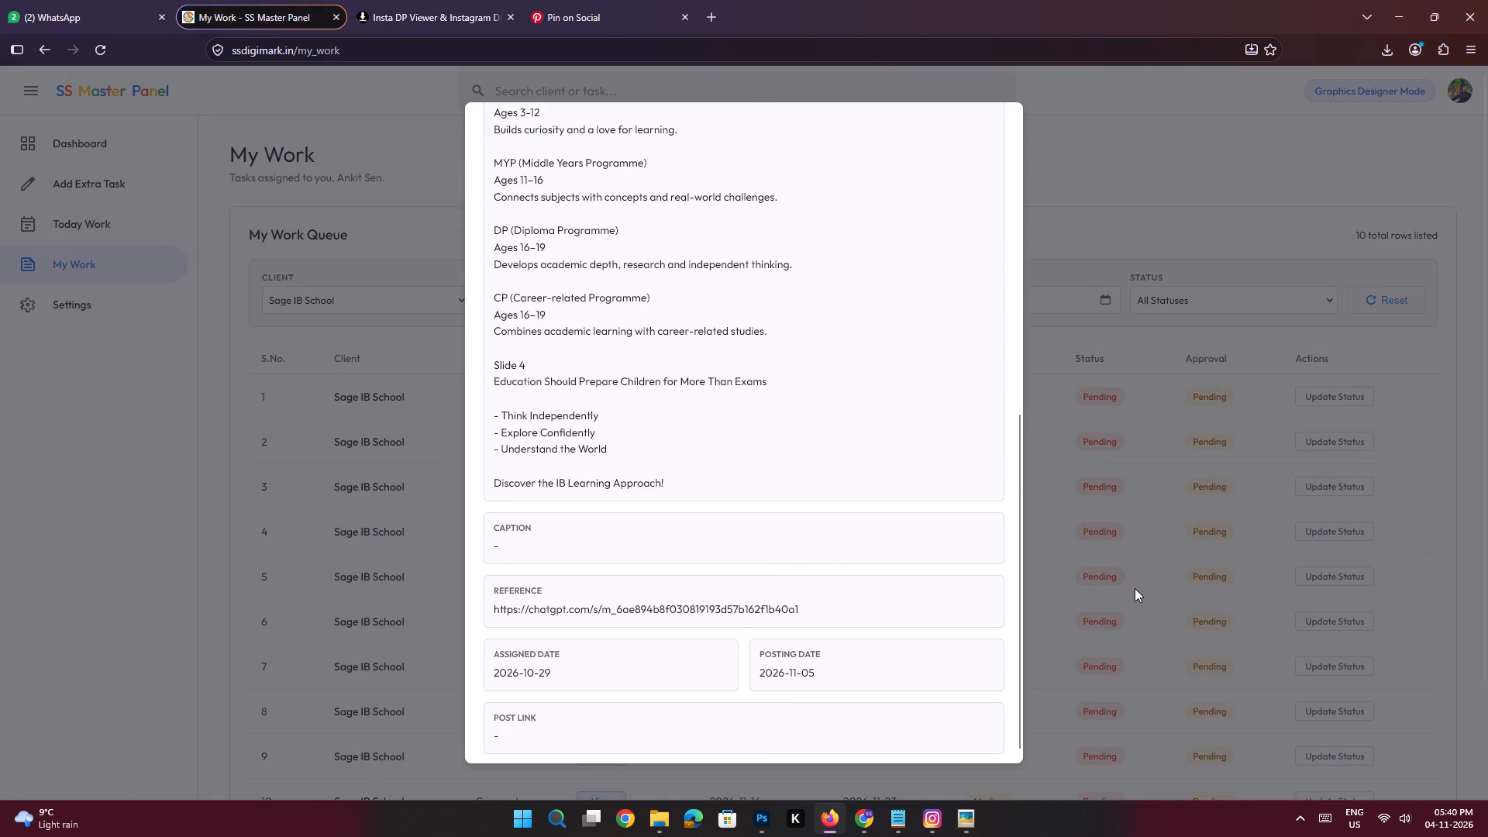
pyautogui.click(1135, 588)
# Examine in turn the details of the Sage IB School tasks assigned 2026-10-30, 2026-10-31, 2026-11-01, 2026-11-04, 2026-11-07 and 2026-11-12.
pyautogui.click(611, 440)
pyautogui.scroll(-5, 790, 502)
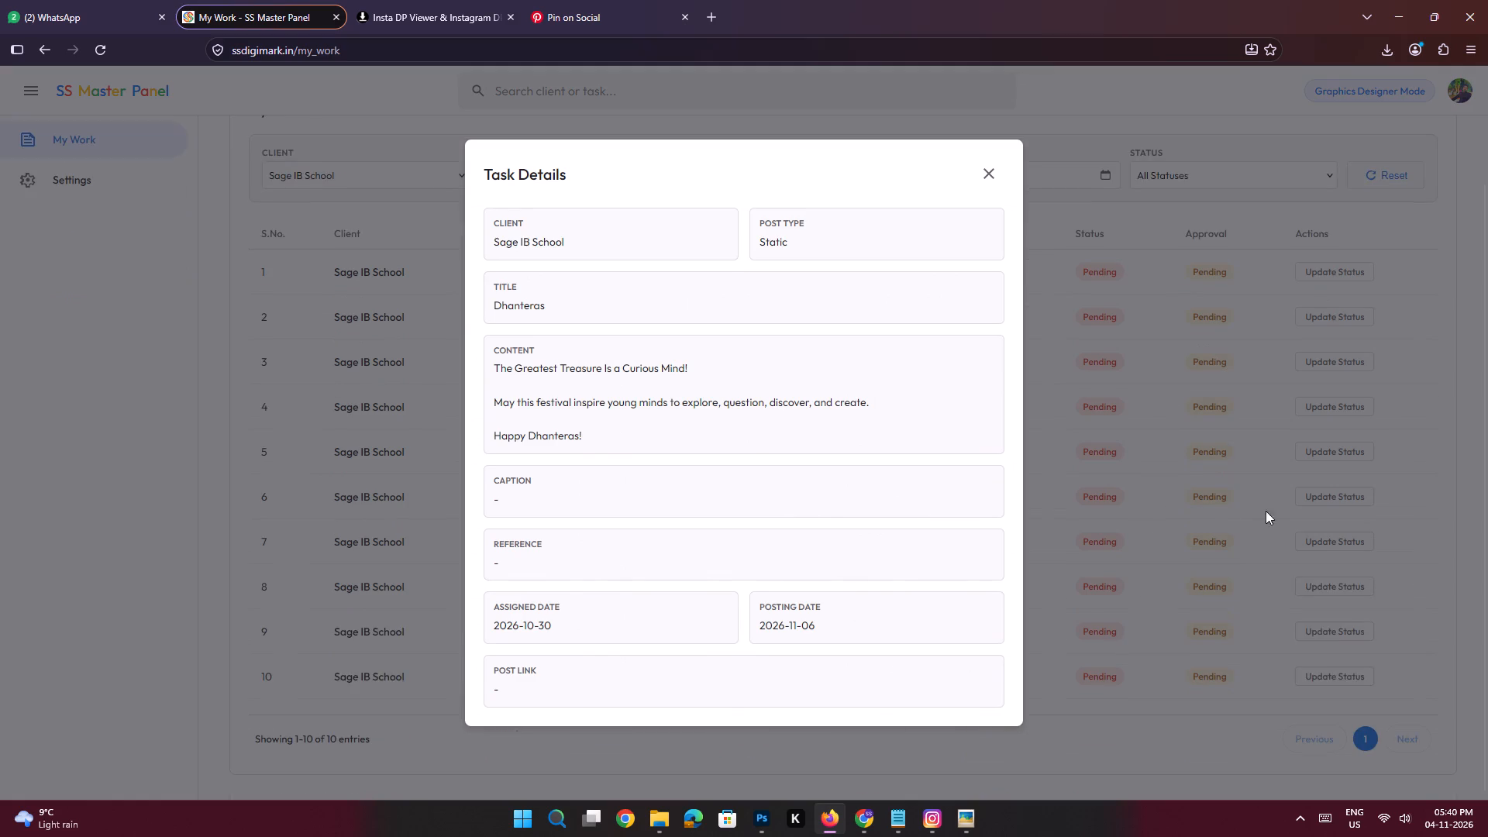
pyautogui.click(1266, 511)
pyautogui.click(606, 361)
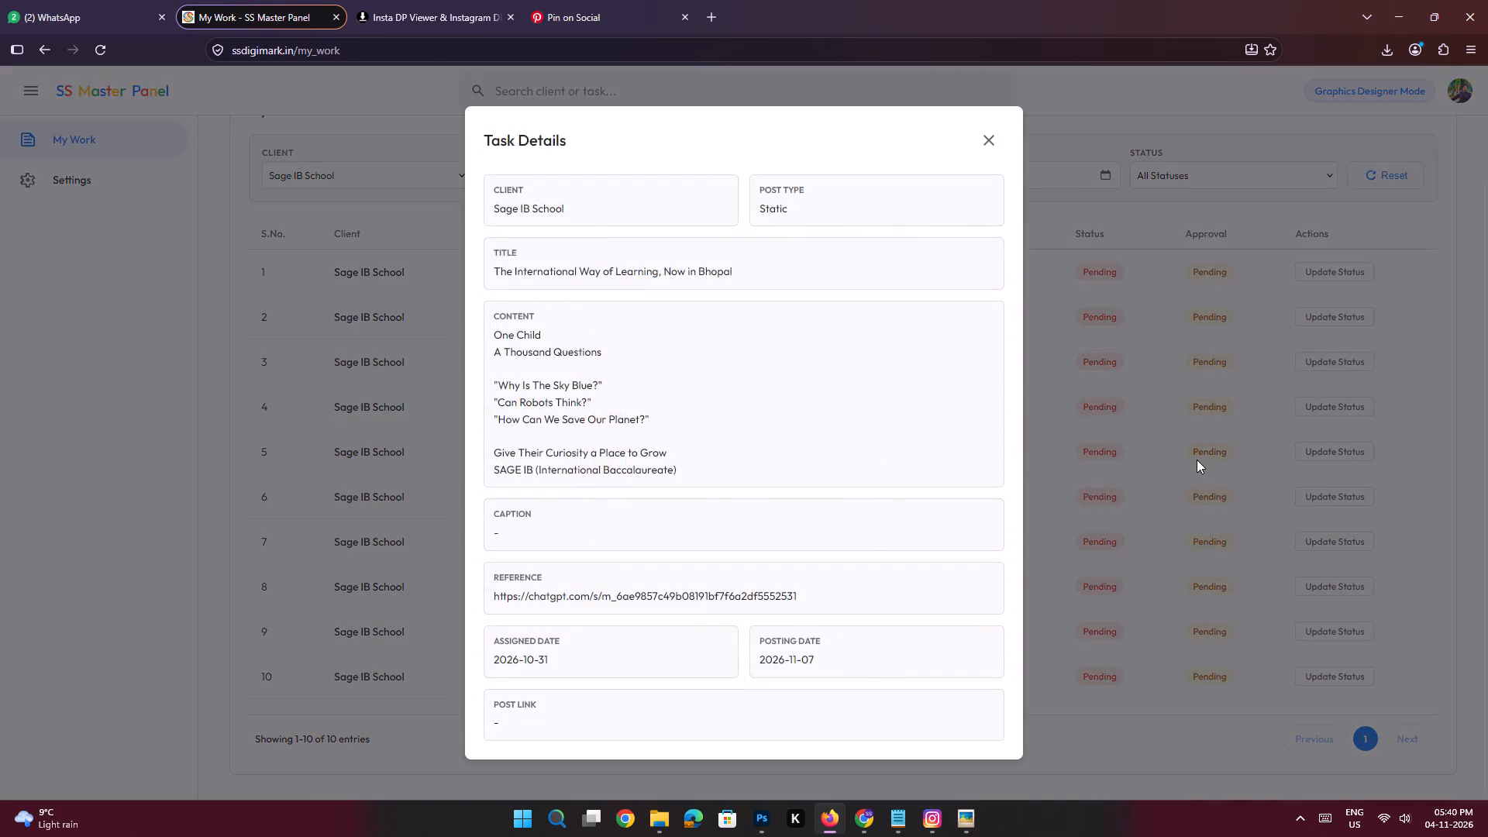
pyautogui.click(1197, 460)
pyautogui.click(608, 408)
pyautogui.click(1138, 470)
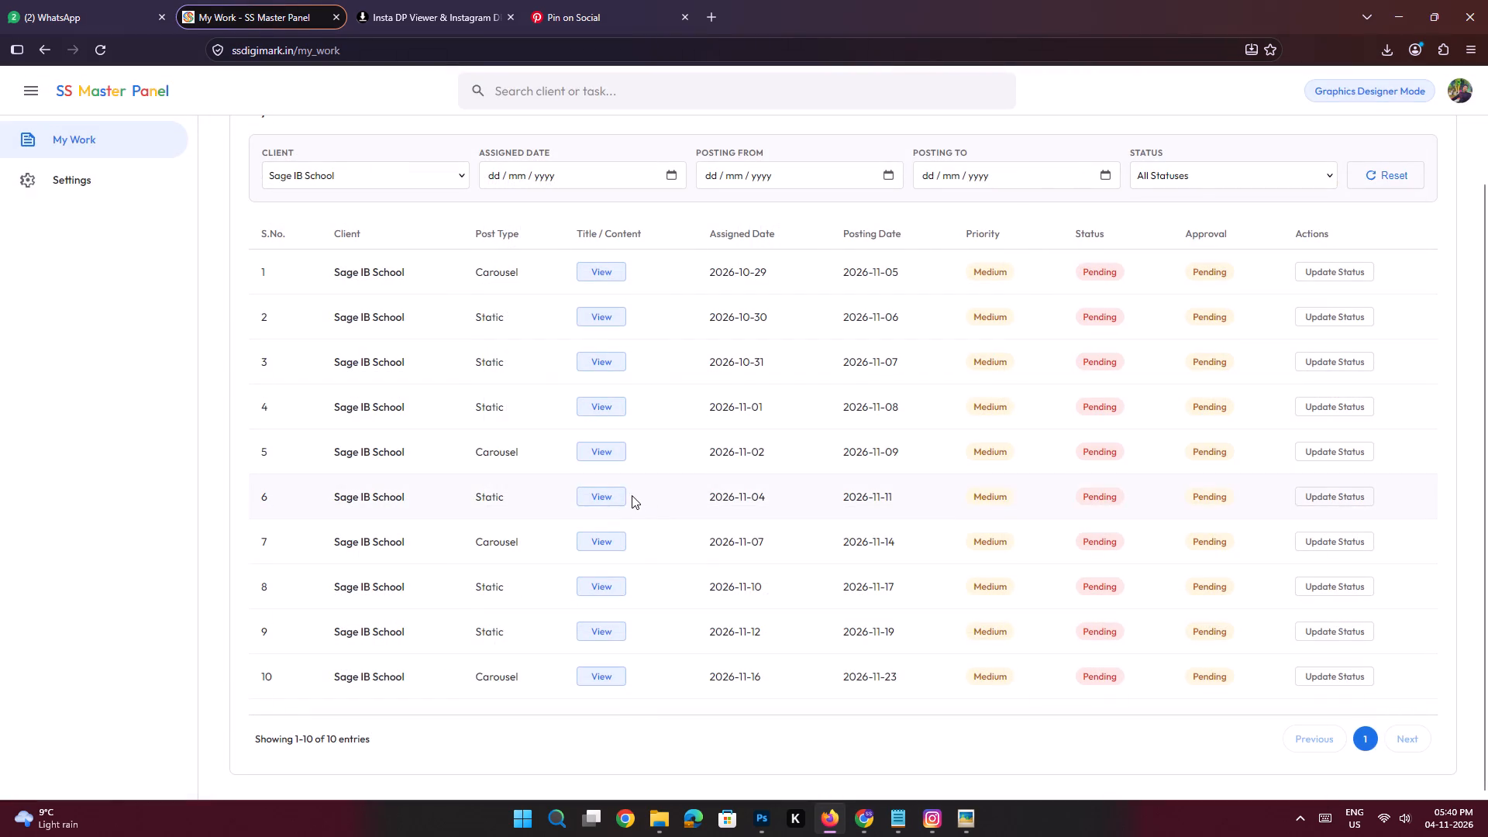
pyautogui.click(617, 498)
pyautogui.click(1078, 525)
pyautogui.click(604, 542)
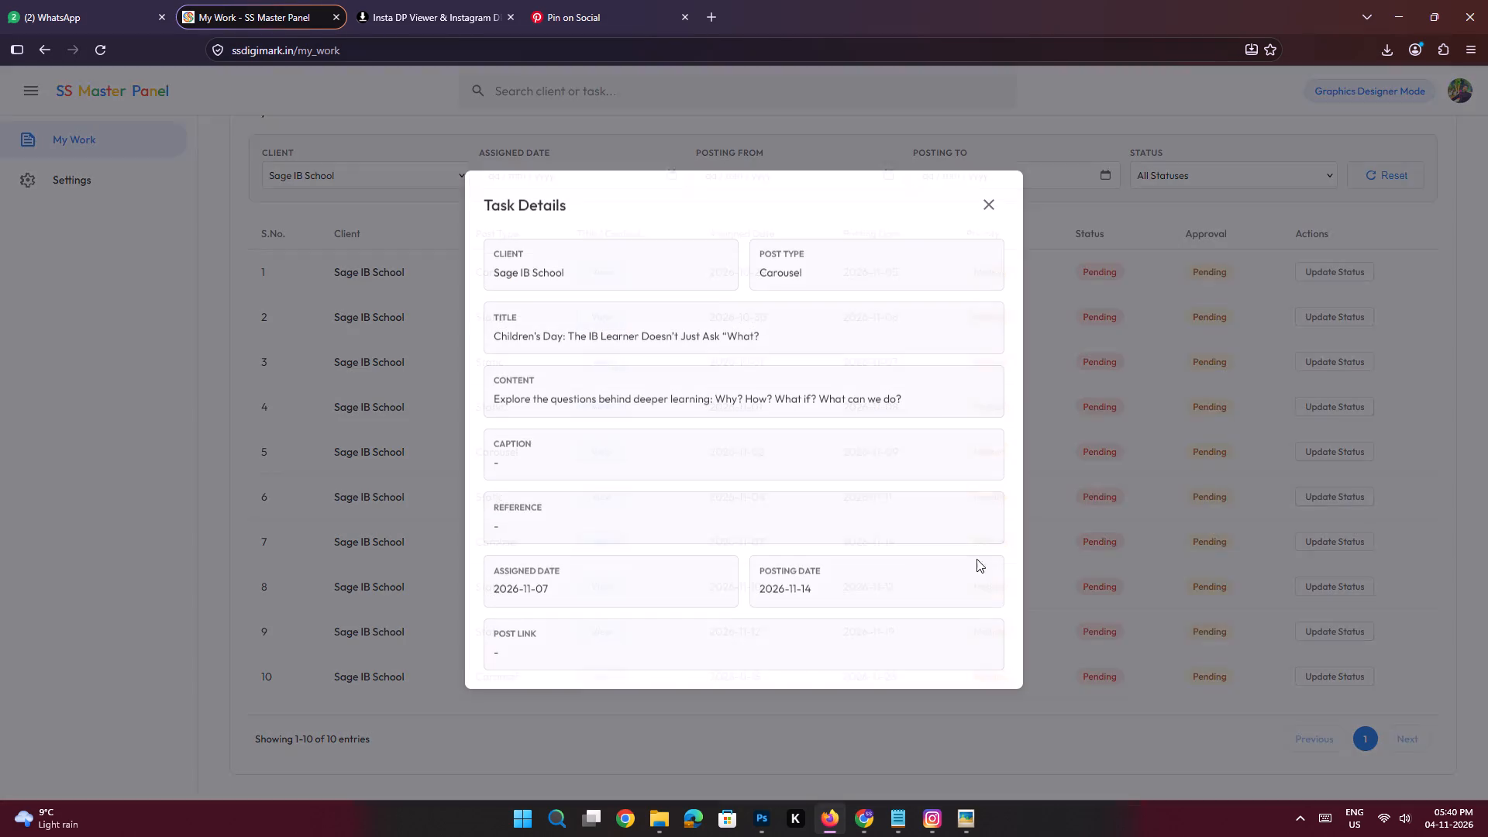
pyautogui.click(1146, 506)
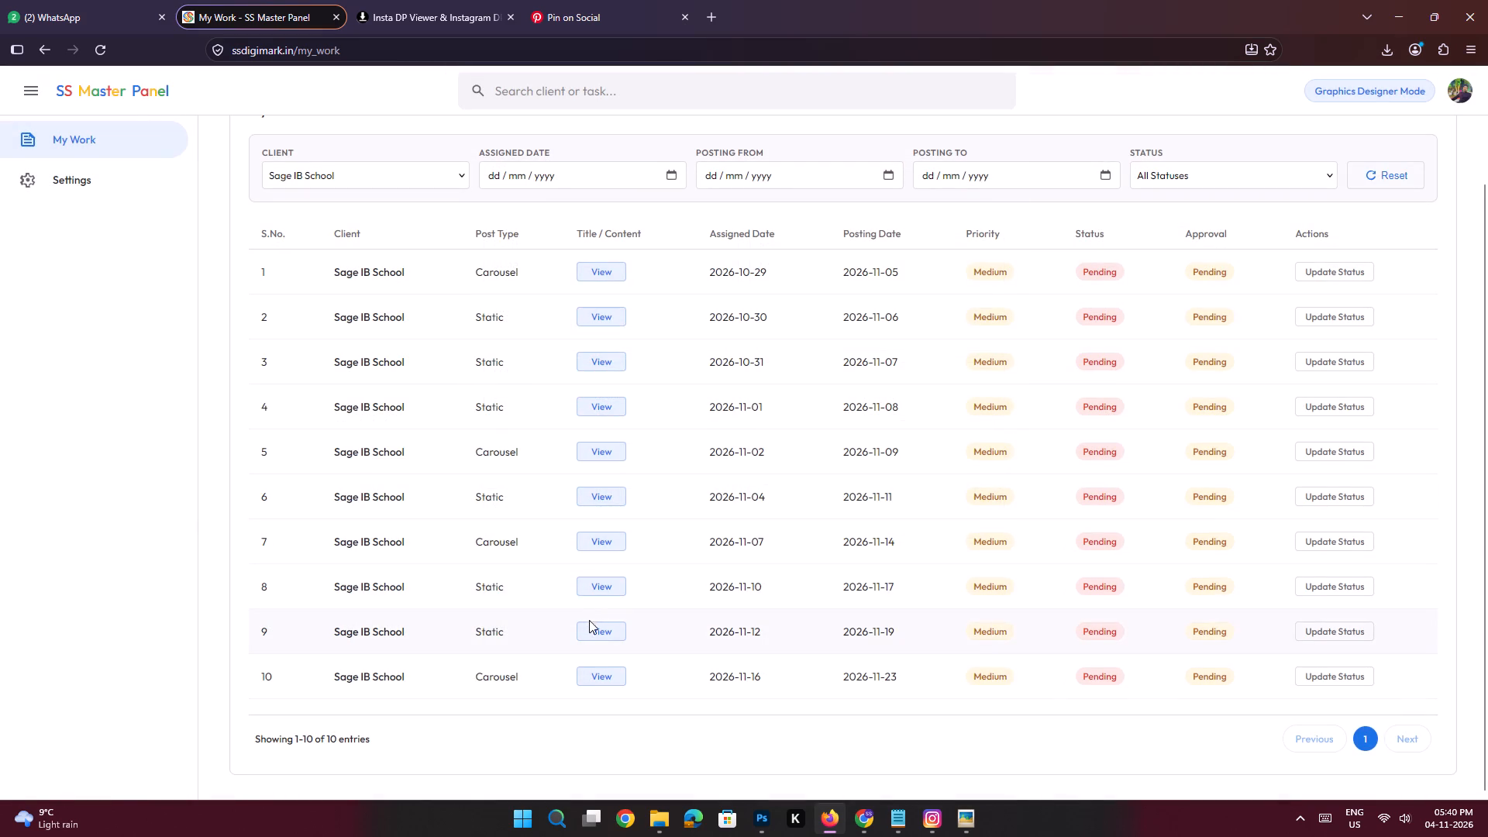
pyautogui.click(596, 629)
pyautogui.click(1100, 552)
pyautogui.scroll(5, 821, 593)
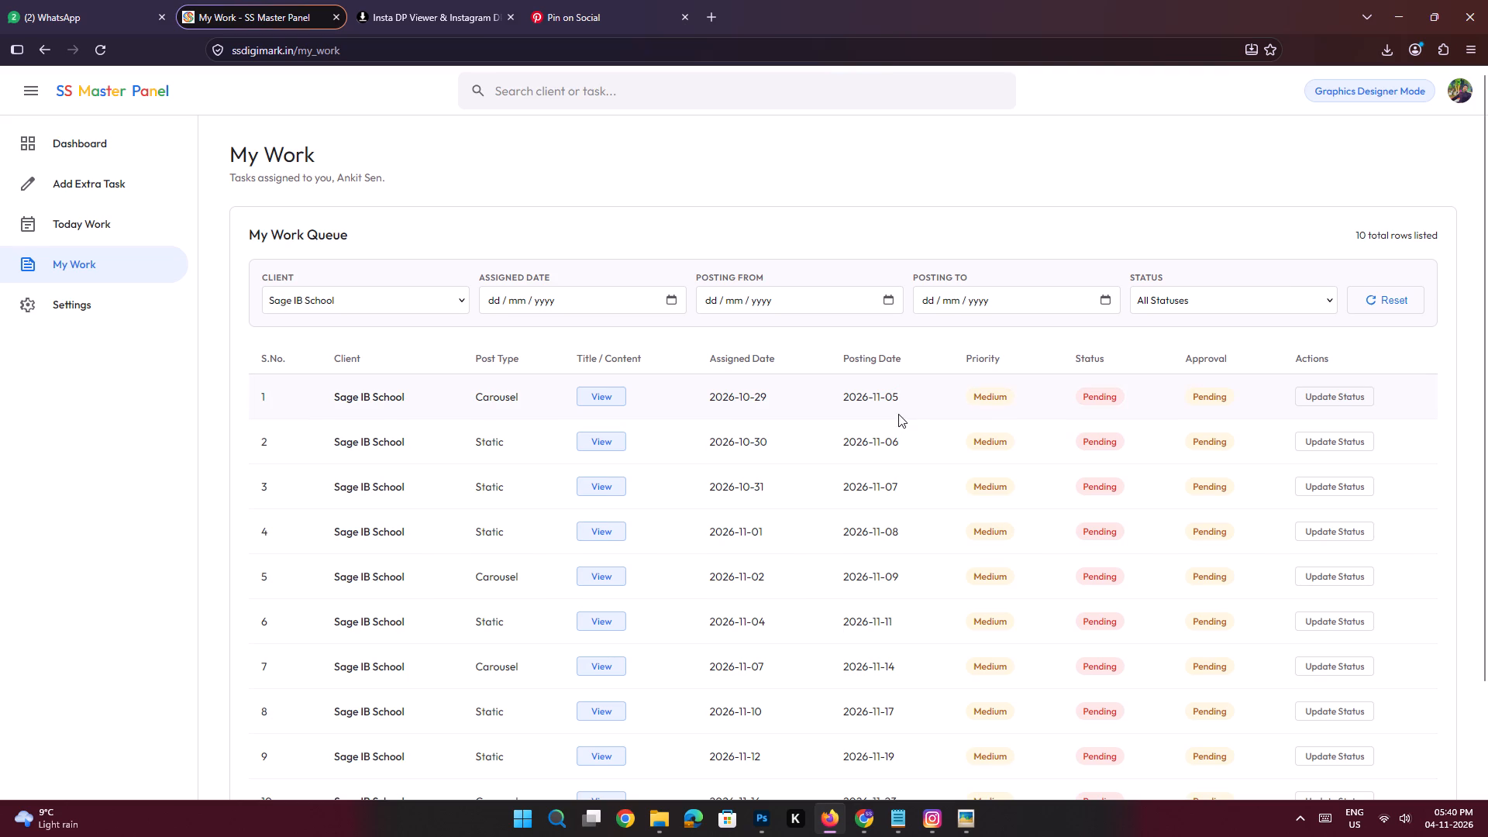
# Copy the ChatGPT reference link from the details of the first Sage IB School carousel task, "What exactly is an IB School?".
pyautogui.click(592, 398)
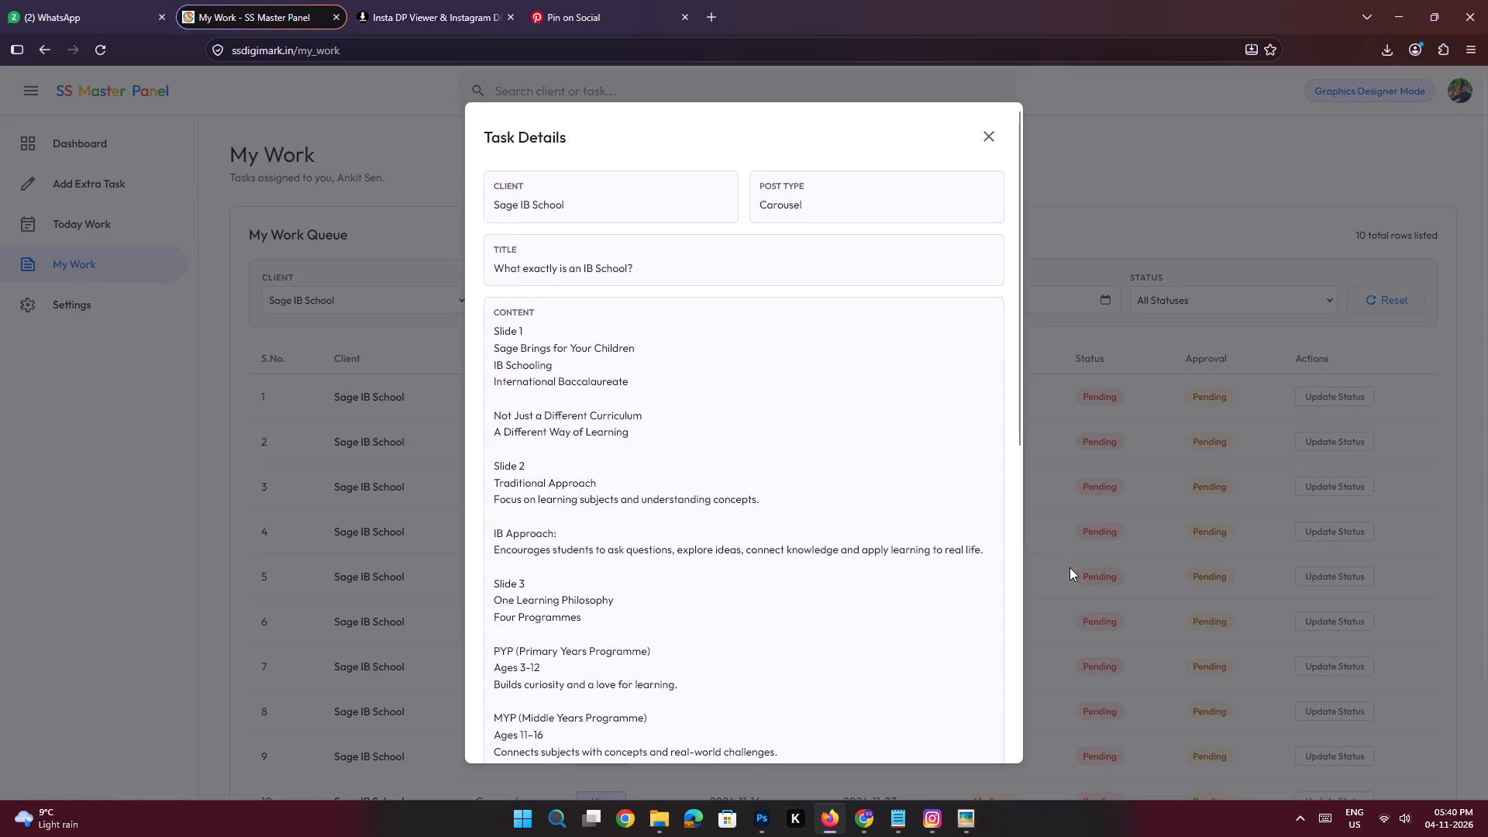
pyautogui.scroll(-8, 463, 476)
pyautogui.scroll(-8, 717, 522)
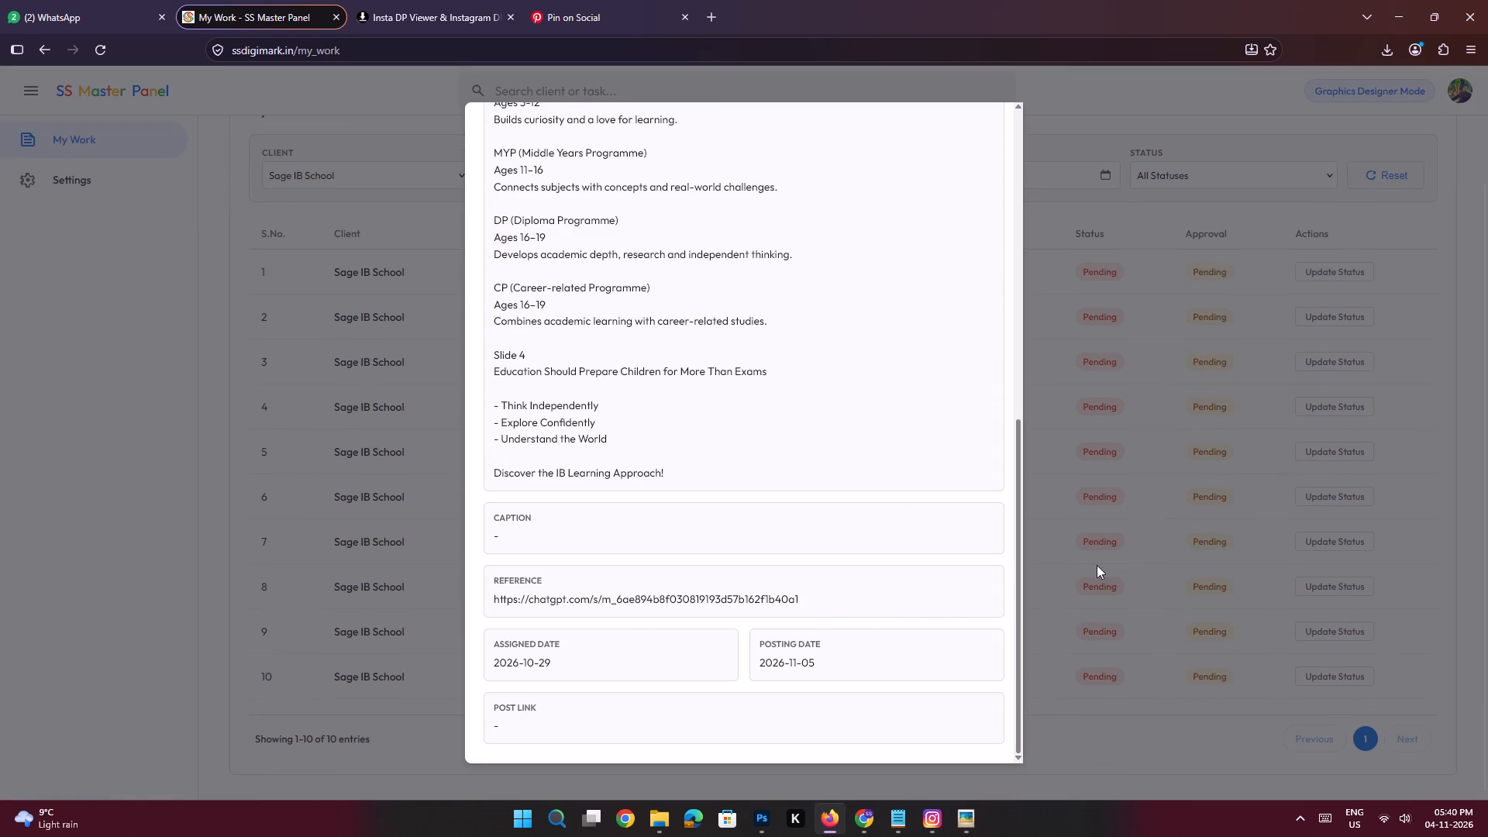
pyautogui.moveTo(806, 599); pyautogui.dragTo(805, 599)
pyautogui.moveTo(805, 599); pyautogui.dragTo(468, 601)
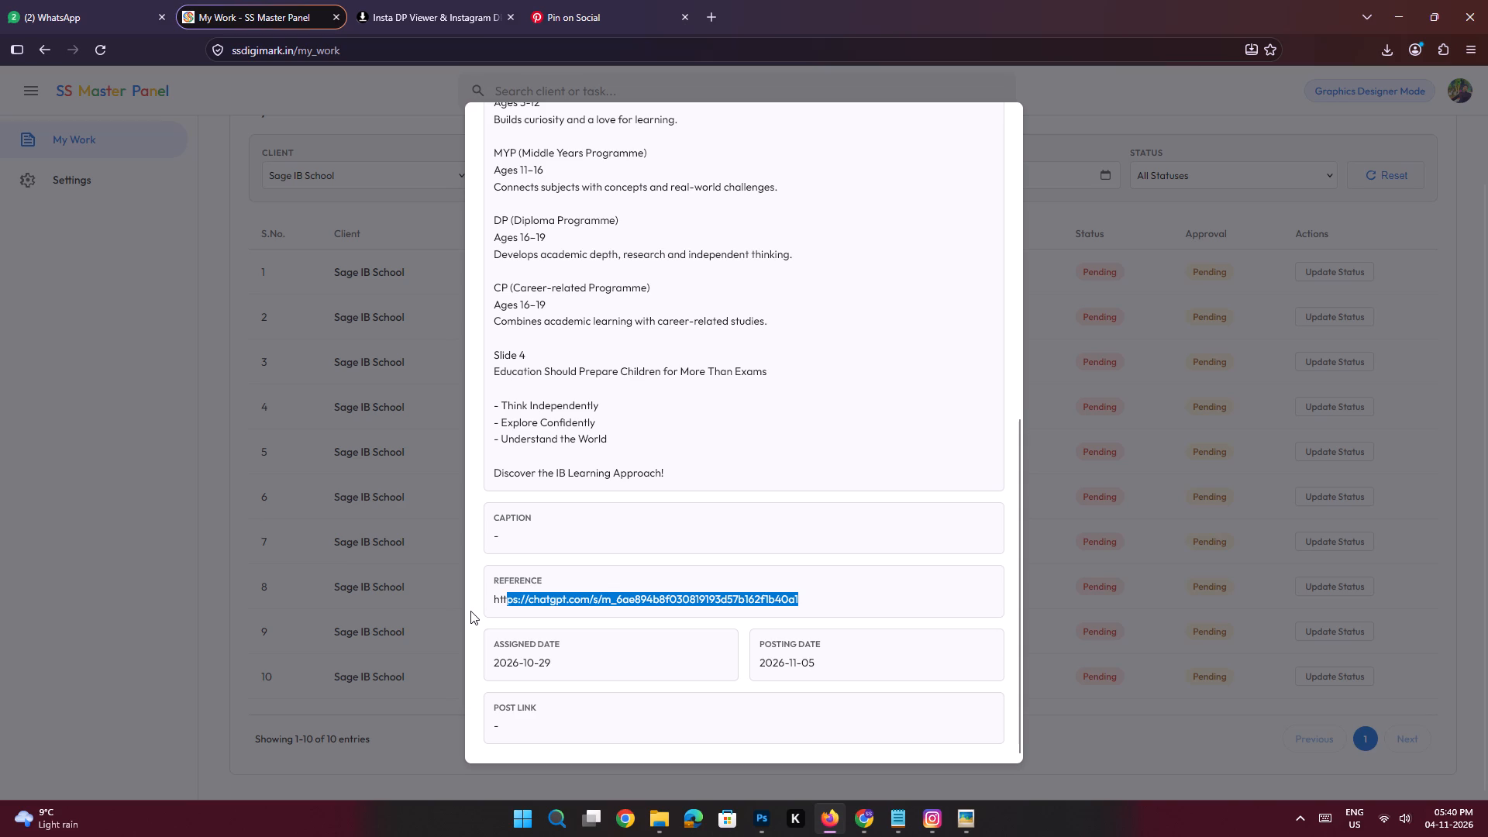
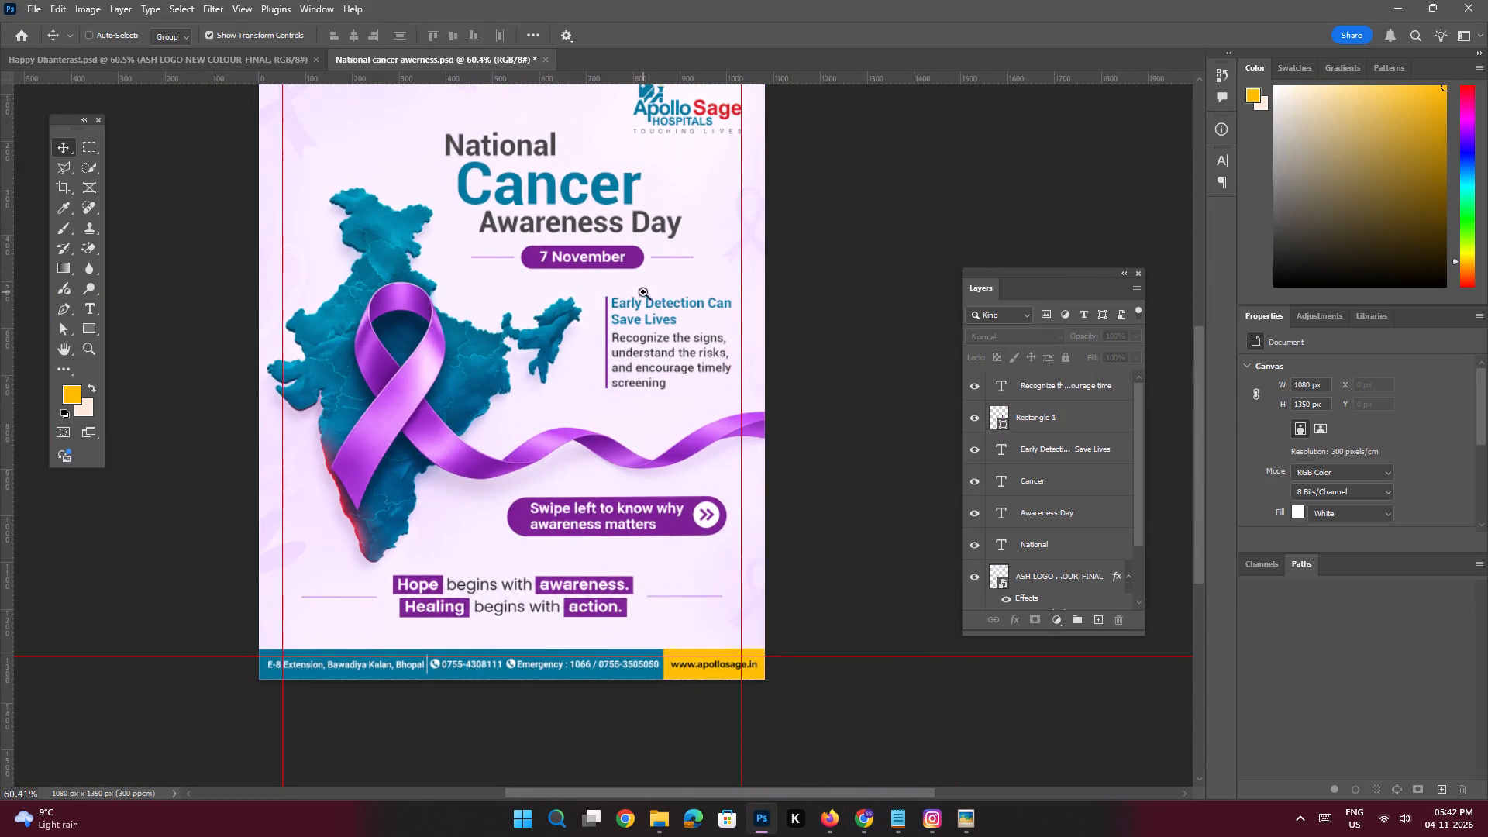
pyautogui.keyDown('ctrl'); pyautogui.moveTo(643, 292); pyautogui.dragTo(685, 389); pyautogui.keyUp('ctrl')
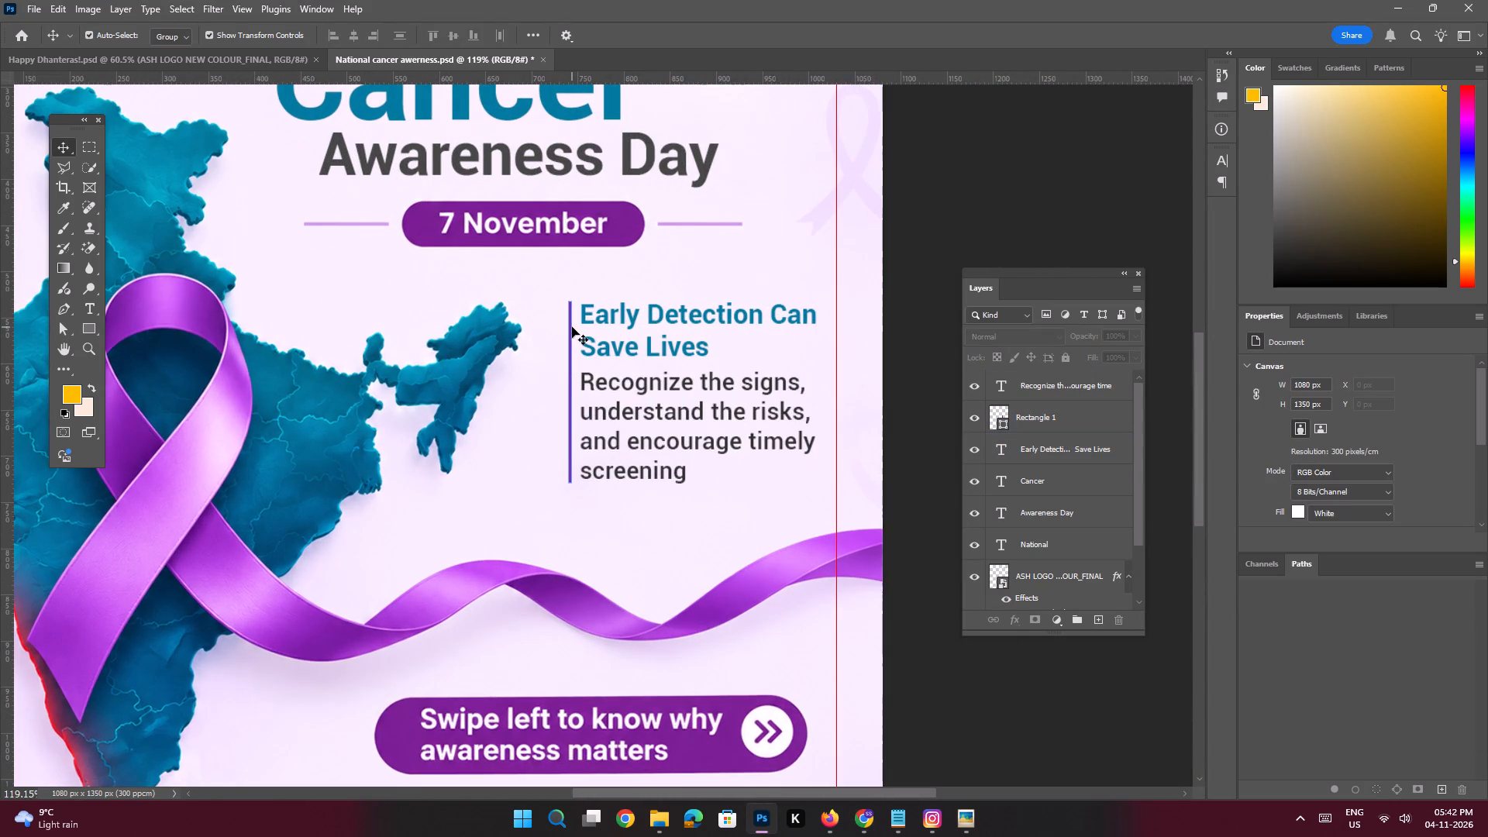
pyautogui.click(572, 326)
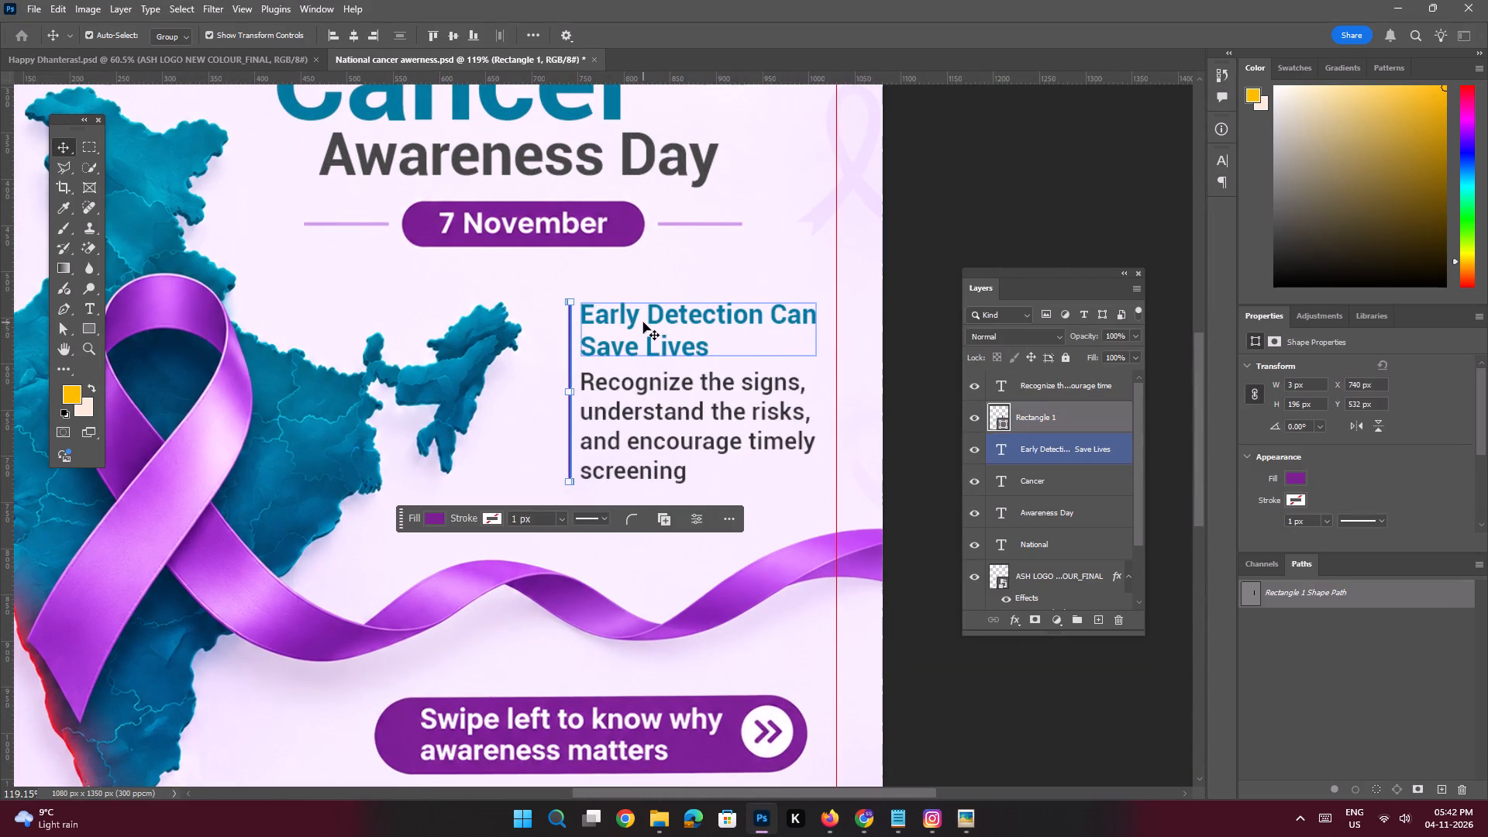
pyautogui.keyDown('shift'); pyautogui.click(643, 322); pyautogui.keyUp('shift')
pyautogui.keyDown('shift'); pyautogui.click(645, 413); pyautogui.keyUp('shift')
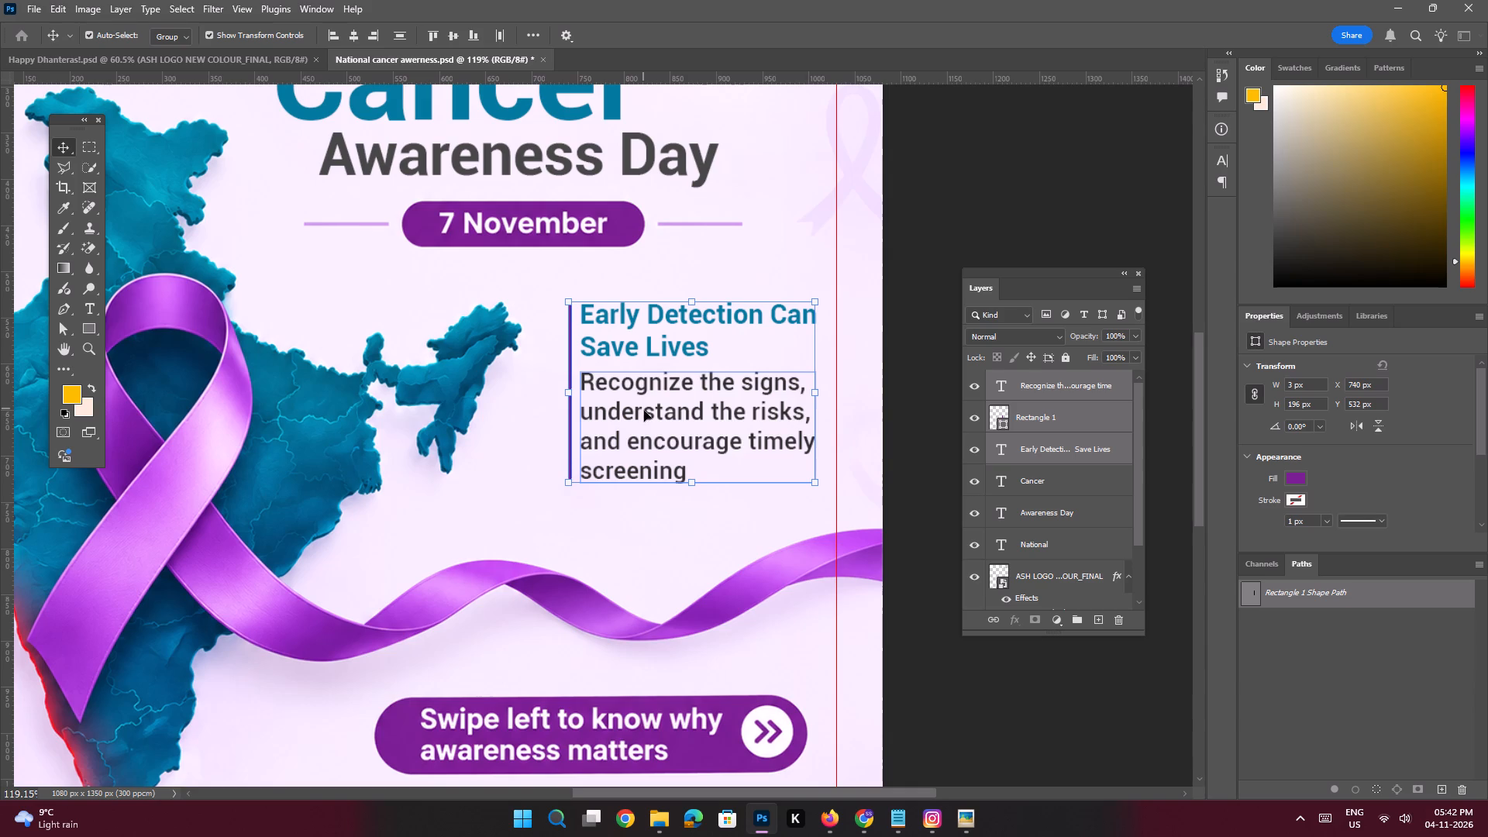
pyautogui.moveTo(818, 487); pyautogui.dragTo(828, 495)
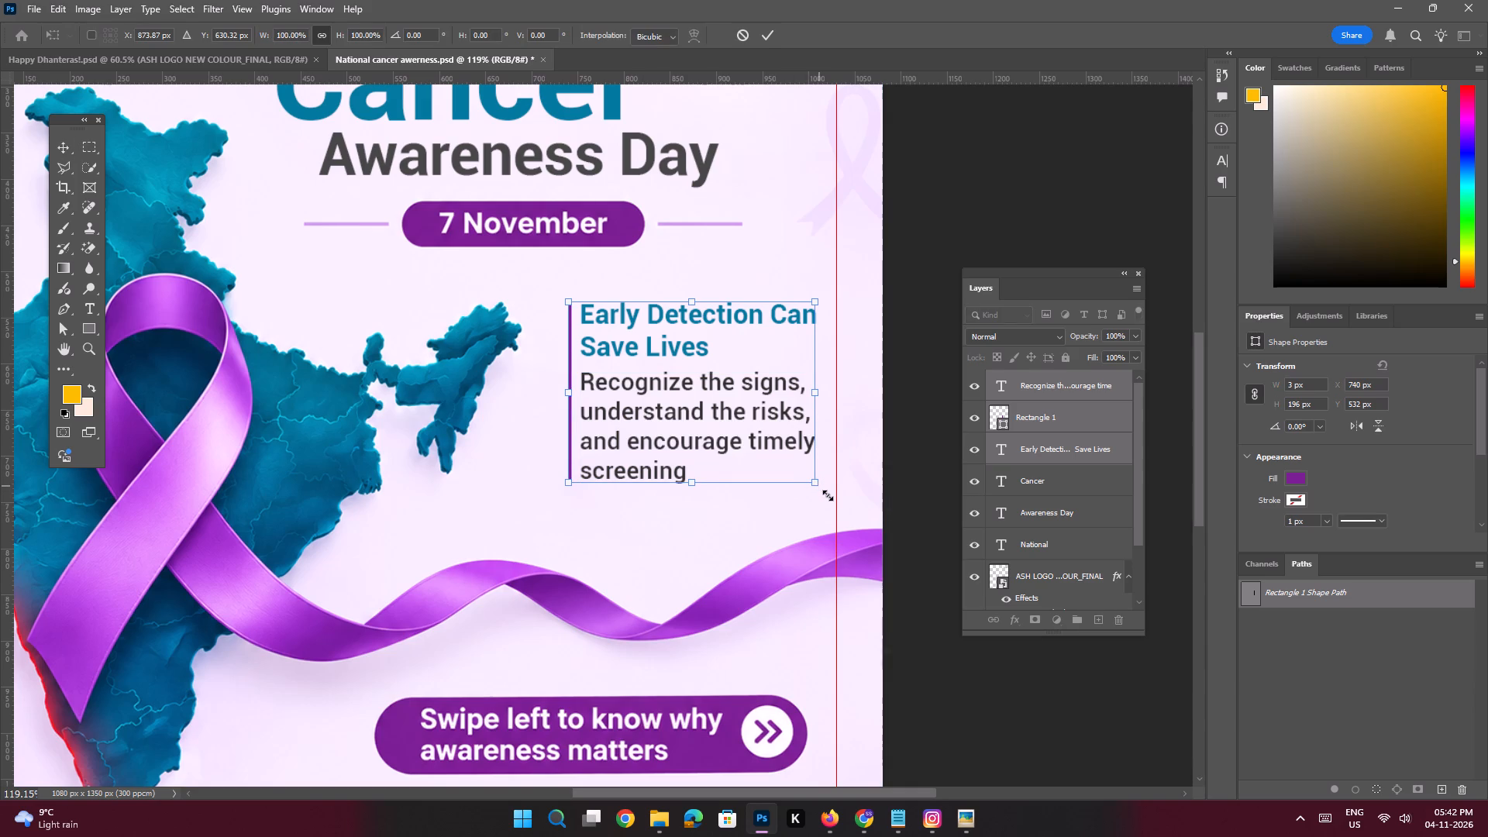
pyautogui.moveTo(828, 495); pyautogui.dragTo(828, 495)
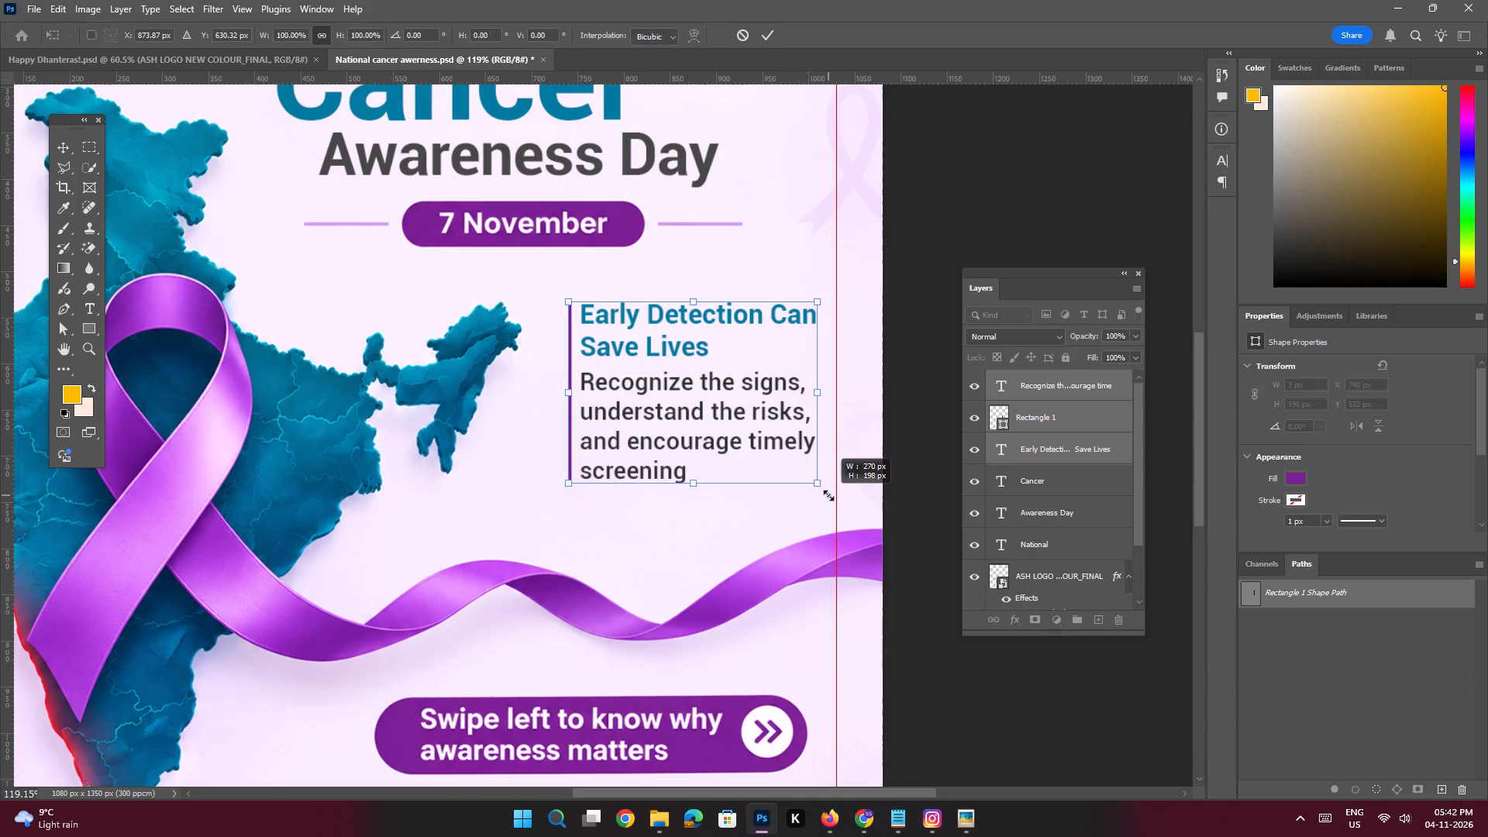
pyautogui.moveTo(828, 495); pyautogui.dragTo(832, 497)
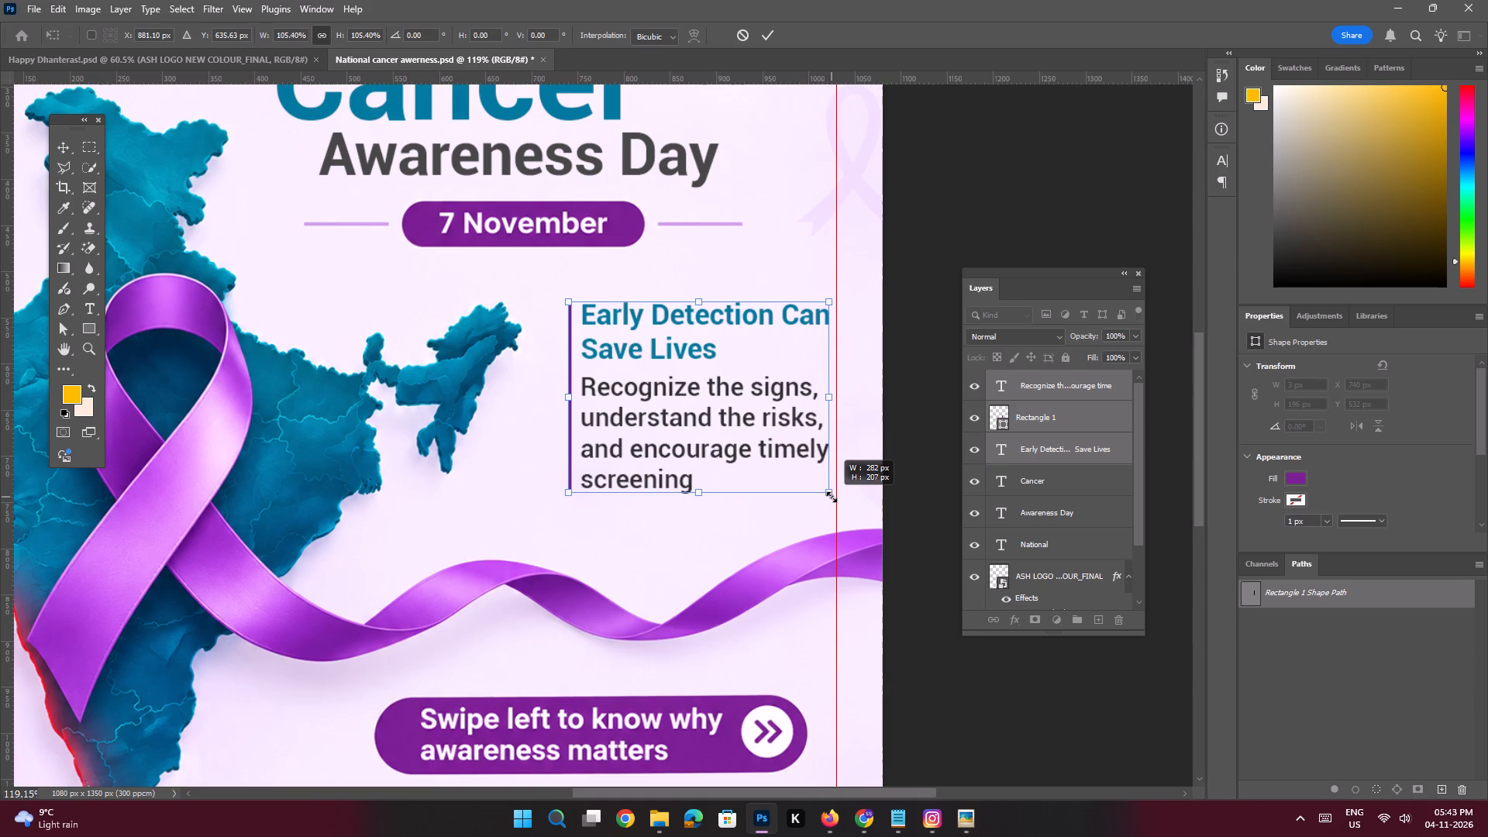
pyautogui.moveTo(832, 497); pyautogui.dragTo(835, 499)
pyautogui.press('Return')
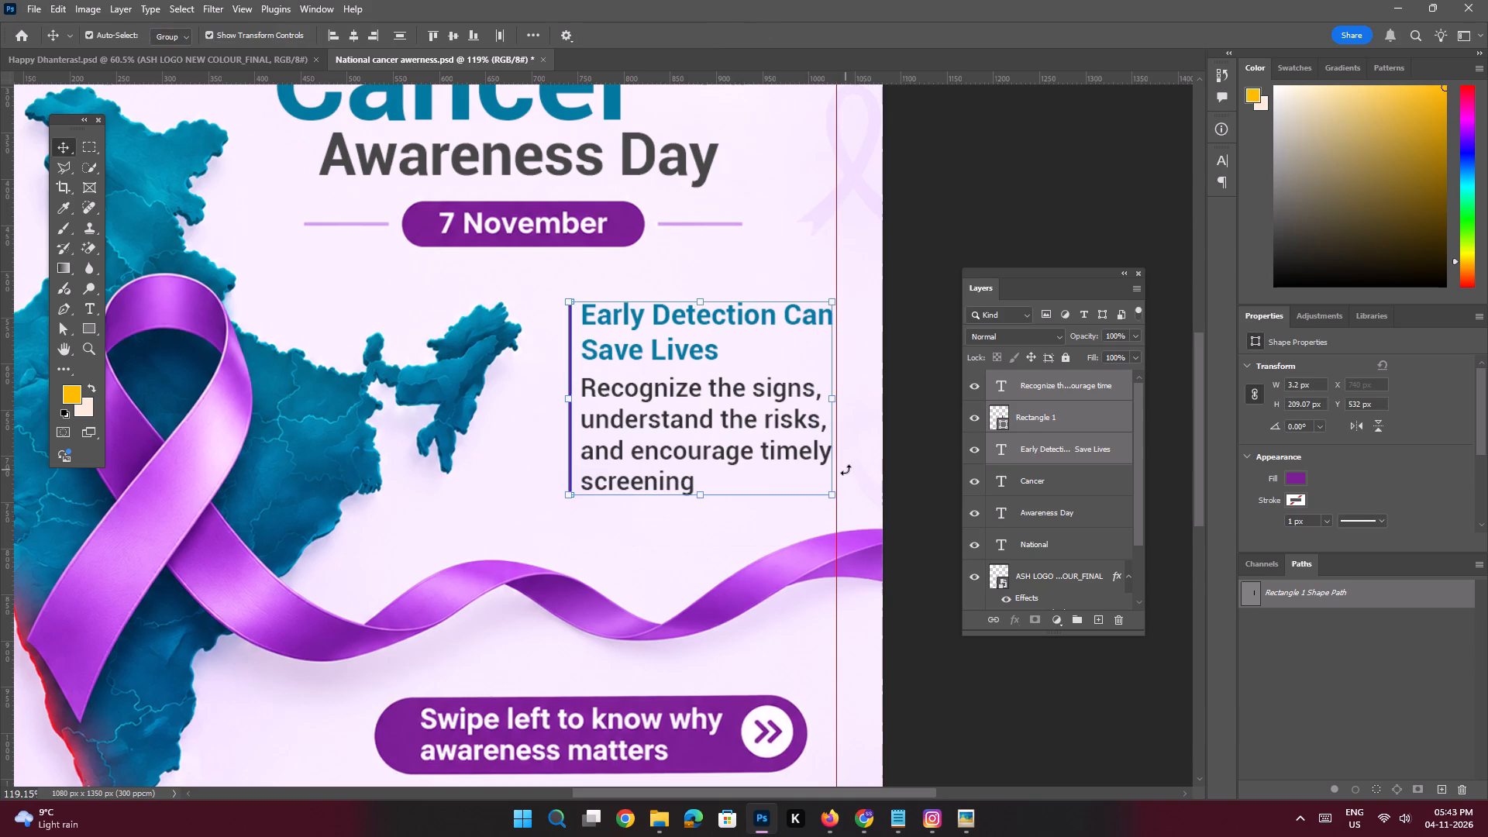
pyautogui.hotkey('ctrl', '0')
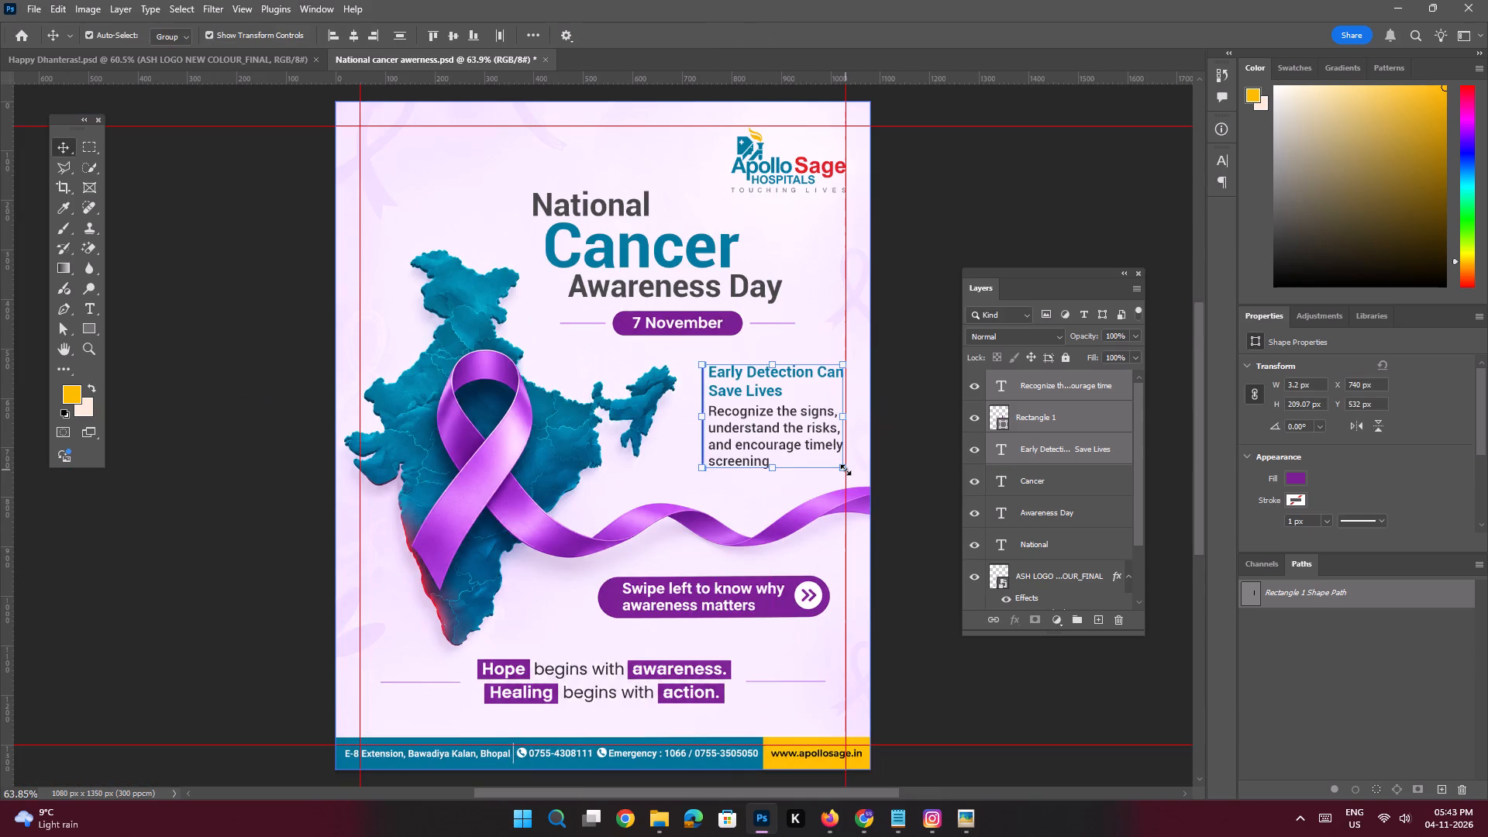
pyautogui.click(263, 378)
# Copy the word "Hope" from the poster text in Notepad and return to the poster.
pyautogui.press('space')
pyautogui.press('space')
pyautogui.press('space')
pyautogui.press('space')
pyautogui.press('space')
pyautogui.press('space')
pyautogui.press('space')
pyautogui.press('space')
pyautogui.press('space')
pyautogui.press('space')
pyautogui.press('space')
pyautogui.press('space')
pyautogui.press('space')
pyautogui.press('space')
pyautogui.press('space')
pyautogui.press('space')
pyautogui.press('space')
pyautogui.press('space')
pyautogui.press('space')
pyautogui.press('space')
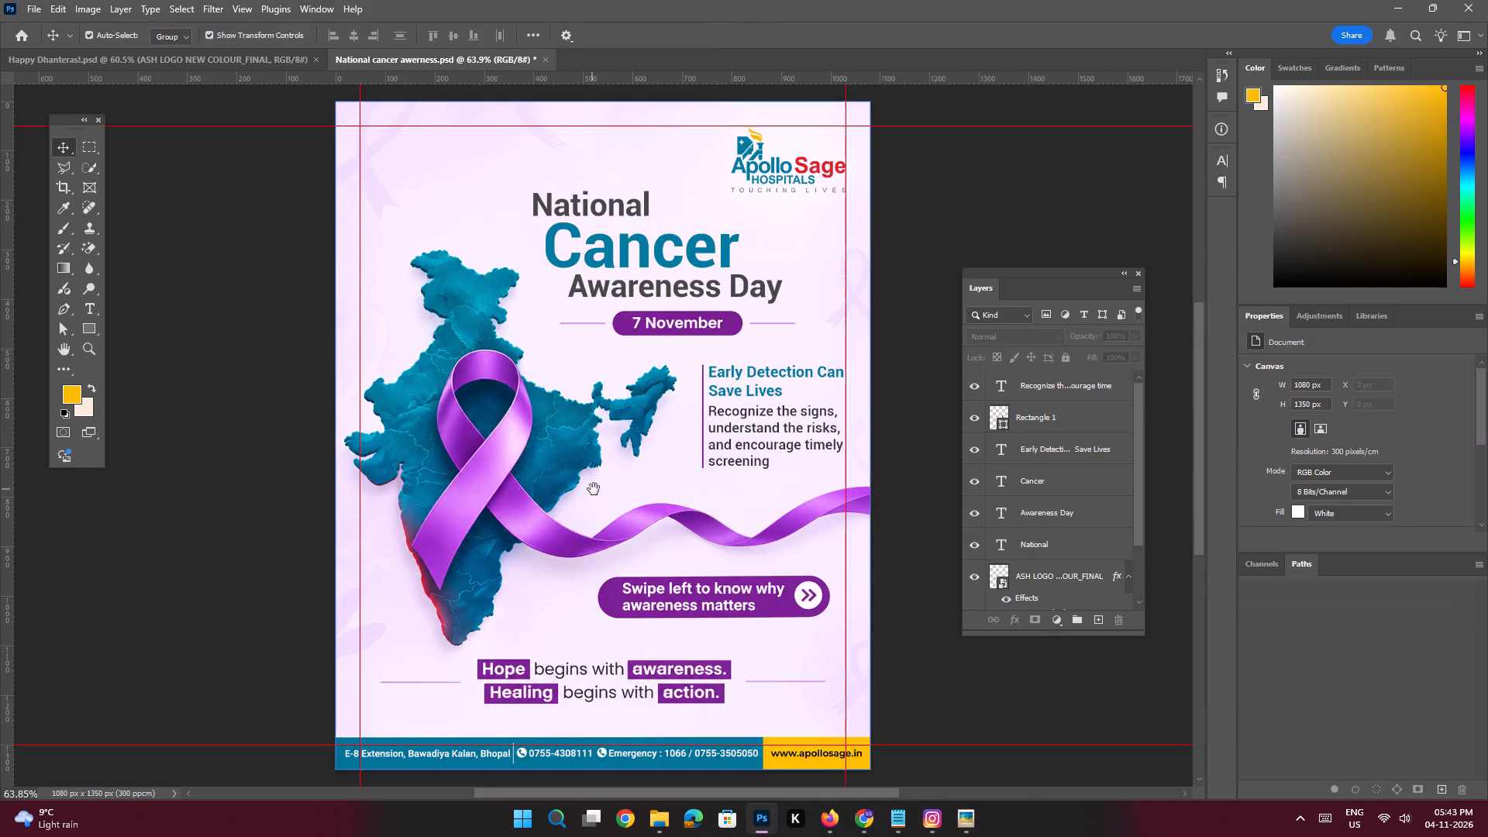
pyautogui.moveTo(594, 488); pyautogui.dragTo(597, 312)
pyautogui.keyDown('ctrl'); pyautogui.moveTo(697, 426); pyautogui.dragTo(740, 516); pyautogui.keyUp('ctrl')
pyautogui.moveTo(674, 503); pyautogui.dragTo(702, 483)
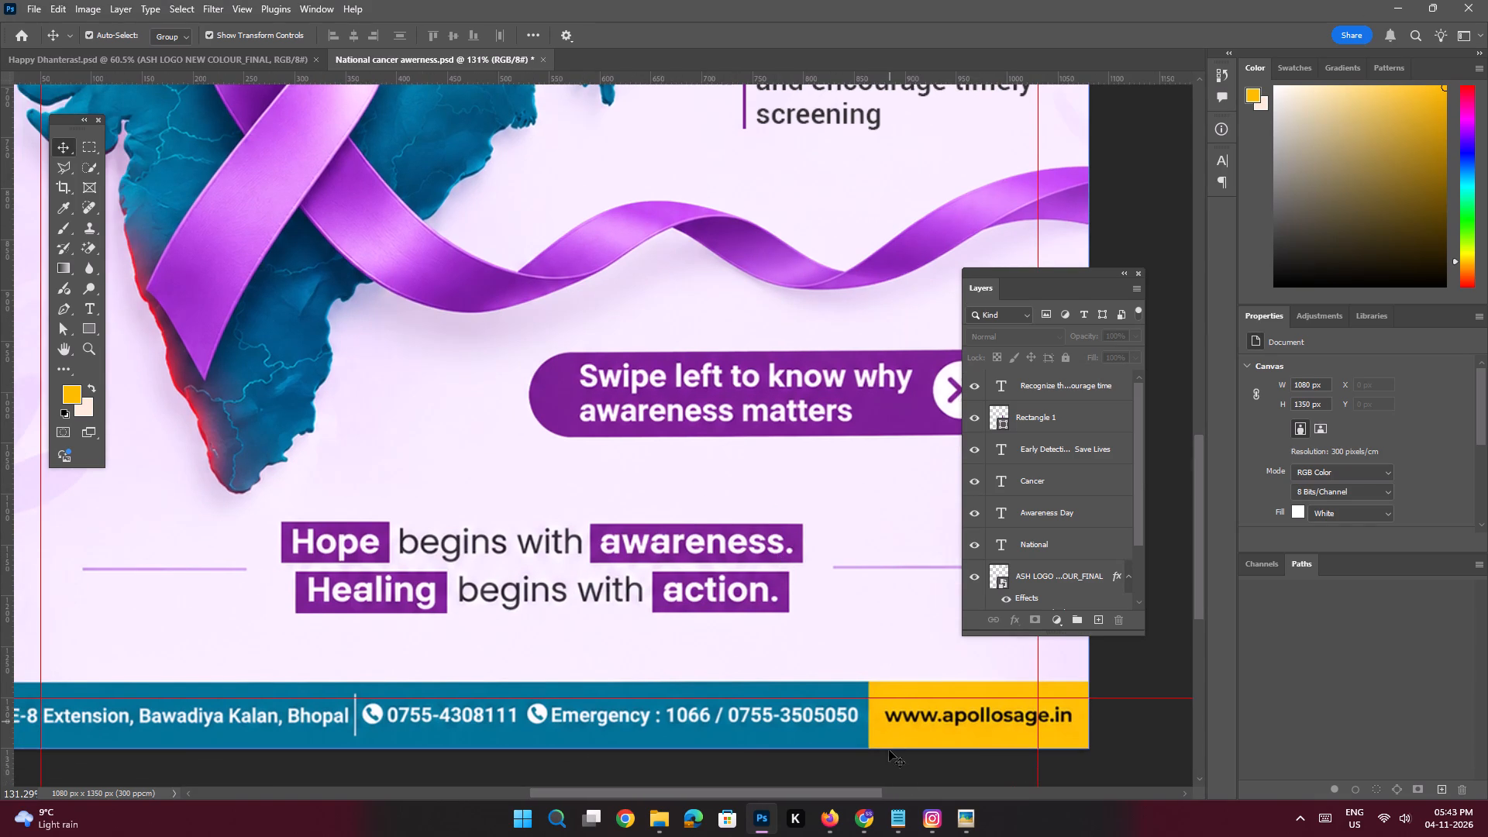
pyautogui.click(900, 815)
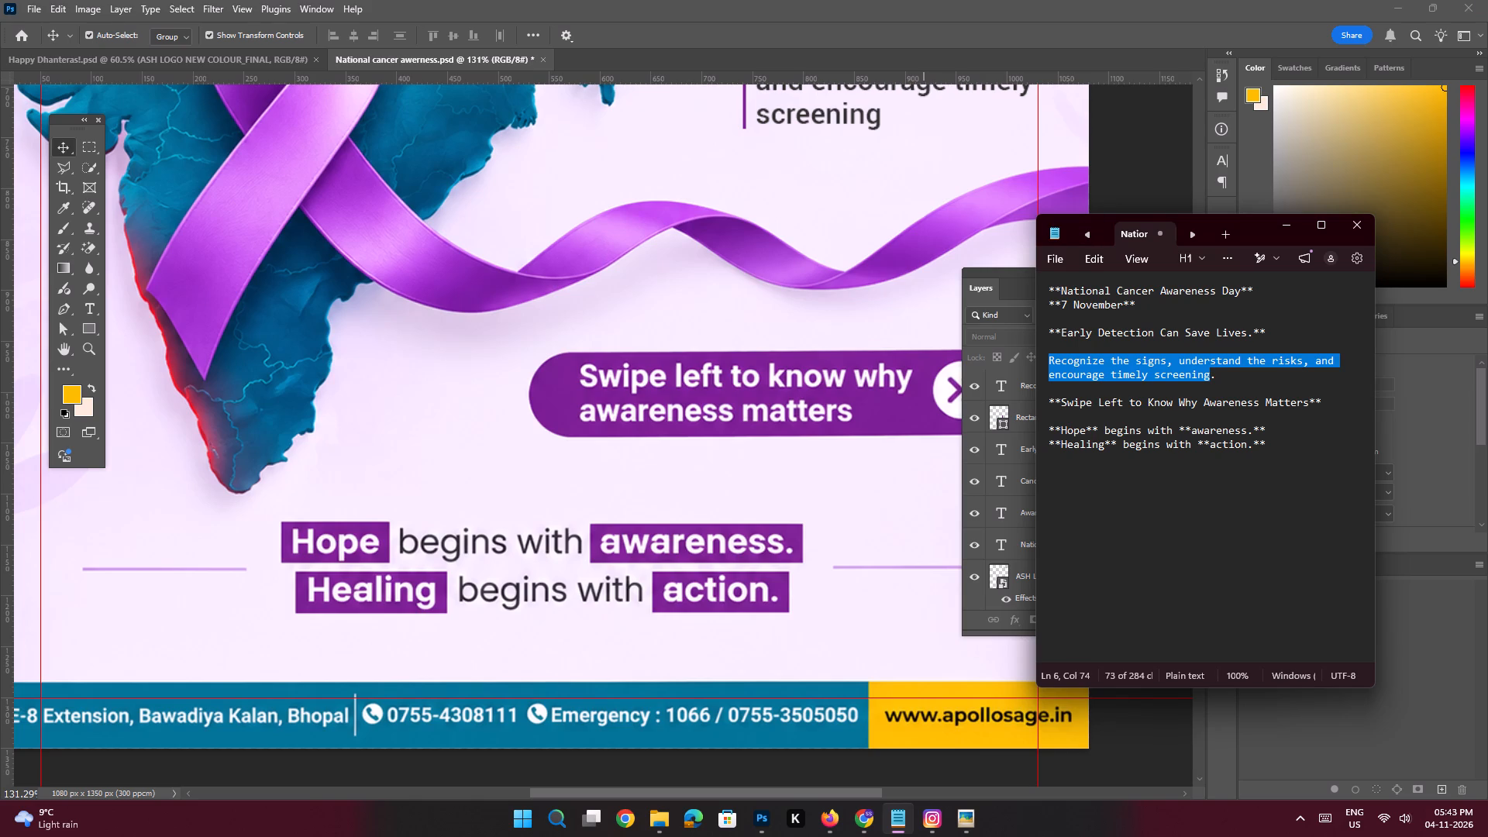
pyautogui.moveTo(1084, 432); pyautogui.dragTo(1063, 432)
pyautogui.hotkey('ctrl', 'c')
pyautogui.hotkey('ctrl', 'c')
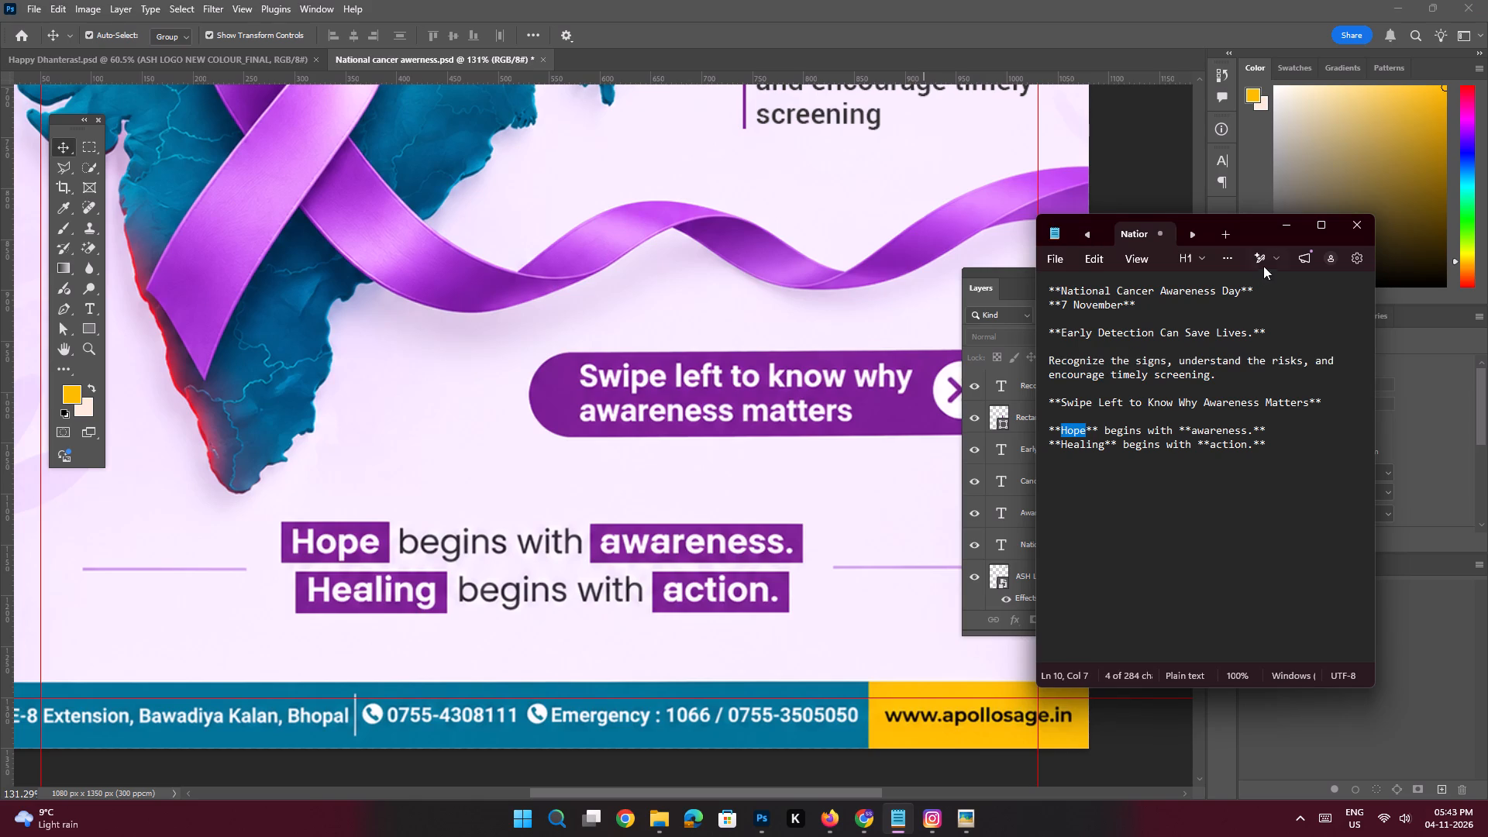
pyautogui.click(1284, 226)
# Add a top text layer reading "Hope" just above the poster's tagline and set it in Roboto Bold.
pyautogui.press('space')
pyautogui.press('space')
pyautogui.press('space')
pyautogui.press('space')
pyautogui.press('space')
pyautogui.press('space')
pyautogui.press('space')
pyautogui.press('space')
pyautogui.press('space')
pyautogui.press('space')
pyautogui.press('space')
pyautogui.moveTo(470, 460); pyautogui.dragTo(536, 441)
pyautogui.keyDown('ctrl'); pyautogui.moveTo(408, 502); pyautogui.dragTo(420, 516); pyautogui.keyUp('ctrl')
pyautogui.moveTo(420, 519); pyautogui.dragTo(459, 515)
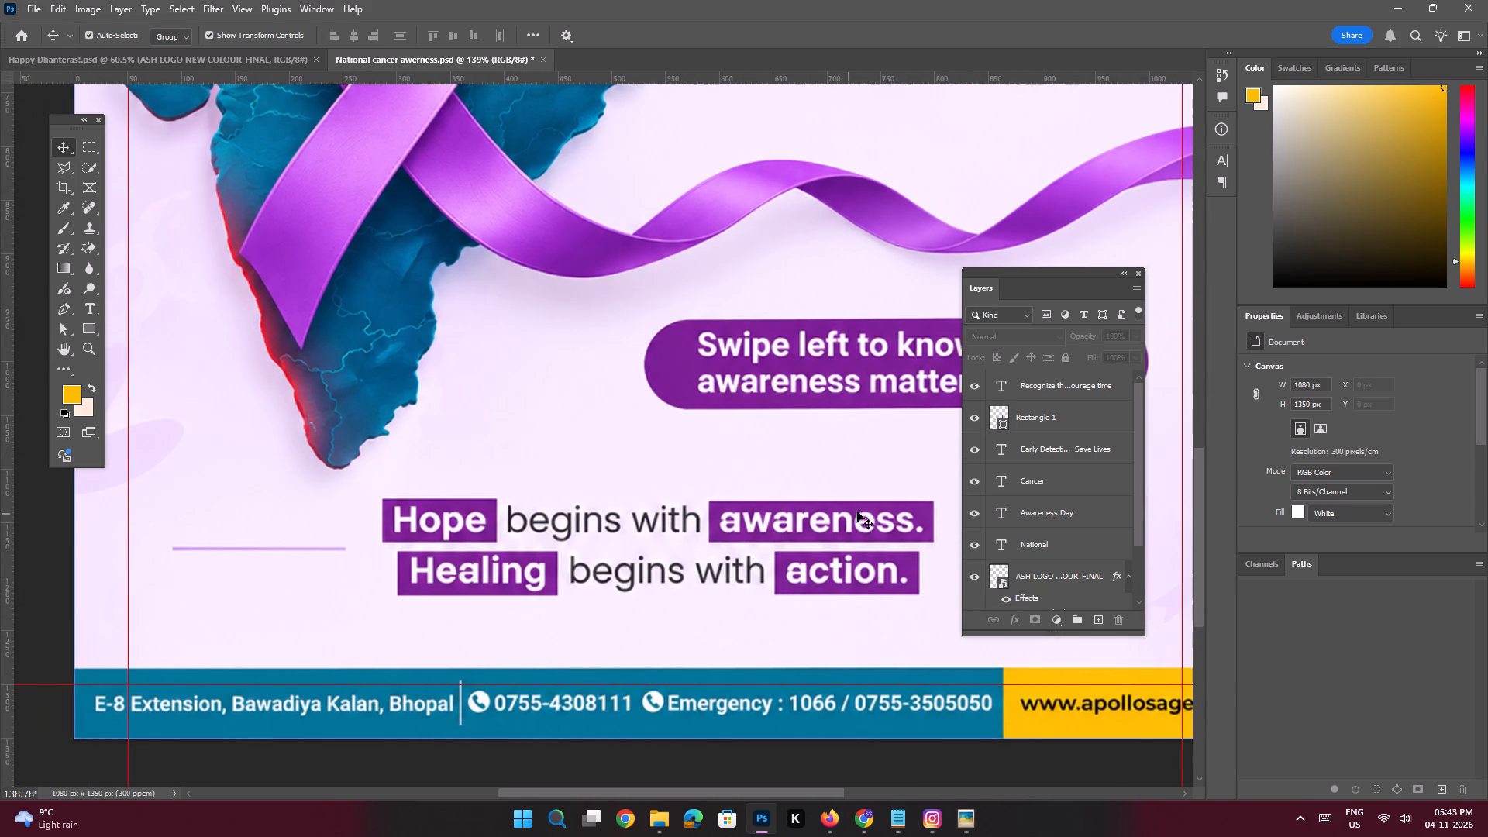
pyautogui.scroll(7, 1019, 449)
pyautogui.click(1028, 393)
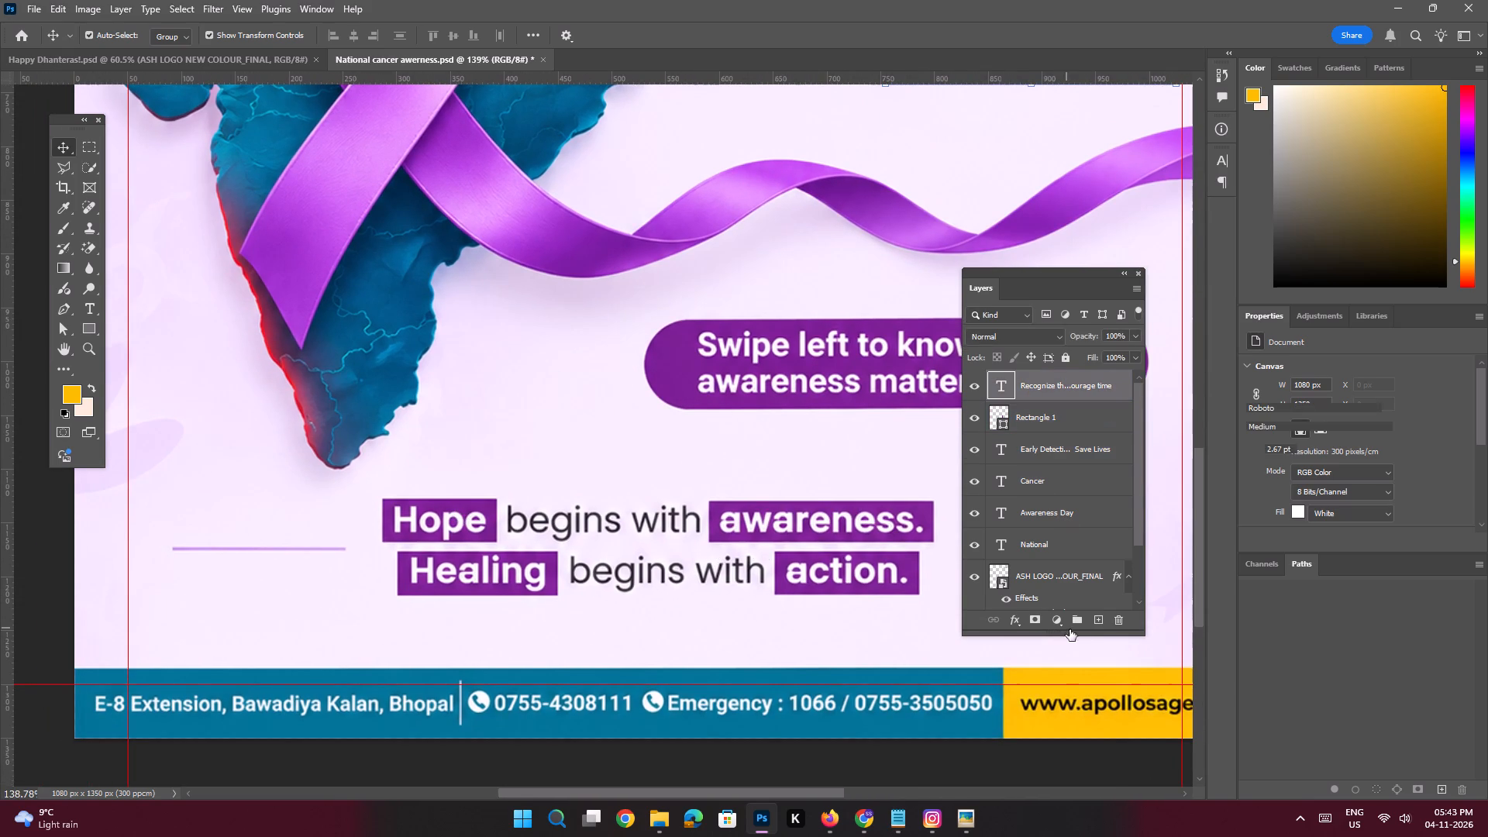
pyautogui.click(1097, 619)
pyautogui.press('space')
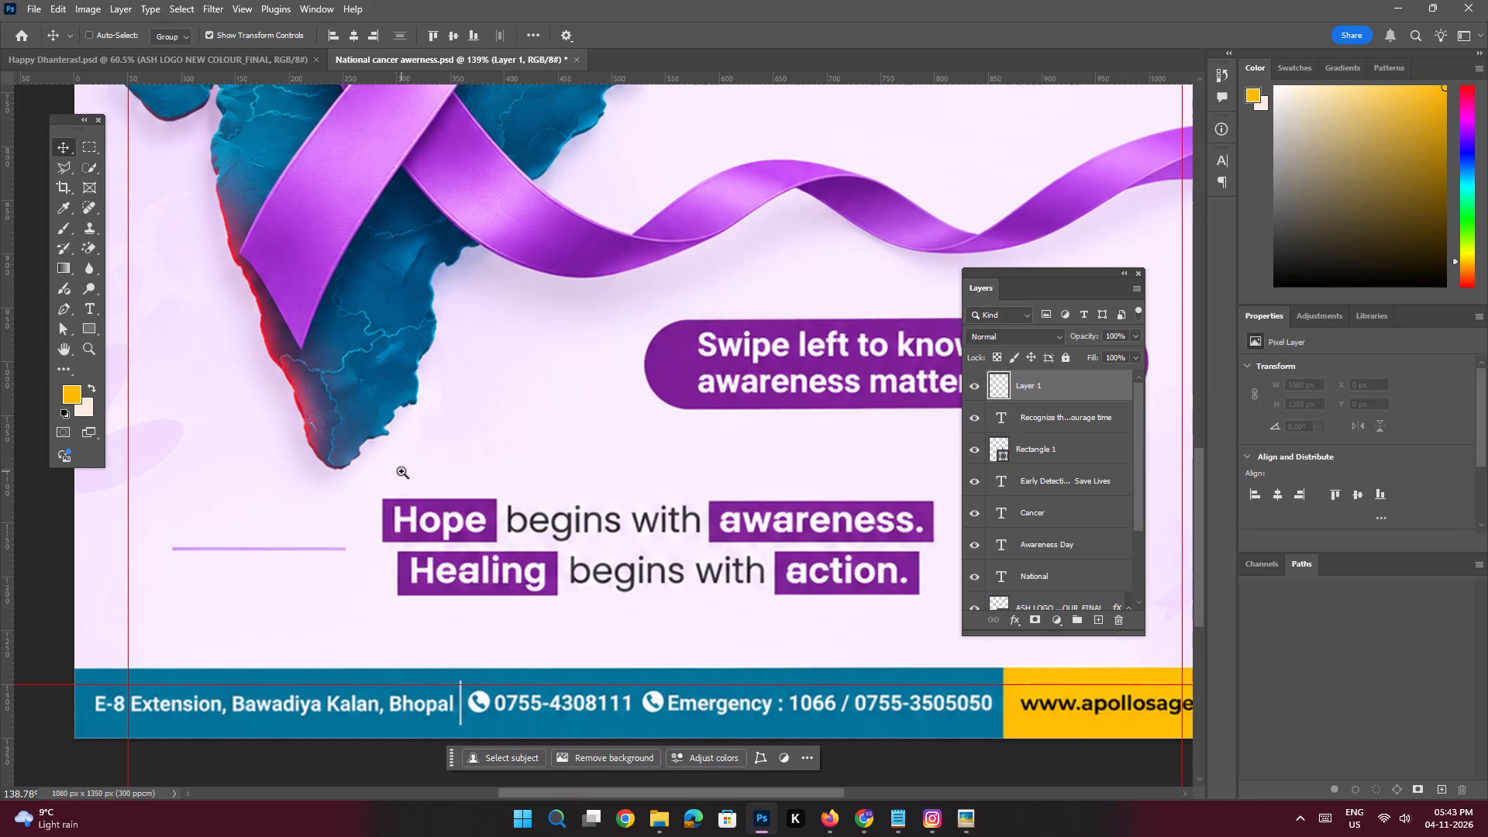
pyautogui.keyDown('ctrl'); pyautogui.moveTo(401, 471); pyautogui.dragTo(423, 510); pyautogui.keyUp('ctrl')
pyautogui.moveTo(425, 509); pyautogui.dragTo(447, 508)
pyautogui.press('t')
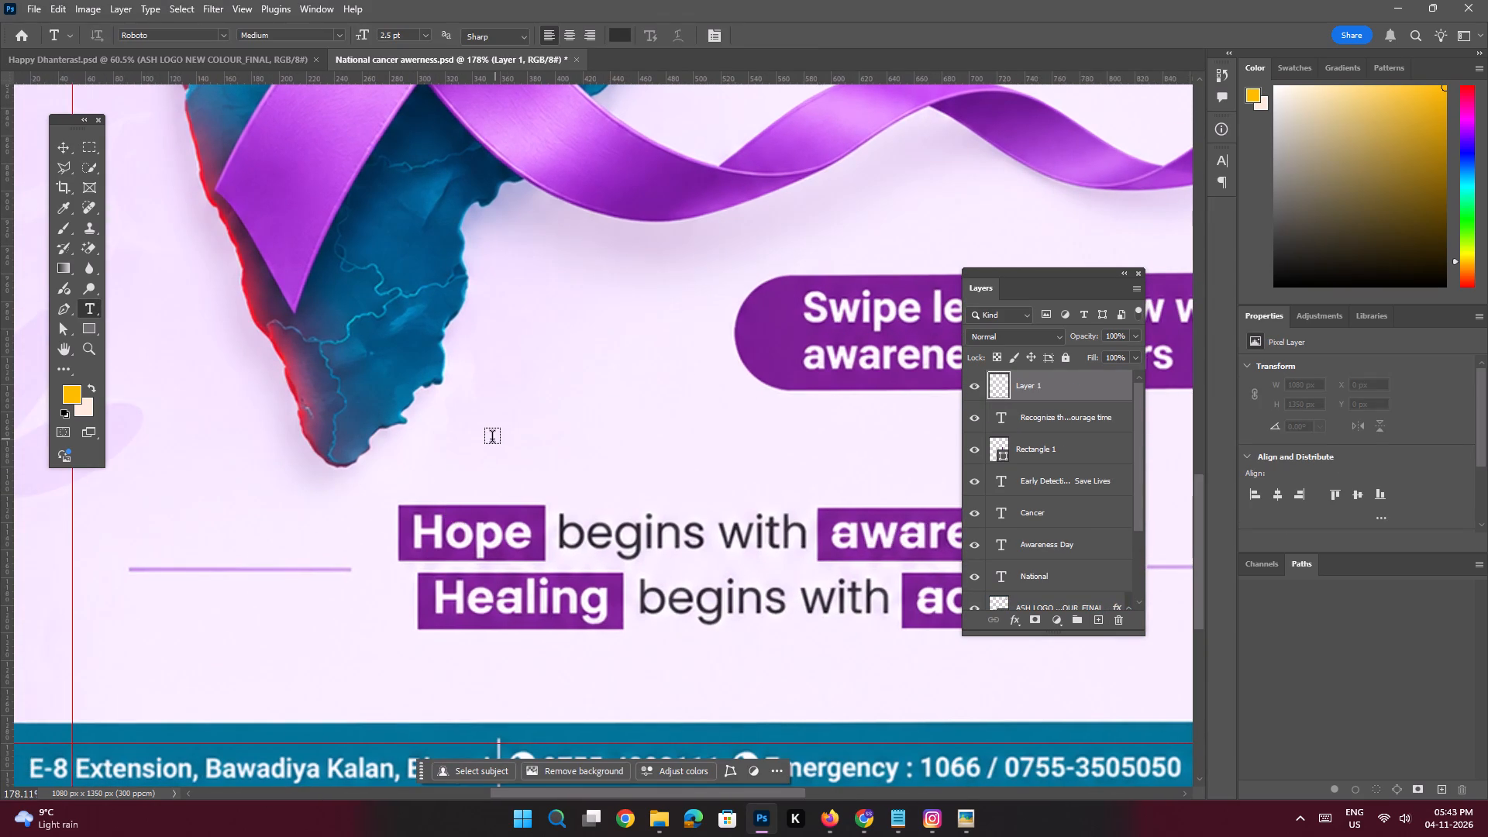
pyautogui.click(491, 439)
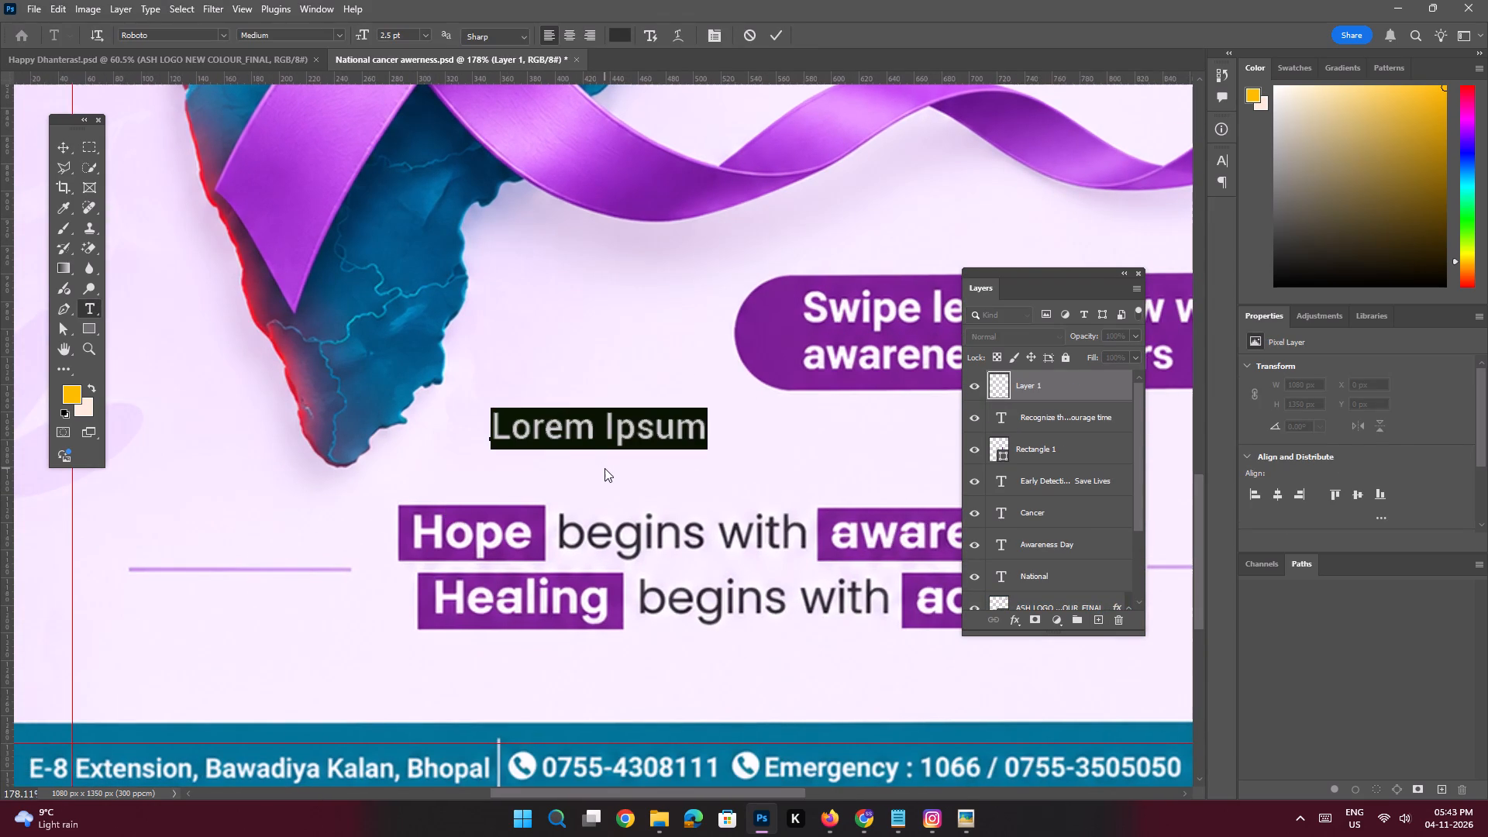
pyautogui.hotkey('ctrl', 'v')
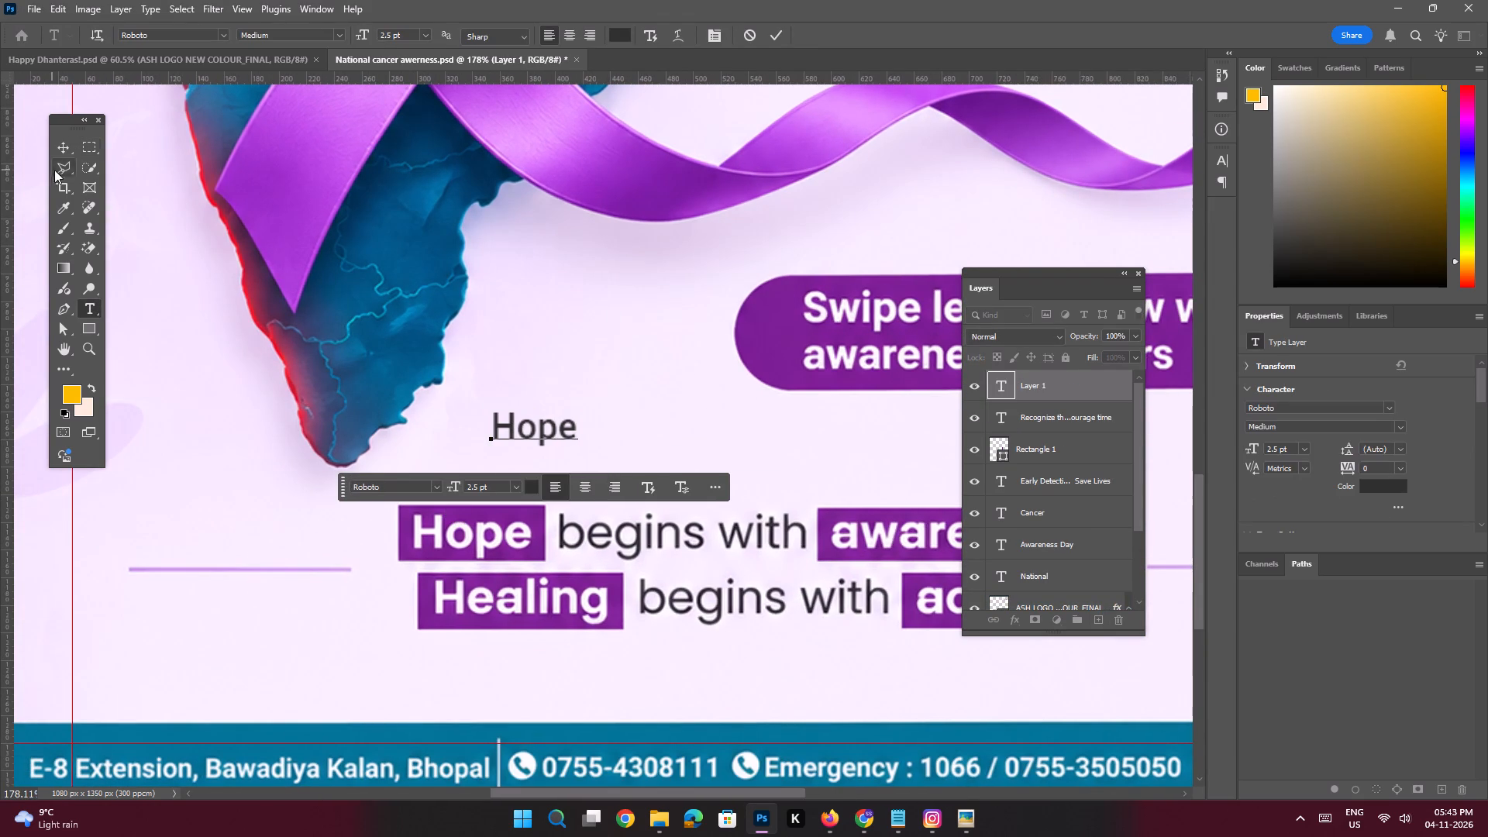
pyautogui.click(60, 146)
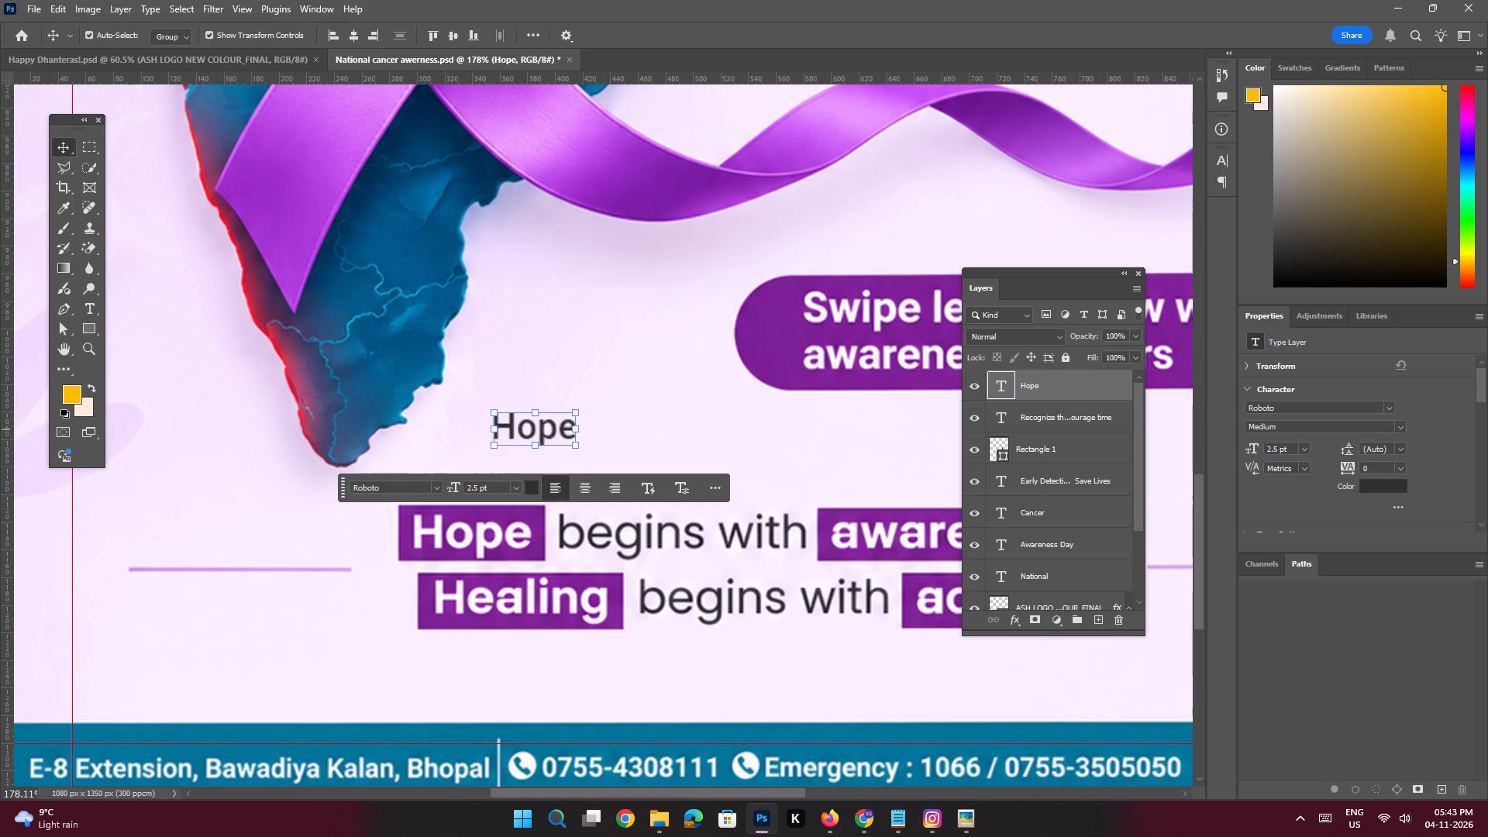
pyautogui.click(1397, 428)
pyautogui.click(1327, 725)
# Move the new "Hope" text onto the original Hope lettering in the purple box and enlarge it to 3.37 pt.
pyautogui.press('space')
pyautogui.keyDown('ctrl'); pyautogui.moveTo(533, 426); pyautogui.dragTo(583, 474); pyautogui.keyUp('ctrl')
pyautogui.moveTo(560, 439); pyautogui.dragTo(665, 394)
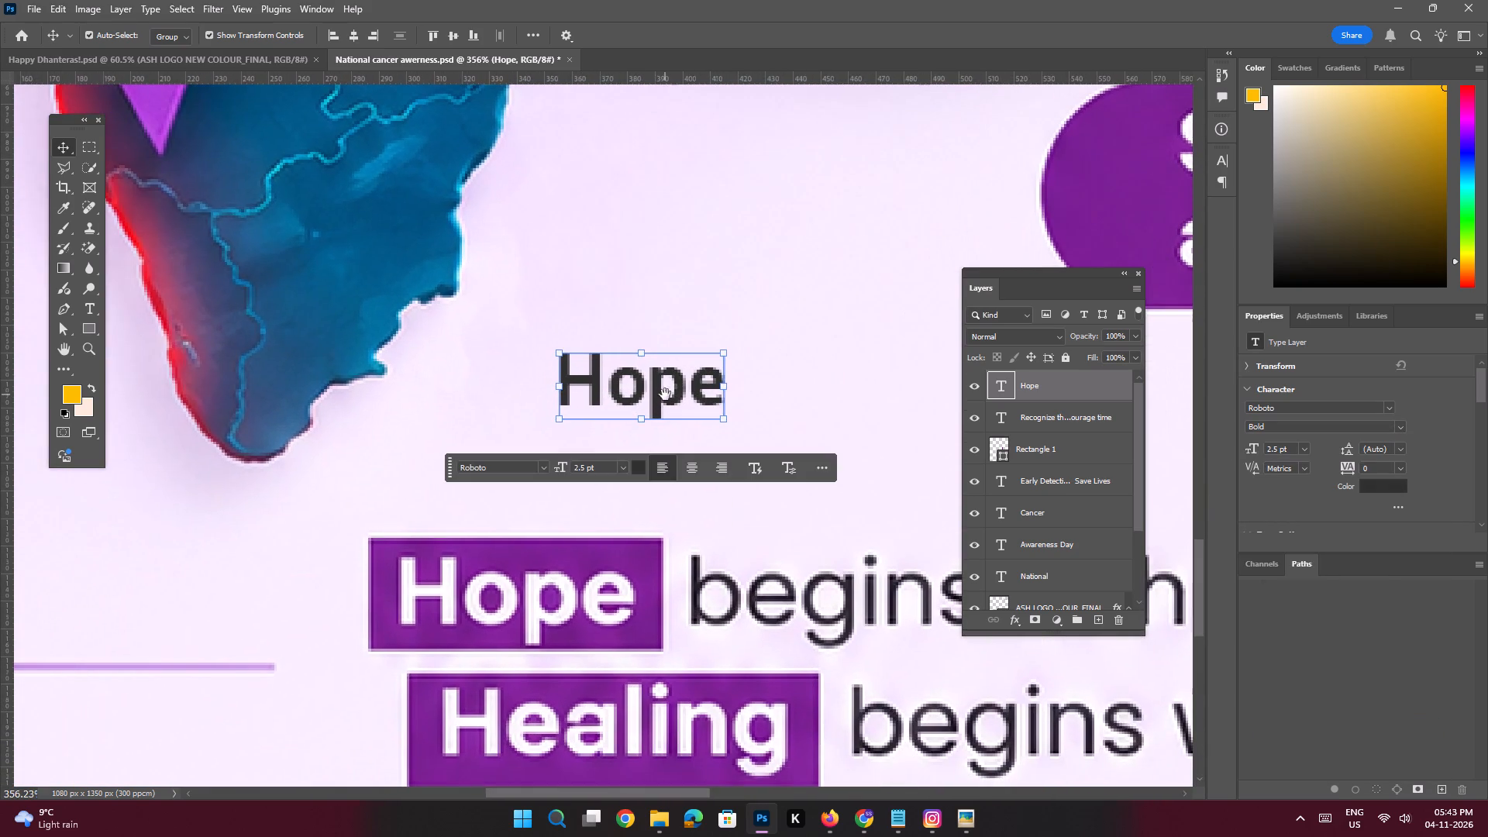
pyautogui.moveTo(656, 391); pyautogui.dragTo(494, 594)
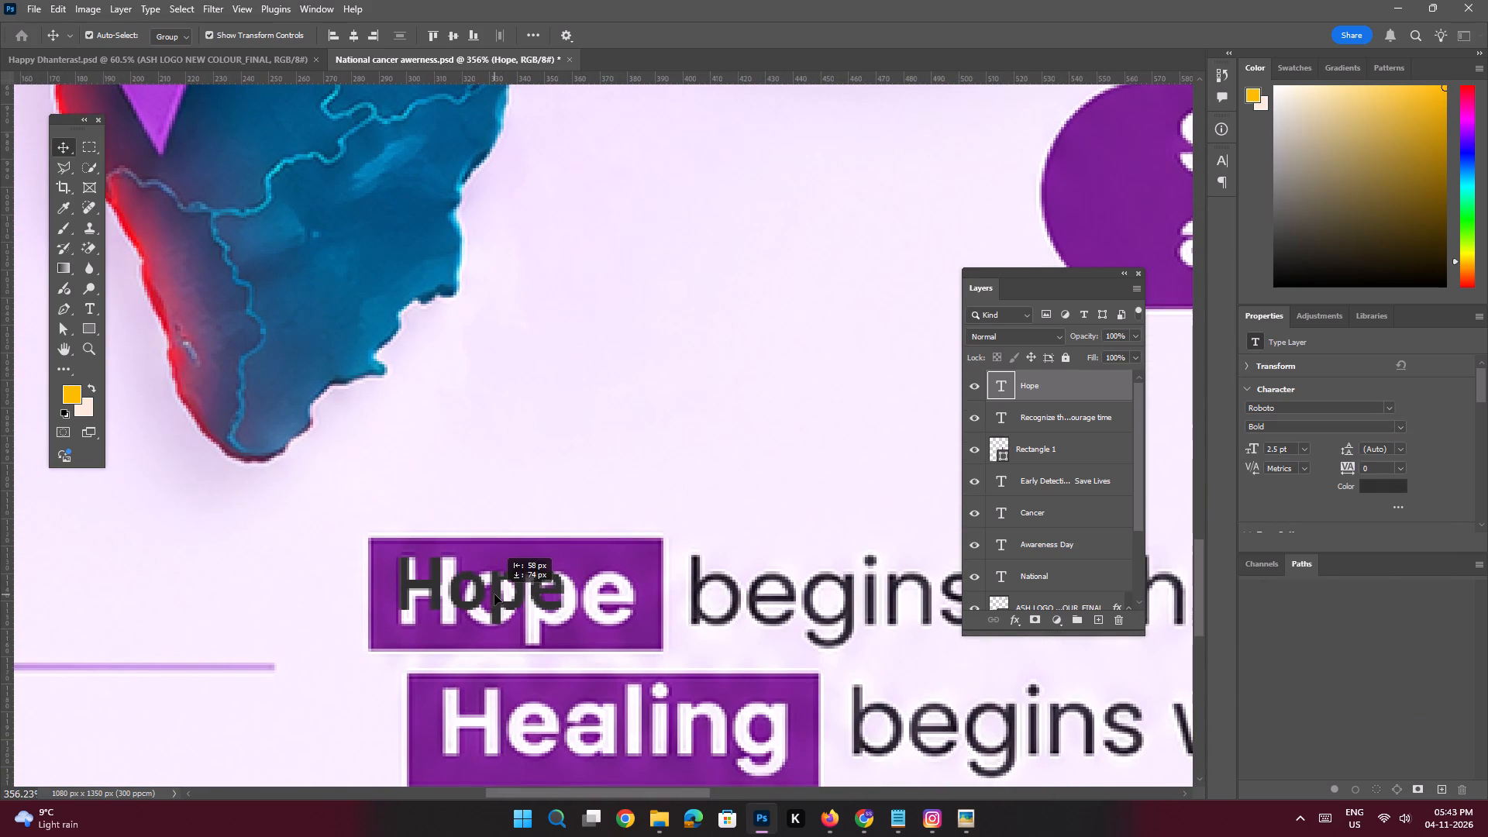
pyautogui.moveTo(494, 594); pyautogui.dragTo(498, 595)
pyautogui.hotkey('ctrl', 't')
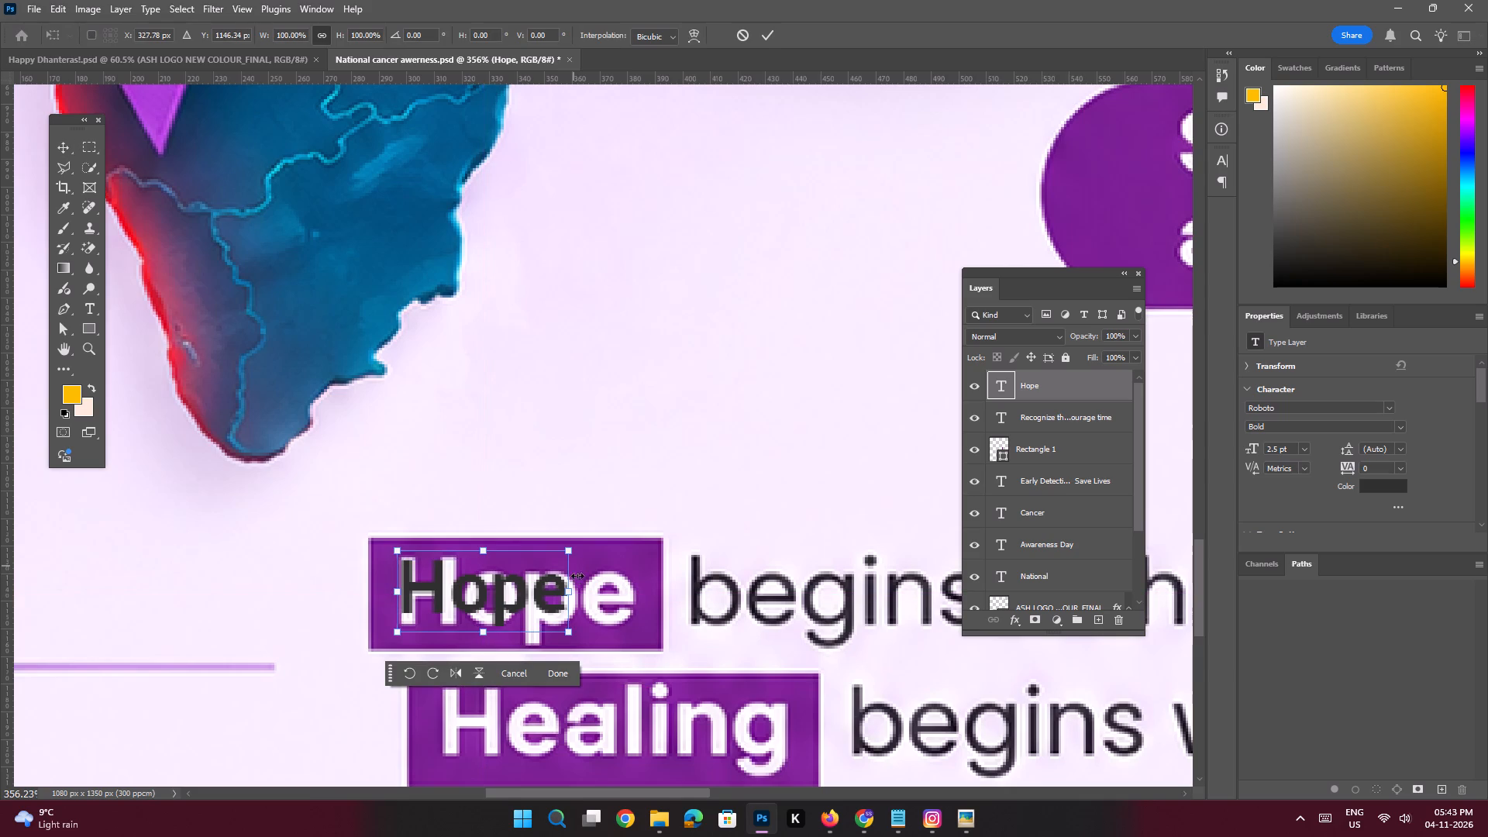
pyautogui.moveTo(574, 632); pyautogui.dragTo(617, 637)
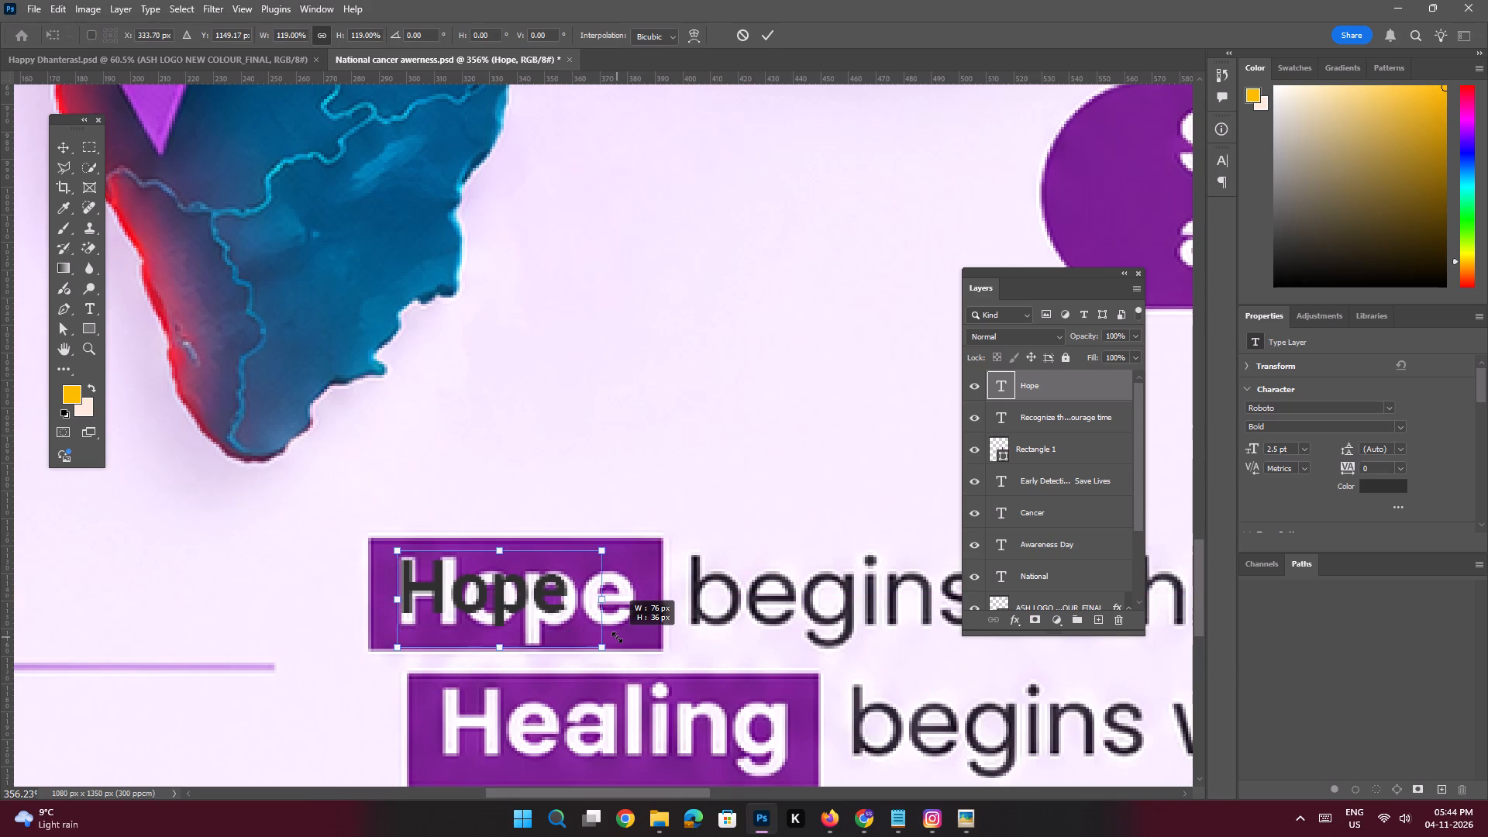
pyautogui.moveTo(617, 637); pyautogui.dragTo(635, 637)
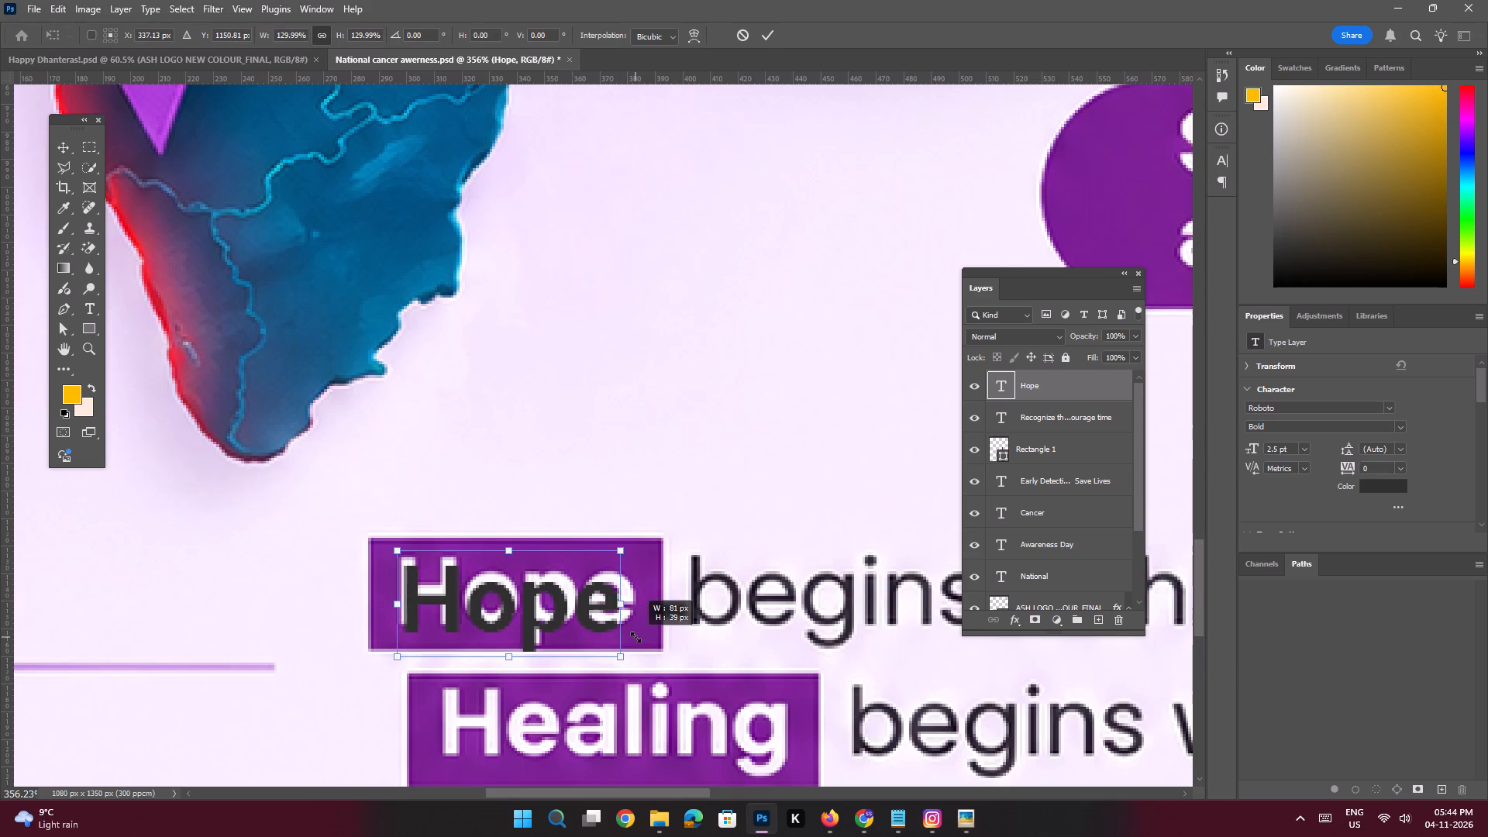
pyautogui.moveTo(635, 637); pyautogui.dragTo(642, 637)
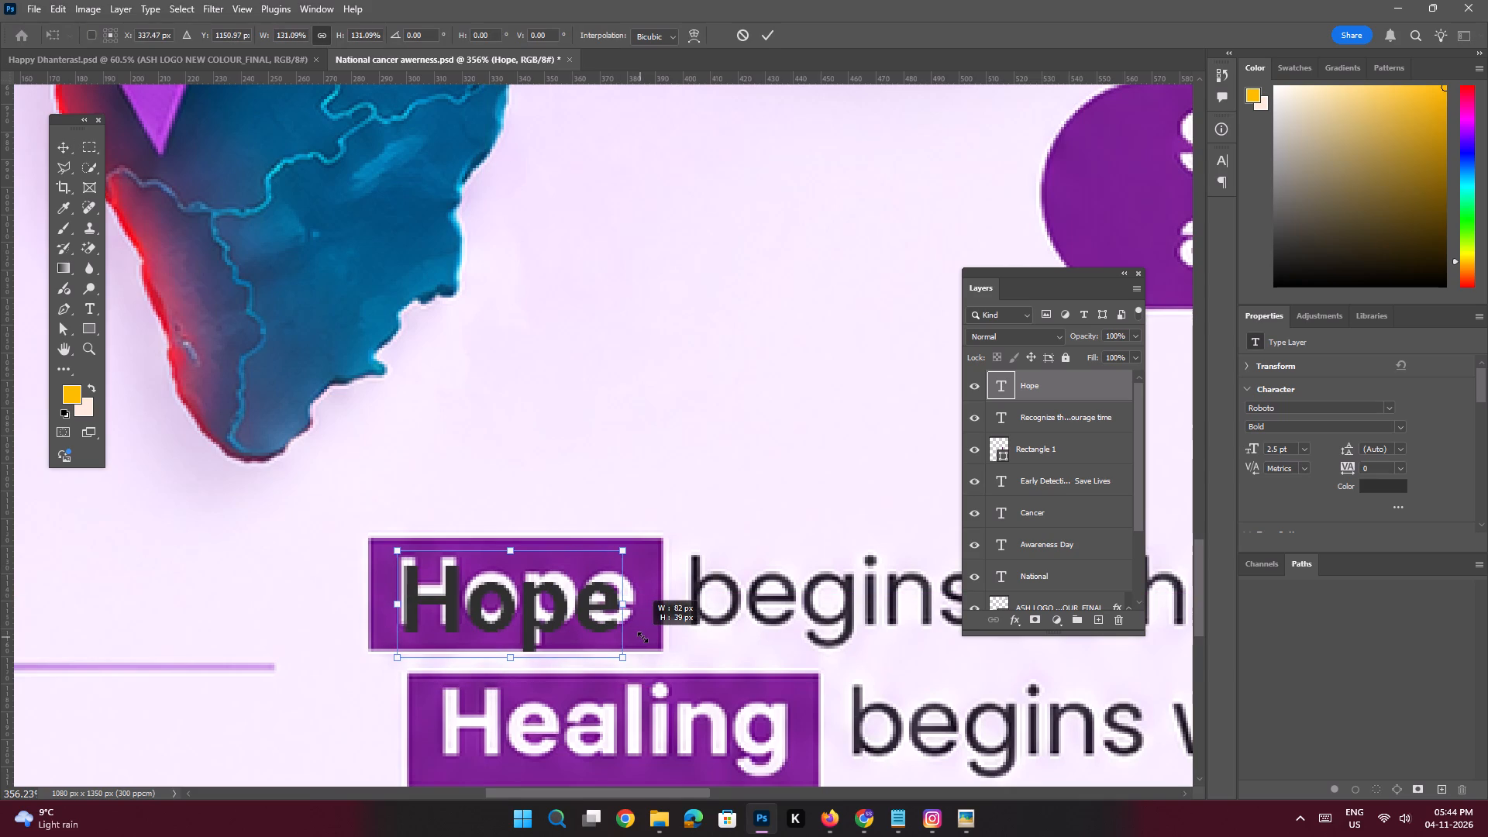
pyautogui.moveTo(642, 637); pyautogui.dragTo(646, 637)
pyautogui.press('Return')
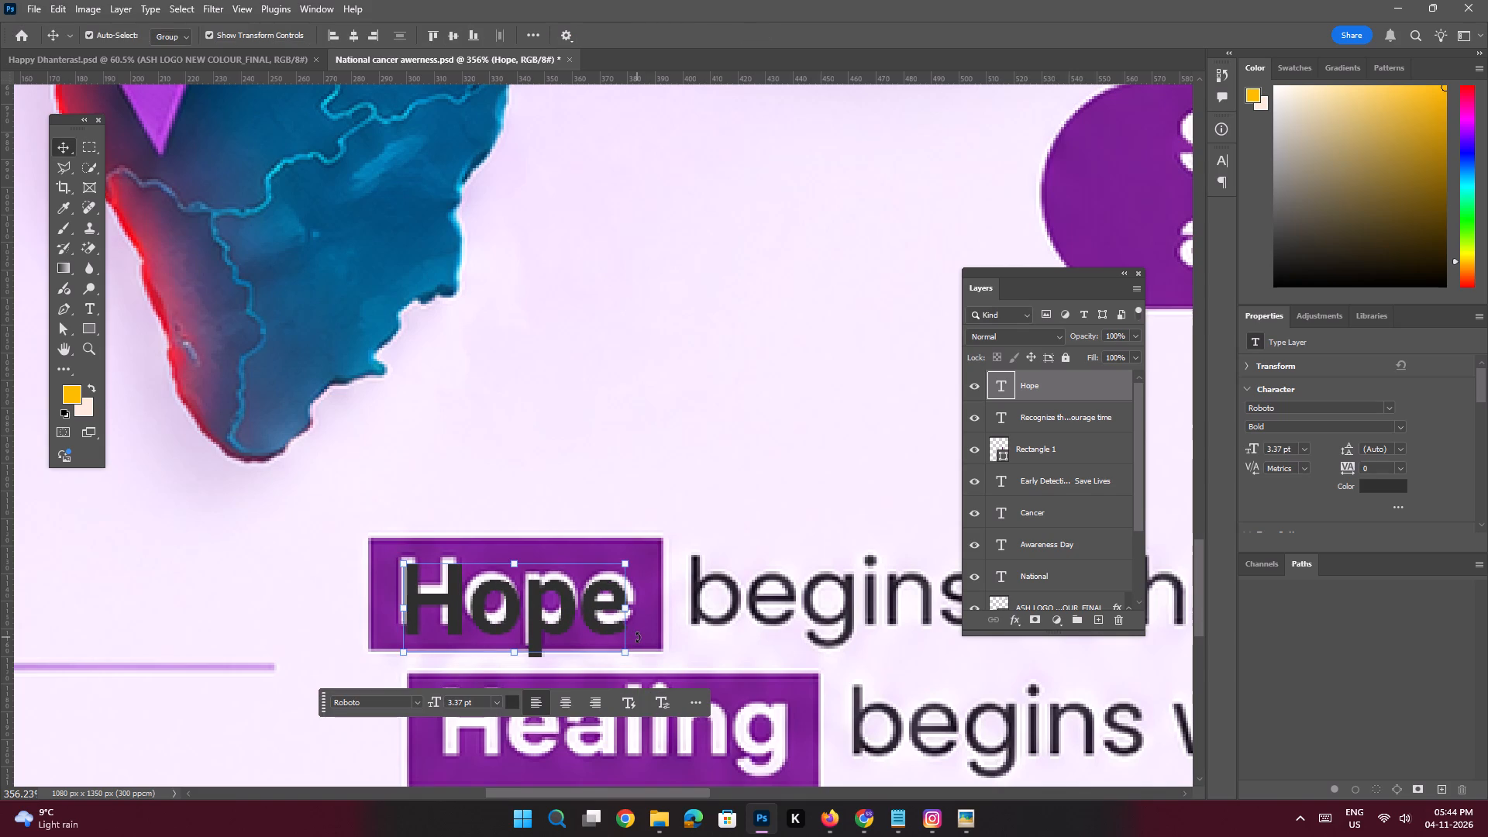
# Nudge the "Hope" text up and slightly left to align it with the original lettering.
pyautogui.press('Up')
pyautogui.press('Up')
pyautogui.press('Up')
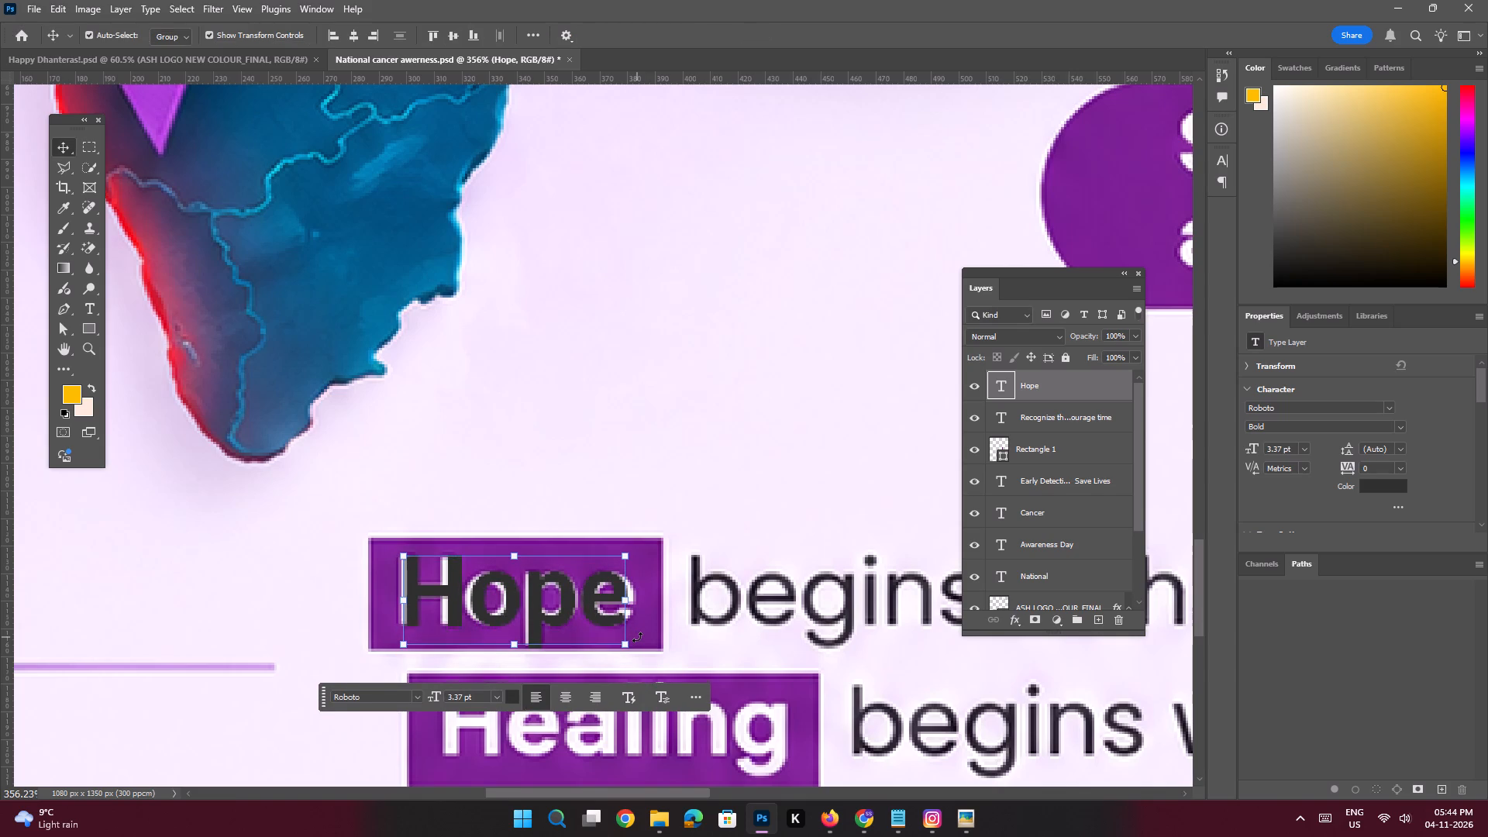
pyautogui.press('Left')
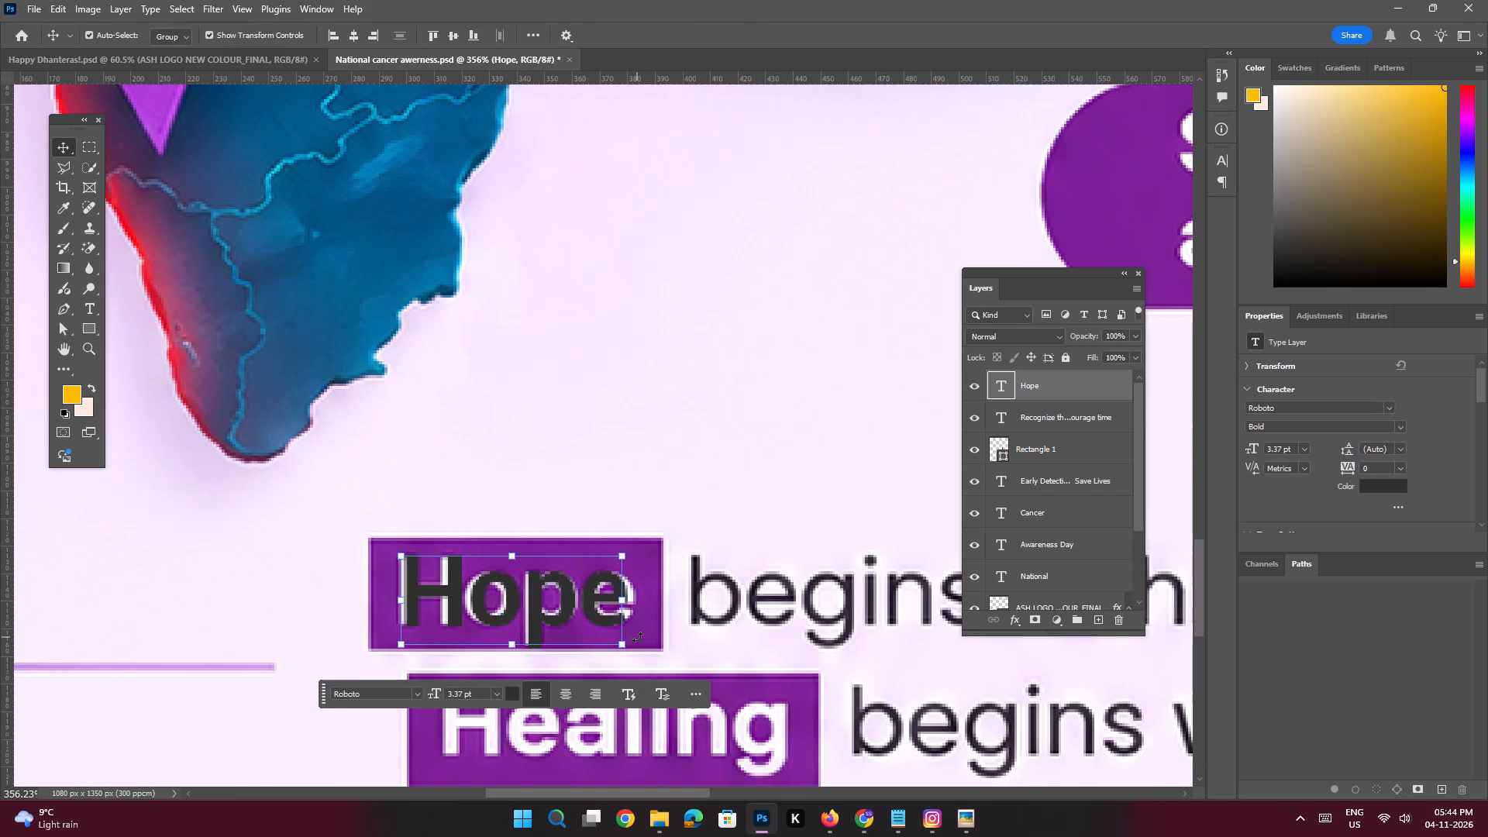
pyautogui.press('Up')
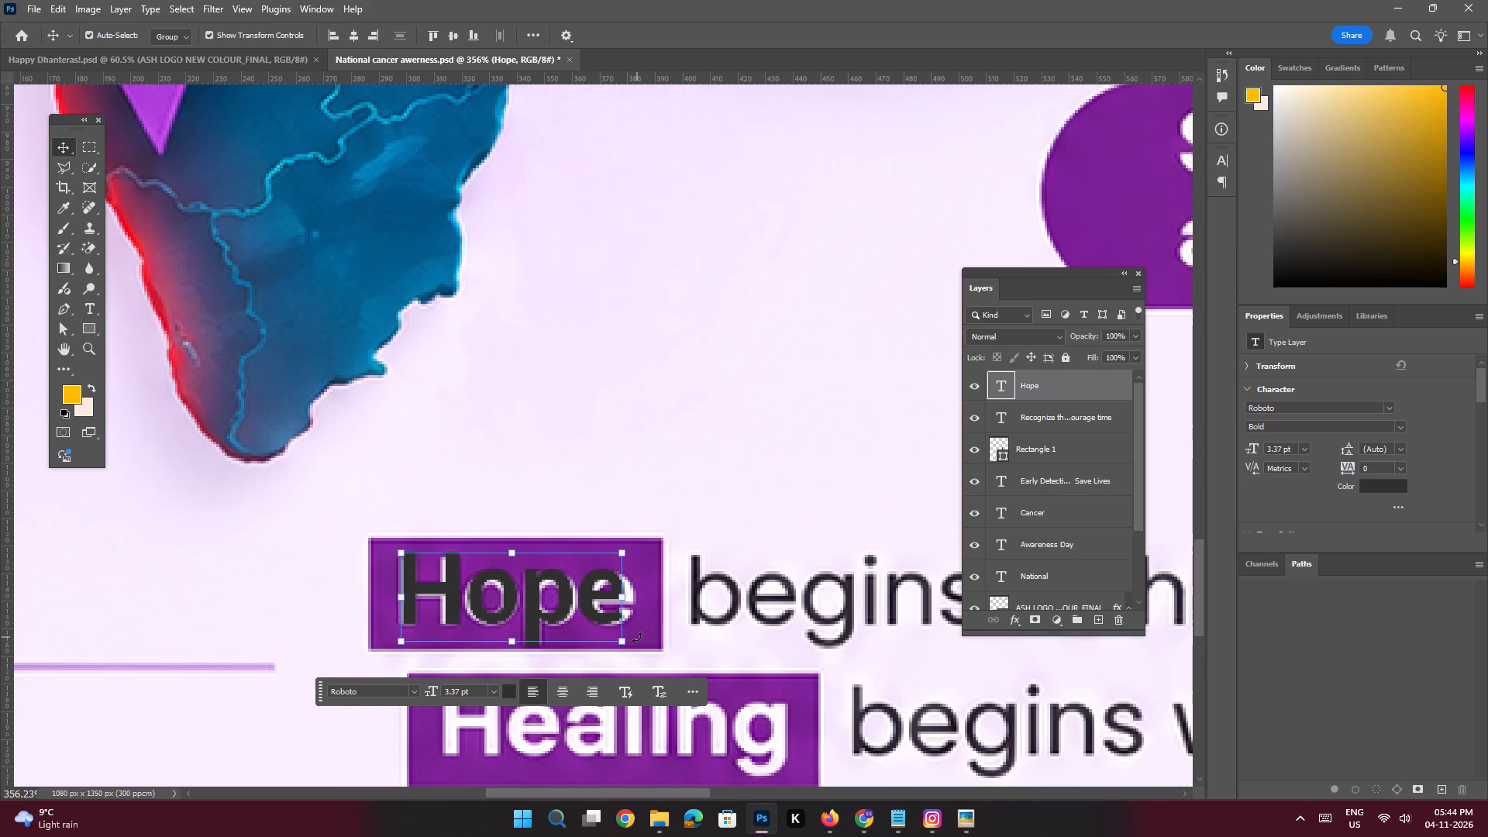
pyautogui.press('Up')
pyautogui.press('Right')
pyautogui.press('Left')
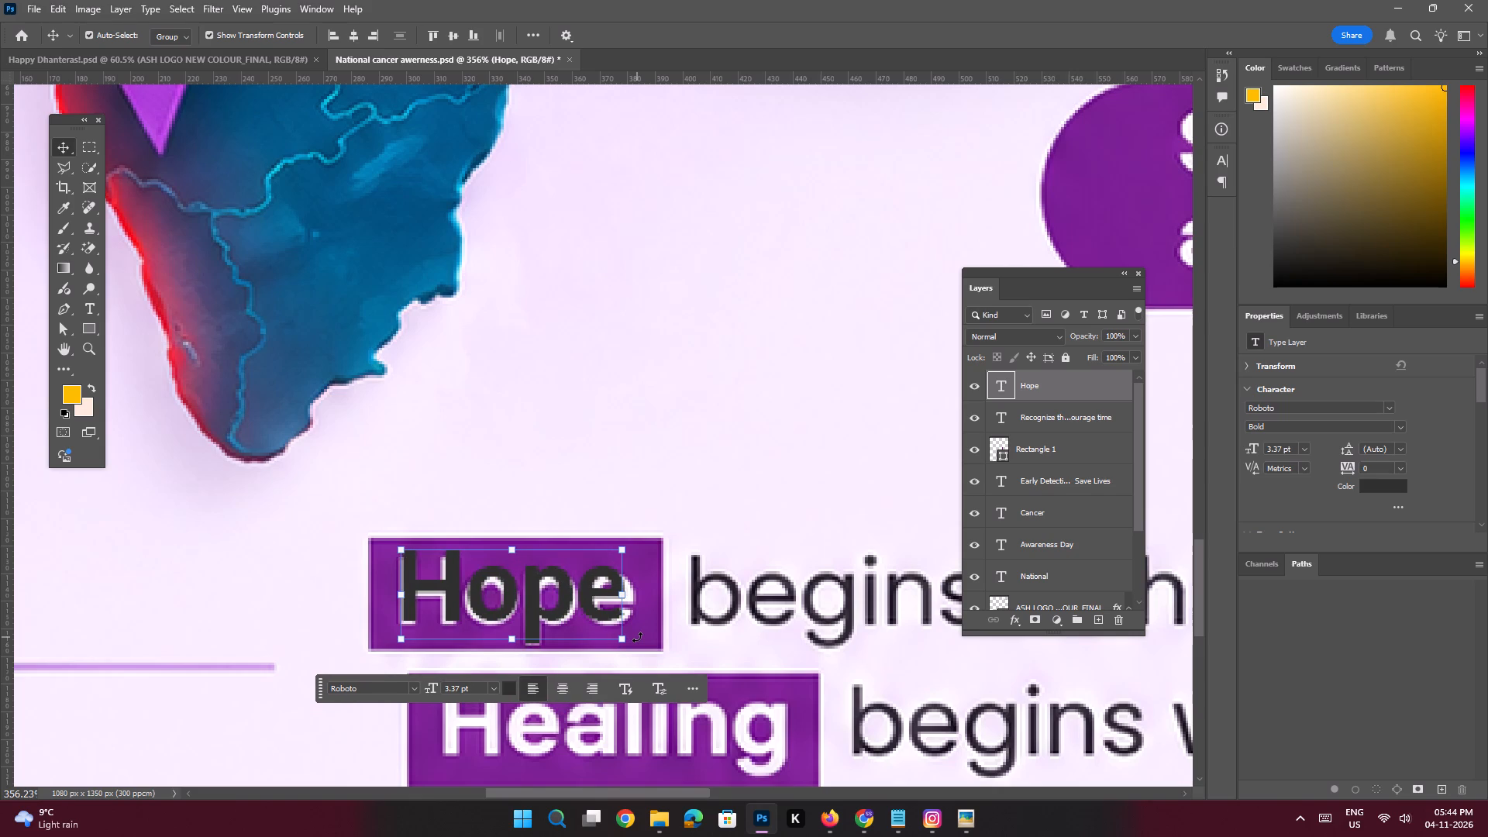
# Nudge the "Hope" text slightly down and left to line it up with the original lettering in the purple box.
pyautogui.press('Down')
pyautogui.press('Down')
pyautogui.press('Up')
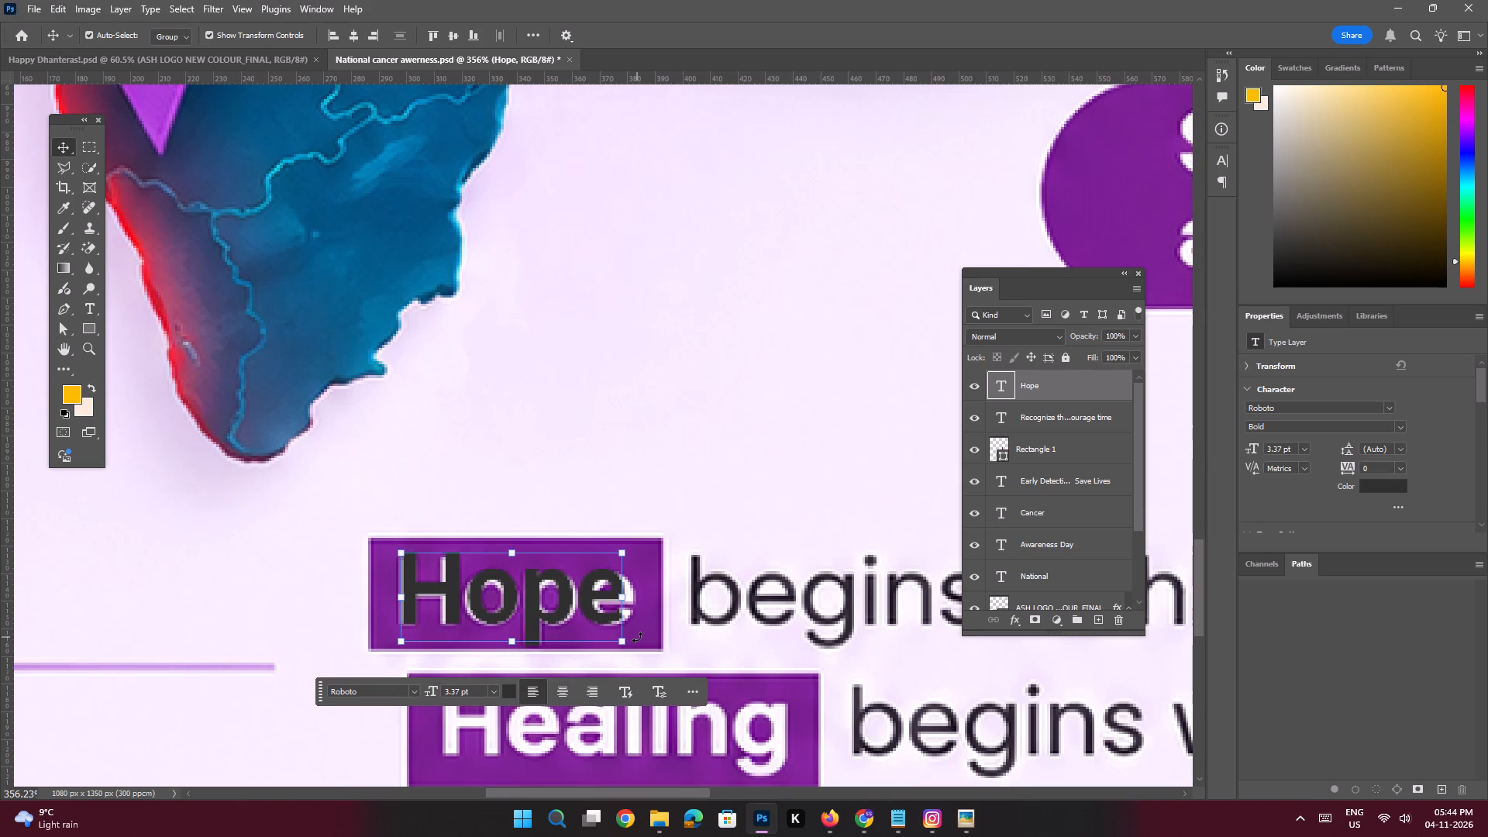
pyautogui.press('Down')
pyautogui.press('Down')
pyautogui.press('Up')
pyautogui.press('Left')
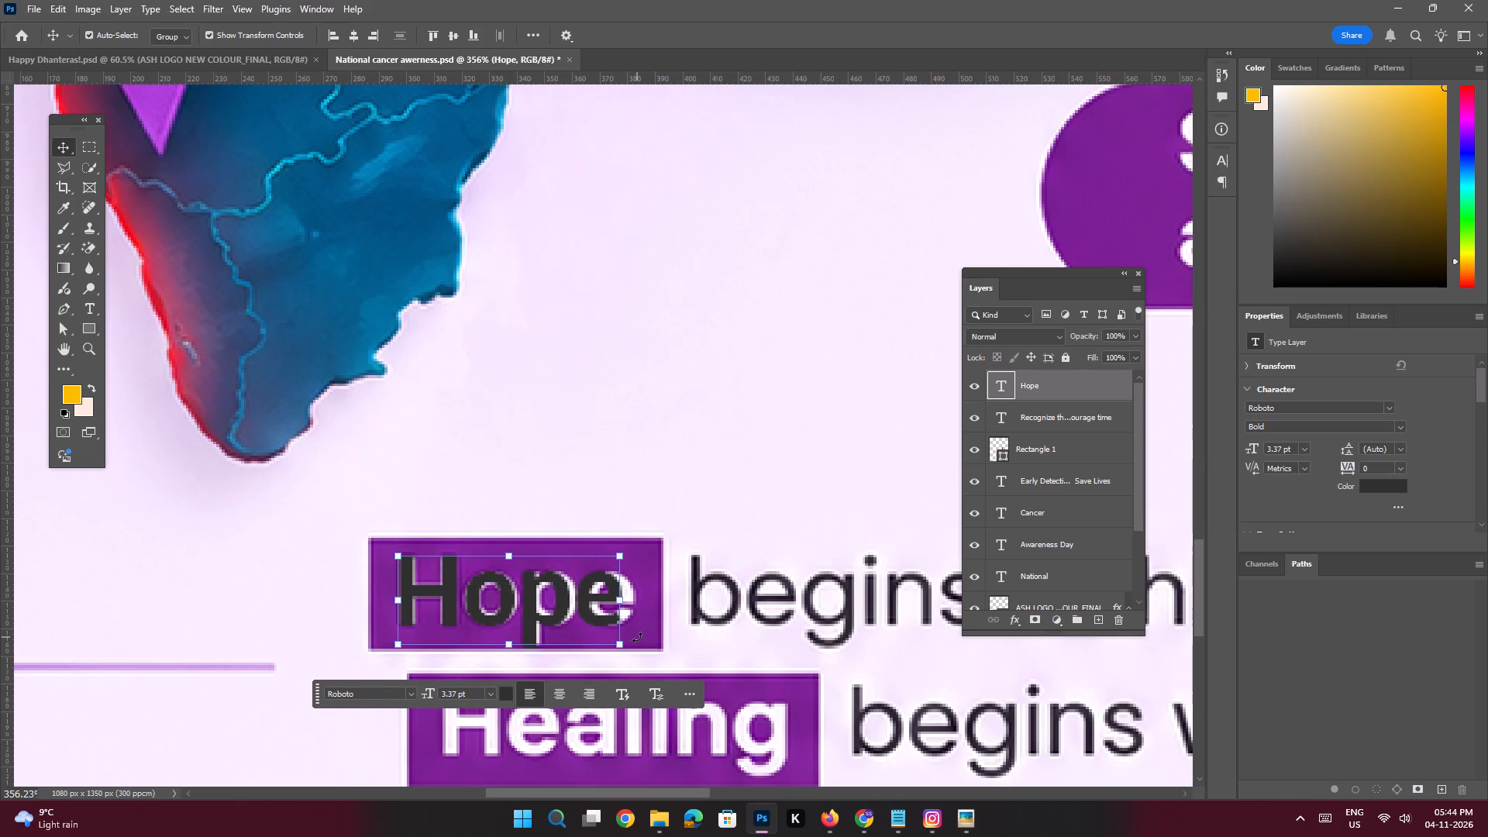
pyautogui.press('Right')
pyautogui.press('Left')
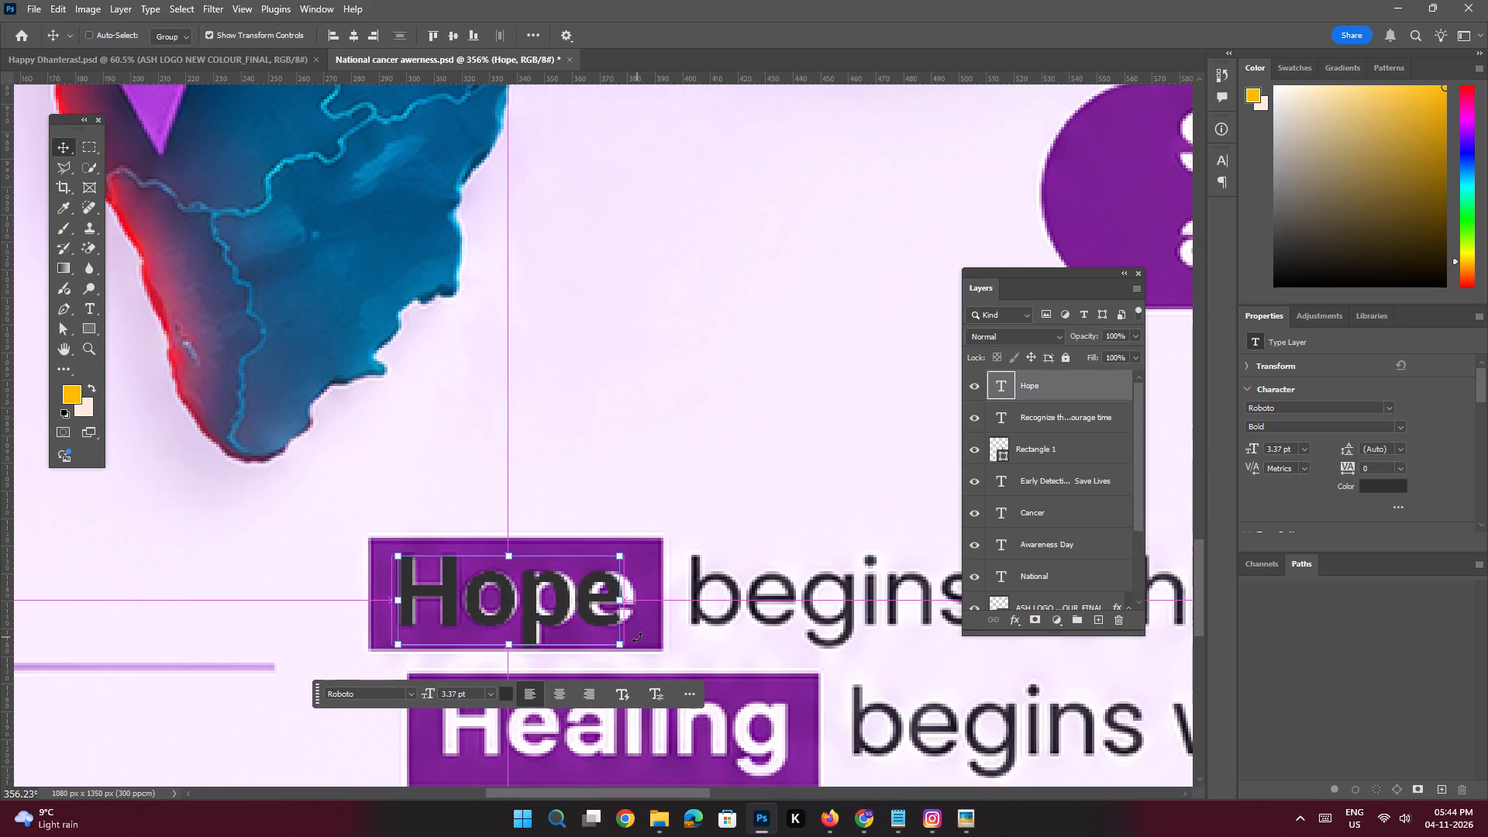
# Enlarge the "Hope" text to 3.5 pt and nudge it up onto the original lettering.
pyautogui.hotkey('ctrl', 't')
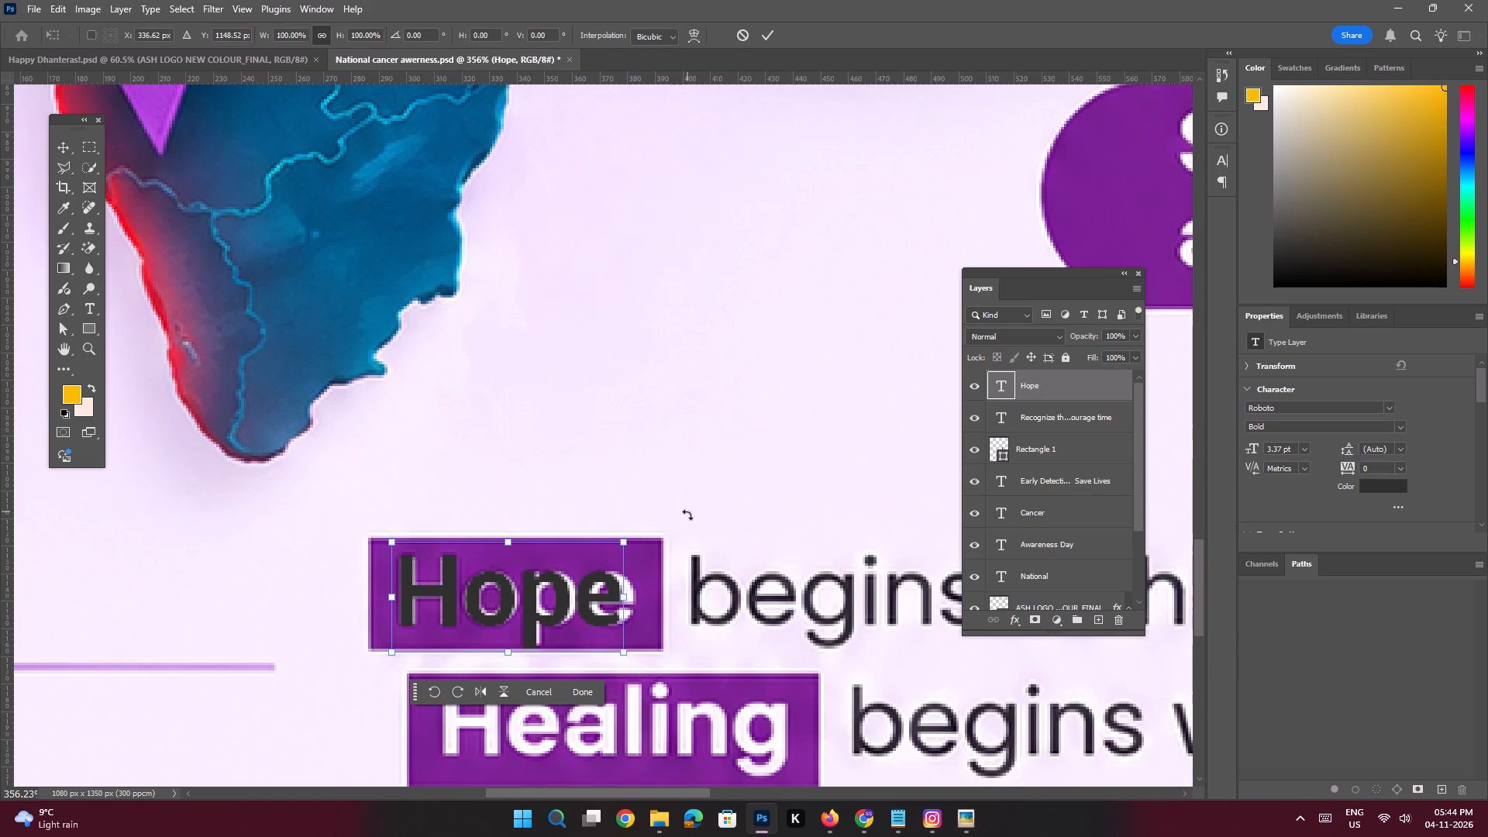
pyautogui.moveTo(629, 653); pyautogui.dragTo(639, 653)
pyautogui.press('Return')
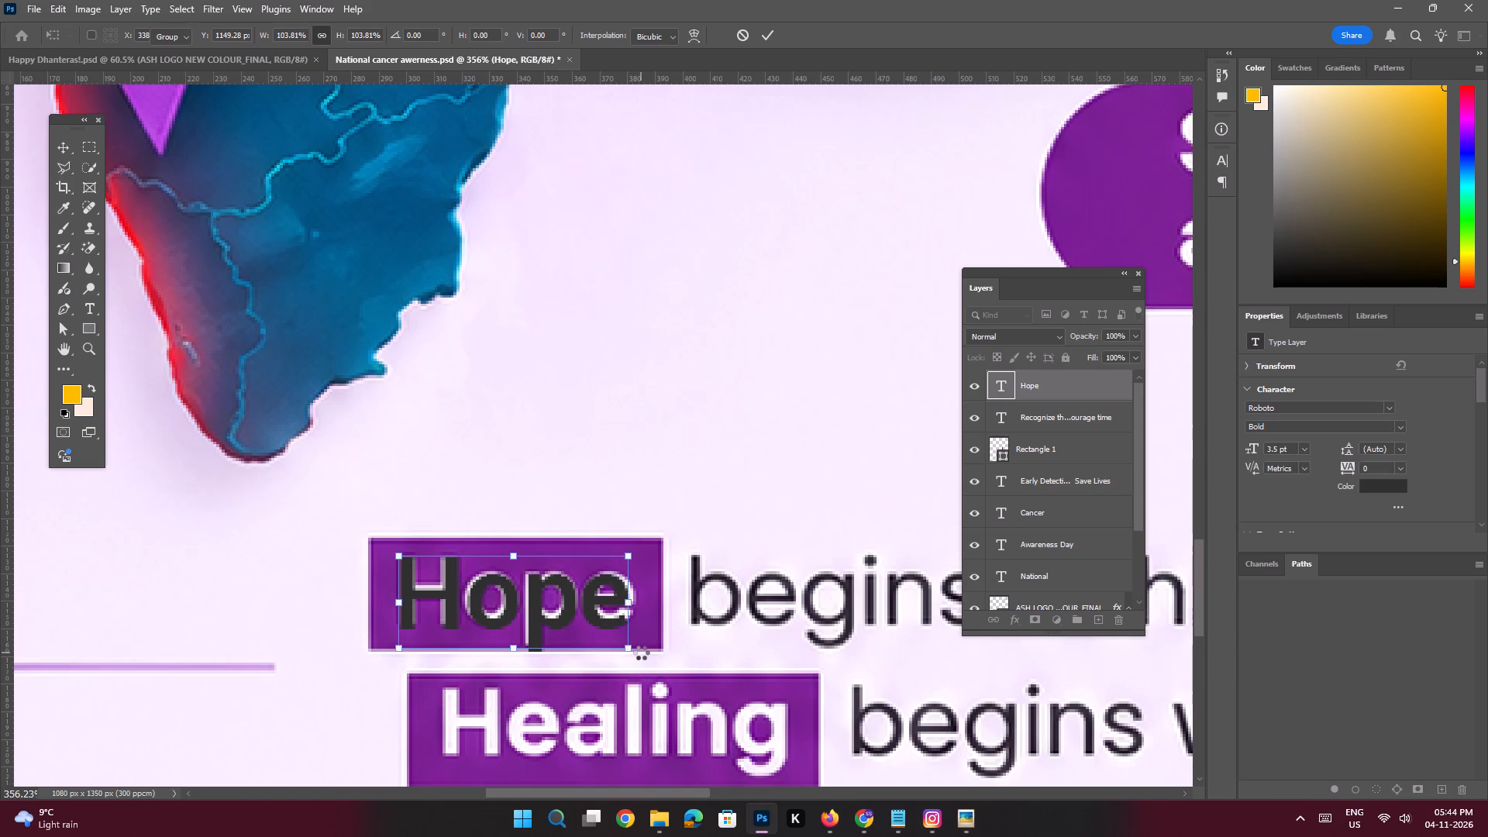
pyautogui.press('Up')
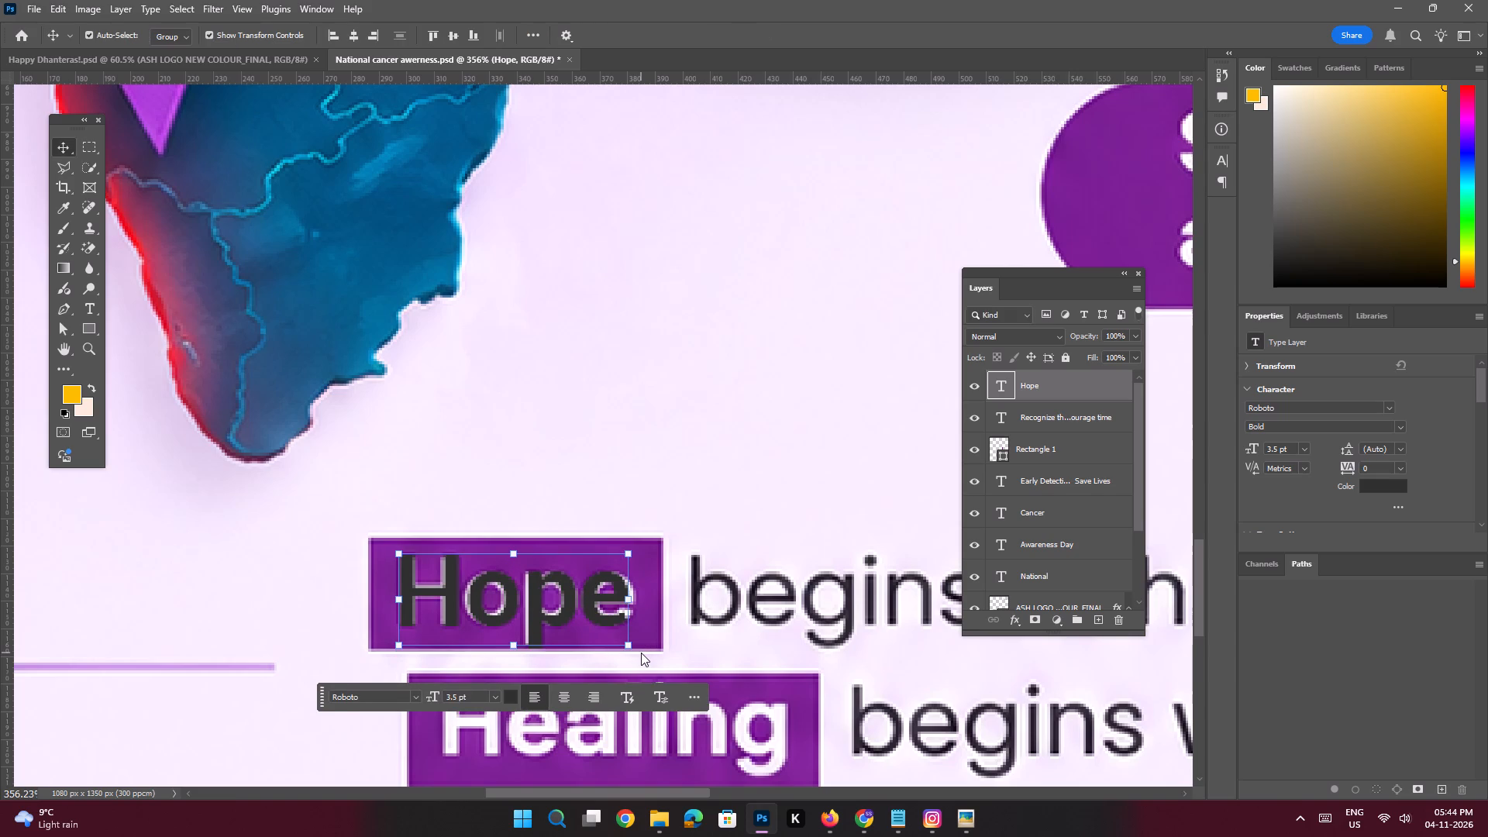
pyautogui.press('Up')
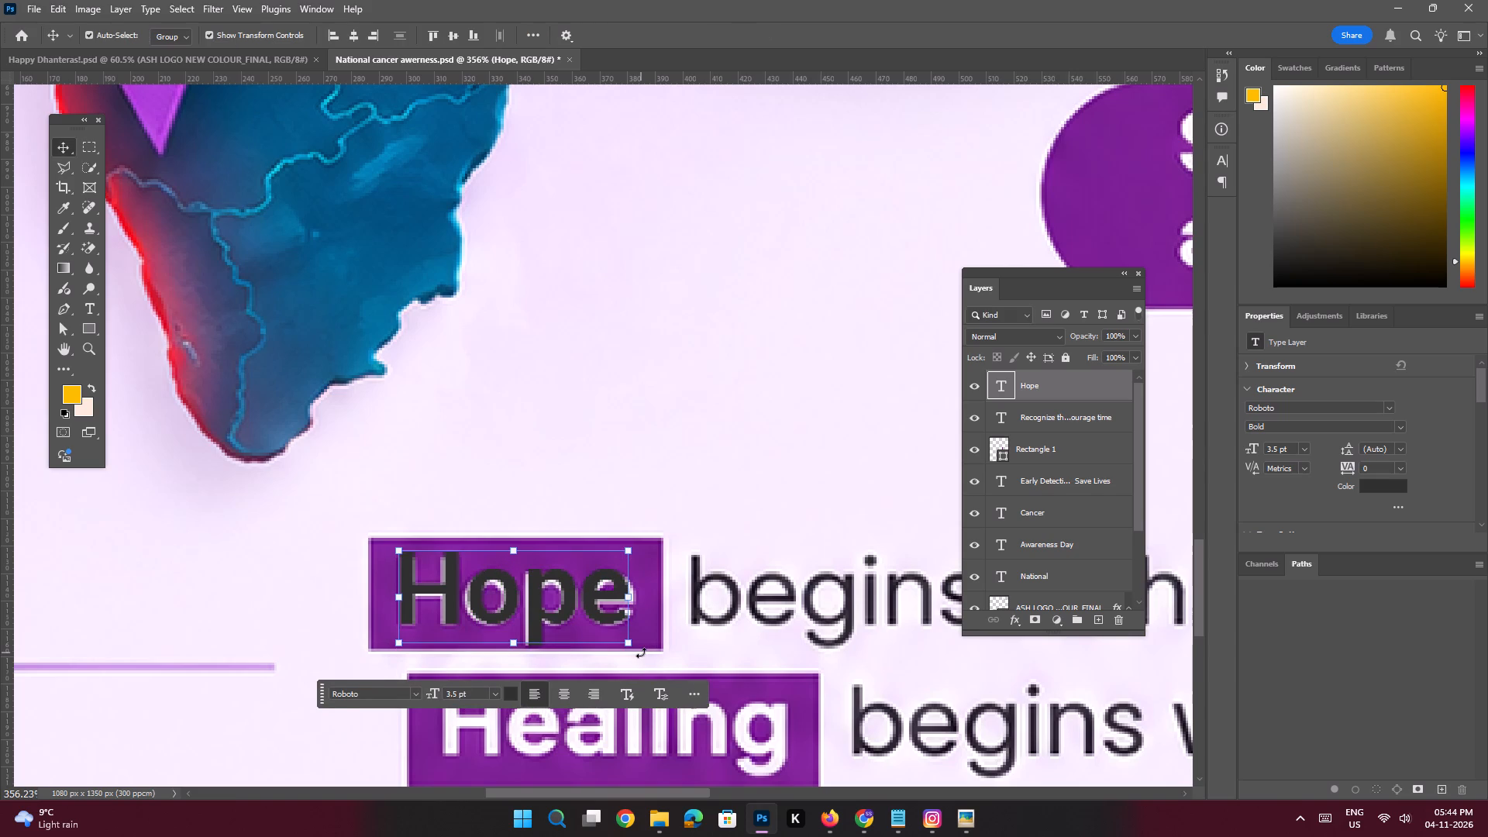
# Copy the words "begins with" from the Hope line of the poster text in Notepad and return to the poster.
pyautogui.press('space')
pyautogui.press('space')
pyautogui.press('space')
pyautogui.press('space')
pyautogui.press('space')
pyautogui.press('space')
pyautogui.press('space')
pyautogui.press('space')
pyautogui.press('space')
pyautogui.press('space')
pyautogui.press('space')
pyautogui.press('space')
pyautogui.press('space')
pyautogui.moveTo(687, 543); pyautogui.dragTo(649, 536)
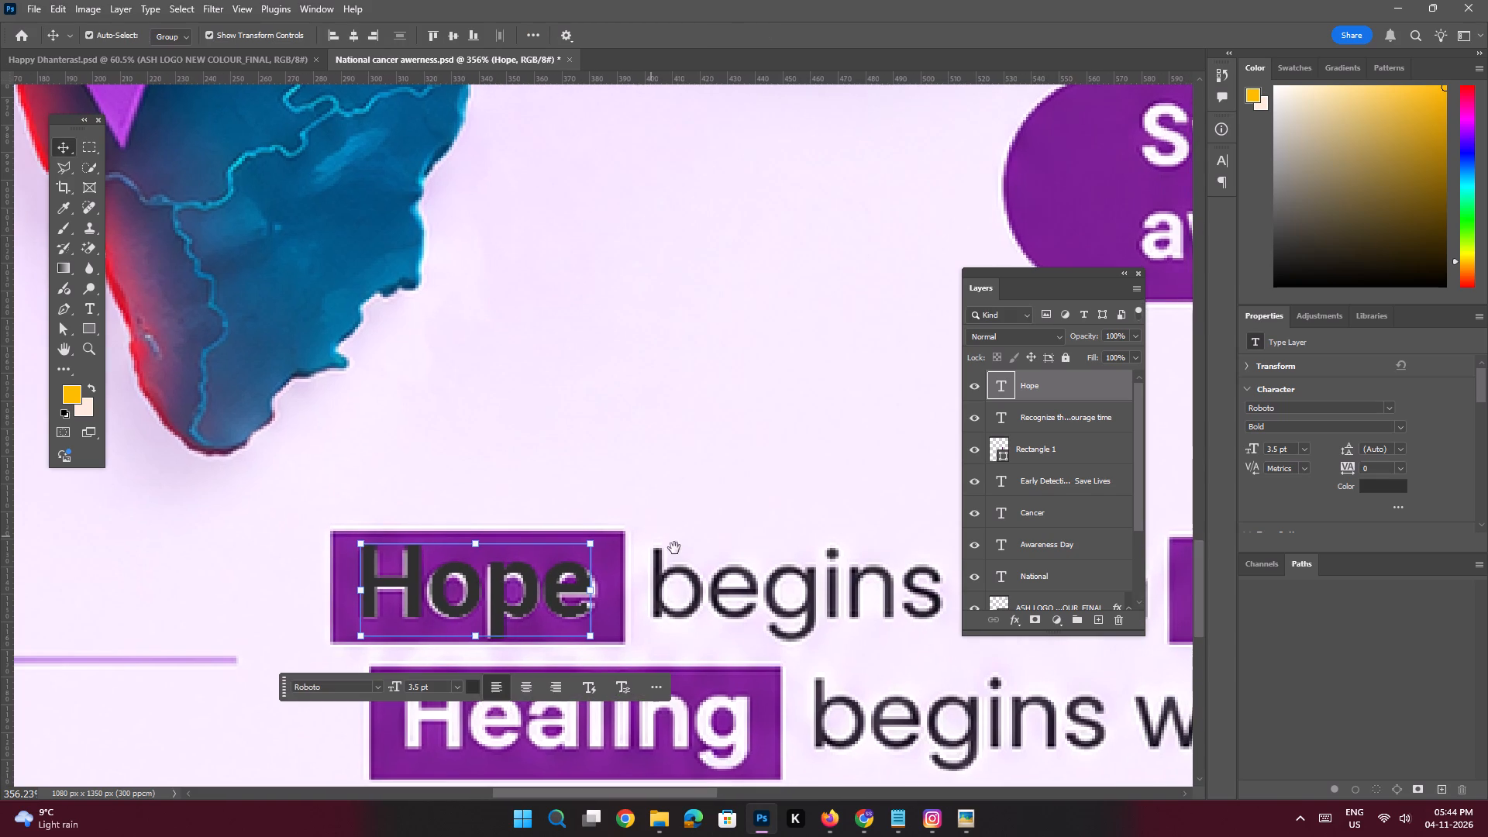
pyautogui.click(900, 819)
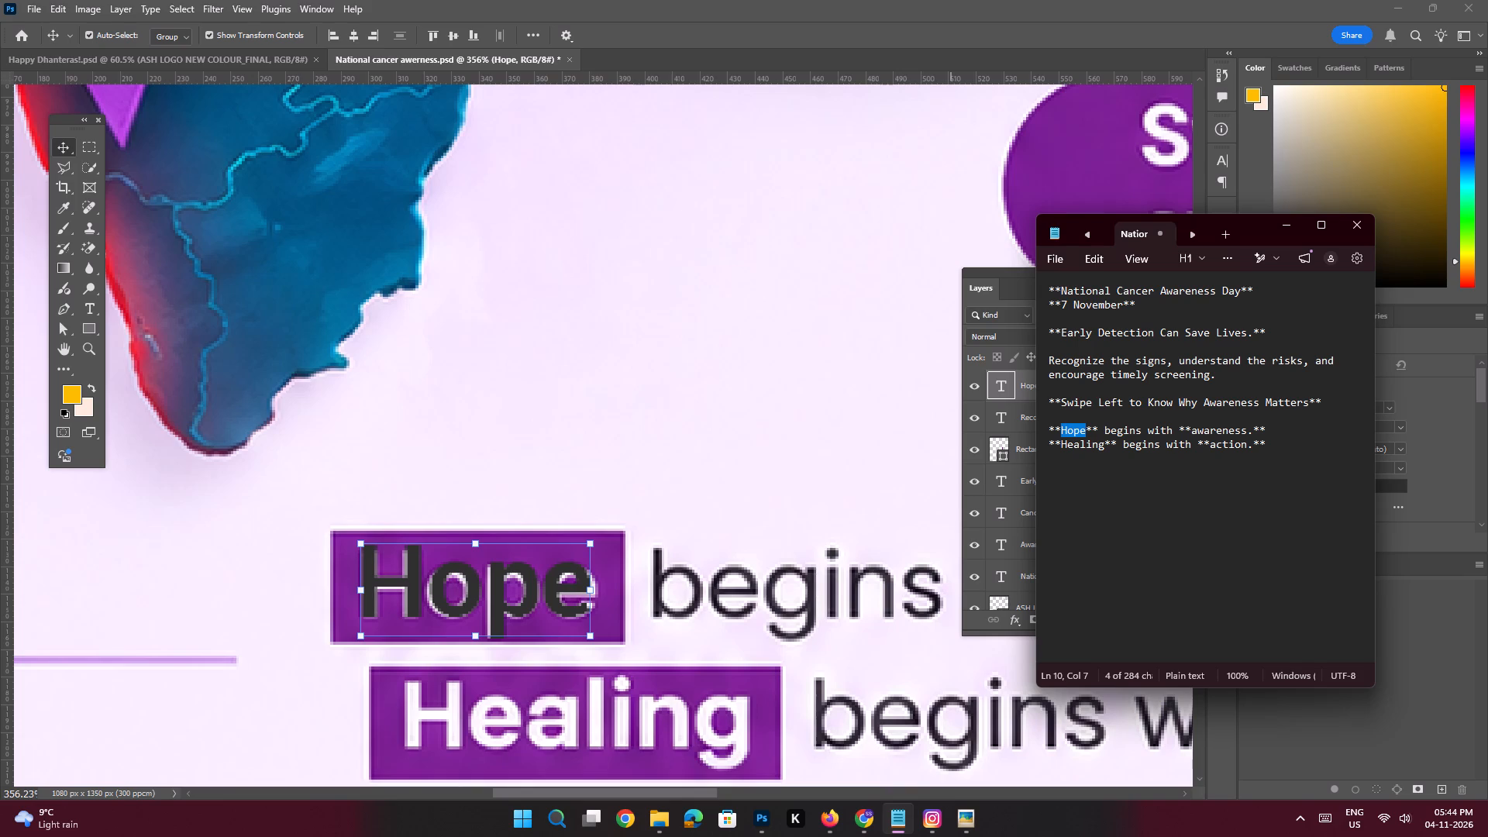
pyautogui.moveTo(1176, 427); pyautogui.dragTo(1113, 429)
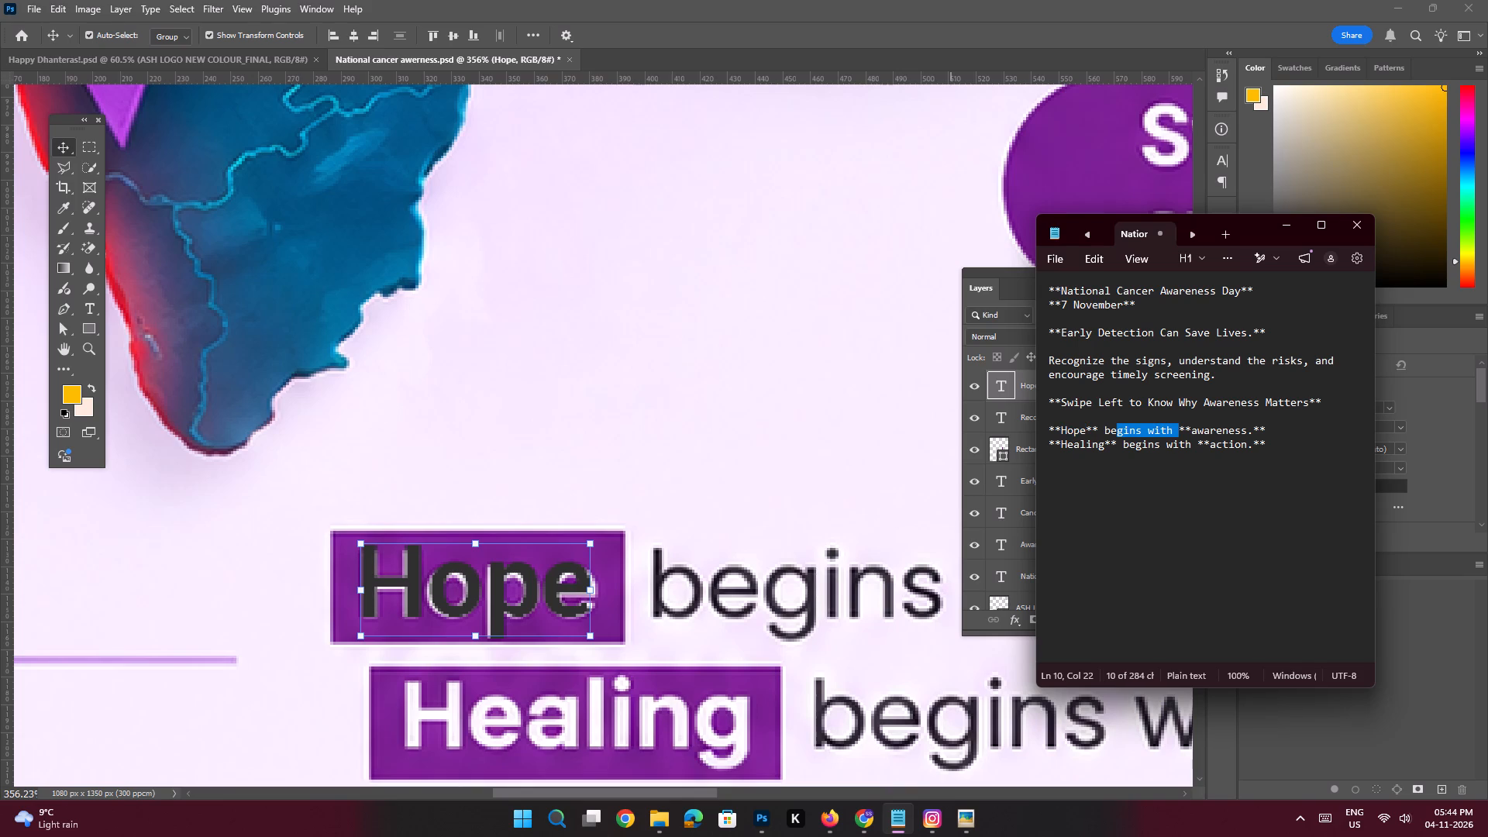
pyautogui.moveTo(1113, 429); pyautogui.dragTo(1103, 429)
pyautogui.hotkey('ctrl', 'c')
pyautogui.hotkey('ctrl', 'c')
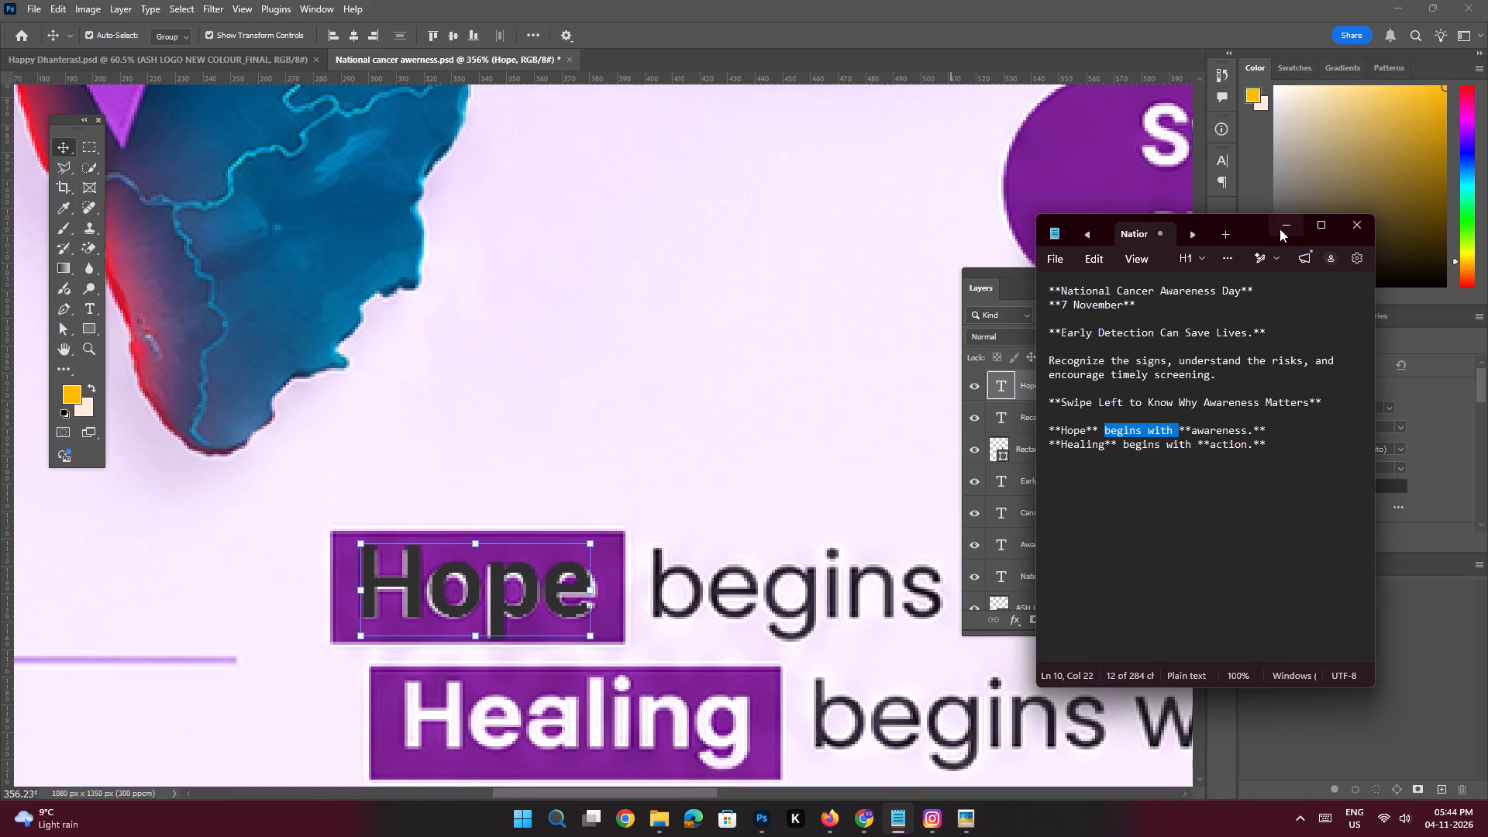
pyautogui.click(1283, 225)
# Add a new top text layer reading "begins with" just above the tagline and set it in Roboto Medium.
pyautogui.press('space')
pyautogui.press('space')
pyautogui.press('space')
pyautogui.press('space')
pyautogui.press('space')
pyautogui.press('space')
pyautogui.press('space')
pyautogui.press('space')
pyautogui.press('space')
pyautogui.press('space')
pyautogui.press('space')
pyautogui.press('space')
pyautogui.press('space')
pyautogui.press('space')
pyautogui.press('space')
pyautogui.press('space')
pyautogui.press('space')
pyautogui.press('space')
pyautogui.press('space')
pyautogui.press('space')
pyautogui.moveTo(629, 490); pyautogui.dragTo(536, 474)
pyautogui.moveTo(601, 498); pyautogui.dragTo(557, 498)
pyautogui.click(1097, 625)
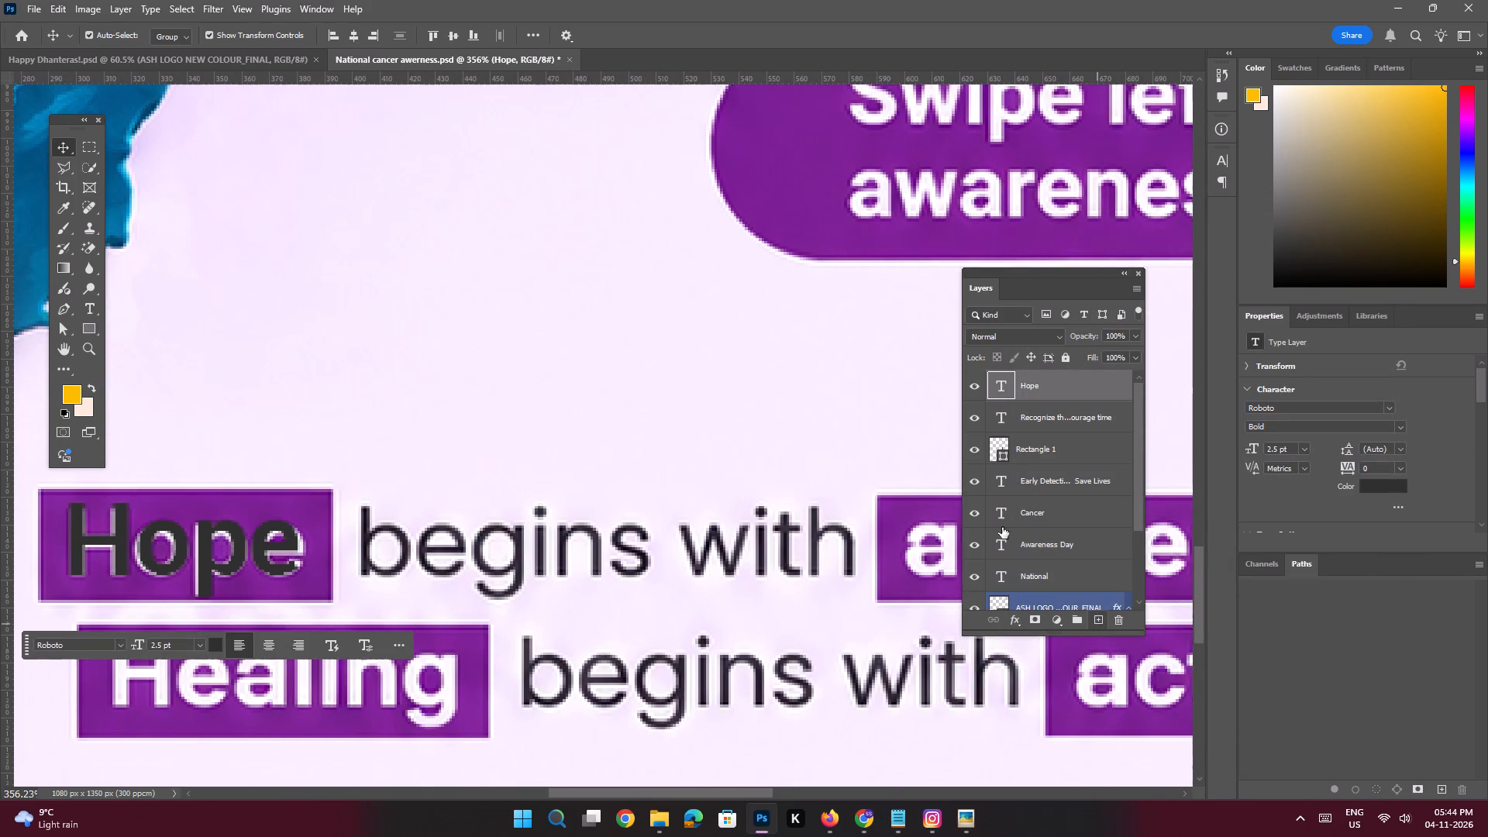
pyautogui.press('t')
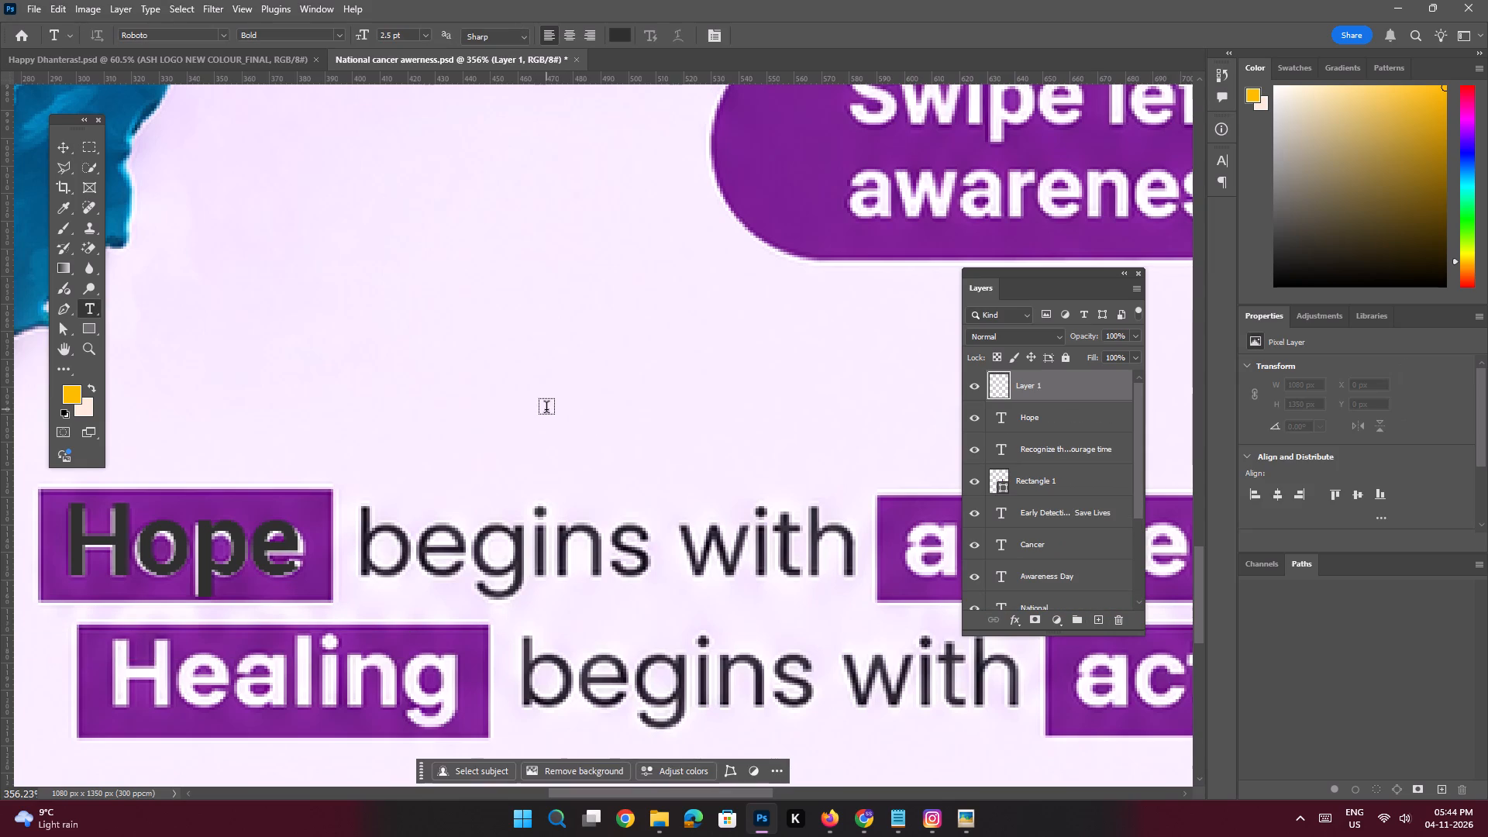
pyautogui.click(533, 399)
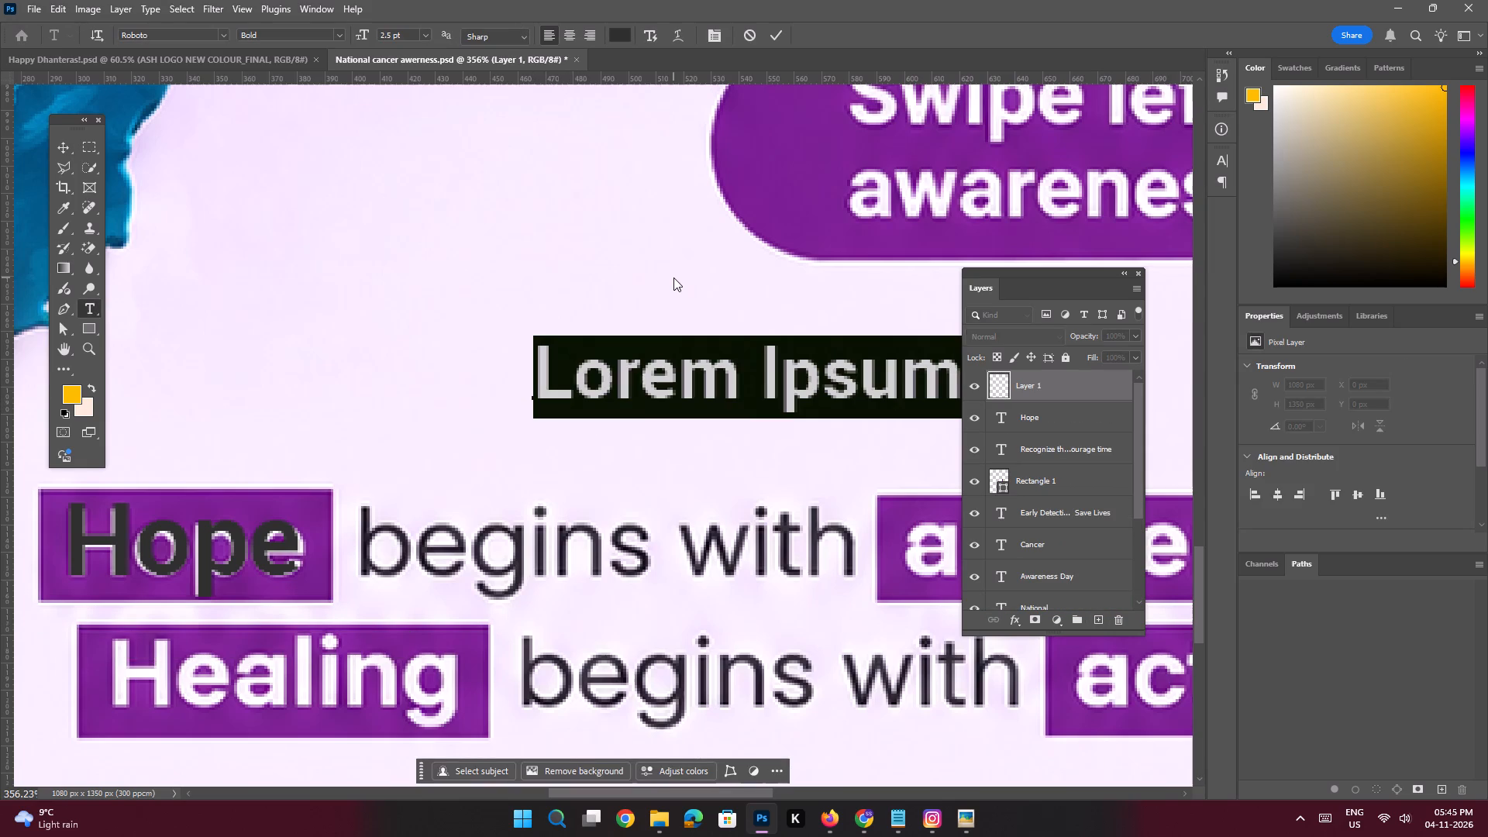
pyautogui.hotkey('ctrl', 'v')
pyautogui.click(60, 147)
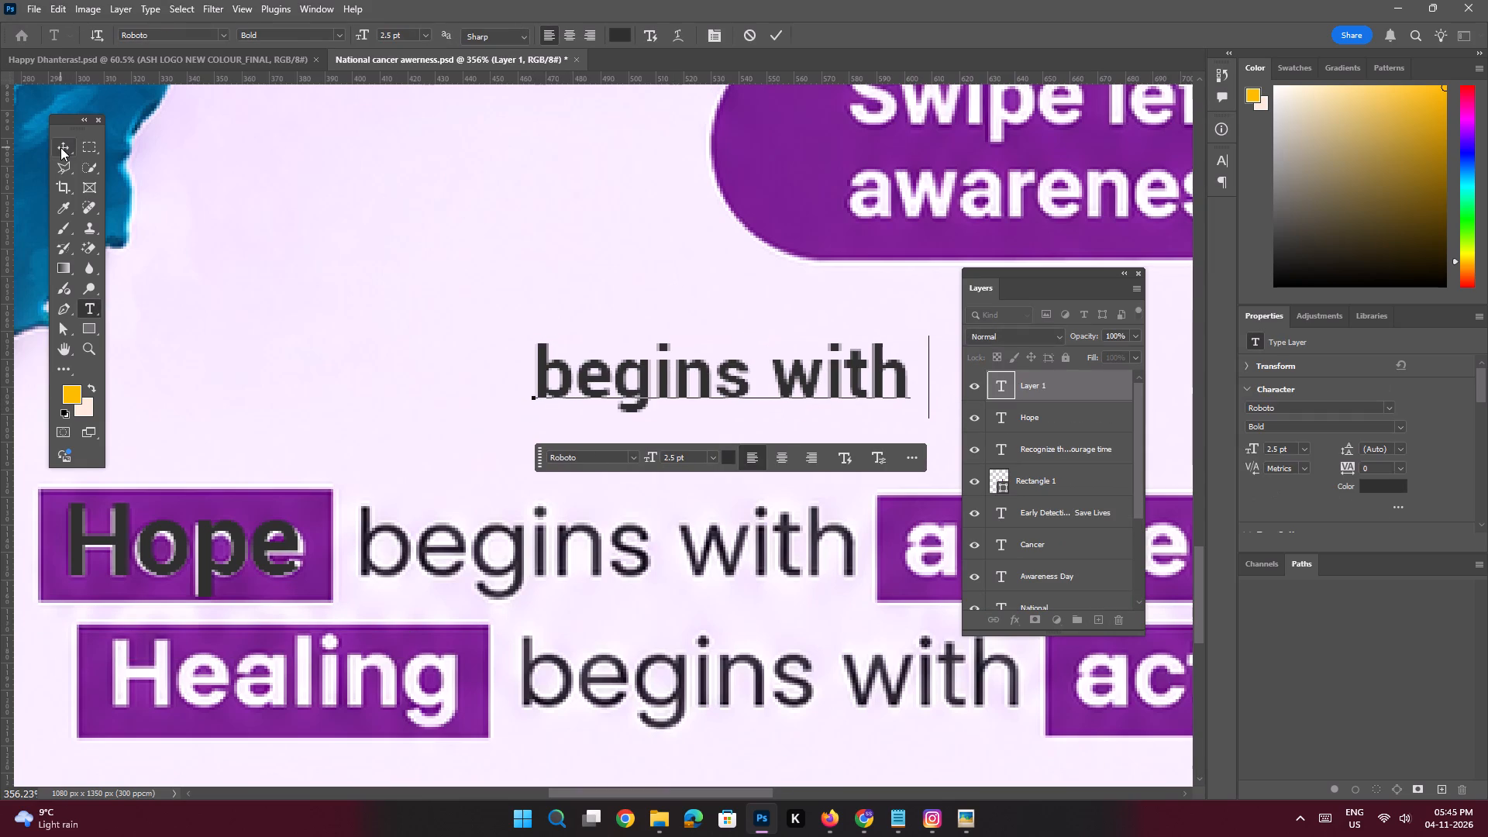
pyautogui.click(1404, 429)
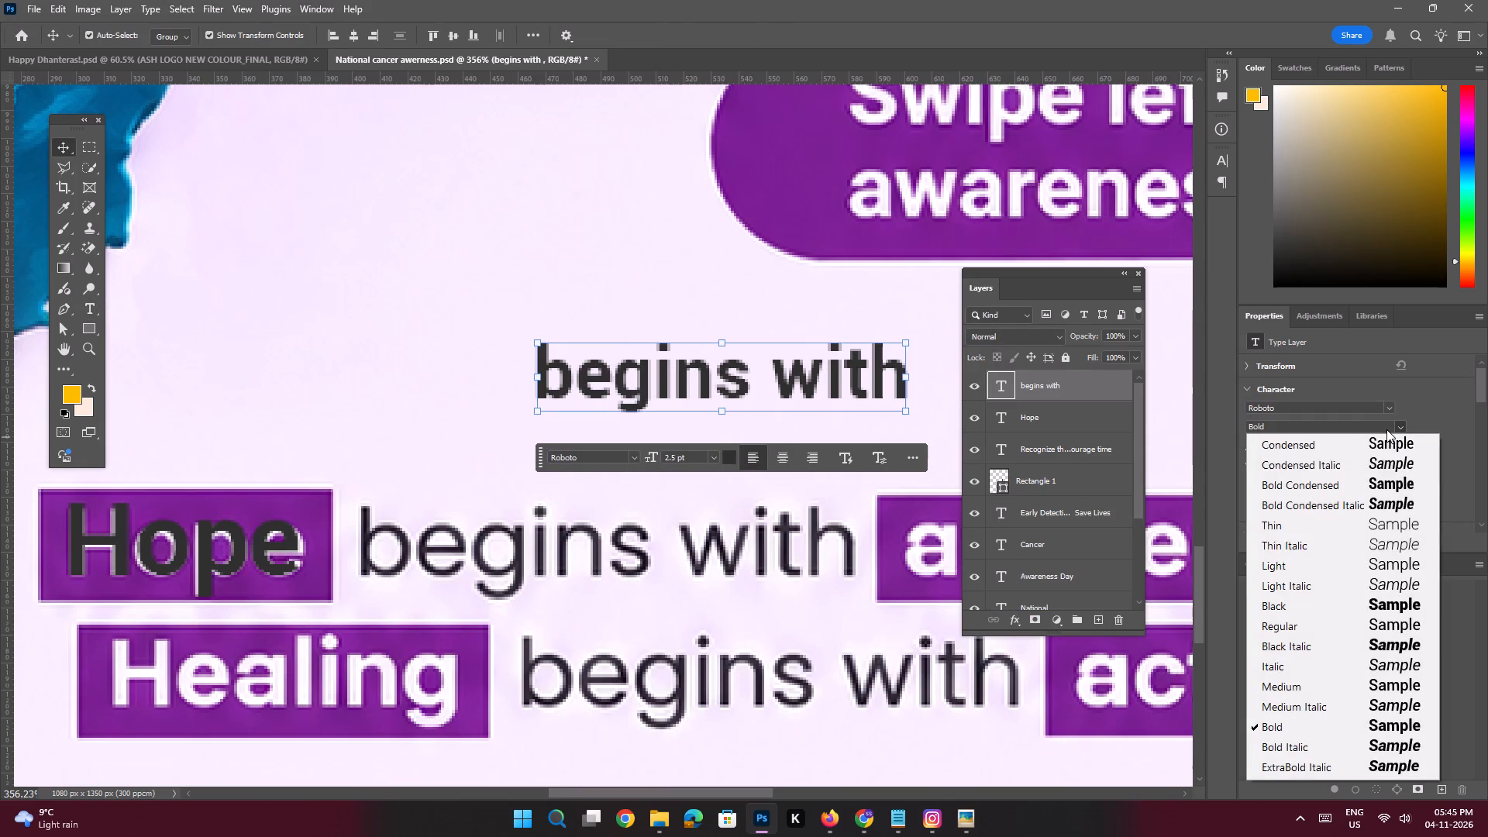
pyautogui.click(1306, 678)
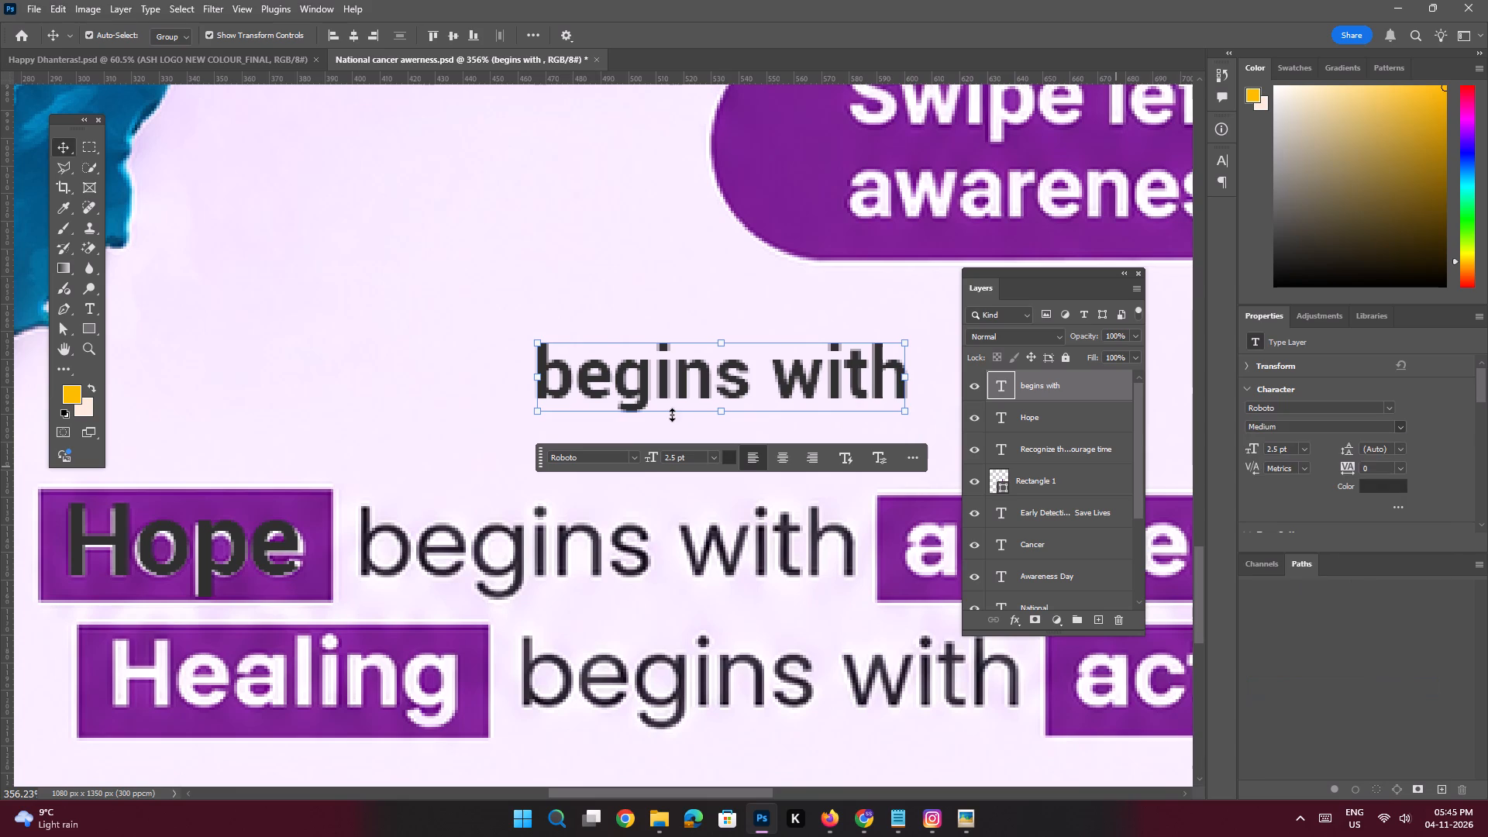
# Move the new "begins with" text onto the original lettering beside "Hope" and enlarge it to 3.36 pt.
pyautogui.moveTo(671, 384); pyautogui.dragTo(498, 545)
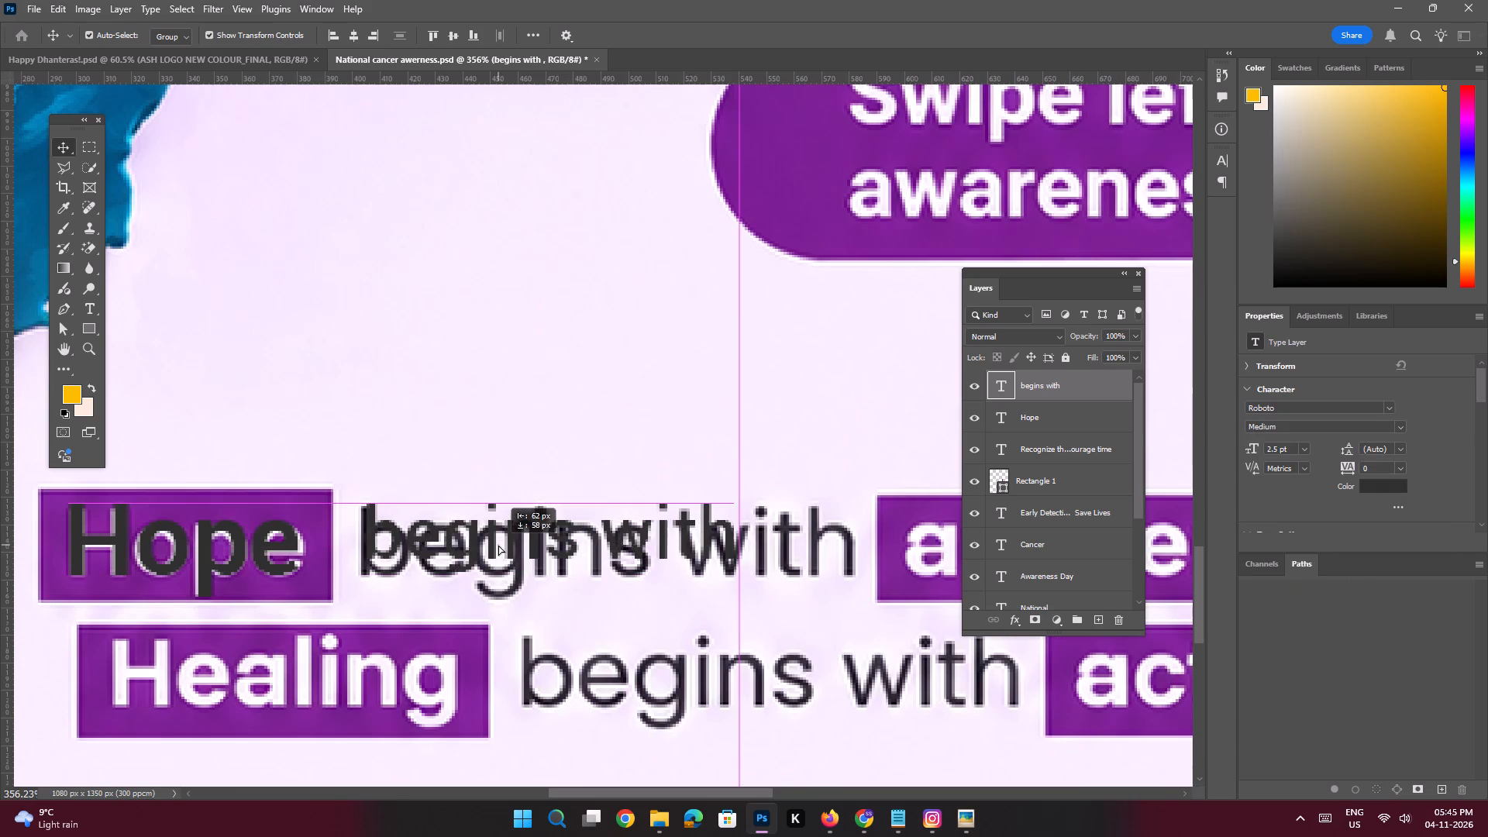
pyautogui.moveTo(498, 545); pyautogui.dragTo(494, 551)
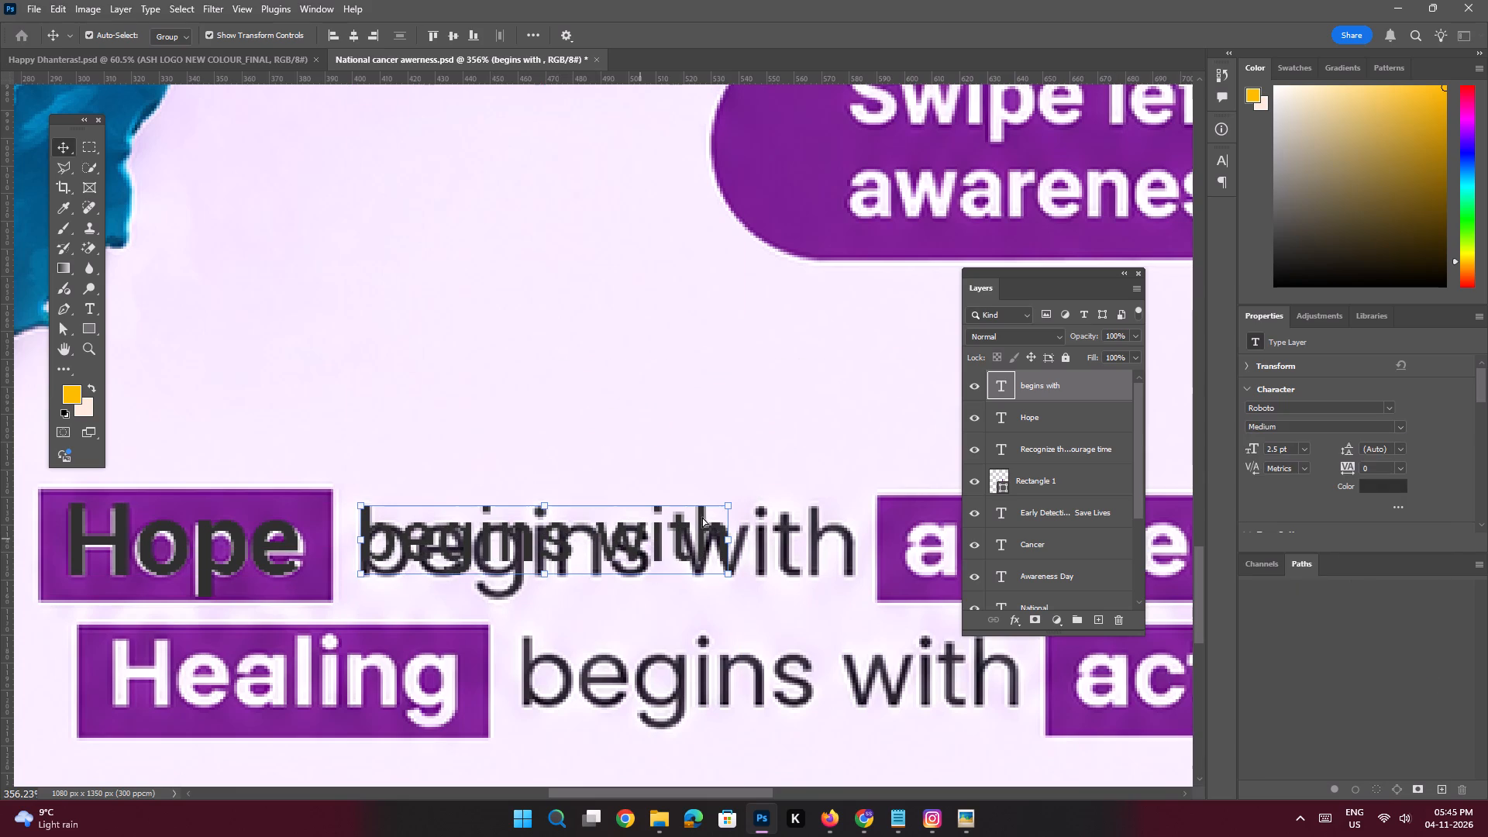
pyautogui.hotkey('ctrl', 't')
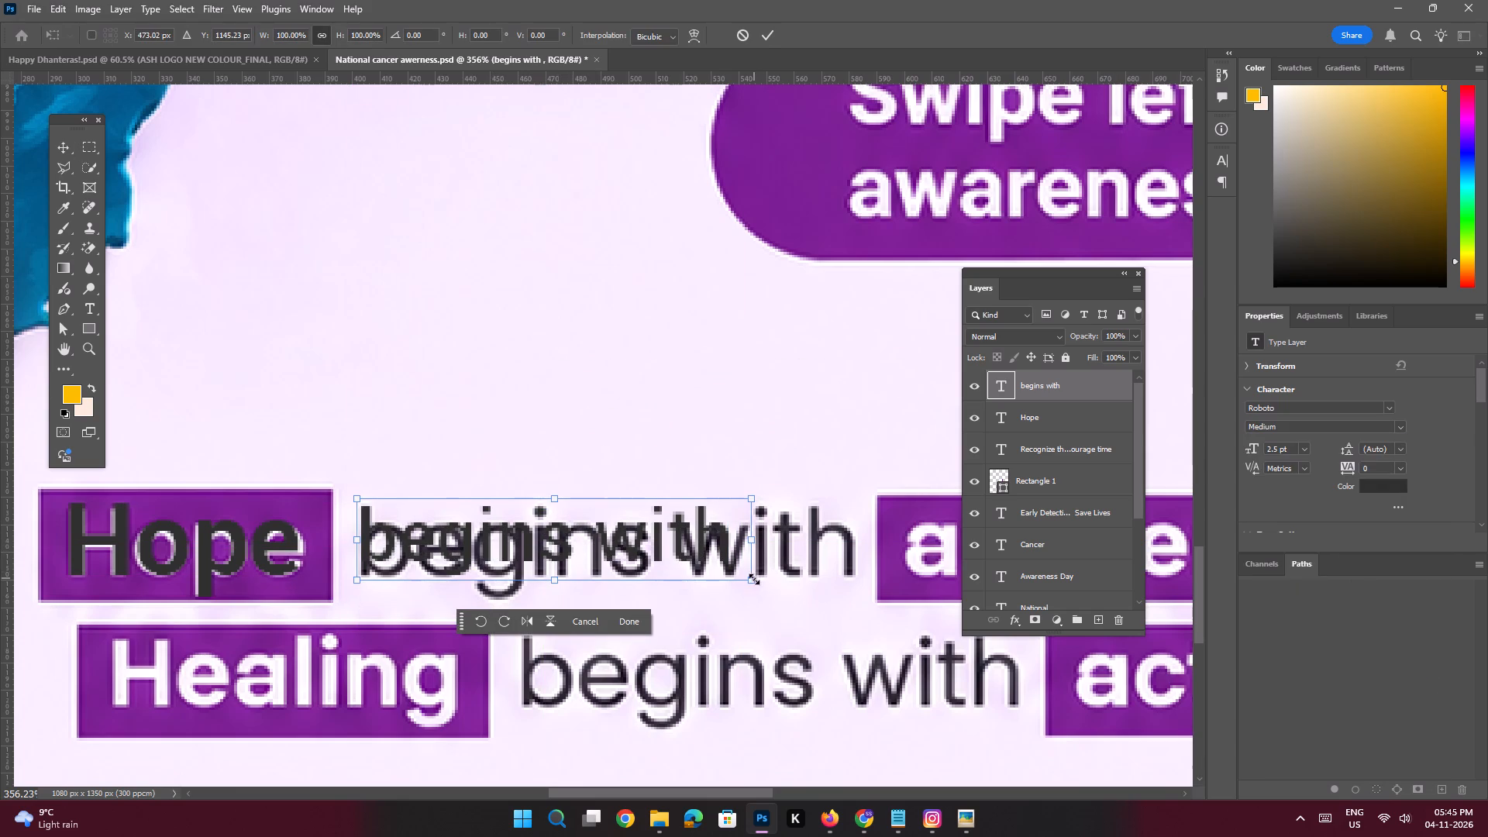
pyautogui.moveTo(751, 585); pyautogui.dragTo(804, 589)
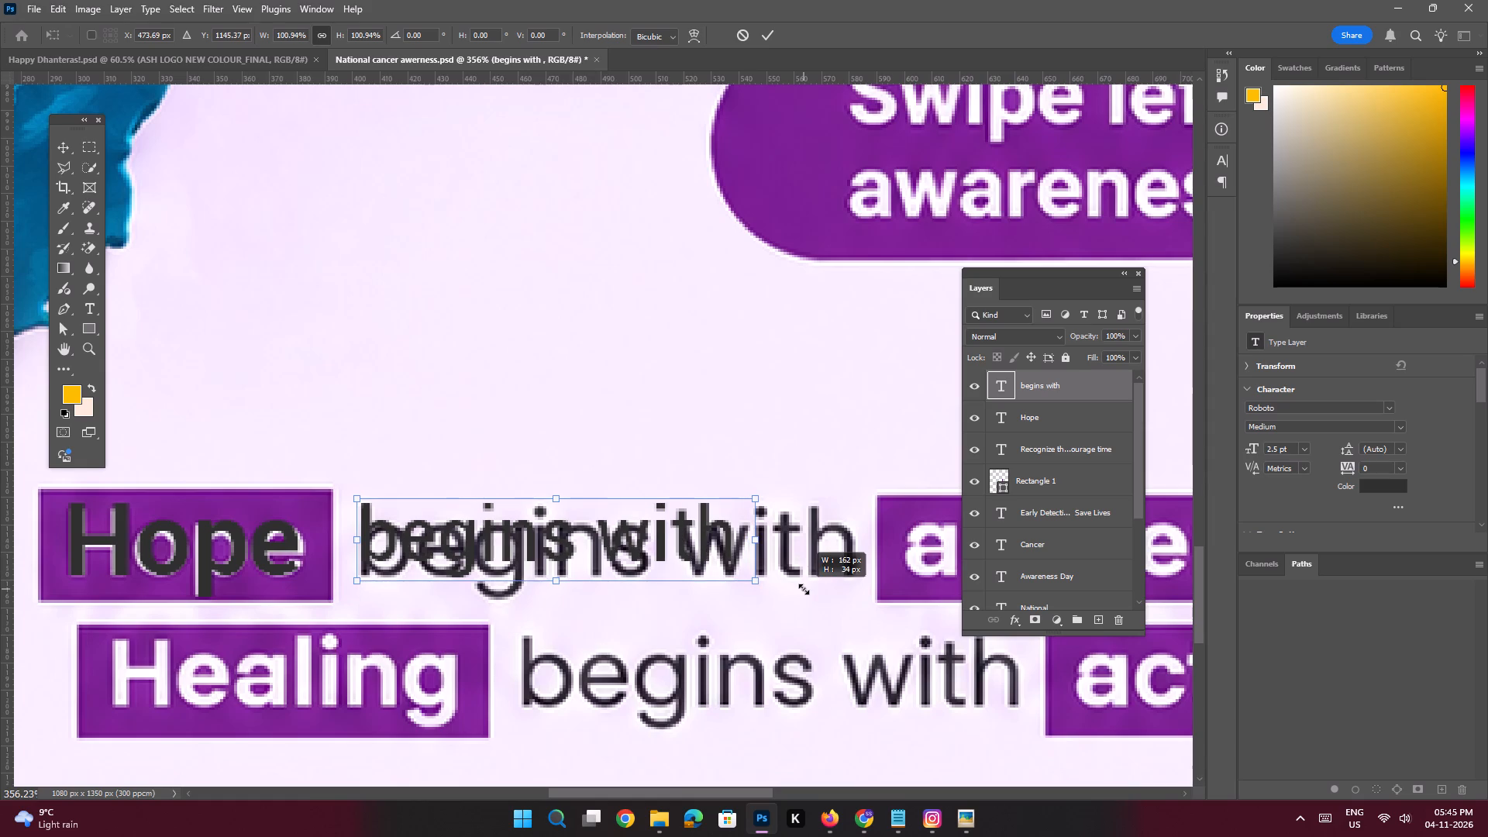
pyautogui.moveTo(804, 589); pyautogui.dragTo(856, 590)
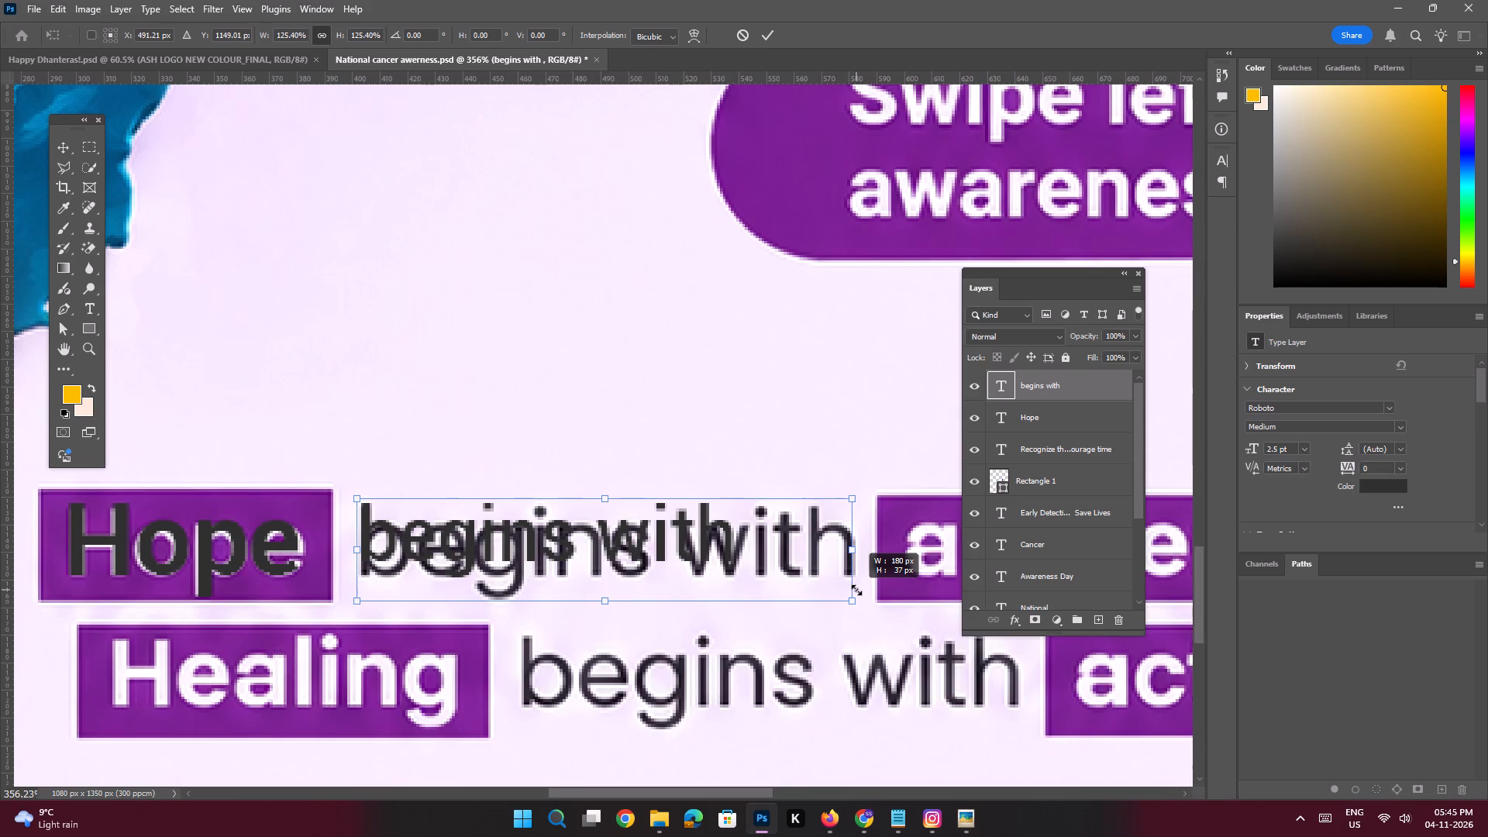
pyautogui.moveTo(856, 590); pyautogui.dragTo(890, 594)
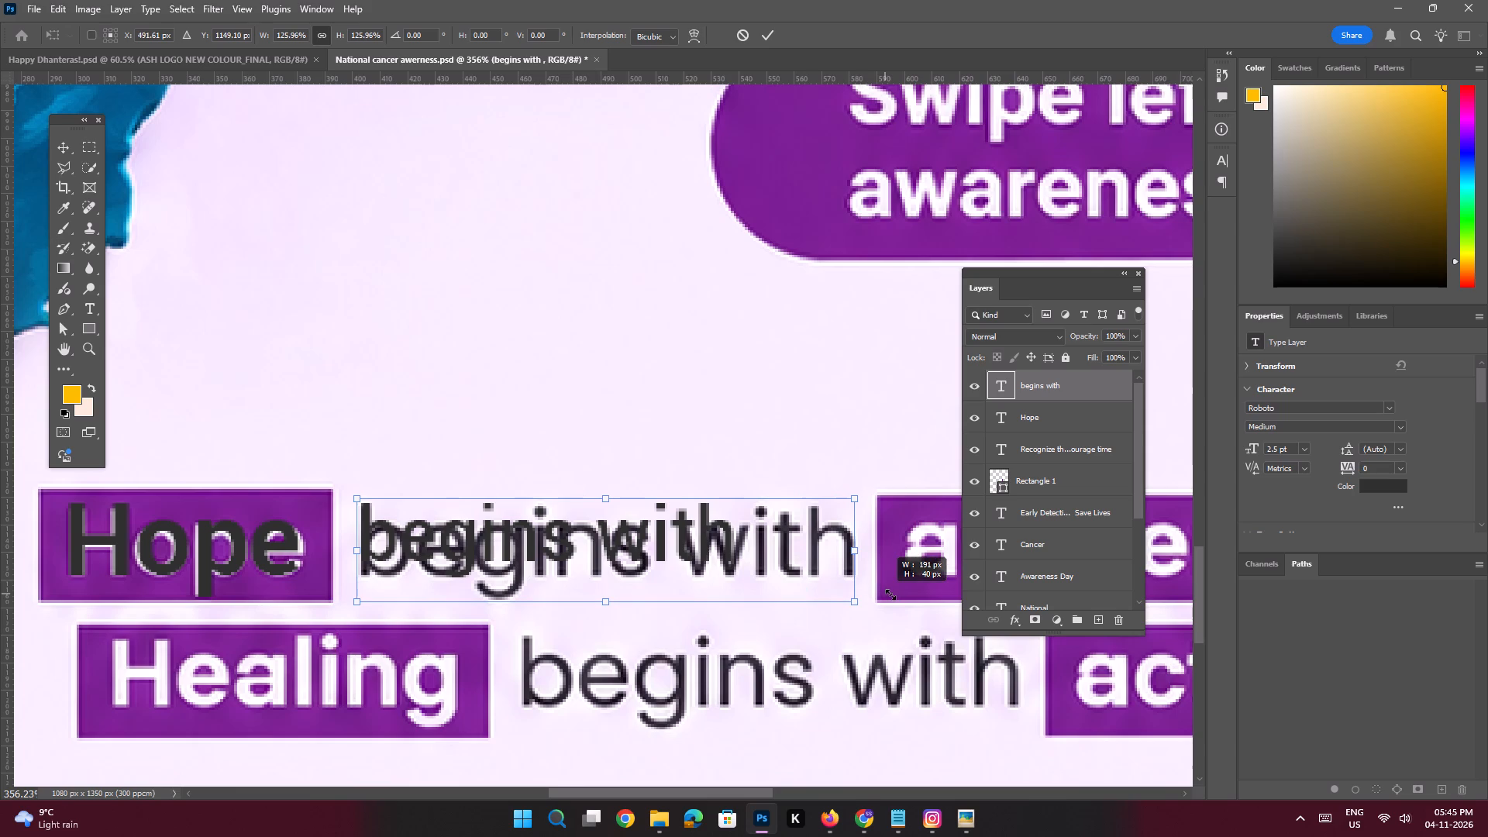
pyautogui.moveTo(890, 594); pyautogui.dragTo(890, 595)
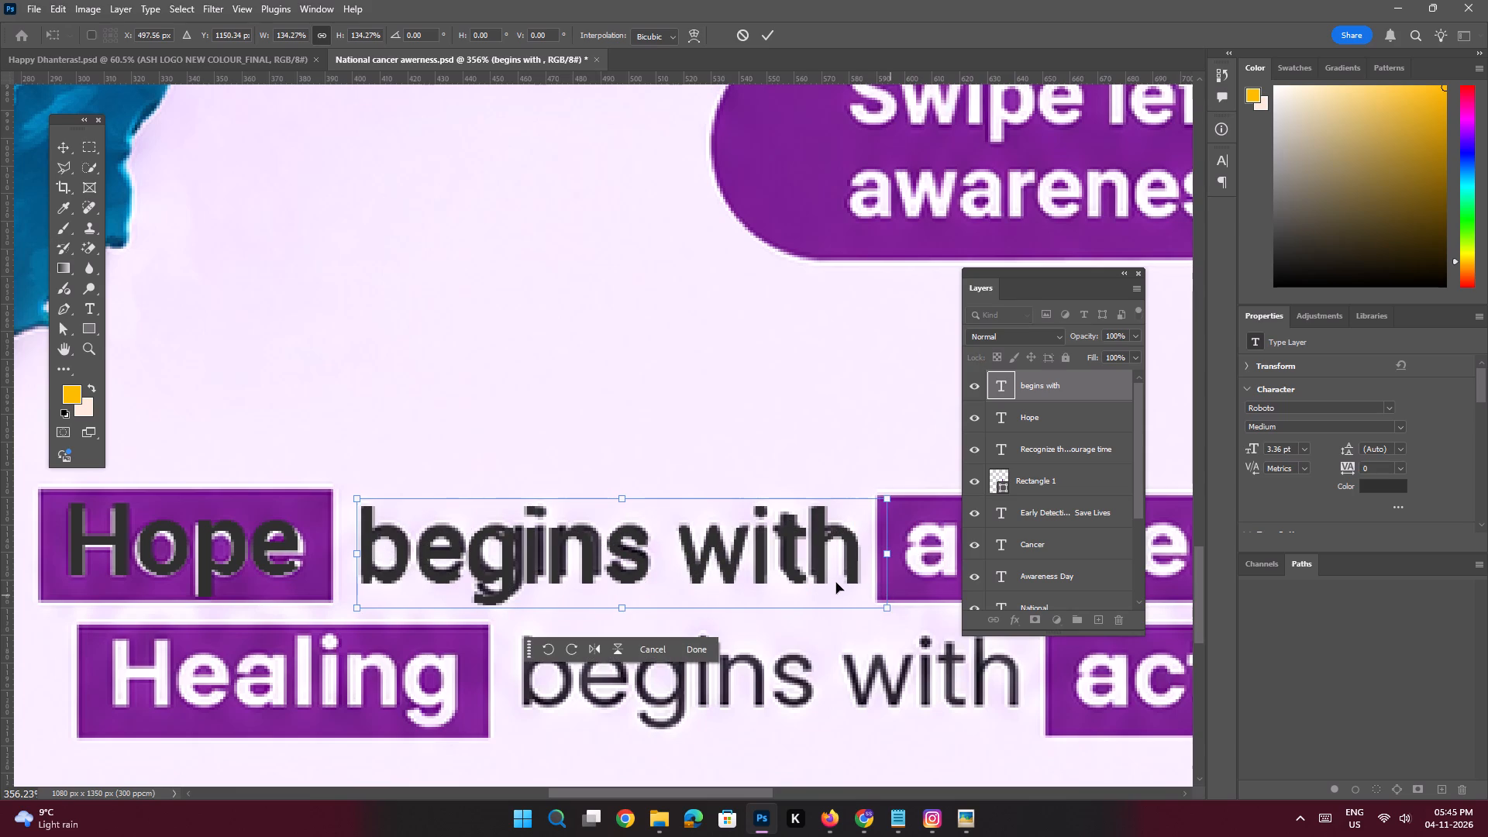
pyautogui.press('Return')
pyautogui.press('Return')
pyautogui.press('Return')
# Copy the word "awareness" from the Hope line of the poster text in Notepad and return to the poster.
pyautogui.press('space')
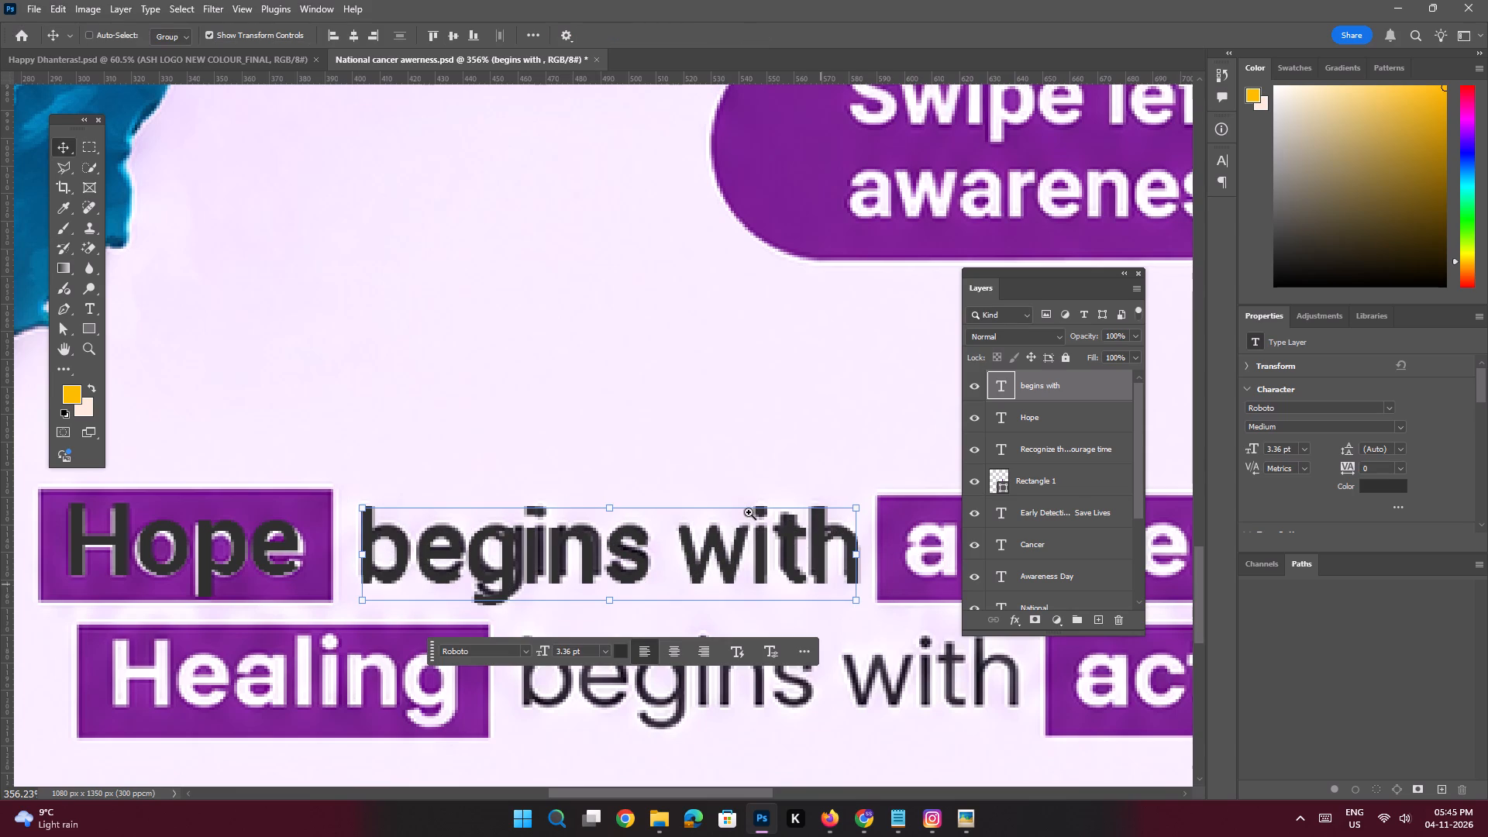
pyautogui.keyDown('ctrl'); pyautogui.moveTo(748, 512); pyautogui.dragTo(687, 499); pyautogui.keyUp('ctrl')
pyautogui.keyDown('ctrl'); pyautogui.moveTo(743, 515); pyautogui.dragTo(675, 501); pyautogui.keyUp('ctrl')
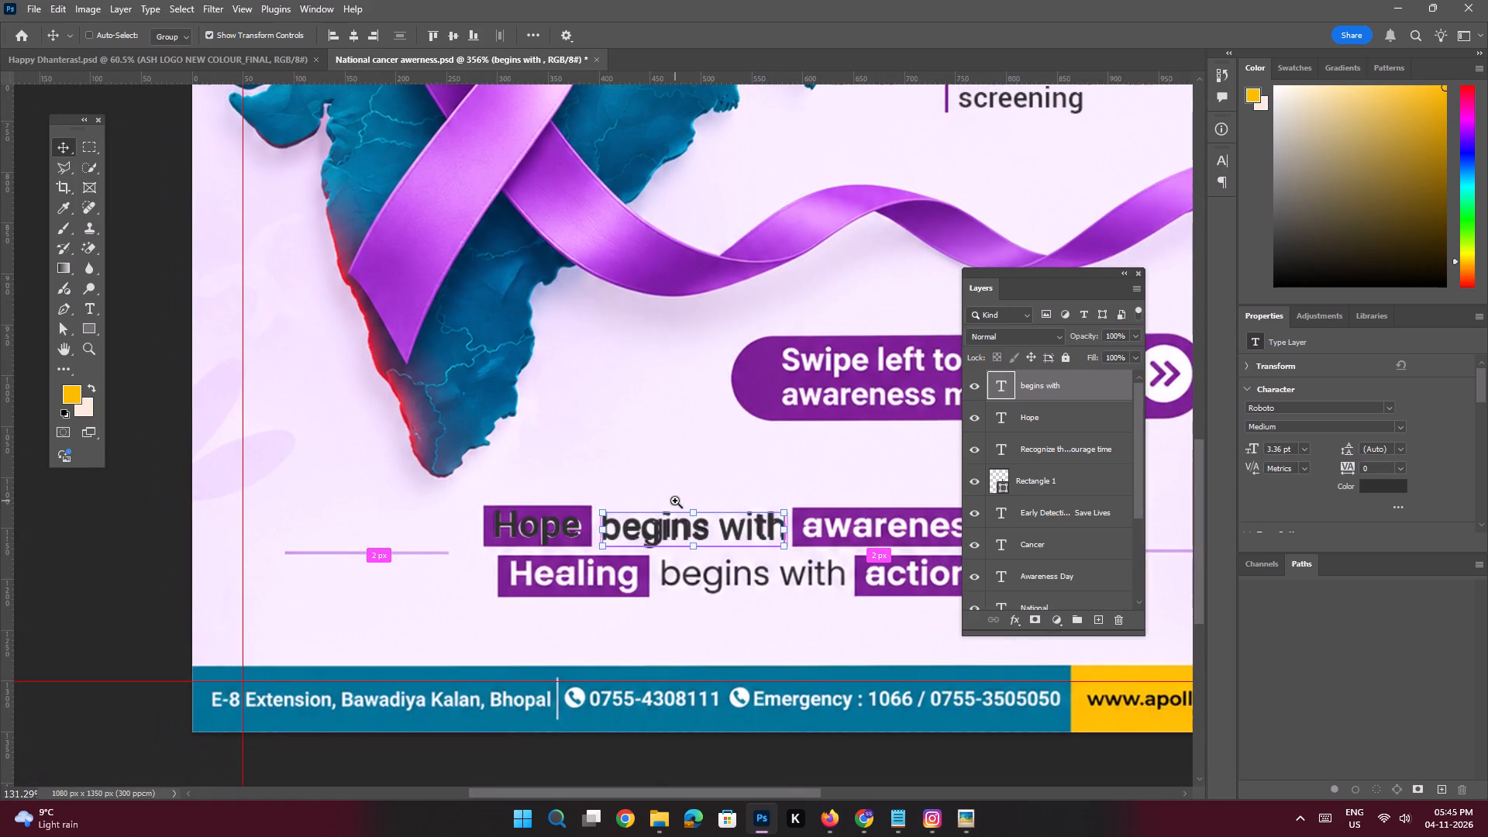
pyautogui.click(899, 831)
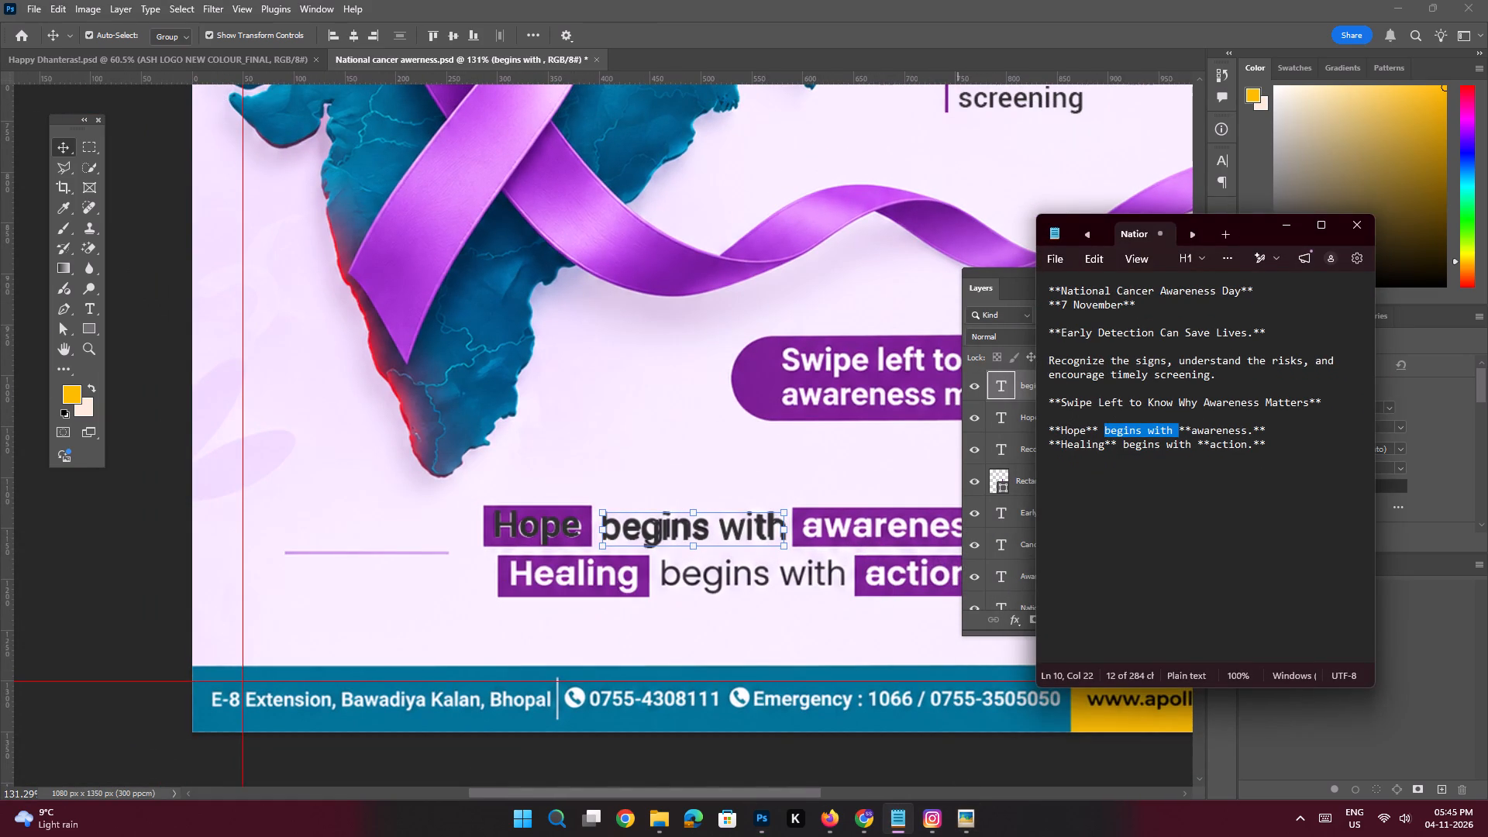
pyautogui.click(1282, 223)
pyautogui.press('space')
pyautogui.press('space')
pyautogui.press('space')
pyautogui.press('space')
pyautogui.press('space')
pyautogui.press('space')
pyautogui.press('space')
pyautogui.press('space')
pyautogui.press('space')
pyautogui.press('space')
pyautogui.press('space')
pyautogui.press('space')
pyautogui.press('space')
pyautogui.press('space')
pyautogui.press('space')
pyautogui.press('space')
pyautogui.press('space')
pyautogui.press('space')
pyautogui.press('space')
pyautogui.press('space')
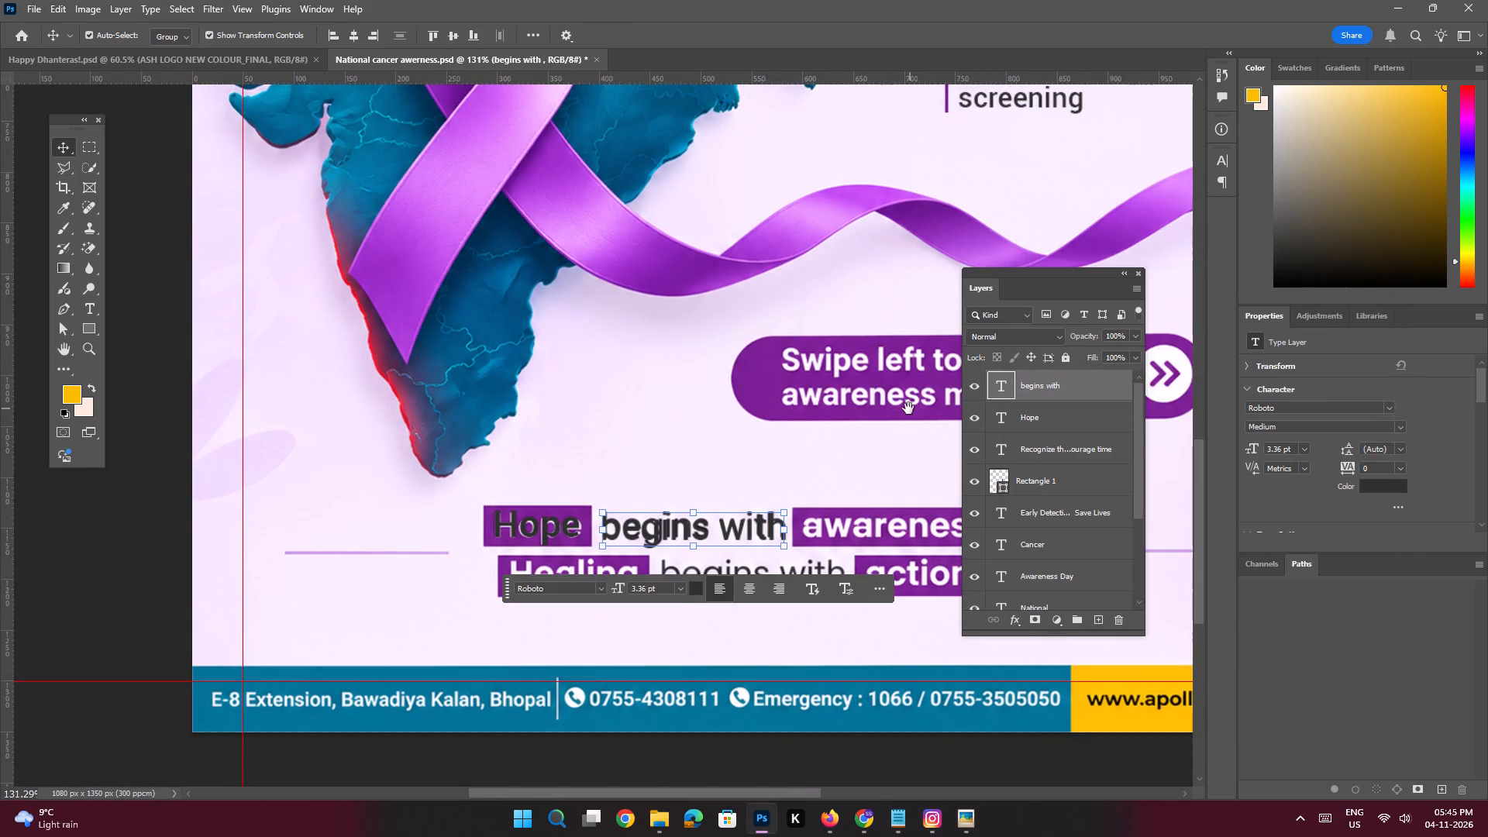
pyautogui.moveTo(907, 408); pyautogui.dragTo(762, 404)
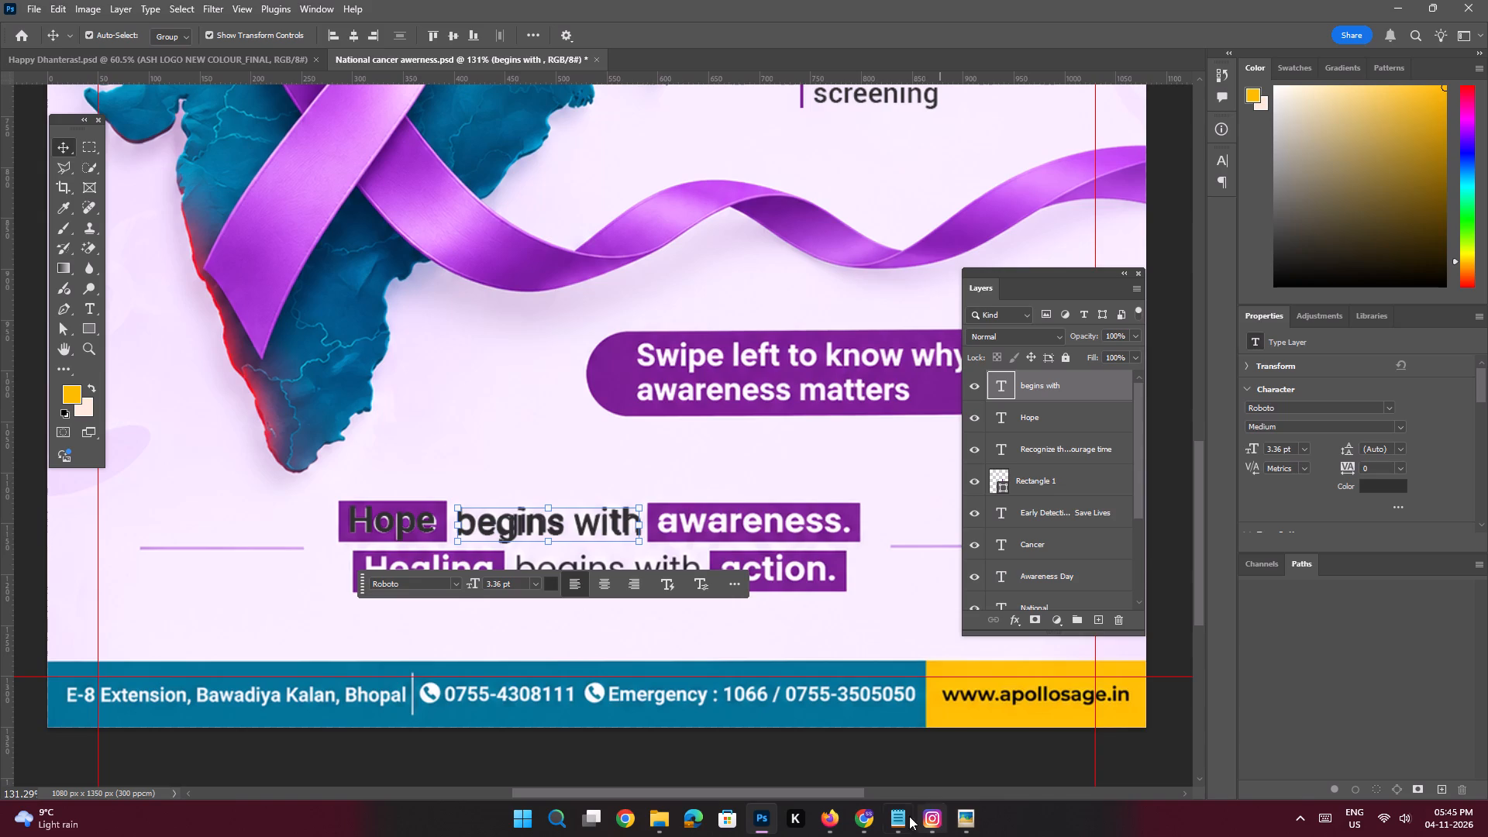
pyautogui.click(902, 817)
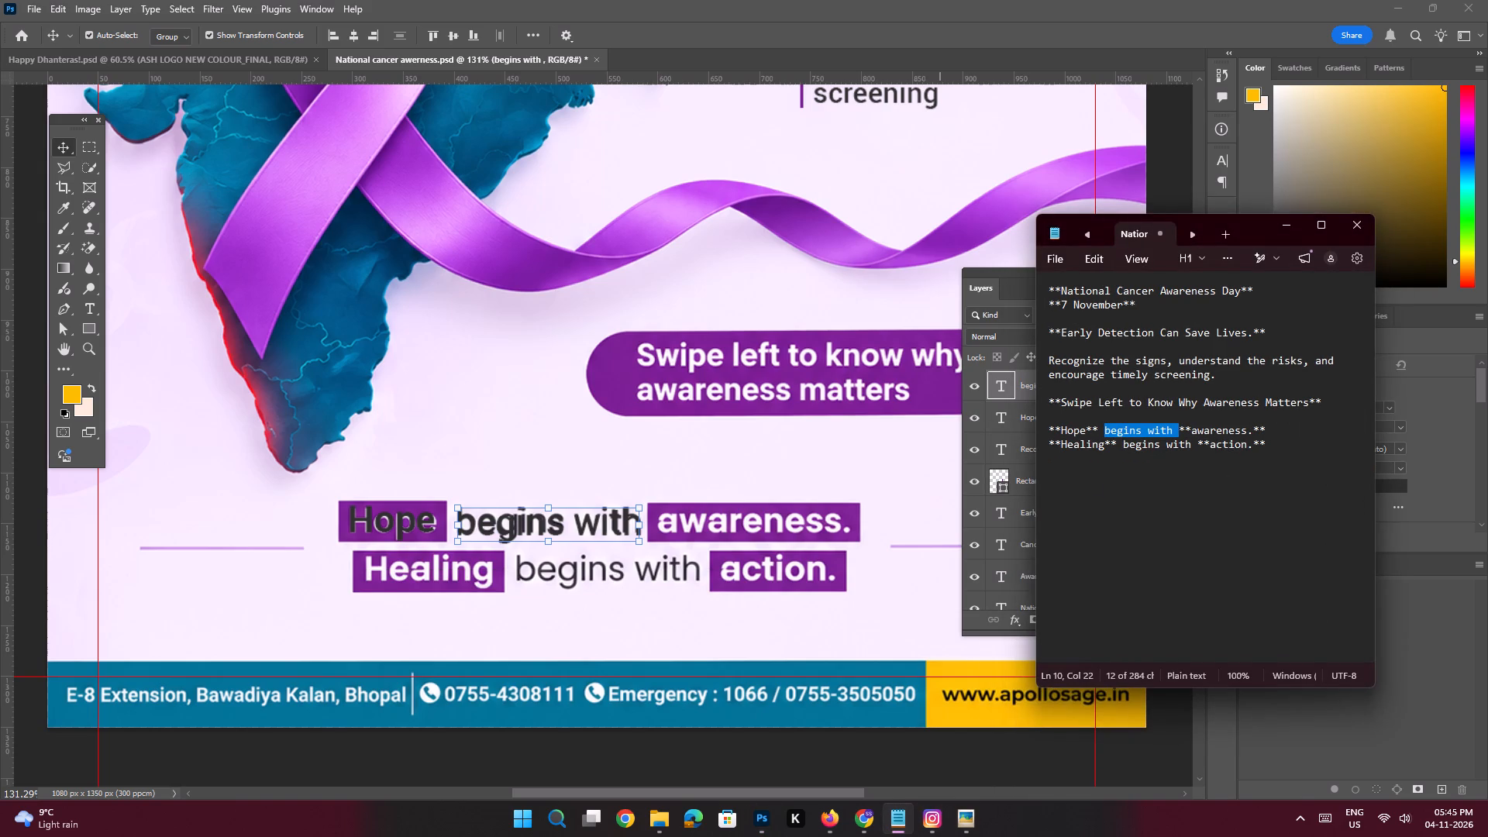
pyautogui.moveTo(1247, 433); pyautogui.dragTo(1192, 433)
pyautogui.hotkey('ctrl', 'c')
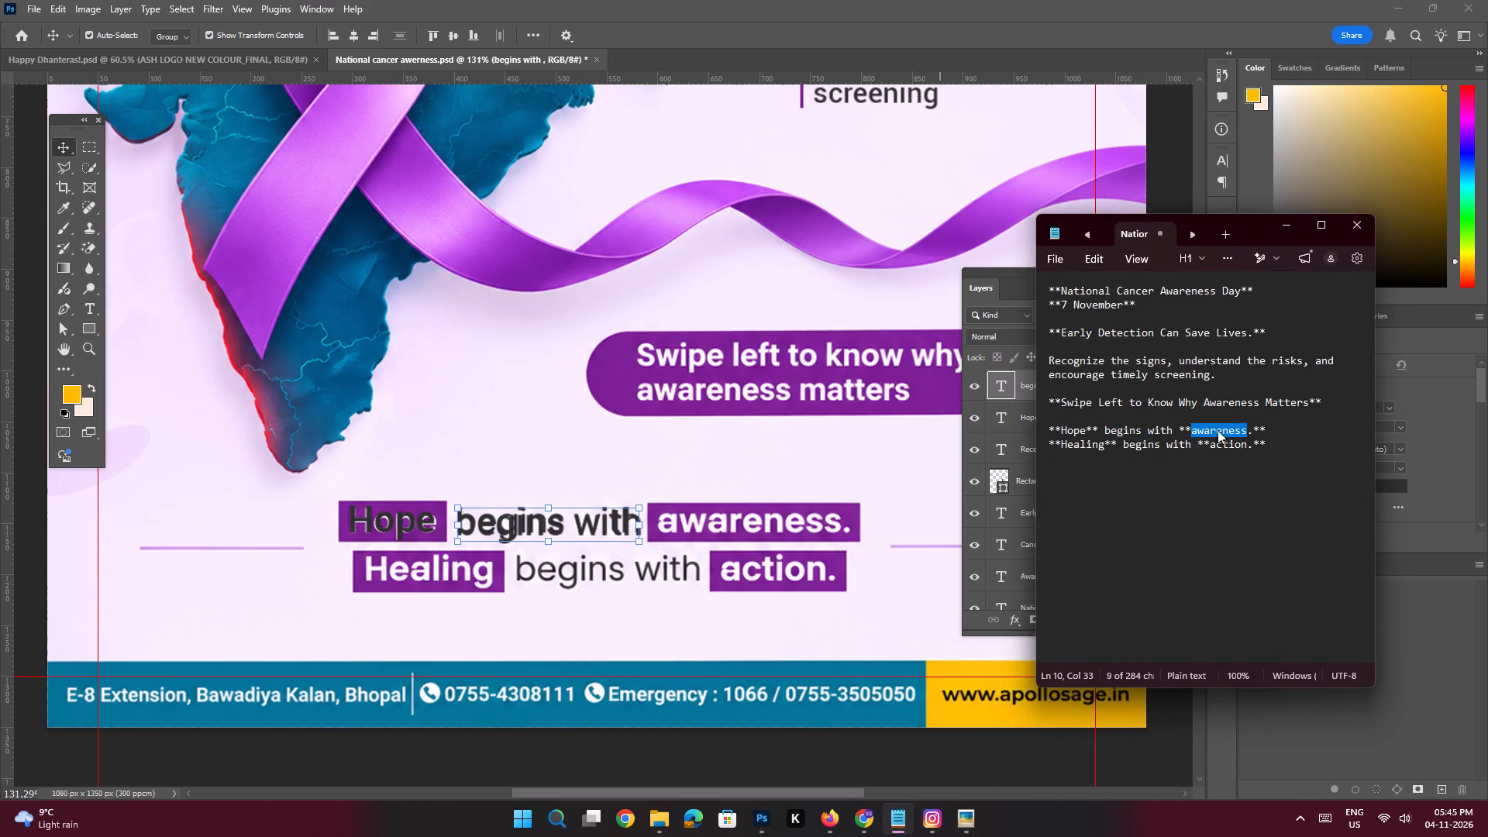
pyautogui.click(1290, 221)
# Duplicate the "Hope" text layer and move the copy onto the purple box with the original "awareness." lettering.
pyautogui.hotkey('ctrl', 'space')
pyautogui.hotkey('ctrl', 'space')
pyautogui.hotkey('ctrl', 'space')
pyautogui.hotkey('ctrl', 'space')
pyautogui.hotkey('ctrl', 'space')
pyautogui.hotkey('ctrl', 'space')
pyautogui.hotkey('ctrl', 'space')
pyautogui.hotkey('ctrl', 'space')
pyautogui.hotkey('ctrl', 'space')
pyautogui.hotkey('ctrl', 'space')
pyautogui.hotkey('ctrl', 'space')
pyautogui.hotkey('ctrl', 'space')
pyautogui.hotkey('ctrl', 'space')
pyautogui.keyDown('ctrl'); pyautogui.moveTo(610, 485); pyautogui.dragTo(635, 507); pyautogui.keyUp('ctrl')
pyautogui.click(349, 530)
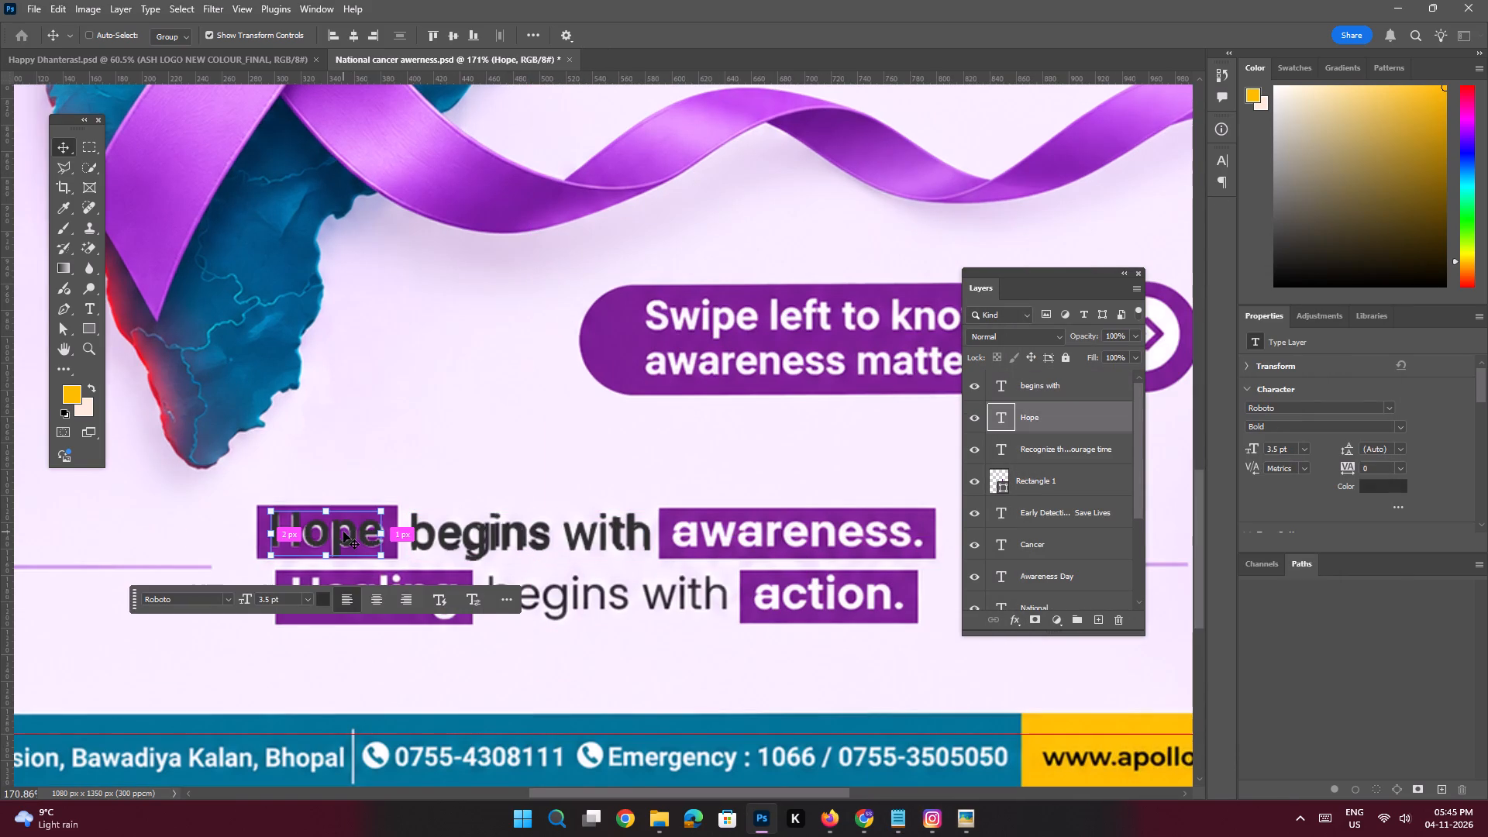
pyautogui.hotkey('ctrl', 'j')
pyautogui.keyDown('shift'); pyautogui.moveTo(336, 534); pyautogui.dragTo(746, 546); pyautogui.keyUp('shift')
# Replace the duplicated "Hope" text in the awareness box with the copied word "awareness".
pyautogui.press('space')
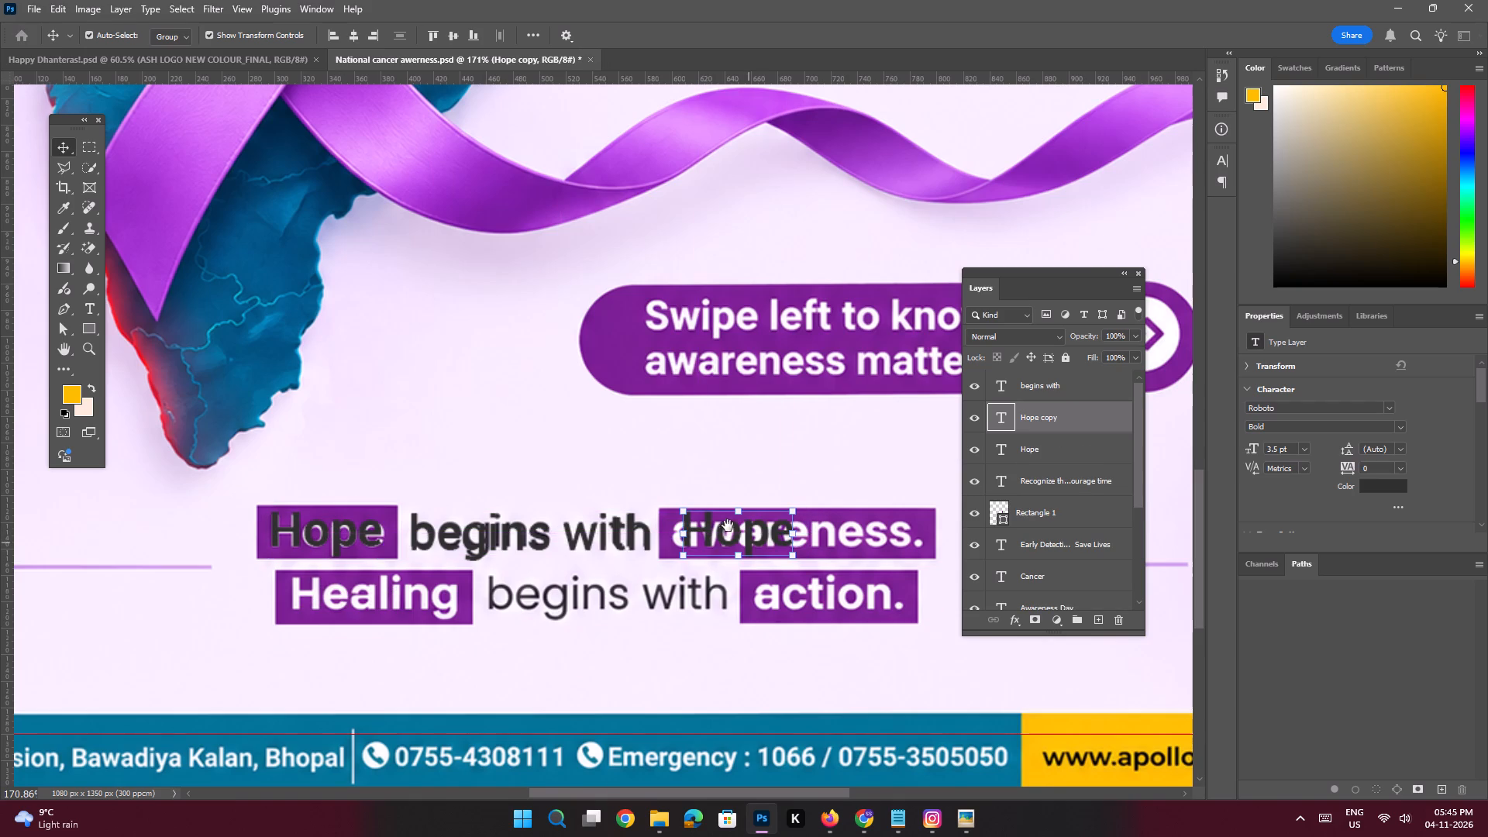
pyautogui.keyDown('ctrl'); pyautogui.moveTo(725, 524); pyautogui.dragTo(761, 575); pyautogui.keyUp('ctrl')
pyautogui.doubleClick(741, 539)
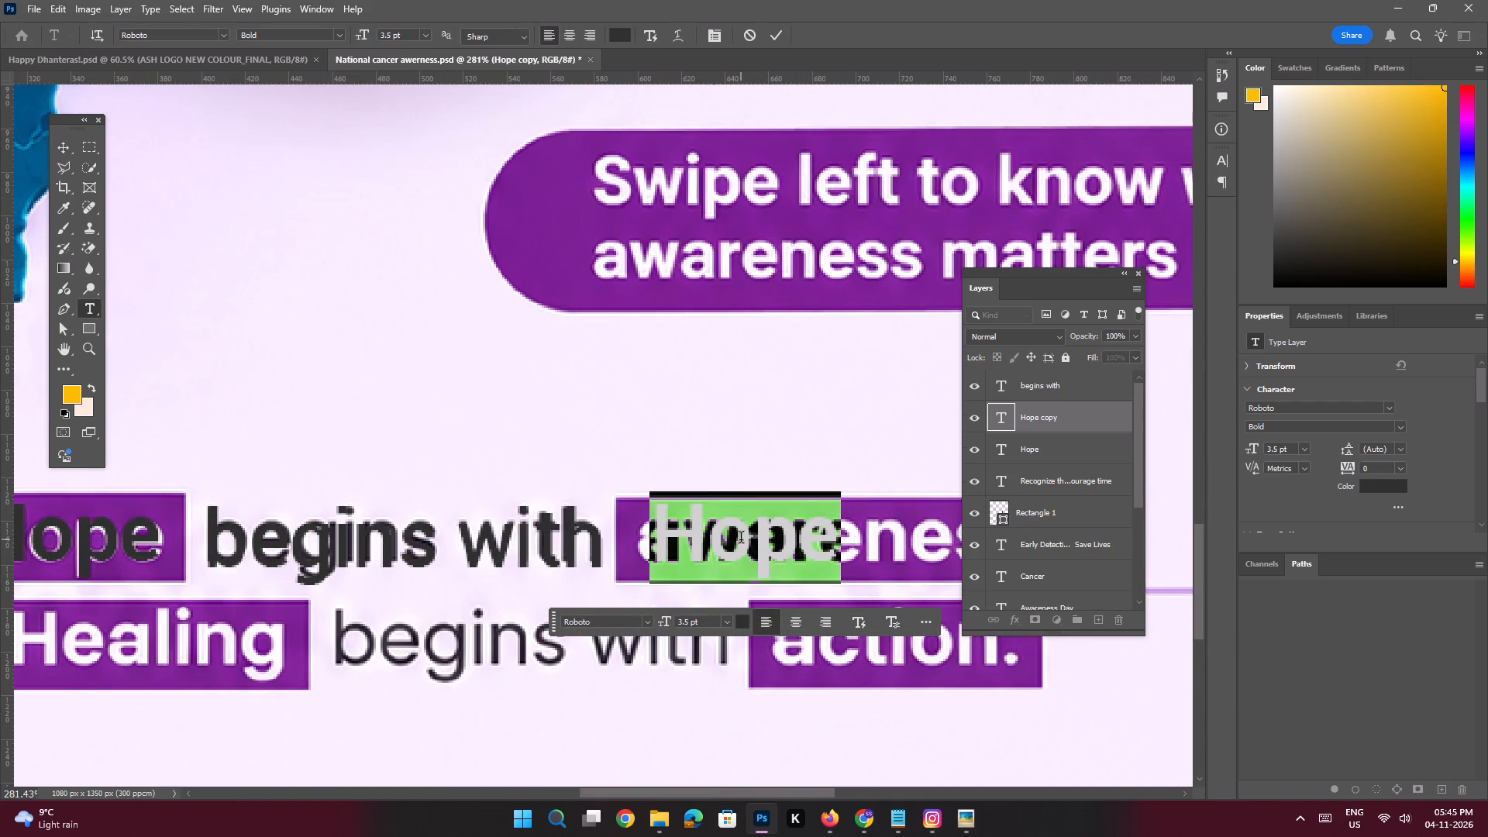
pyautogui.hotkey('ctrl', 'v')
pyautogui.press('Return')
pyautogui.keyDown('shift'); pyautogui.moveTo(740, 541); pyautogui.dragTo(739, 541); pyautogui.keyUp('shift')
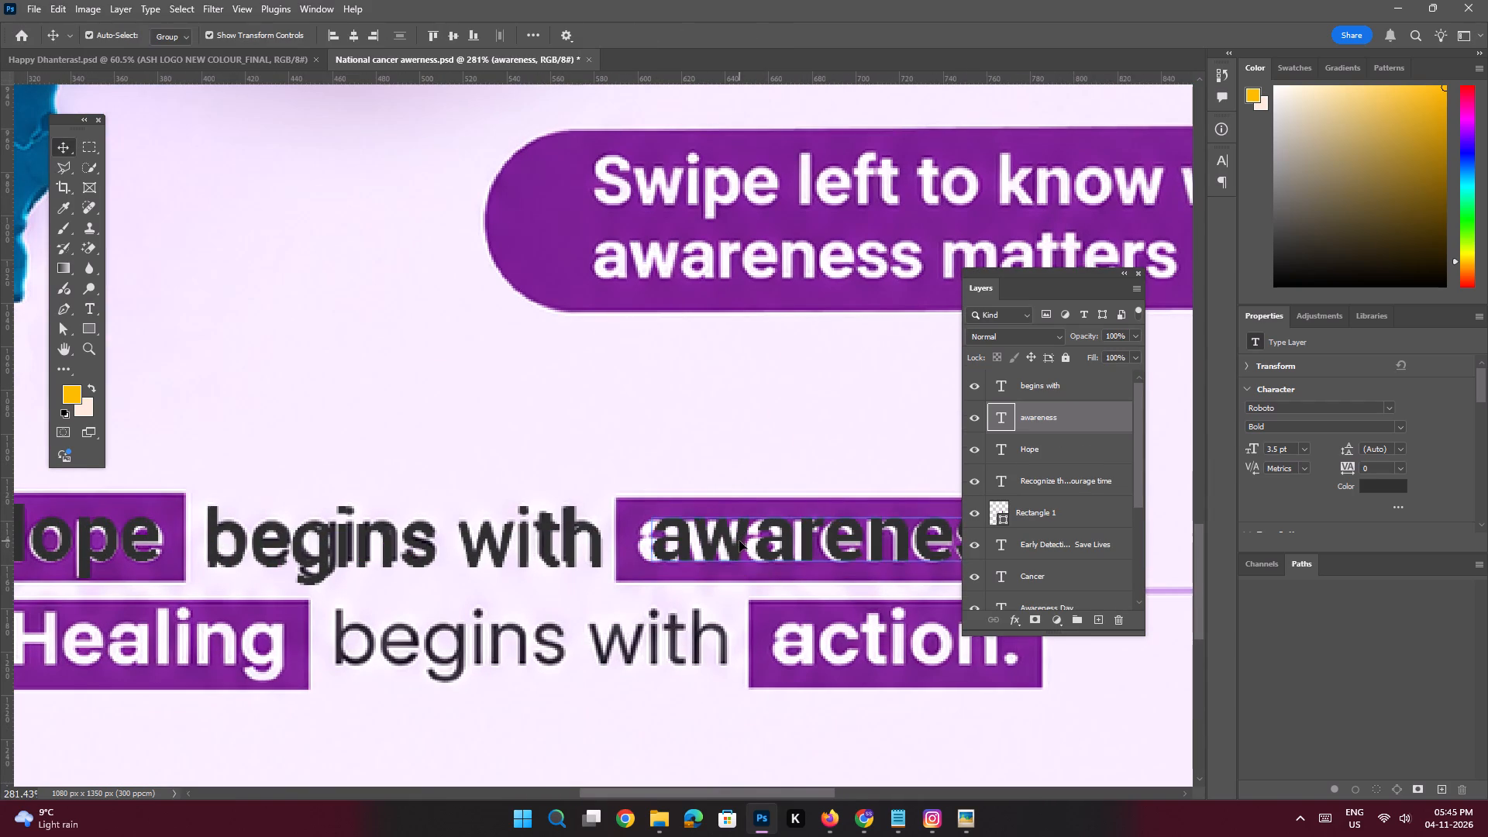
# Nudge the new "awareness" text slightly so it lines up with the original lettering in its purple box.
pyautogui.keyDown('shift'); pyautogui.moveTo(739, 541); pyautogui.dragTo(732, 543); pyautogui.keyUp('shift')
# Copy the word "Healing" from the poster text in Notepad and return to the poster in Photoshop.
pyautogui.press('space')
pyautogui.press('space')
pyautogui.press('space')
pyautogui.press('space')
pyautogui.press('space')
pyautogui.press('space')
pyautogui.press('space')
pyautogui.press('space')
pyautogui.press('space')
pyautogui.press('space')
pyautogui.press('space')
pyautogui.press('space')
pyautogui.press('space')
pyautogui.press('space')
pyautogui.press('space')
pyautogui.press('space')
pyautogui.press('space')
pyautogui.press('space')
pyautogui.press('space')
pyautogui.press('space')
pyautogui.moveTo(767, 540); pyautogui.dragTo(706, 531)
pyautogui.click(706, 531)
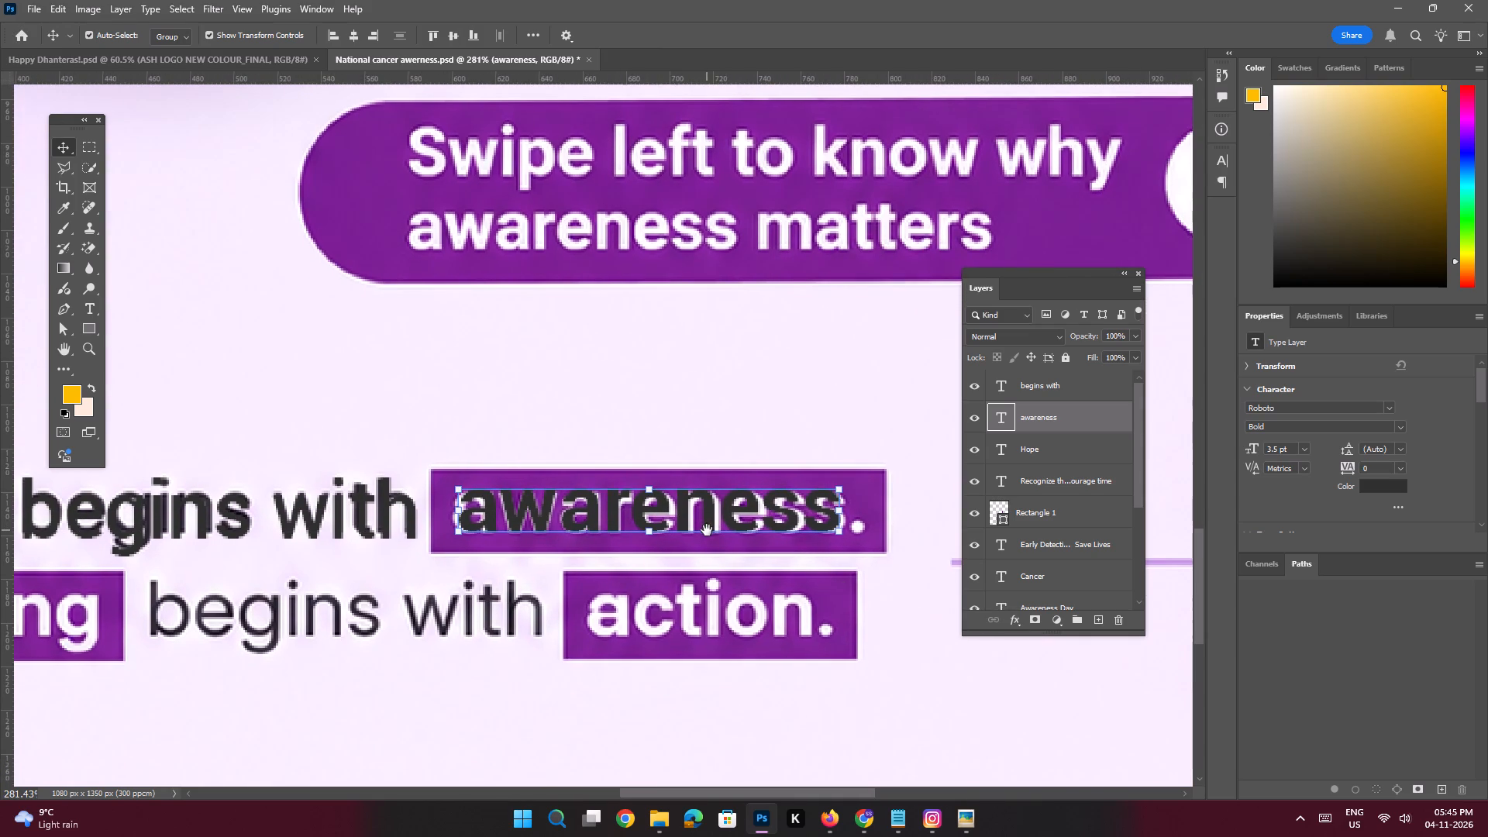
pyautogui.keyDown('ctrl'); pyautogui.moveTo(755, 487); pyautogui.dragTo(718, 483); pyautogui.keyUp('ctrl')
pyautogui.moveTo(655, 469); pyautogui.dragTo(765, 436)
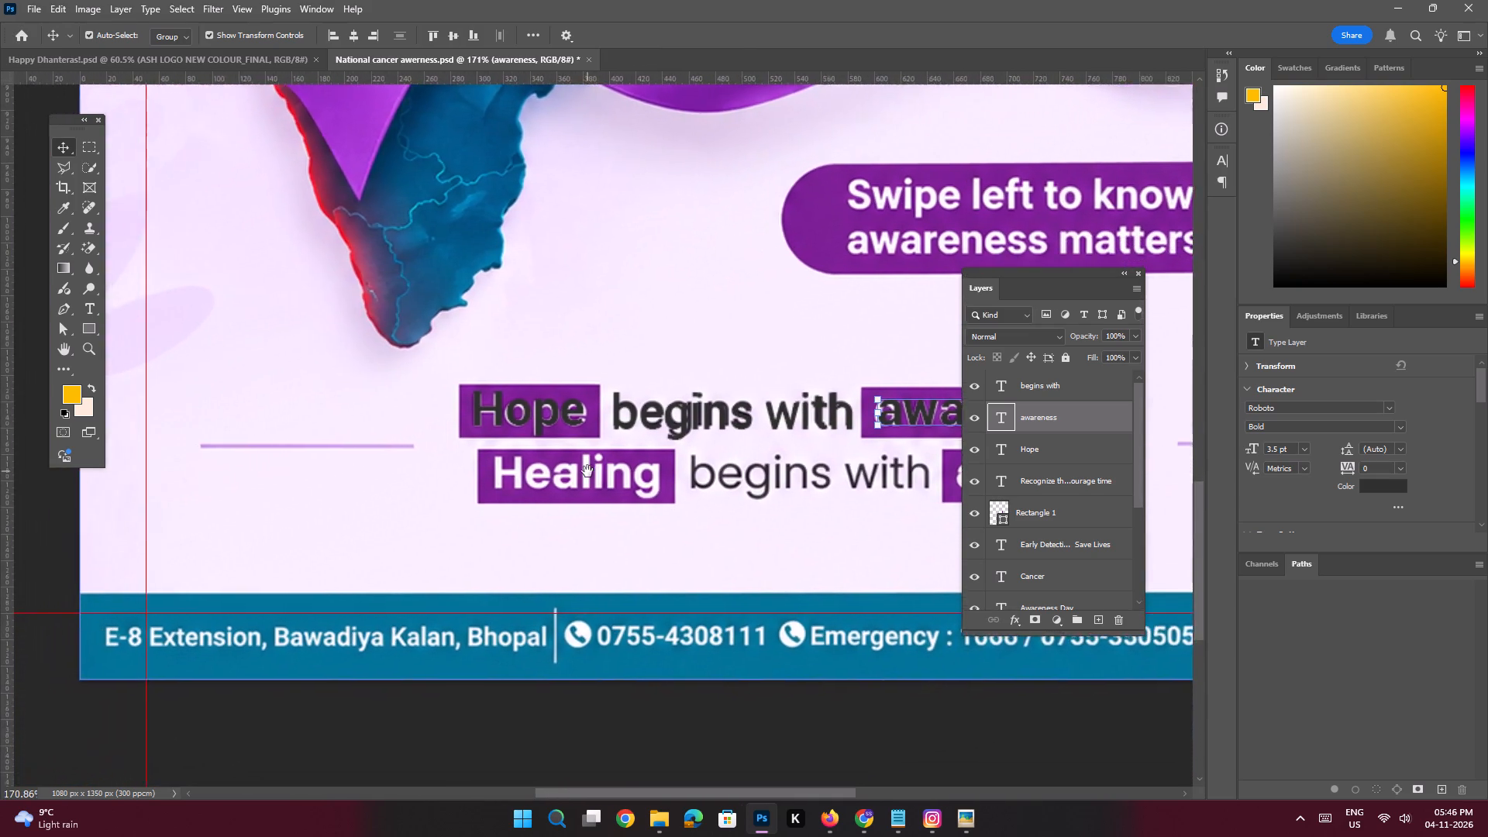
pyautogui.keyDown('ctrl'); pyautogui.moveTo(587, 471); pyautogui.dragTo(616, 519); pyautogui.keyUp('ctrl')
pyautogui.click(898, 819)
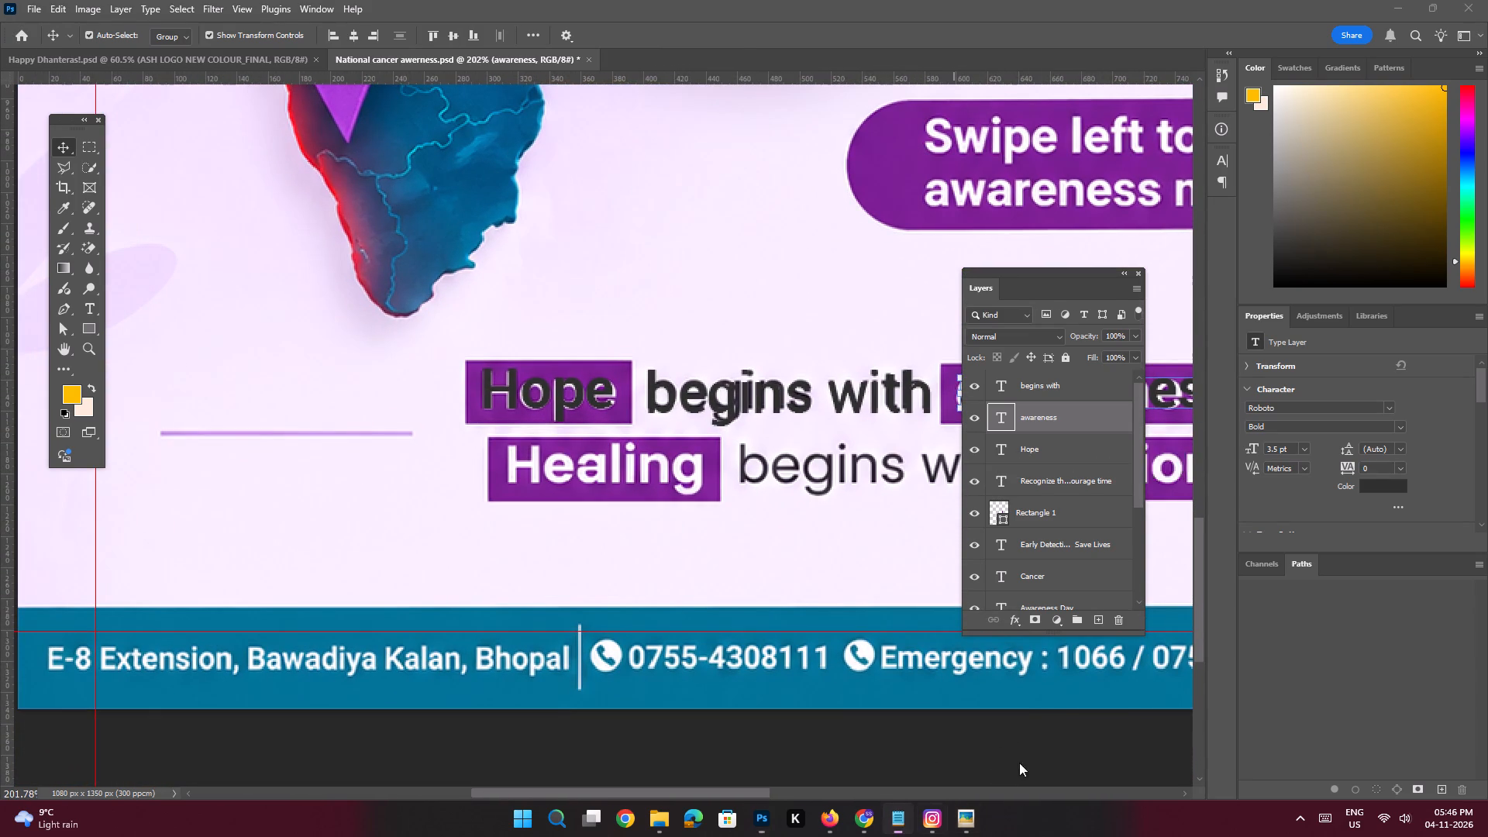
pyautogui.moveTo(1106, 449); pyautogui.dragTo(1064, 451)
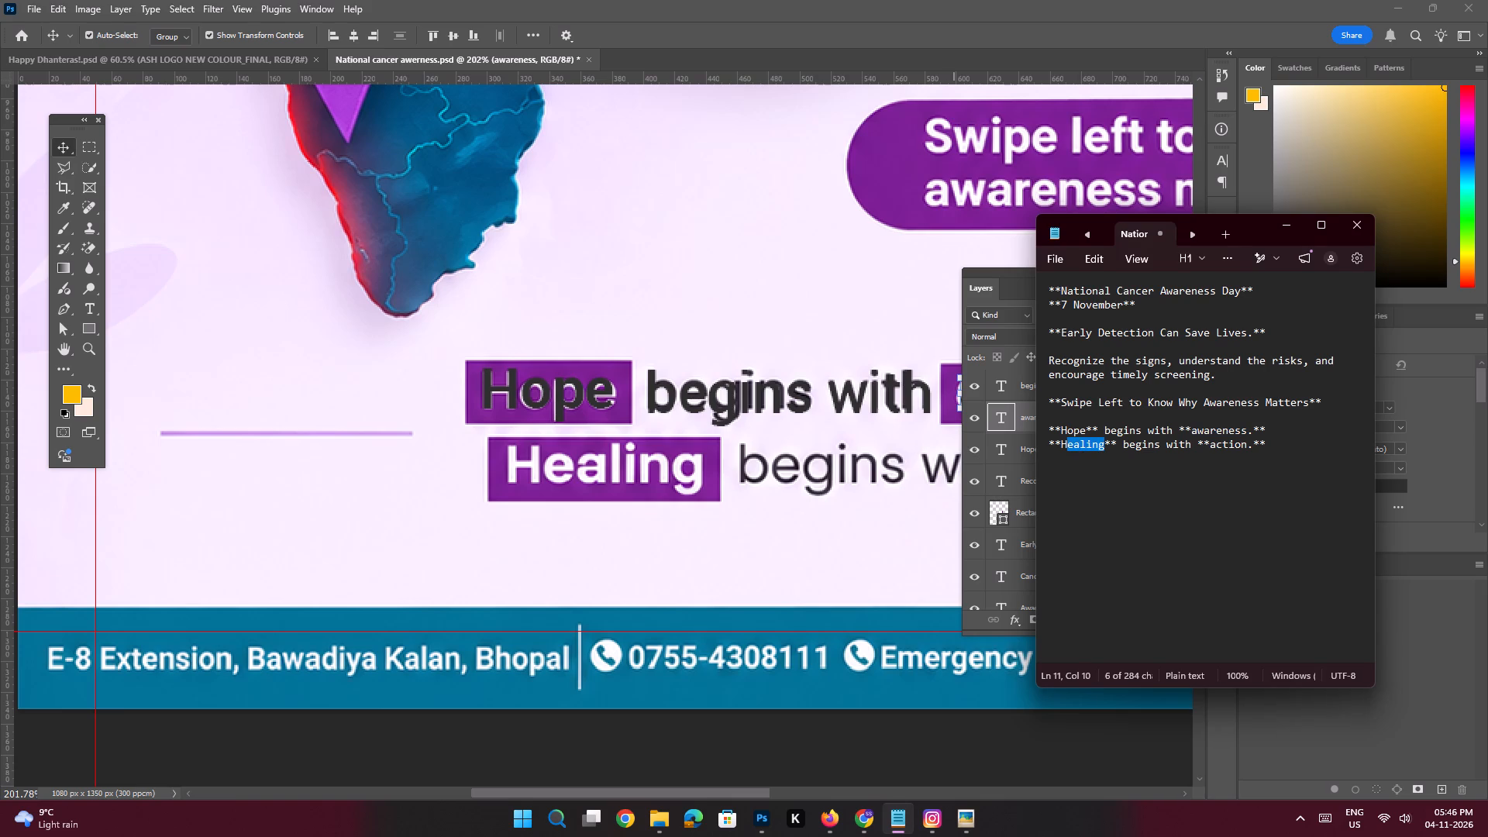
pyautogui.moveTo(1064, 451); pyautogui.dragTo(1063, 451)
pyautogui.hotkey('ctrl', 'c')
pyautogui.hotkey('ctrl', 'c')
pyautogui.click(1280, 226)
# Duplicate the "Hope" text layer and move the copy onto the purple box with the original "Healing" lettering.
pyautogui.press('space')
pyautogui.keyDown('ctrl'); pyautogui.moveTo(571, 392); pyautogui.dragTo(595, 422); pyautogui.keyUp('ctrl')
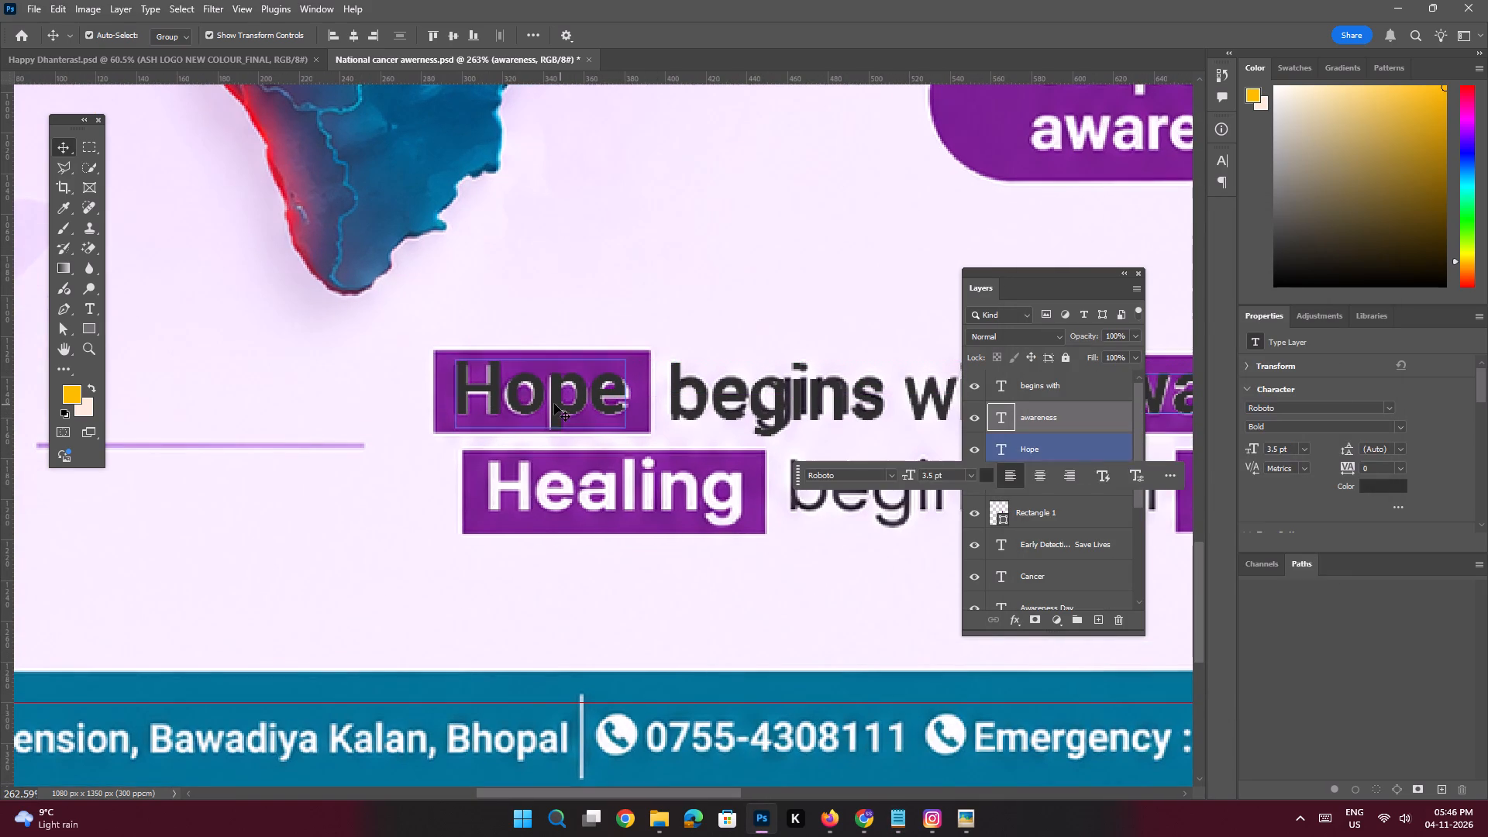
pyautogui.click(551, 402)
pyautogui.hotkey('ctrl', 'j')
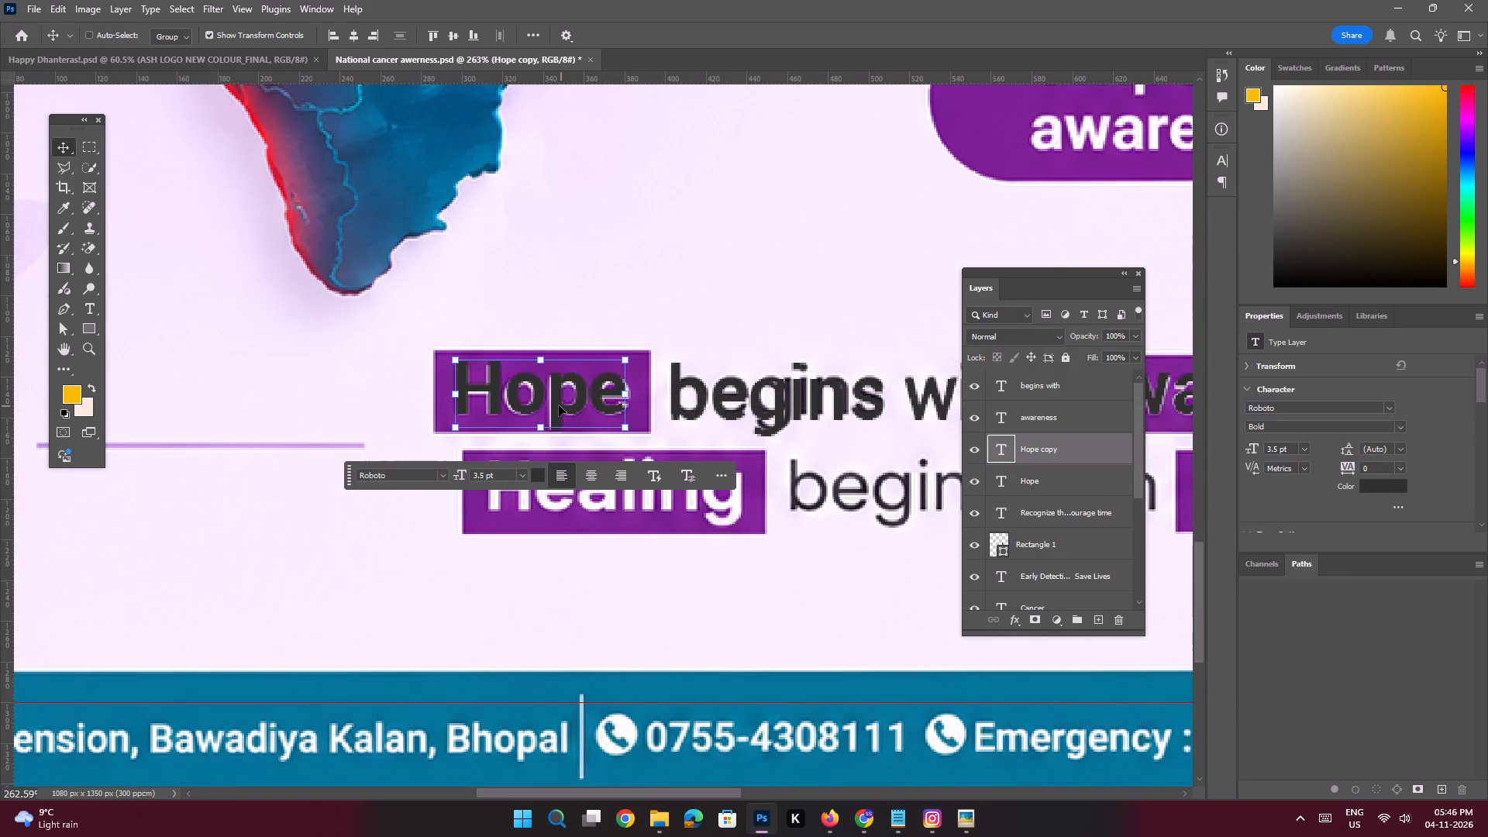
pyautogui.moveTo(557, 404); pyautogui.dragTo(602, 502)
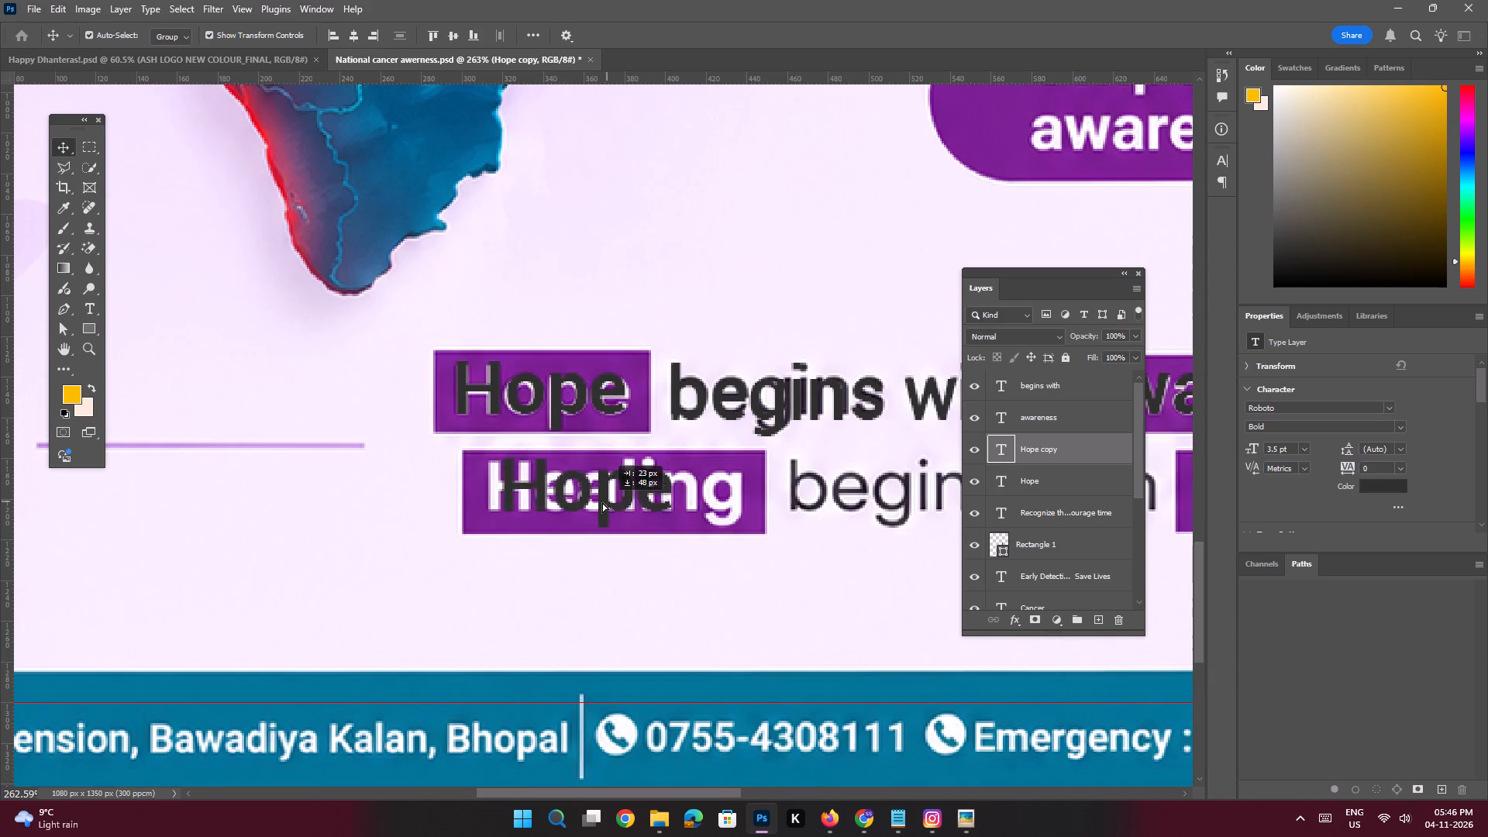
pyautogui.moveTo(602, 502); pyautogui.dragTo(591, 505)
# Replace the duplicated "Hope" text in the Healing box with the copied word "Healing".
pyautogui.press('space')
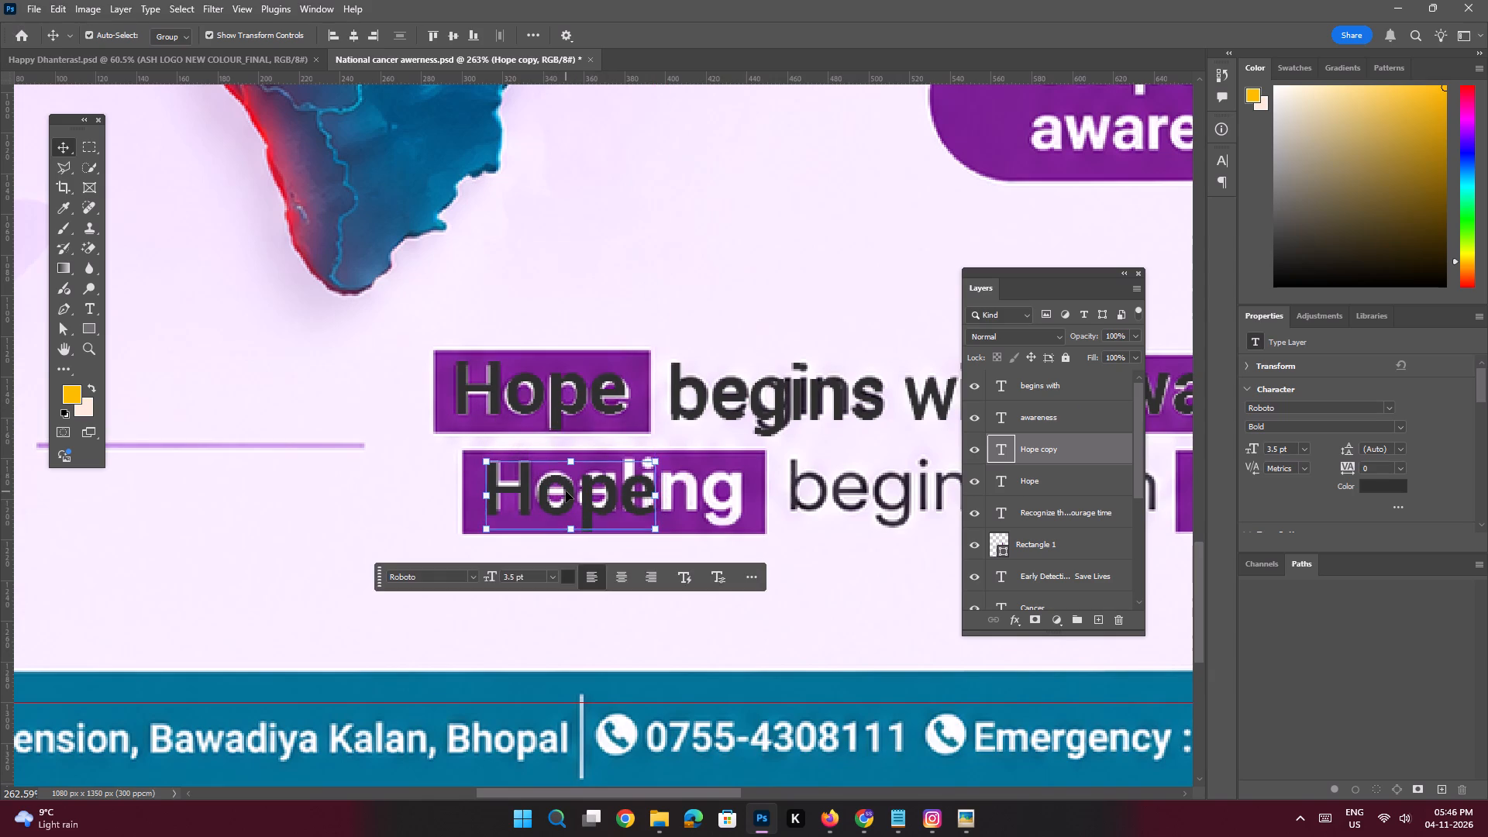
pyautogui.doubleClick(566, 491)
pyautogui.hotkey('ctrl', 'v')
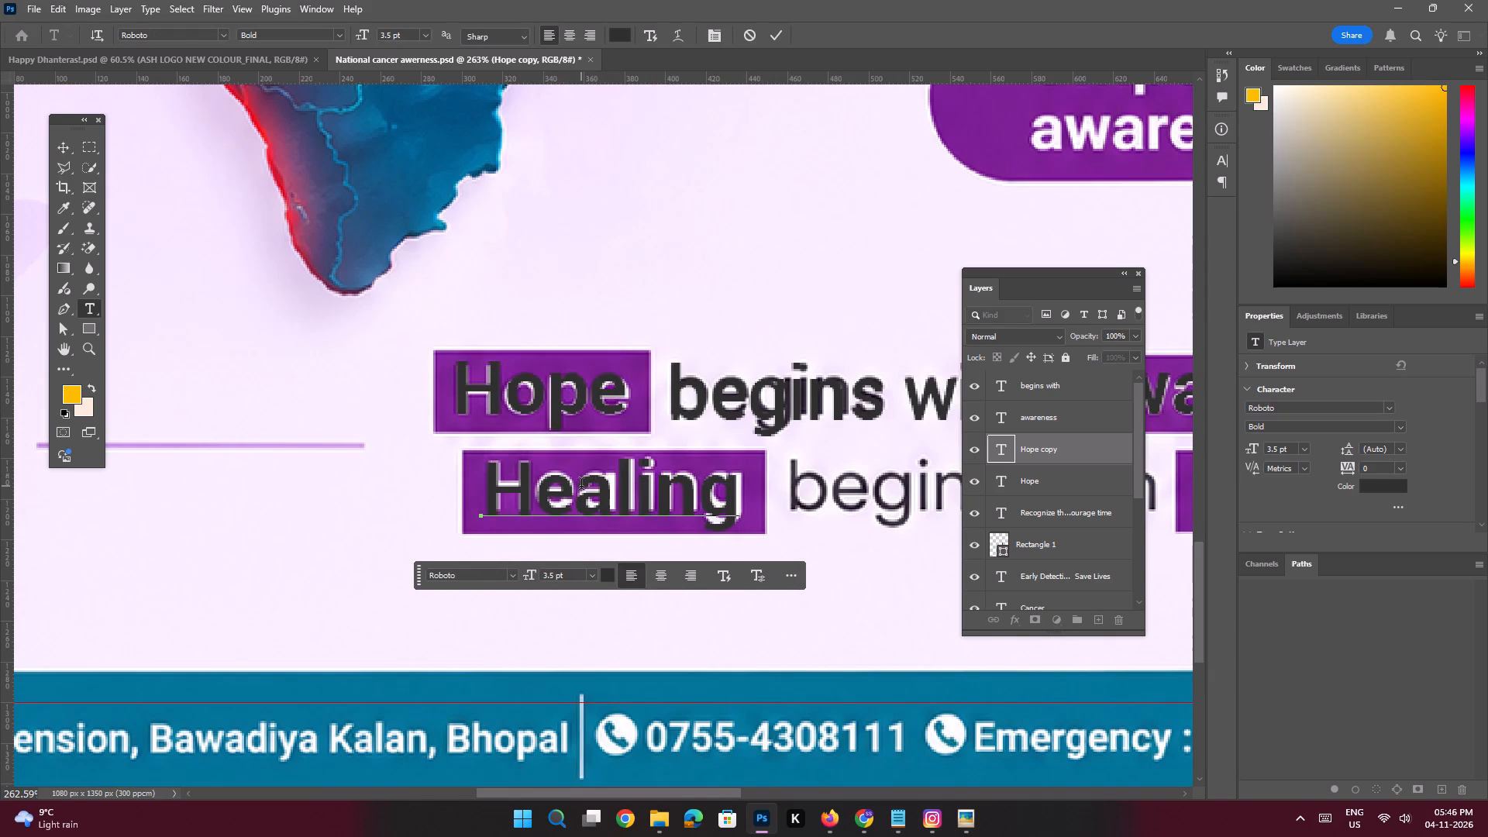
pyautogui.press('Return')
# Copy the words "begins with" from the Healing line of the Notepad text and return to the poster in Photoshop.
pyautogui.press('space')
pyautogui.press('space')
pyautogui.press('space')
pyautogui.press('space')
pyautogui.press('space')
pyautogui.press('space')
pyautogui.press('space')
pyautogui.press('space')
pyautogui.press('space')
pyautogui.press('space')
pyautogui.press('space')
pyautogui.press('space')
pyautogui.press('space')
pyautogui.press('space')
pyautogui.press('space')
pyautogui.press('space')
pyautogui.press('space')
pyautogui.moveTo(743, 438); pyautogui.dragTo(562, 436)
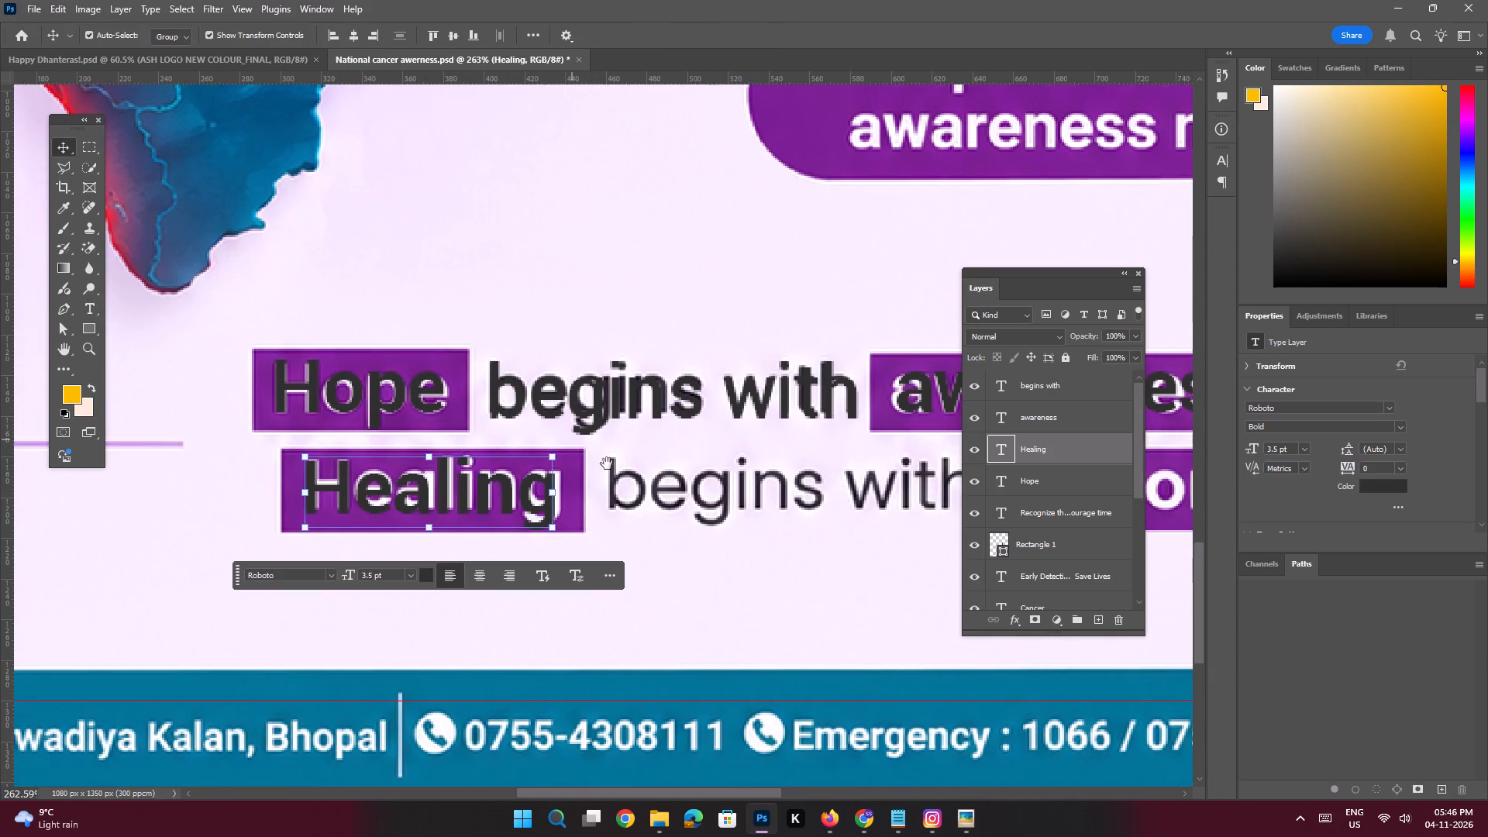
pyautogui.click(901, 819)
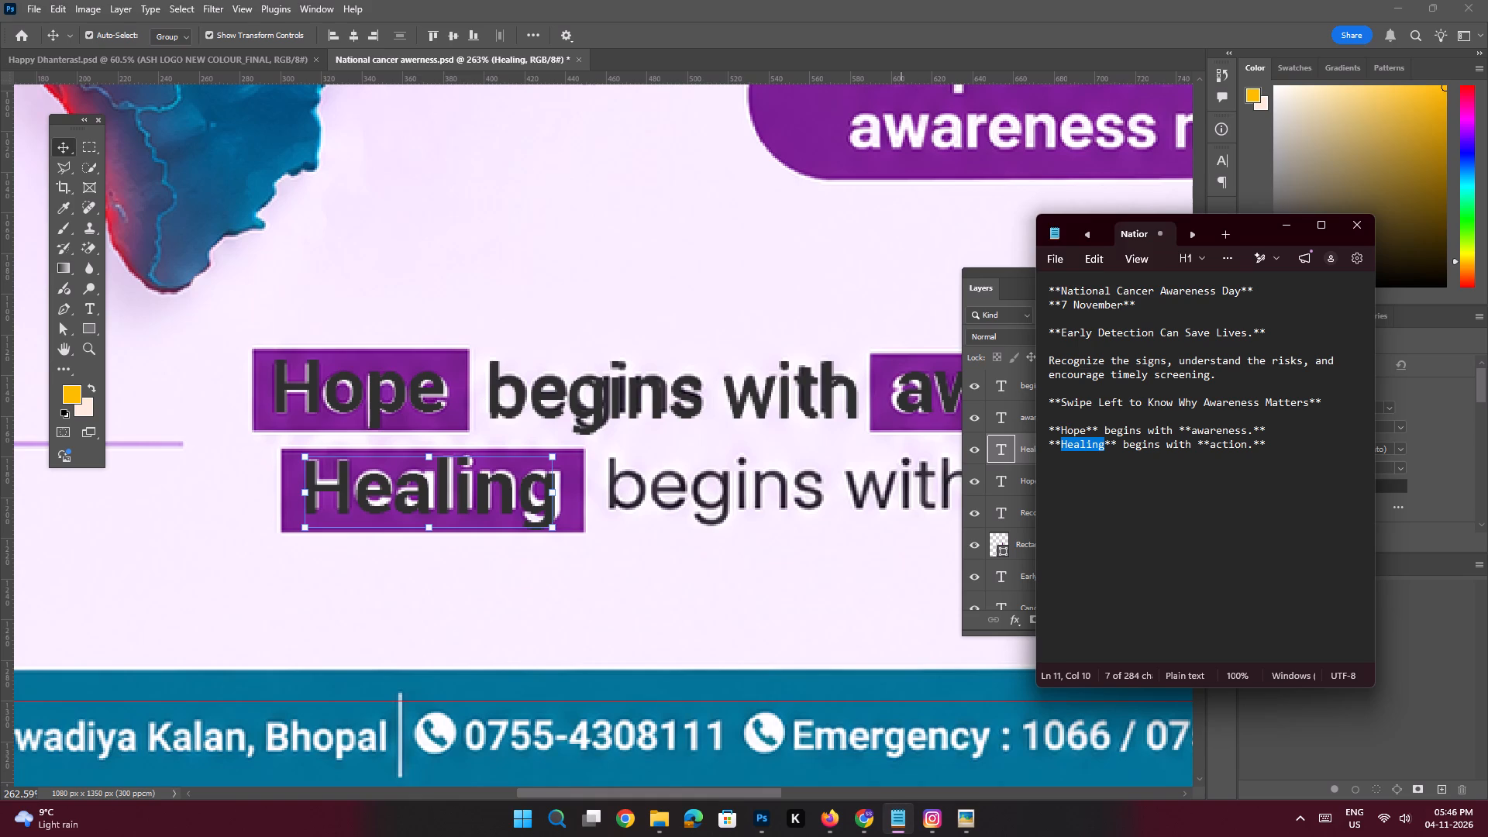
pyautogui.moveTo(1190, 447); pyautogui.dragTo(1121, 448)
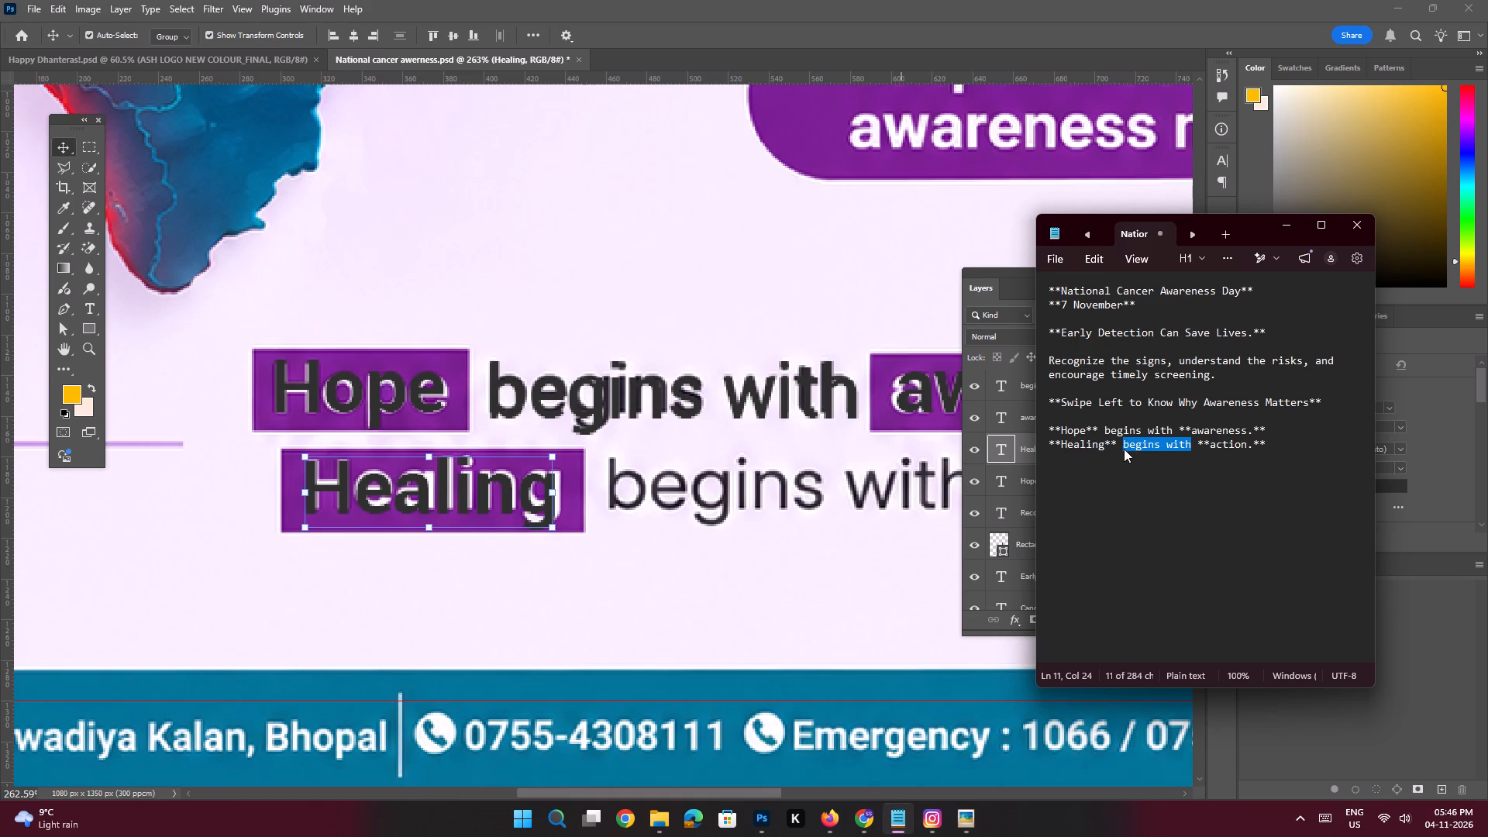
pyautogui.hotkey('ctrl', 'c')
pyautogui.hotkey('ctrl', 'c')
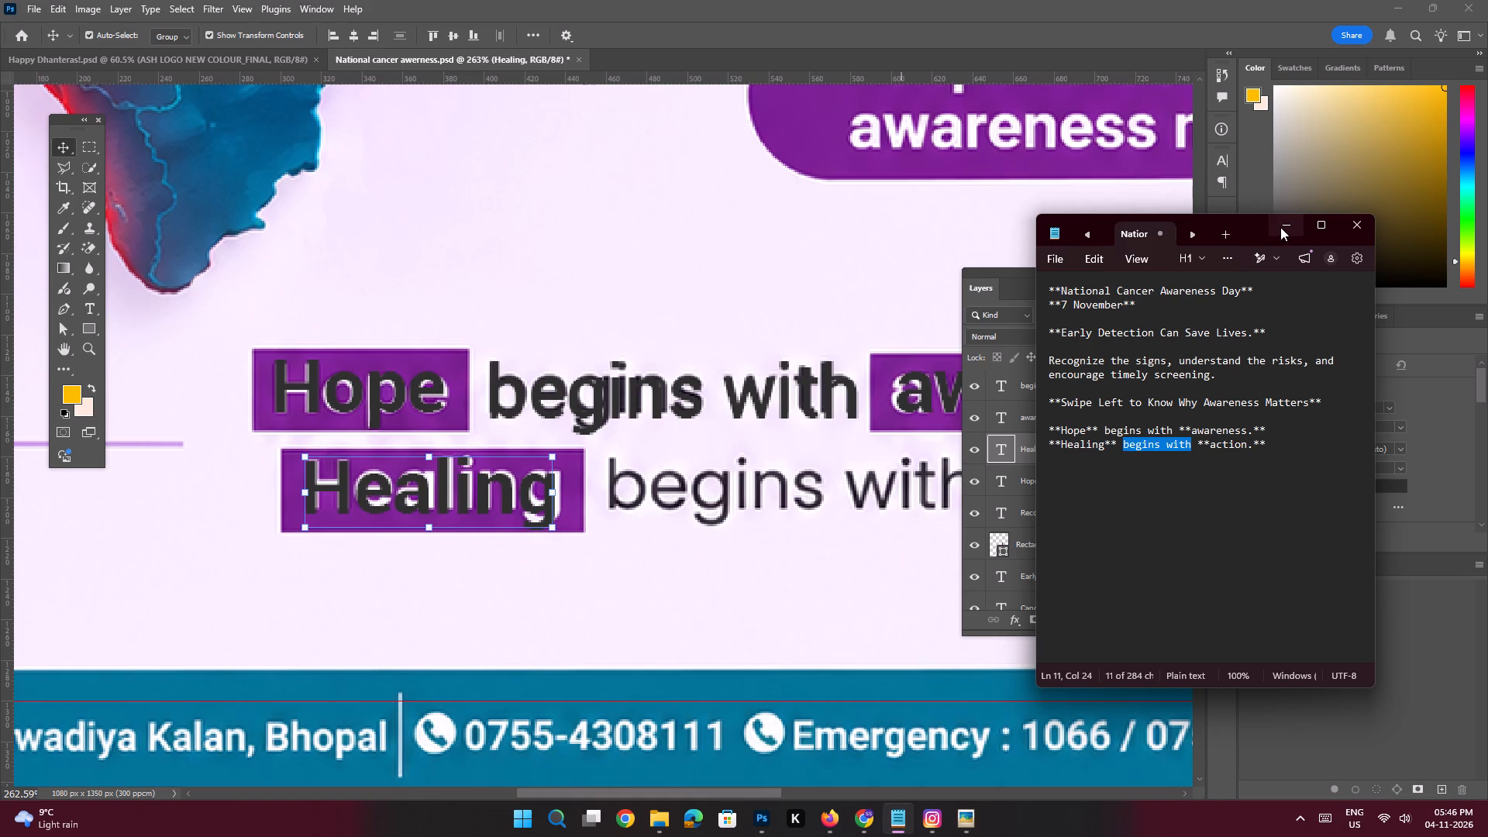
pyautogui.click(1280, 227)
# Duplicate the "begins with" text layer and move the copy onto the original "begins with" lettering beside "Healing".
pyautogui.press('space')
pyautogui.press('space')
pyautogui.press('space')
pyautogui.press('space')
pyautogui.press('space')
pyautogui.press('space')
pyautogui.press('space')
pyautogui.press('space')
pyautogui.press('space')
pyautogui.press('space')
pyautogui.press('space')
pyautogui.press('space')
pyautogui.moveTo(646, 372); pyautogui.dragTo(416, 346)
pyautogui.click(428, 362)
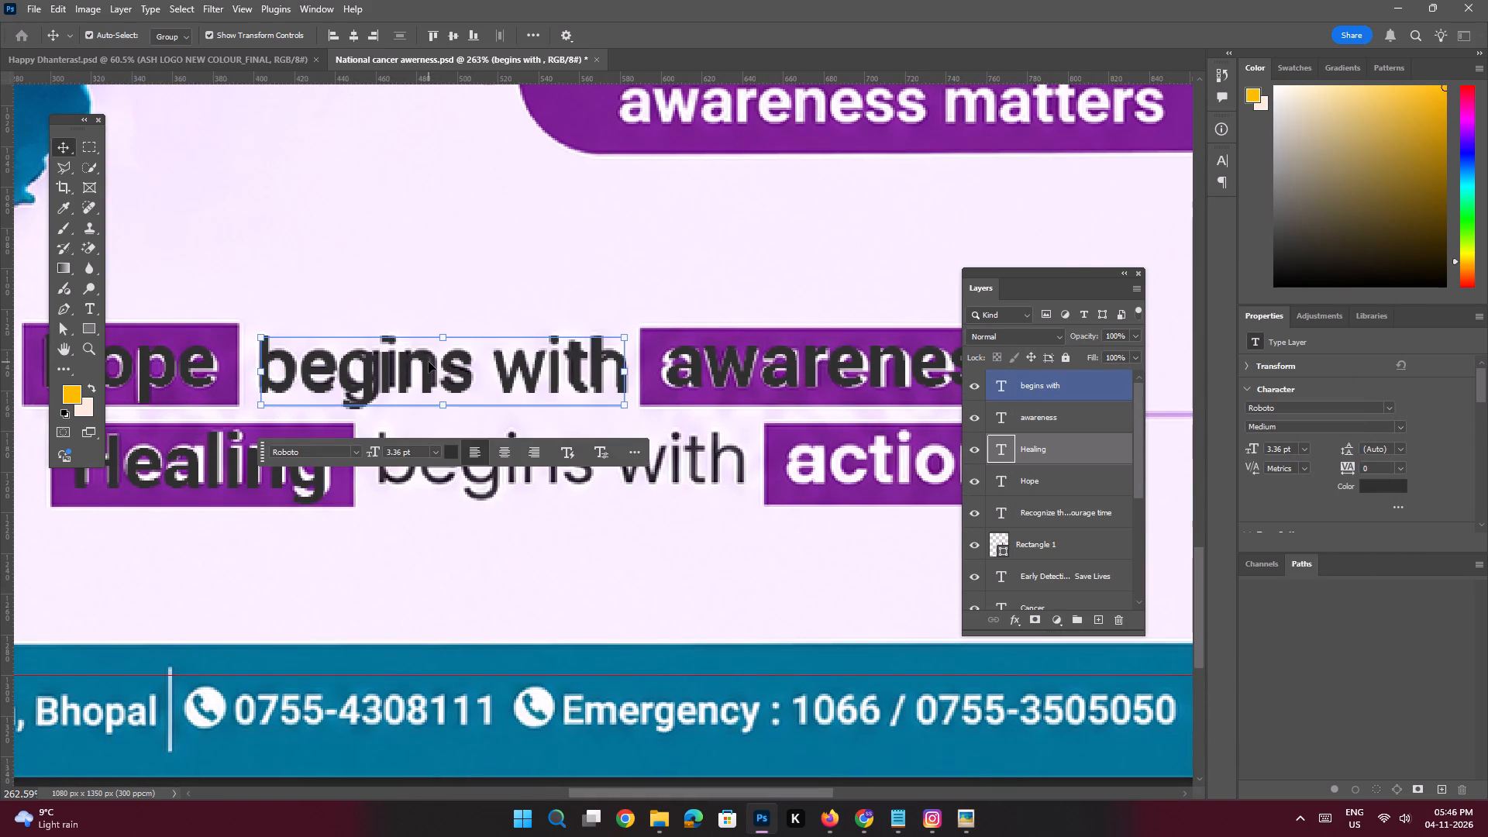
pyautogui.hotkey('ctrl', 'j')
pyautogui.moveTo(405, 367); pyautogui.dragTo(522, 461)
pyautogui.doubleClick(522, 461)
pyautogui.press('Return')
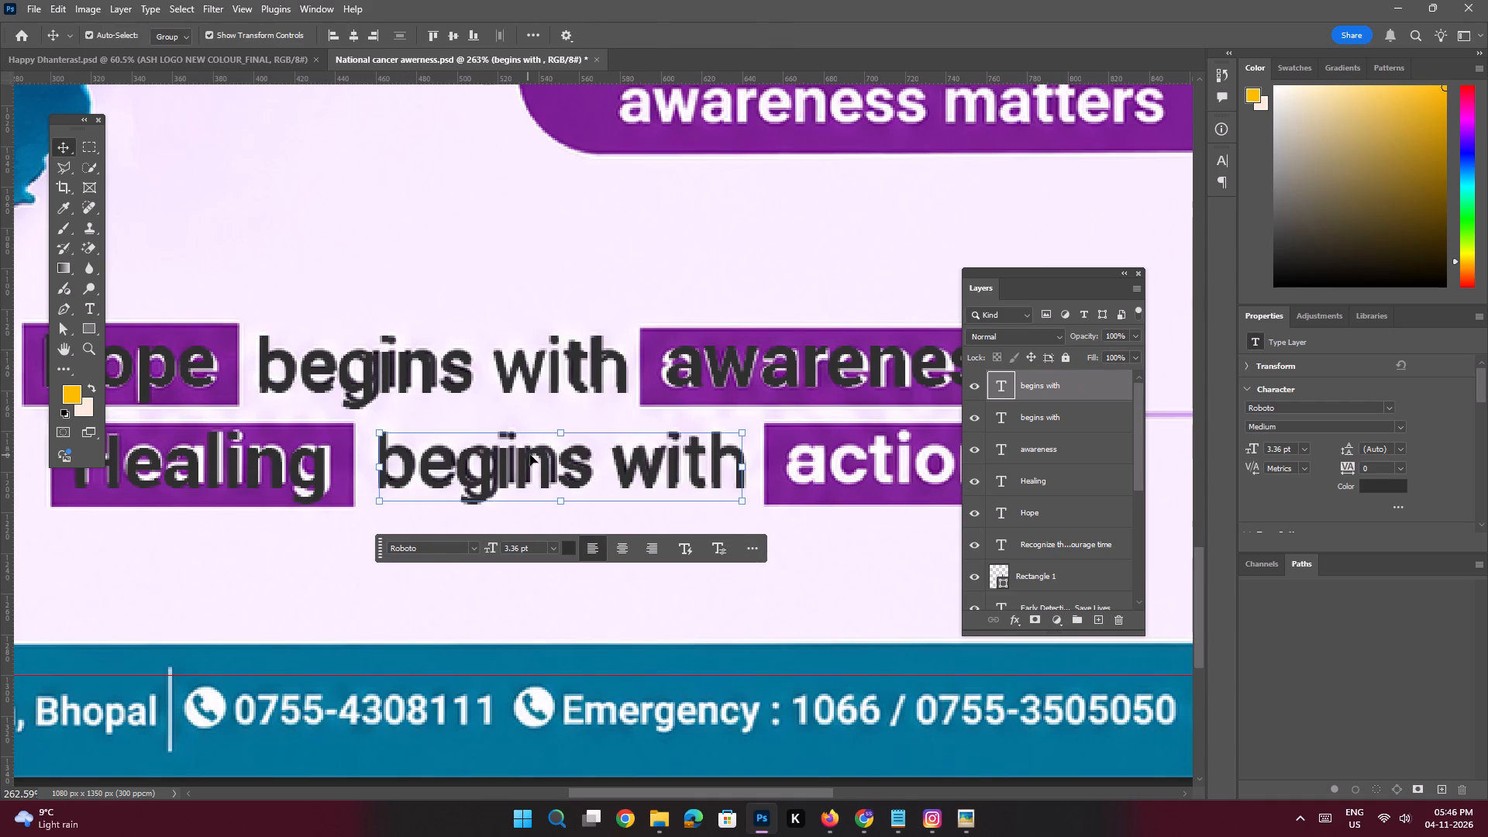
# Copy the word "action" from the Healing line of the Notepad text and return to the poster in Photoshop.
pyautogui.press('space')
pyautogui.press('space')
pyautogui.press('space')
pyautogui.press('space')
pyautogui.press('space')
pyautogui.press('space')
pyautogui.press('space')
pyautogui.press('space')
pyautogui.press('space')
pyautogui.press('space')
pyautogui.press('space')
pyautogui.press('space')
pyautogui.press('space')
pyautogui.press('space')
pyautogui.press('space')
pyautogui.press('space')
pyautogui.press('space')
pyautogui.press('space')
pyautogui.press('space')
pyautogui.press('space')
pyautogui.moveTo(802, 432); pyautogui.dragTo(572, 443)
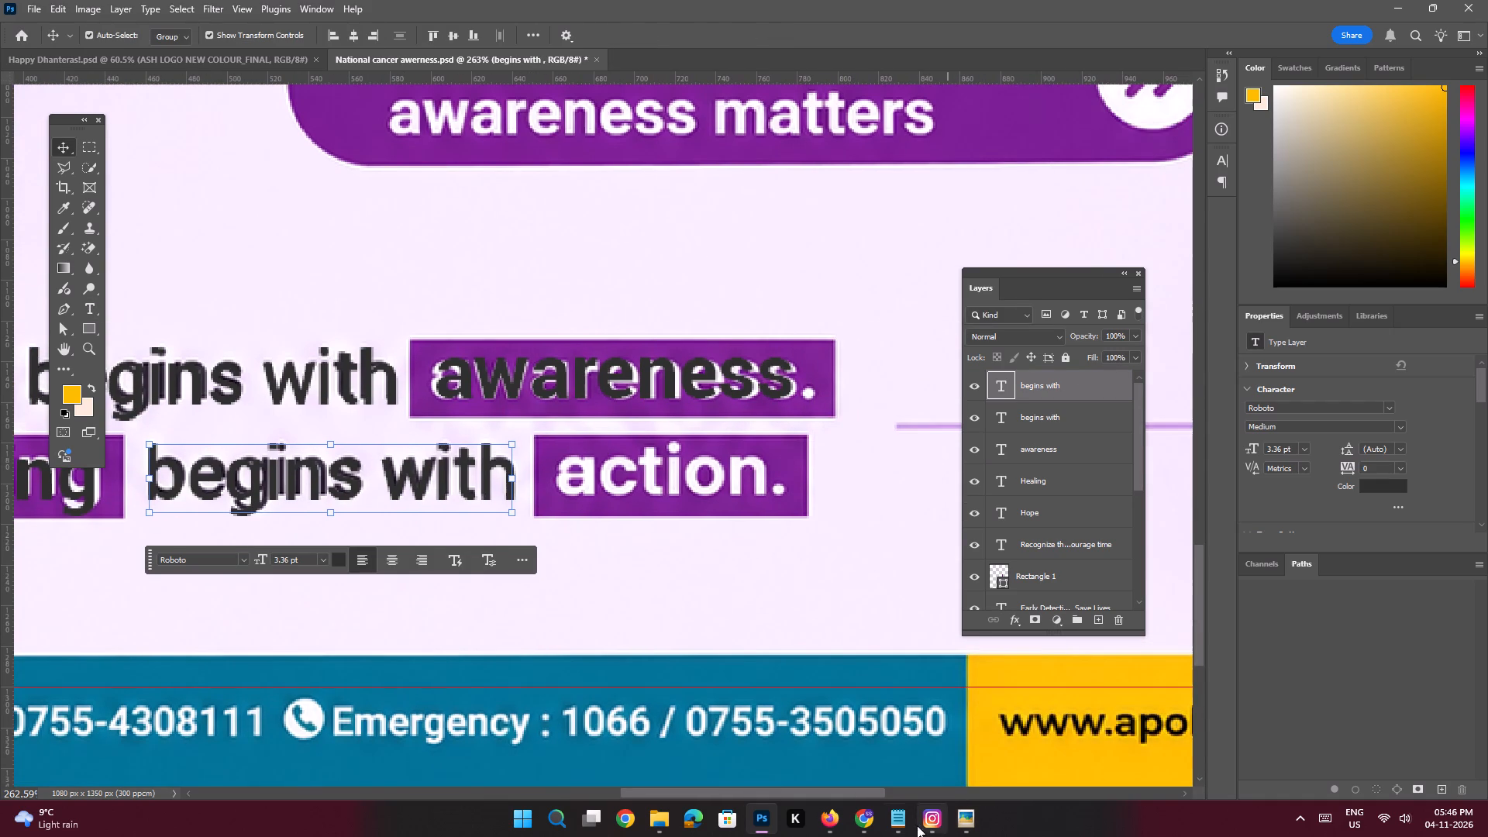
pyautogui.click(897, 821)
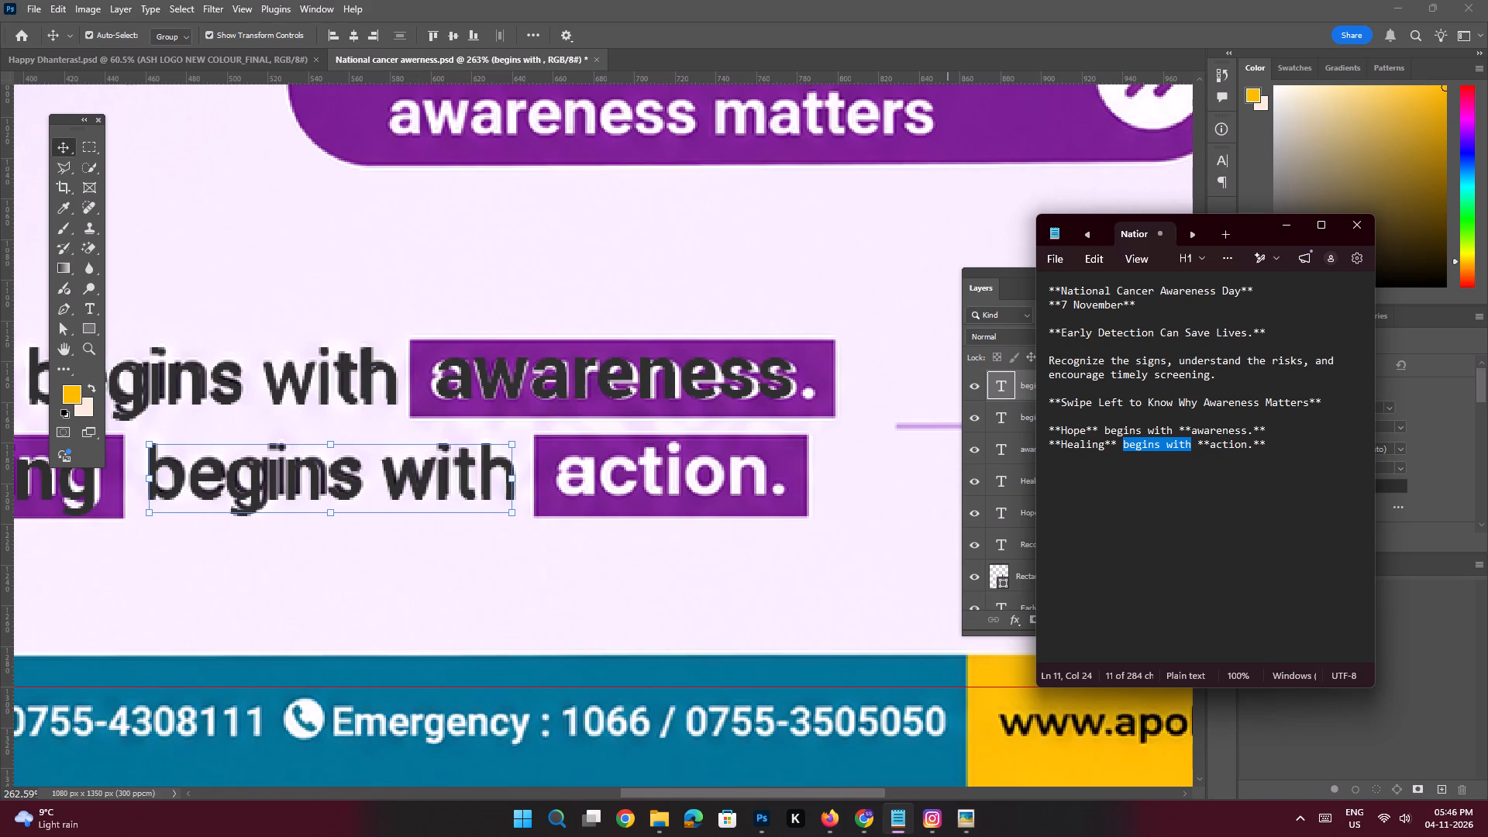
pyautogui.moveTo(1246, 446); pyautogui.dragTo(1211, 447)
pyautogui.hotkey('ctrl', 'c')
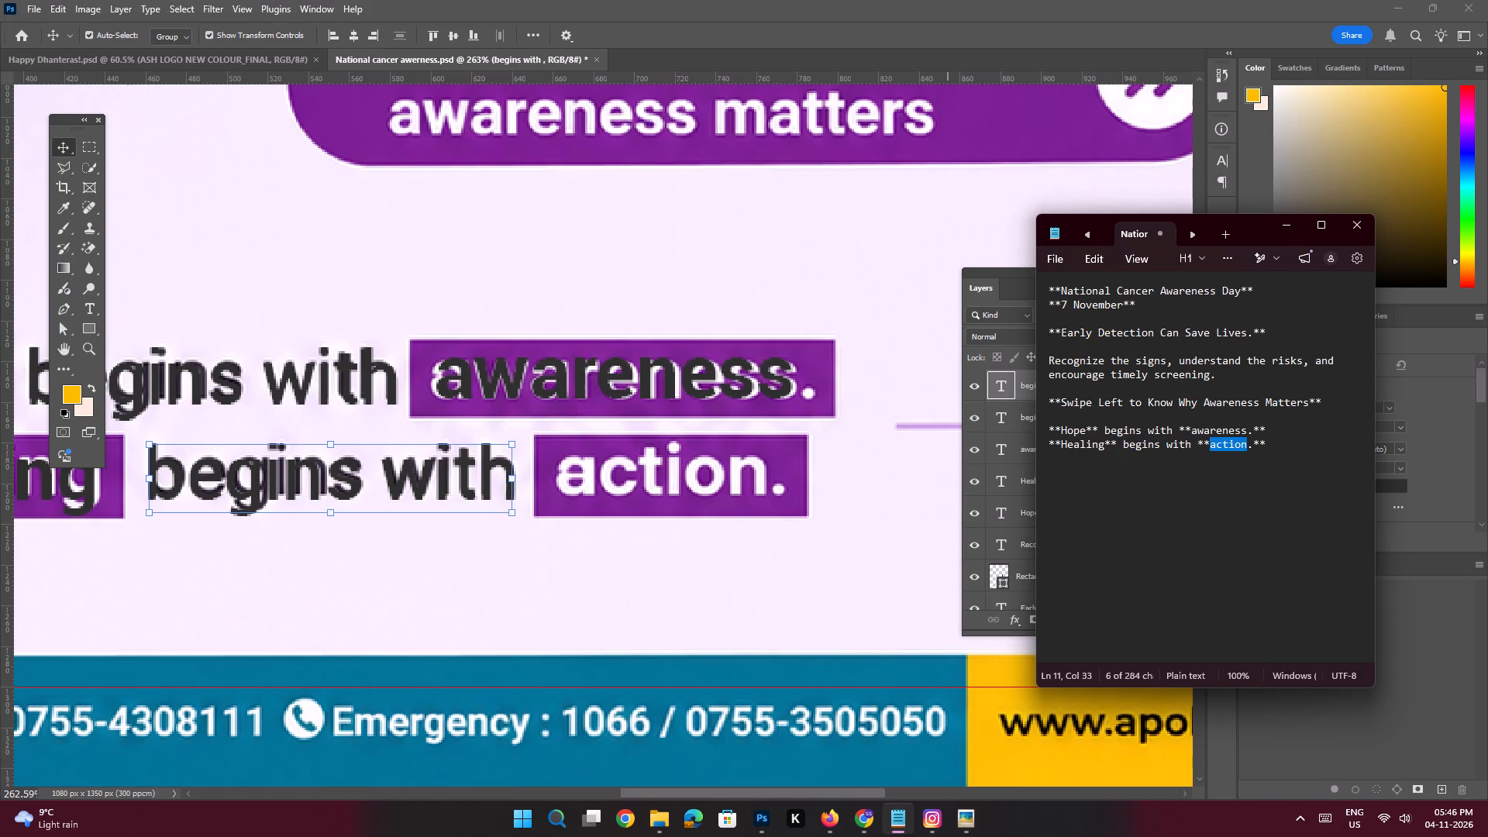
pyautogui.click(1285, 229)
# Duplicate the "awareness" text layer and move the copy onto the purple box with the original "action." lettering.
pyautogui.click(634, 381)
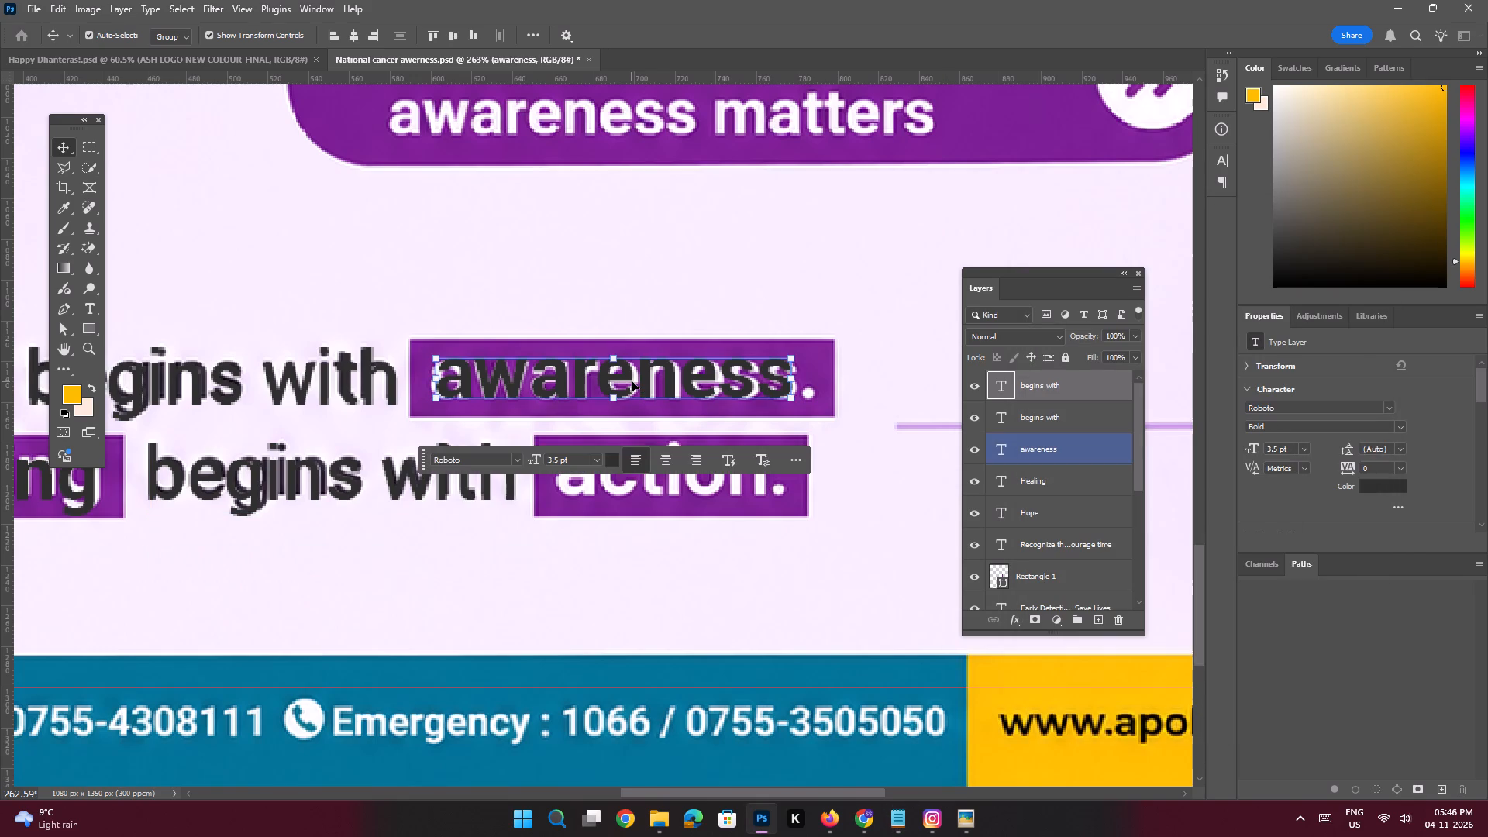
pyautogui.hotkey('ctrl', 'j')
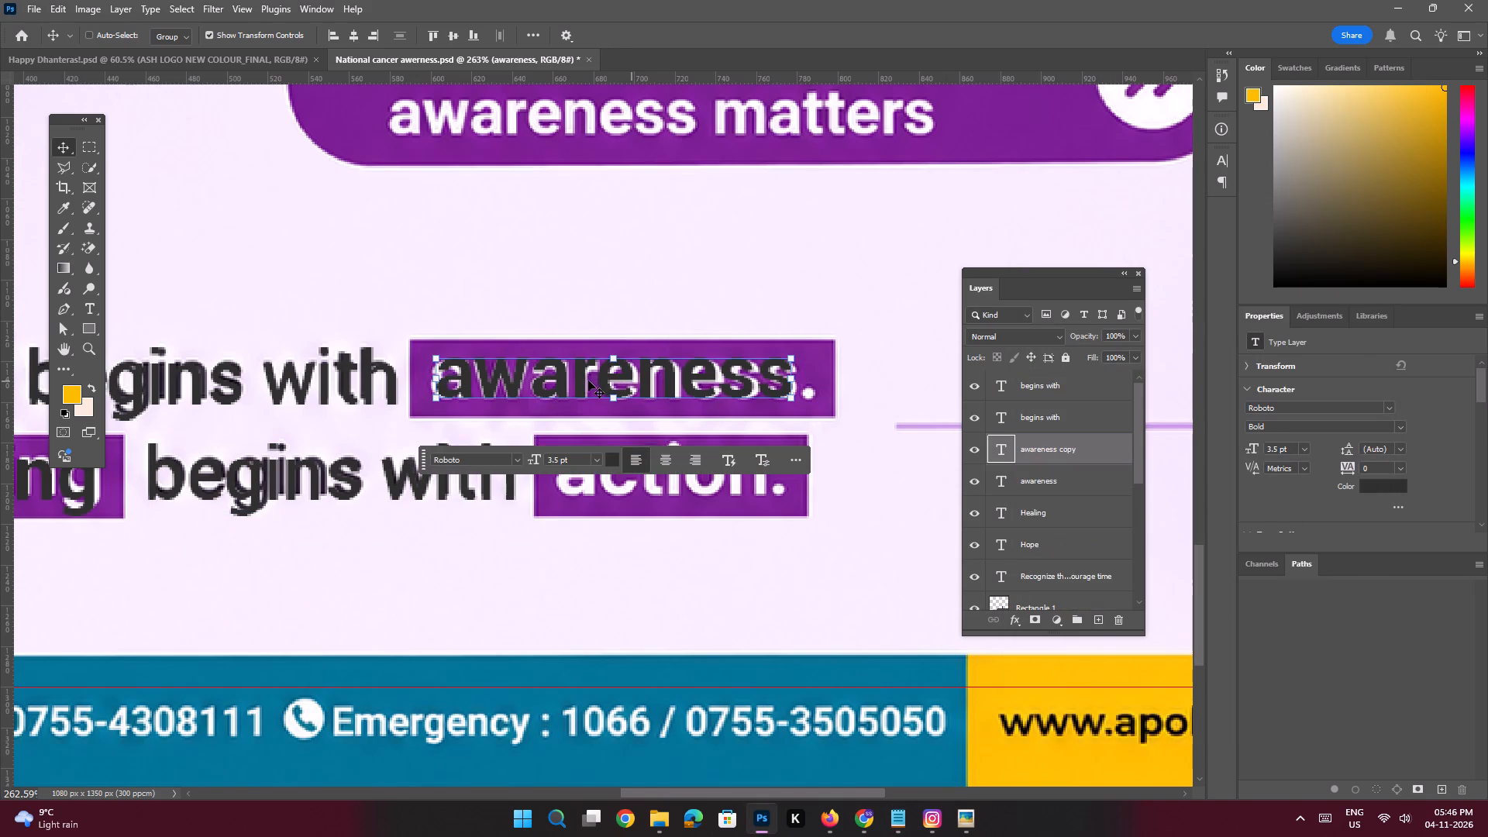
pyautogui.moveTo(583, 383); pyautogui.dragTo(664, 482)
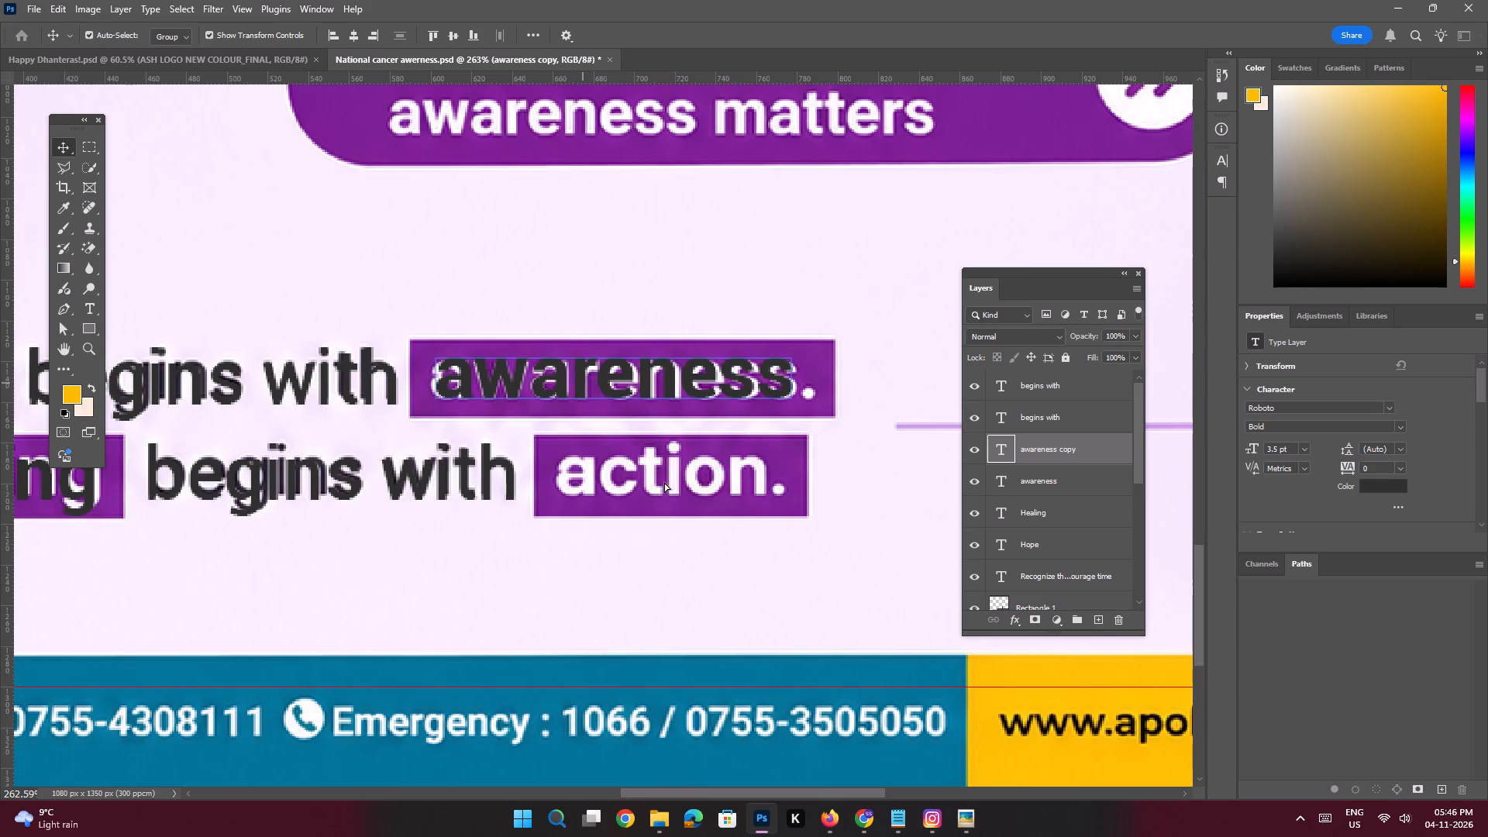
pyautogui.moveTo(664, 482); pyautogui.dragTo(705, 477)
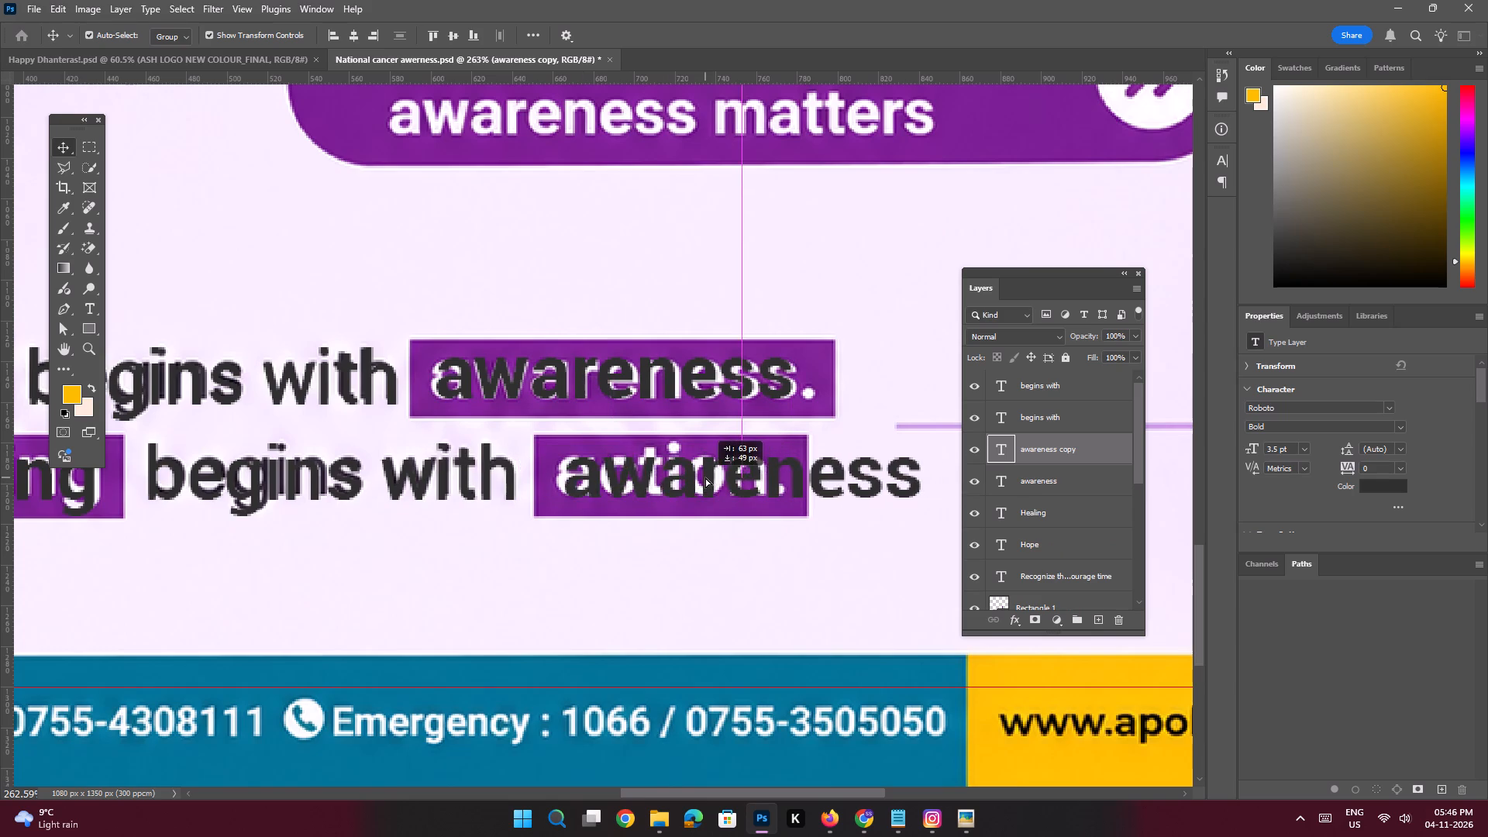
pyautogui.moveTo(705, 477); pyautogui.dragTo(703, 477)
# Replace the duplicated "awareness" text in the action box with the copied word "action".
pyautogui.doubleClick(703, 477)
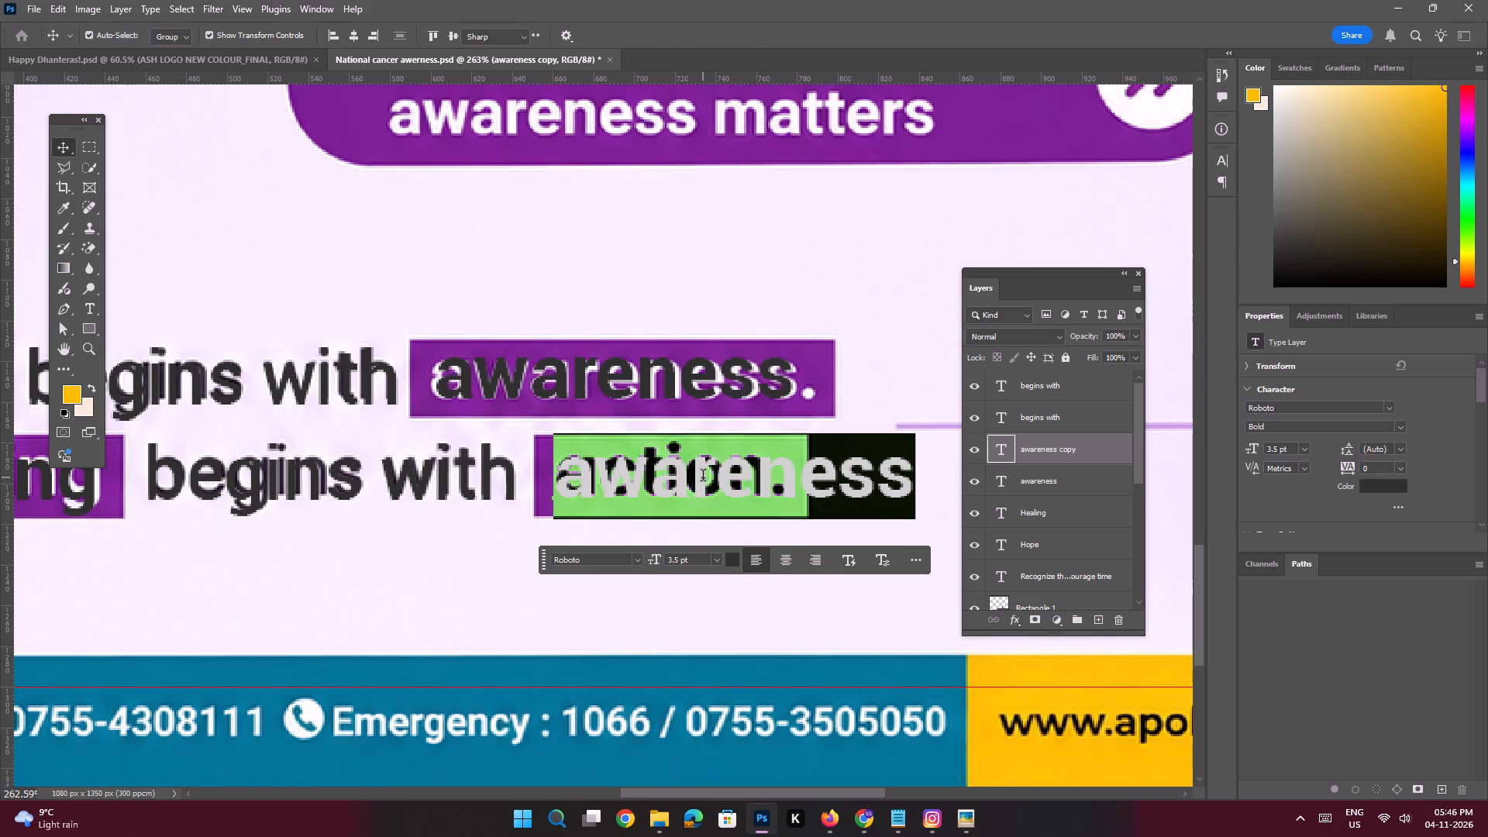
pyautogui.hotkey('ctrl', 'v')
pyautogui.press('Return')
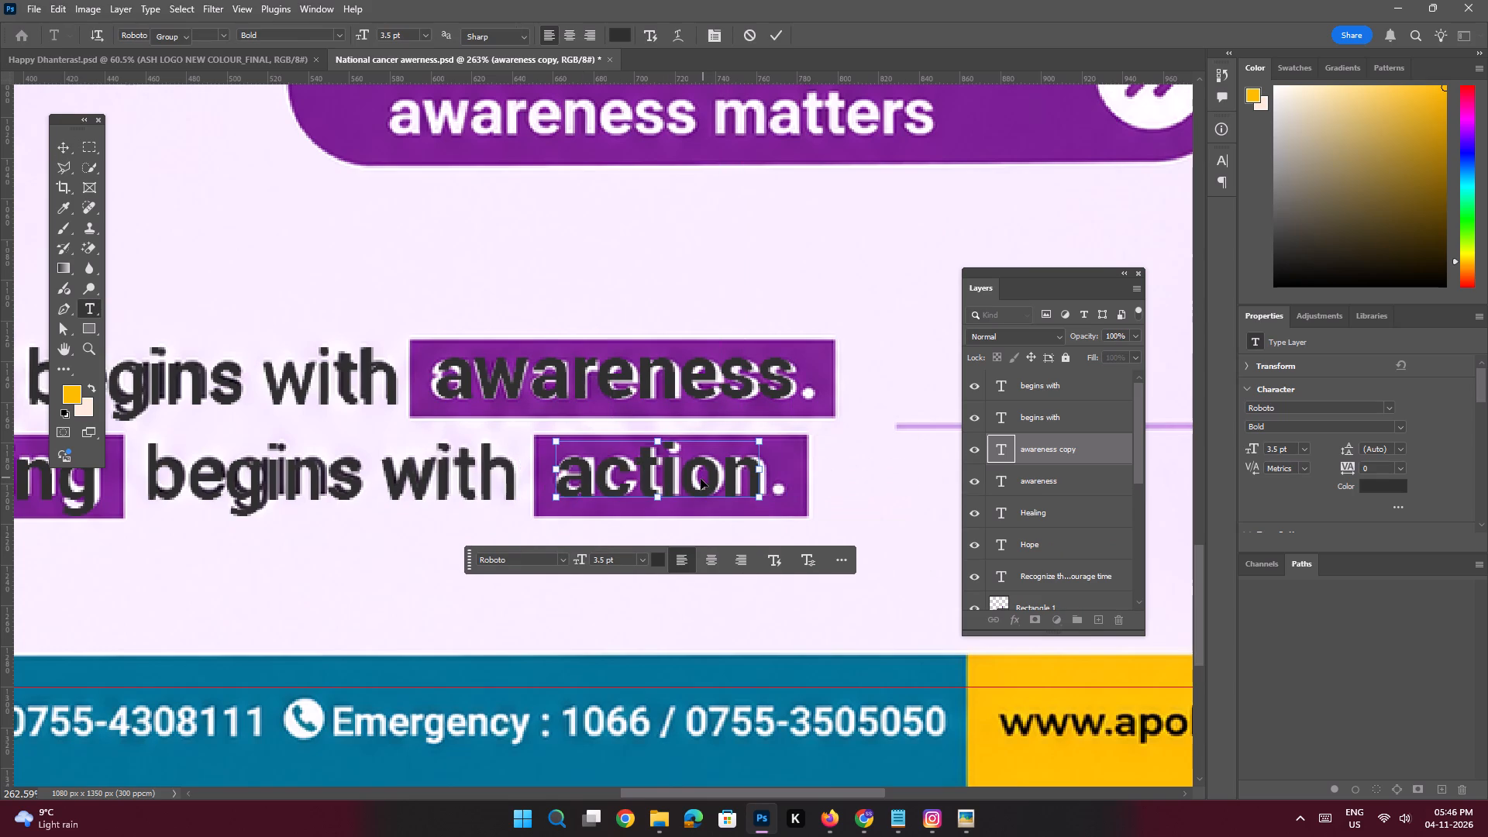
# Add a new empty layer directly above the Rectangle 1 layer, beneath the tagline text layers.
pyautogui.press('space')
pyautogui.keyDown('ctrl'); pyautogui.moveTo(748, 452); pyautogui.dragTo(679, 441); pyautogui.keyUp('ctrl')
pyautogui.keyDown('ctrl'); pyautogui.moveTo(723, 435); pyautogui.dragTo(637, 425); pyautogui.keyUp('ctrl')
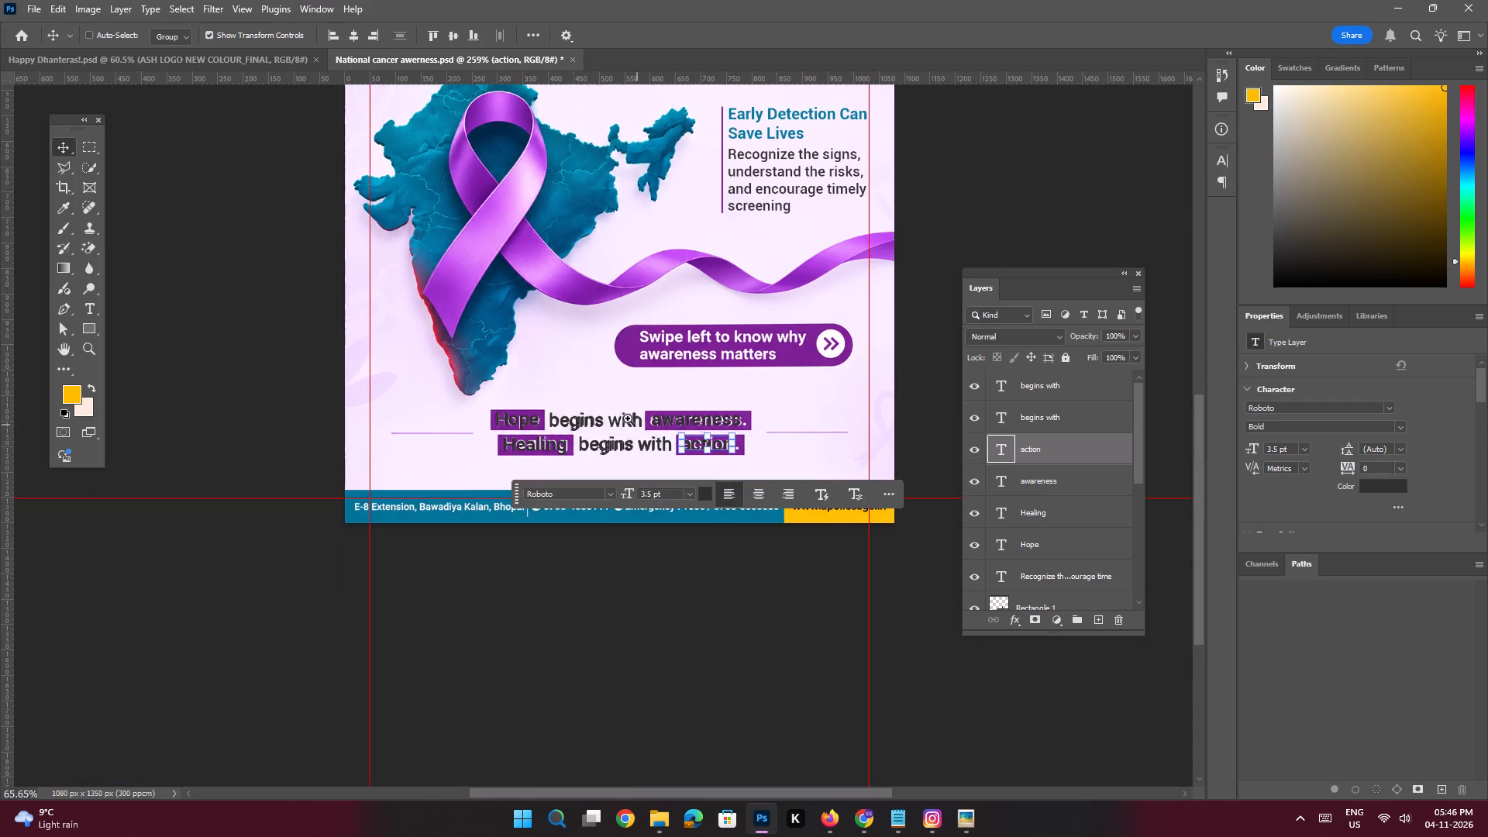
pyautogui.moveTo(587, 399); pyautogui.dragTo(599, 399)
pyautogui.click(265, 416)
pyautogui.press('space')
pyautogui.keyDown('ctrl'); pyautogui.moveTo(741, 416); pyautogui.dragTo(777, 471); pyautogui.keyUp('ctrl')
pyautogui.scroll(-3, 1042, 449)
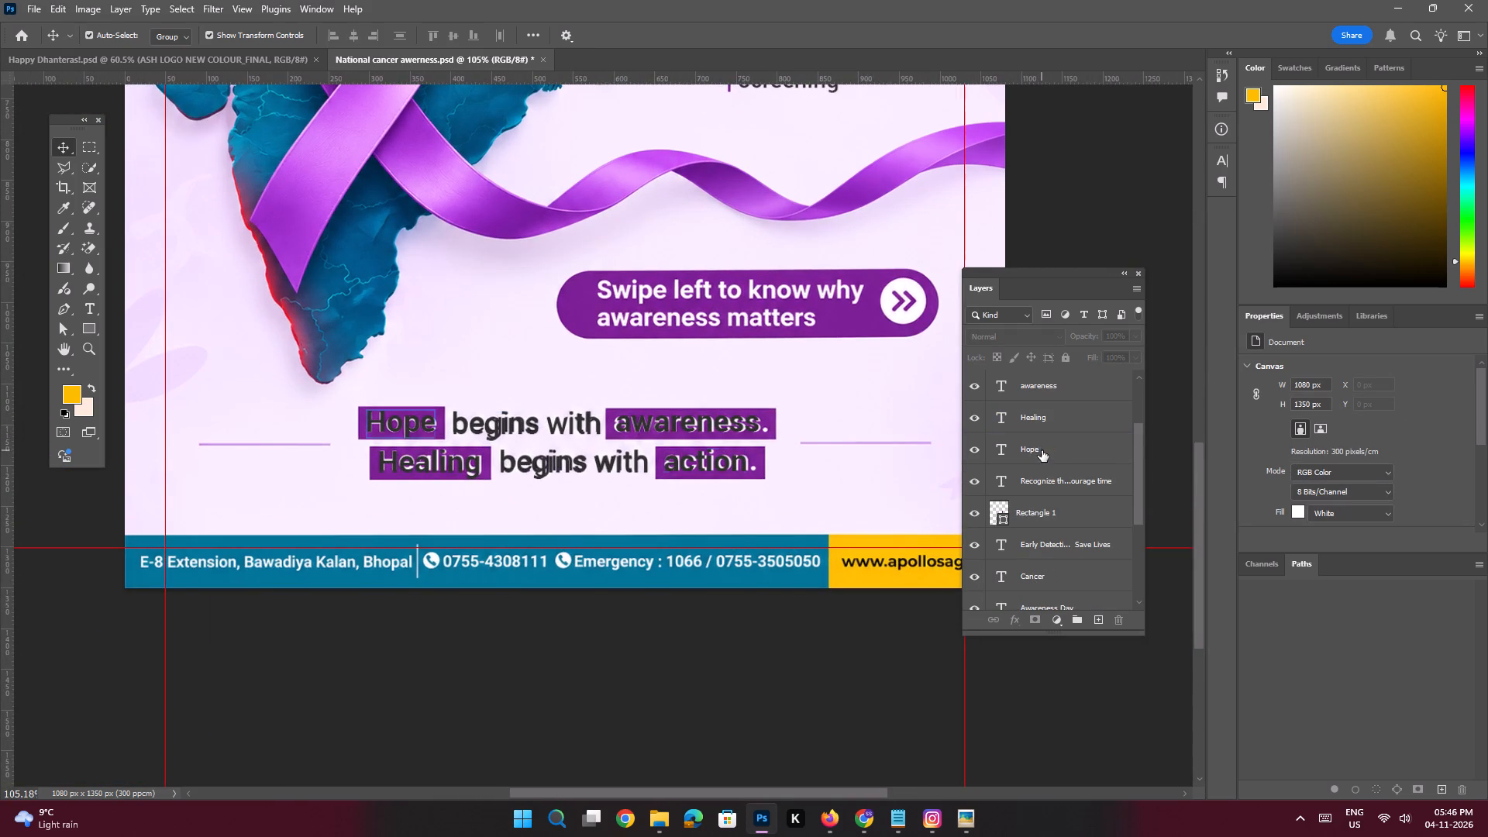
pyautogui.click(1053, 515)
pyautogui.click(1099, 621)
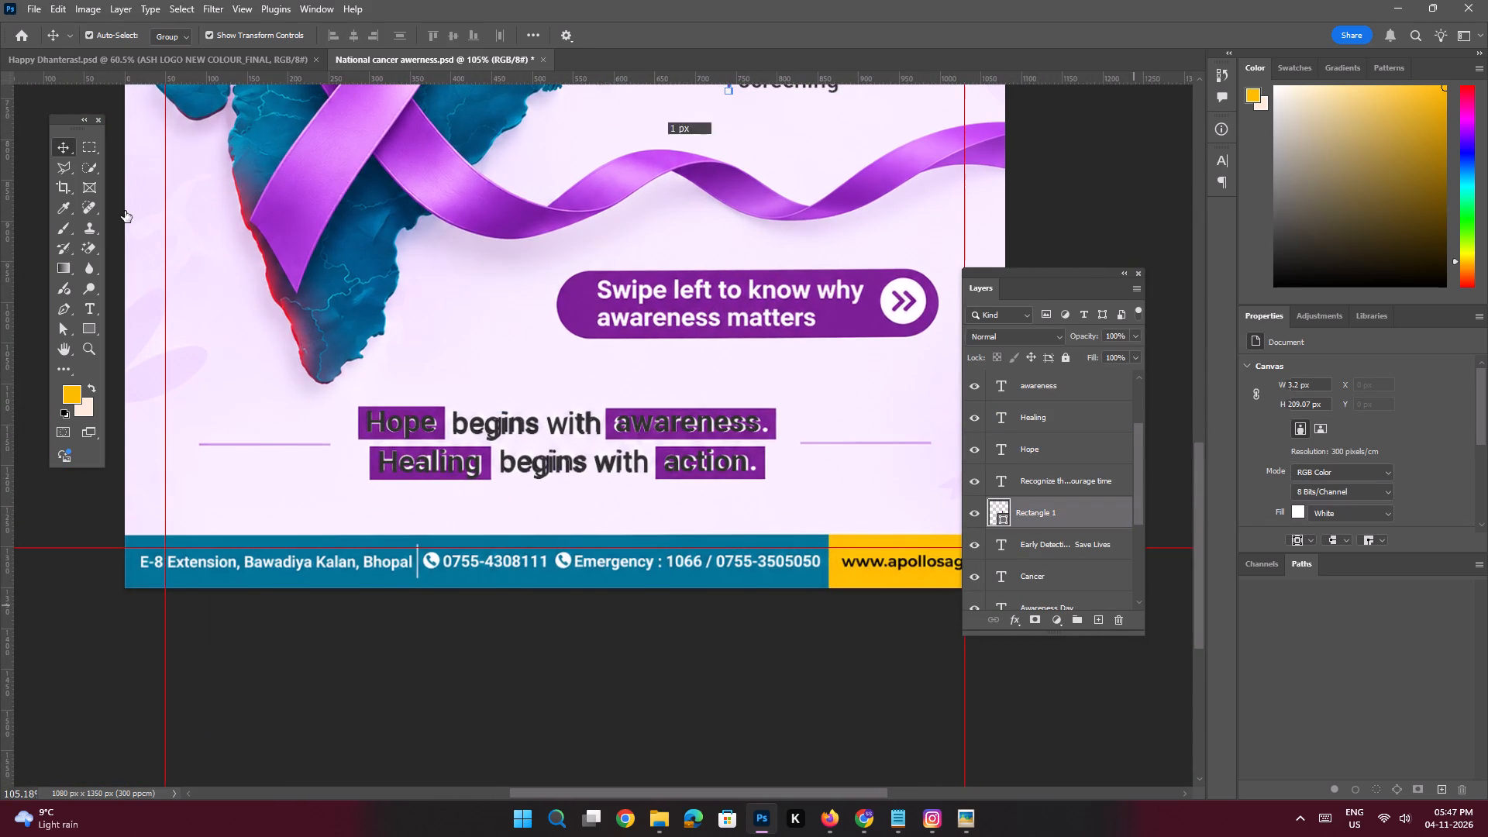
# Draw a teal-blue filled rectangle shape, about 210 × 40 px, over the purple "awareness." box behind the new text.
pyautogui.click(91, 329)
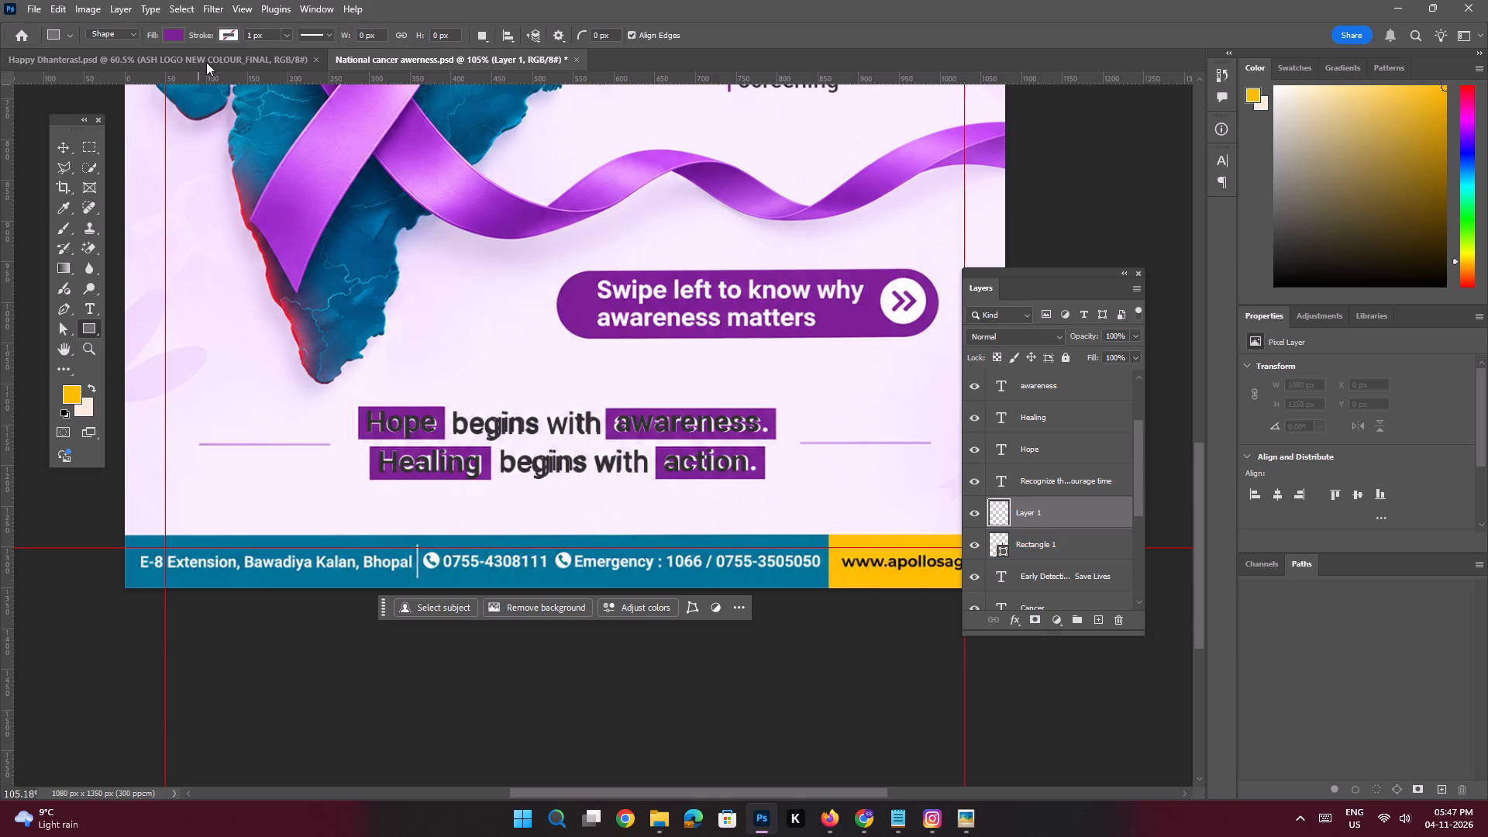
pyautogui.click(177, 36)
pyautogui.click(136, 116)
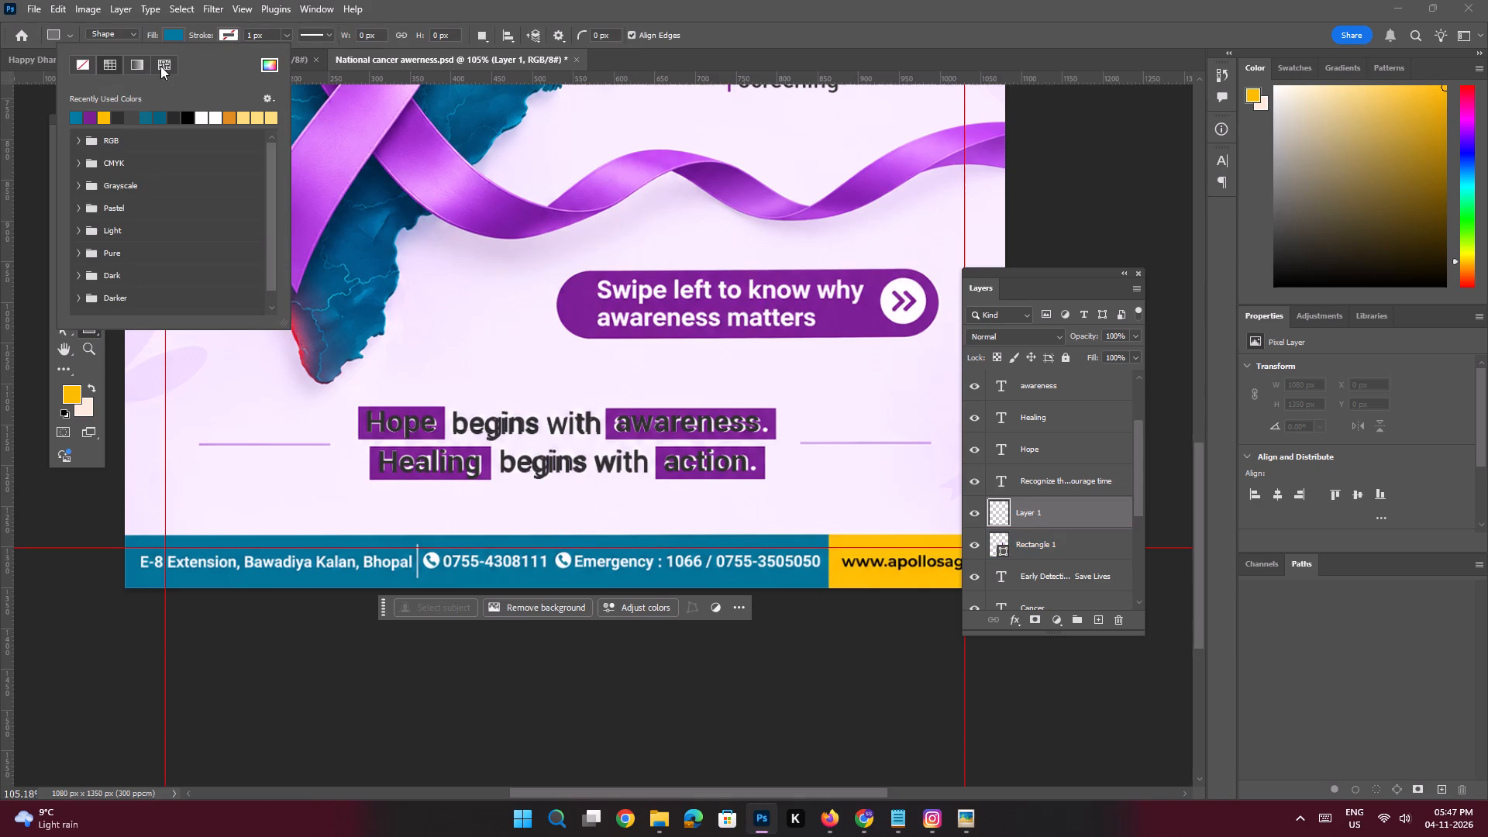
pyautogui.click(174, 33)
pyautogui.hotkey('ctrl', 'space')
pyautogui.hotkey('ctrl', 'space')
pyautogui.hotkey('ctrl', 'space')
pyautogui.hotkey('ctrl', 'space')
pyautogui.hotkey('ctrl', 'space')
pyautogui.hotkey('ctrl', 'space')
pyautogui.hotkey('ctrl', 'space')
pyautogui.hotkey('ctrl', 'space')
pyautogui.hotkey('ctrl', 'space')
pyautogui.hotkey('ctrl', 'space')
pyautogui.hotkey('ctrl', 'space')
pyautogui.hotkey('ctrl', 'space')
pyautogui.hotkey('ctrl', 'space')
pyautogui.hotkey('ctrl', 'space')
pyautogui.hotkey('ctrl', 'space')
pyautogui.hotkey('ctrl', 'space')
pyautogui.hotkey('ctrl', 'space')
pyautogui.hotkey('ctrl', 'space')
pyautogui.hotkey('ctrl', 'space')
pyautogui.hotkey('ctrl', 'space')
pyautogui.keyDown('ctrl'); pyautogui.moveTo(710, 409); pyautogui.dragTo(766, 471); pyautogui.keyUp('ctrl')
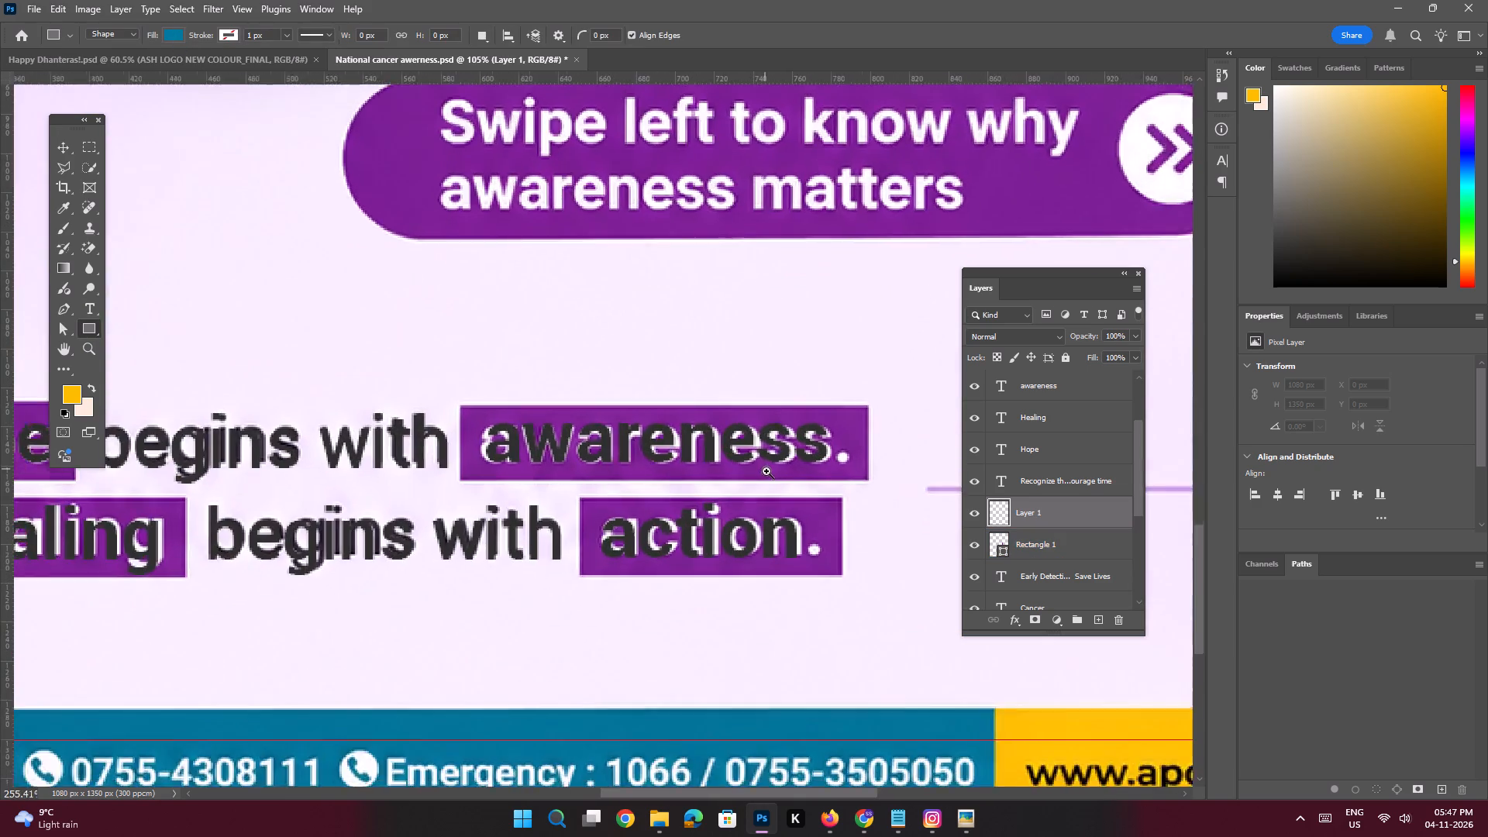
pyautogui.keyDown('ctrl'); pyautogui.moveTo(766, 471); pyautogui.dragTo(768, 473); pyautogui.keyUp('ctrl')
pyautogui.moveTo(773, 449); pyautogui.dragTo(663, 395)
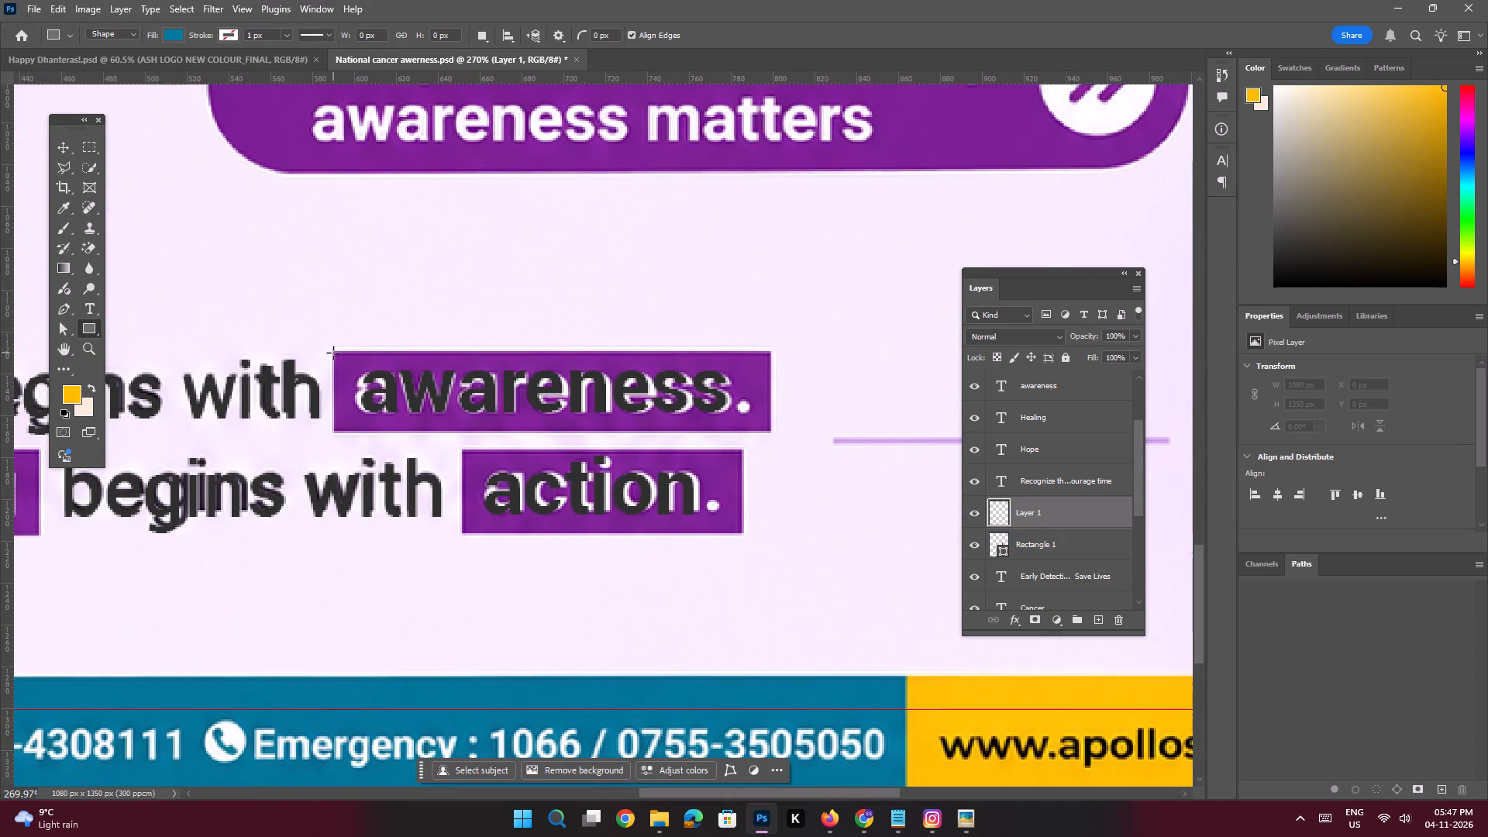
pyautogui.moveTo(333, 351); pyautogui.dragTo(779, 422)
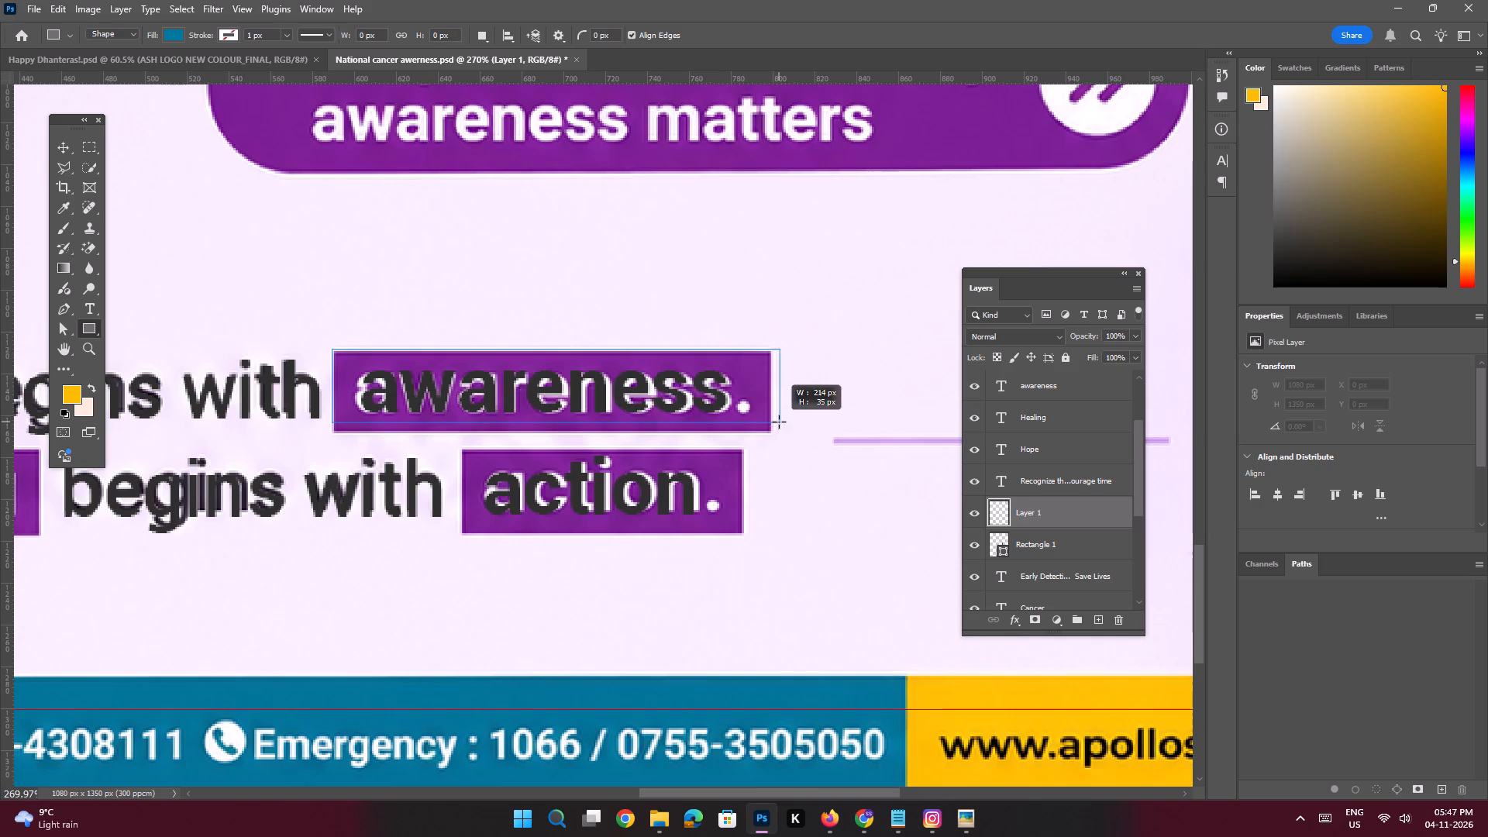
pyautogui.moveTo(779, 422); pyautogui.dragTo(771, 430)
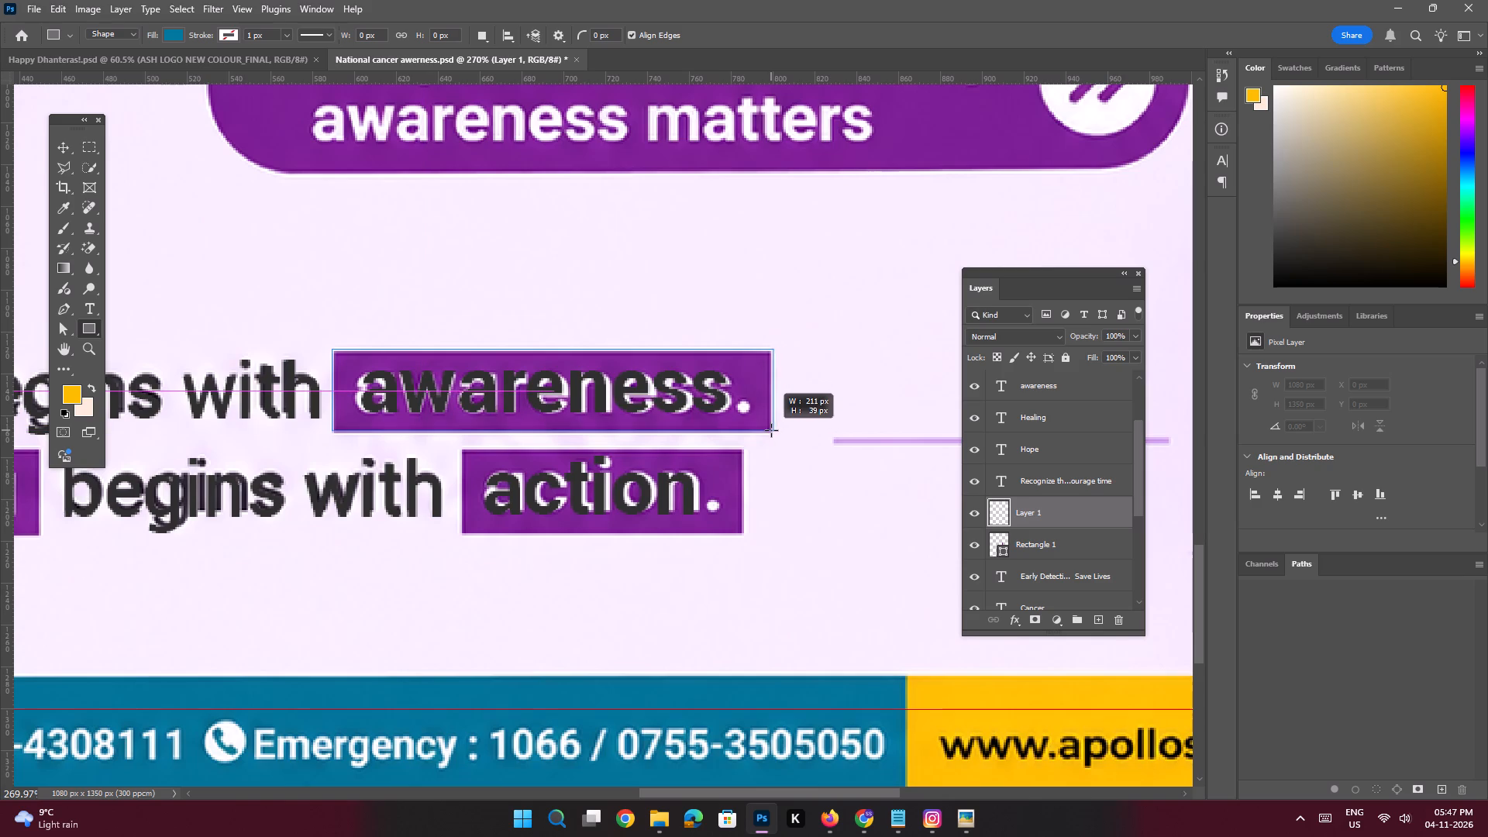
pyautogui.moveTo(771, 430); pyautogui.dragTo(770, 431)
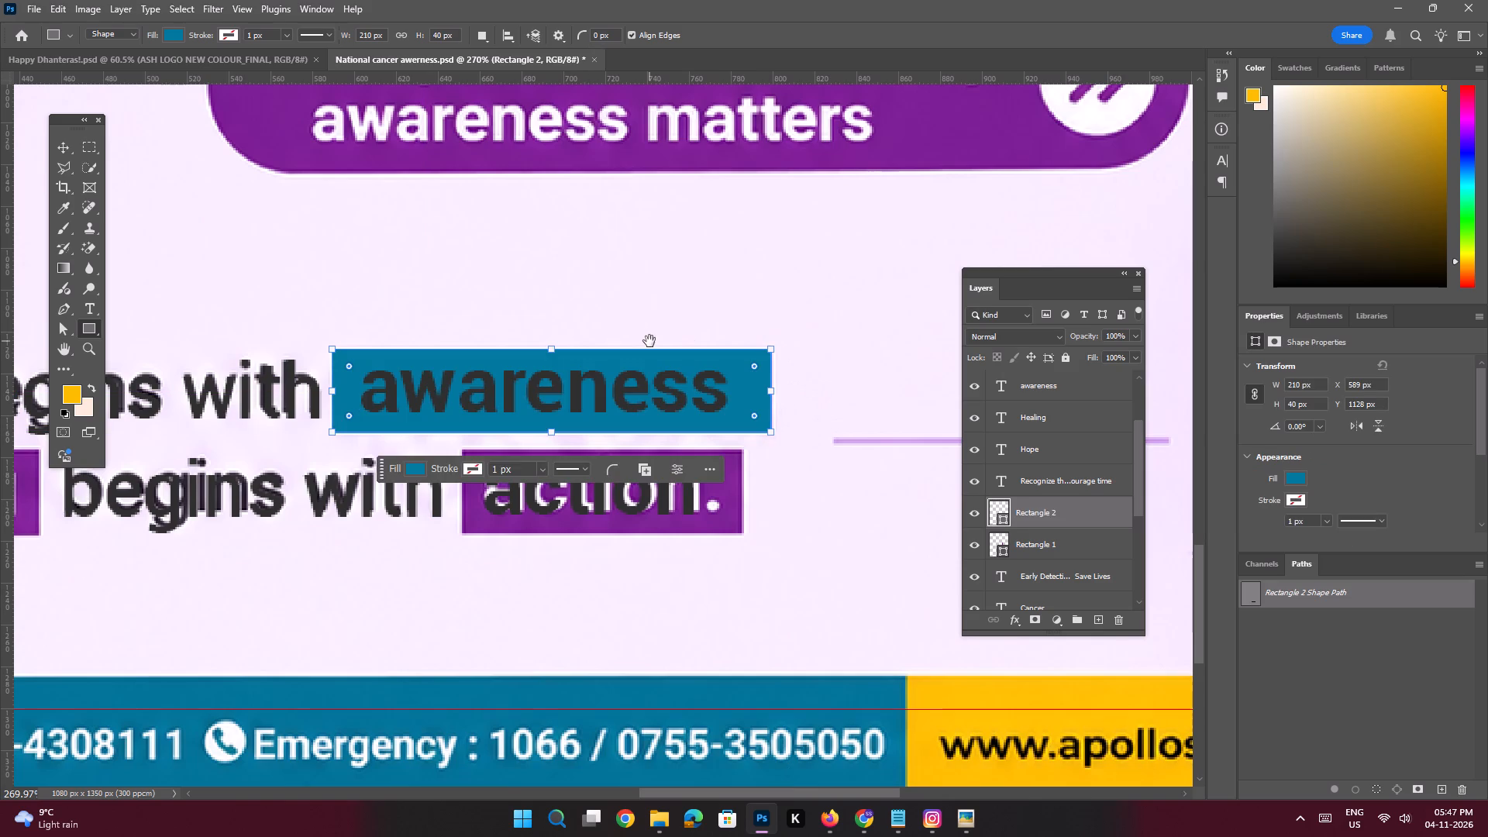
# Draw a teal-blue filled rectangle, about 135 × 42 px, over the purple box behind the "action" text.
pyautogui.press('space')
pyautogui.press('space')
pyautogui.press('space')
pyautogui.press('space')
pyautogui.press('space')
pyautogui.press('space')
pyautogui.press('space')
pyautogui.press('space')
pyautogui.press('space')
pyautogui.press('space')
pyautogui.press('space')
pyautogui.press('space')
pyautogui.moveTo(649, 341); pyautogui.dragTo(650, 243)
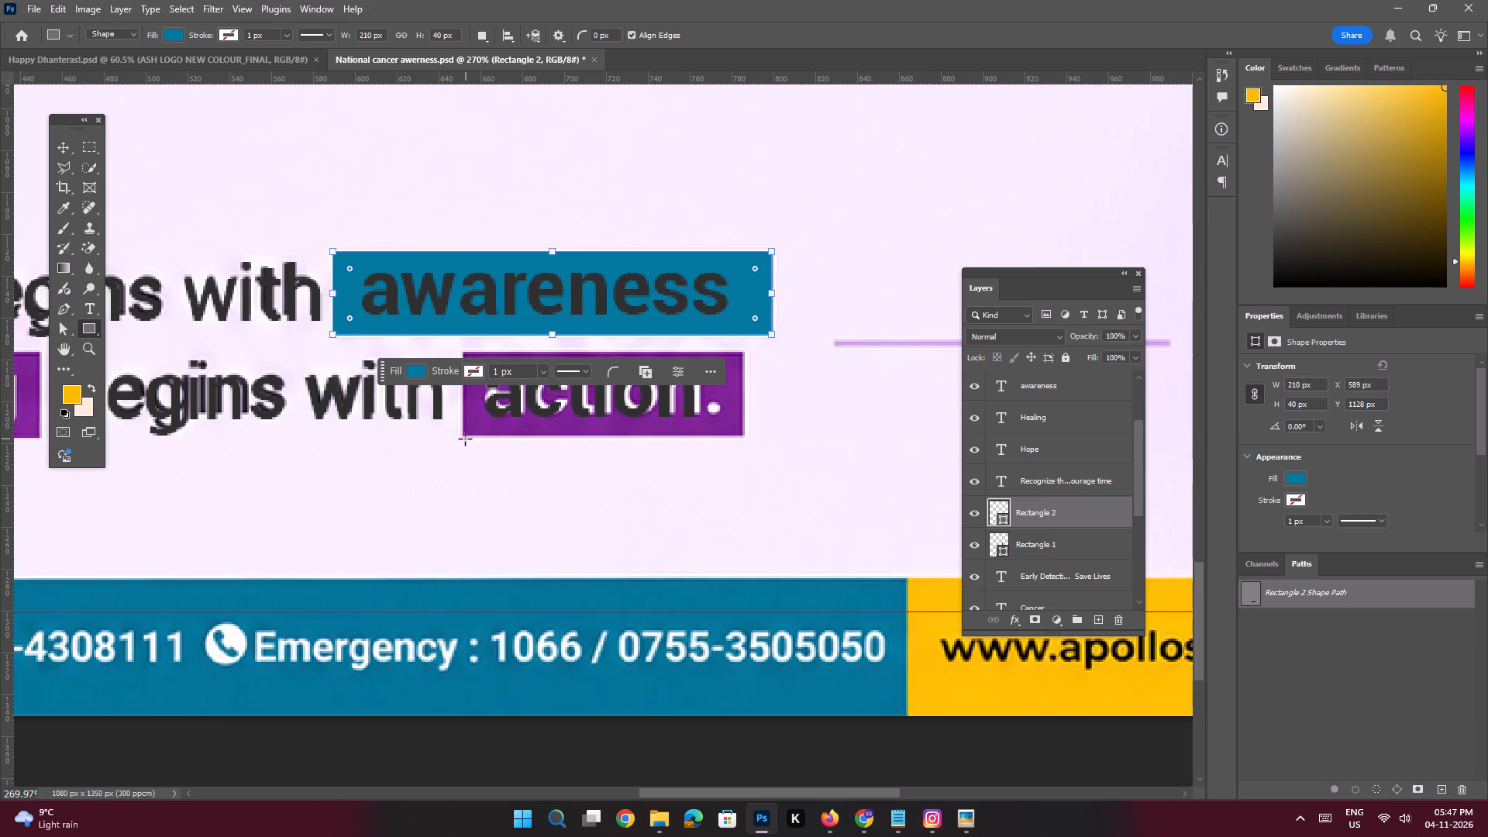
pyautogui.moveTo(464, 438); pyautogui.dragTo(560, 363)
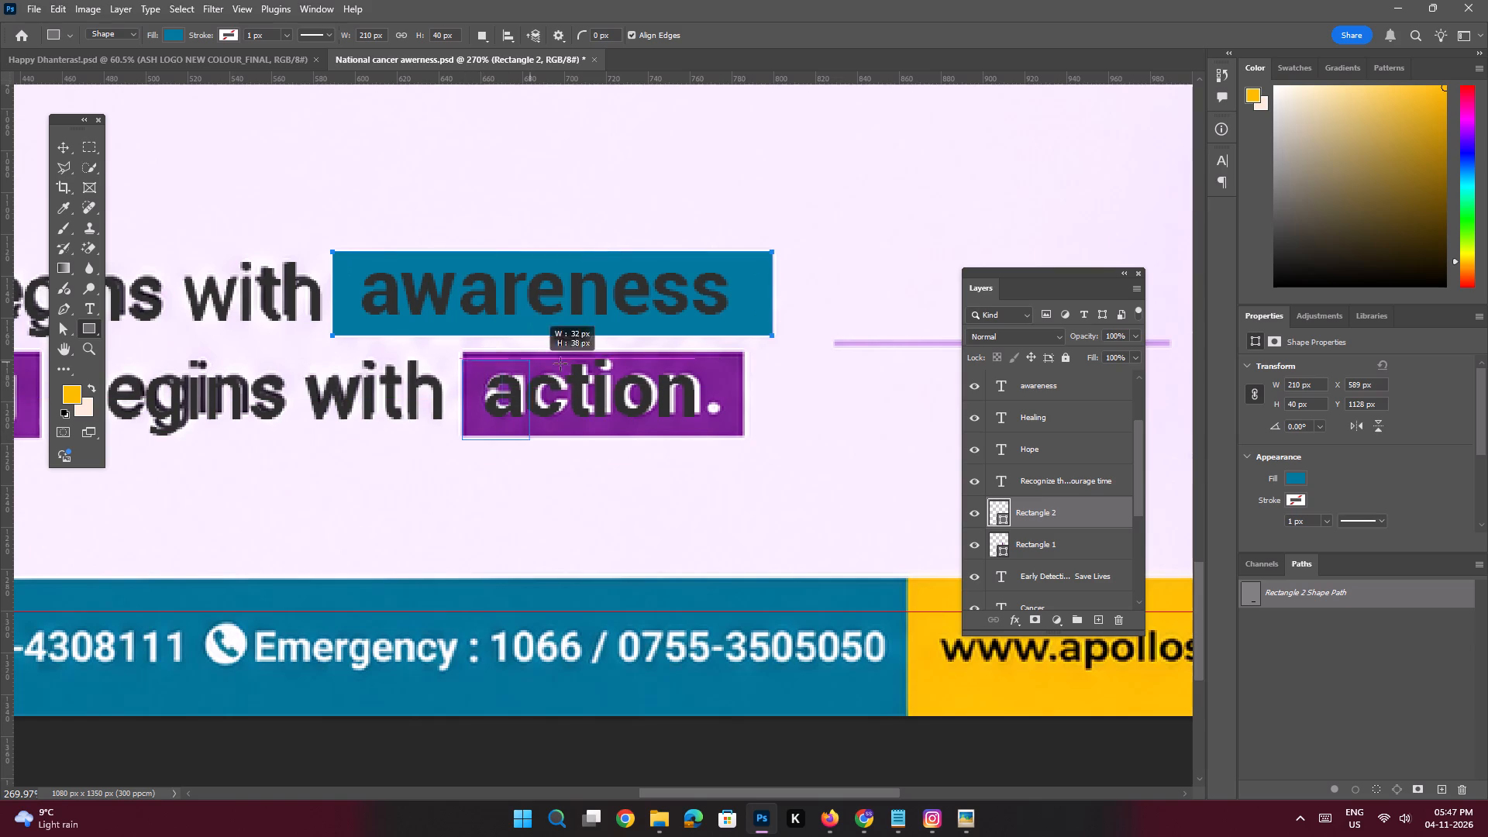
pyautogui.moveTo(560, 363); pyautogui.dragTo(742, 353)
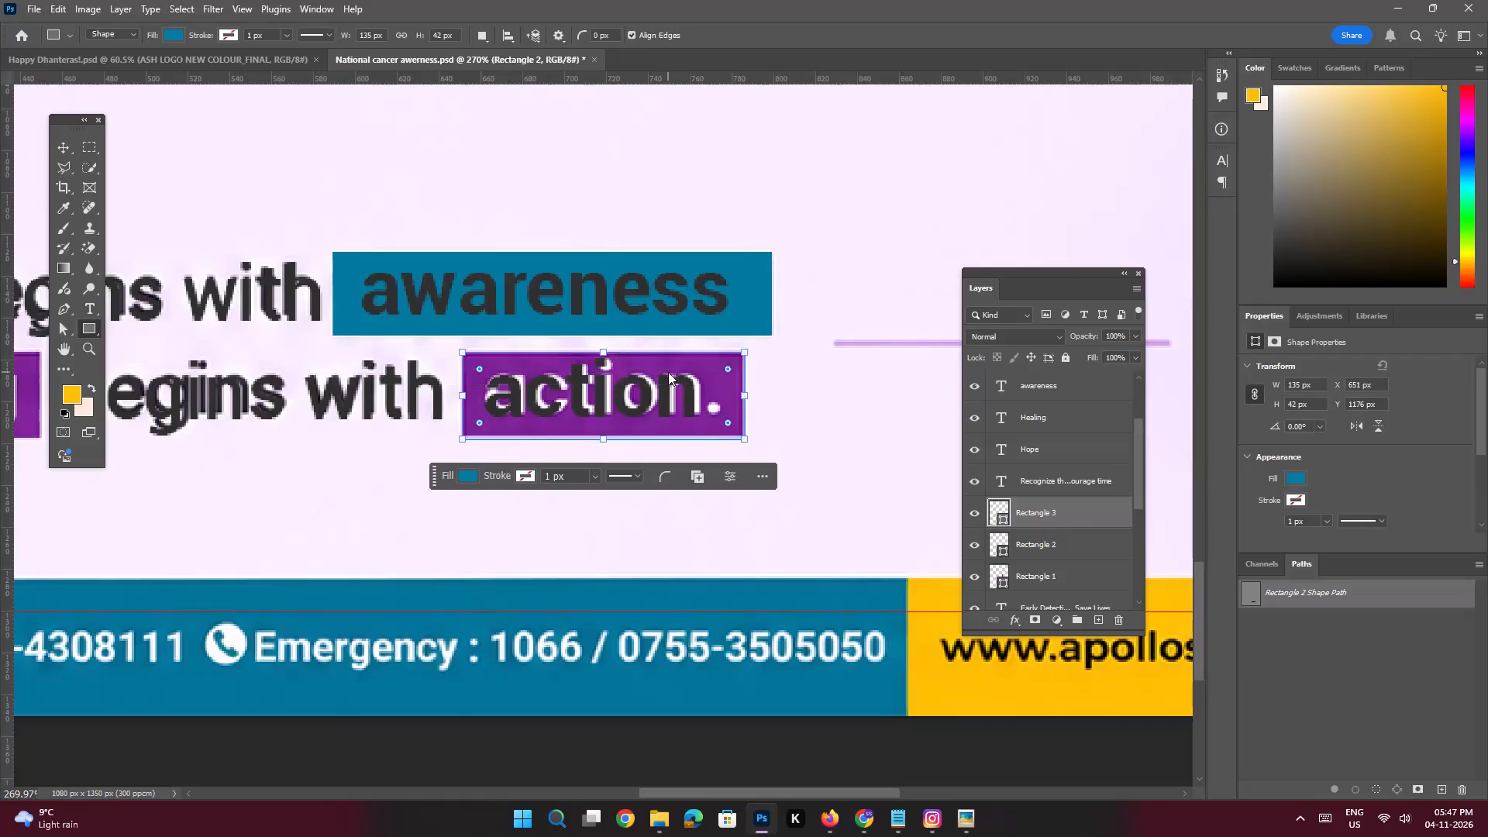
# Draw a teal-blue filled rectangle, about 149 × 40 px, over the purple box behind the "Healing" text.
pyautogui.press('space')
pyautogui.keyDown('ctrl'); pyautogui.moveTo(594, 399); pyautogui.dragTo(651, 456); pyautogui.keyUp('ctrl')
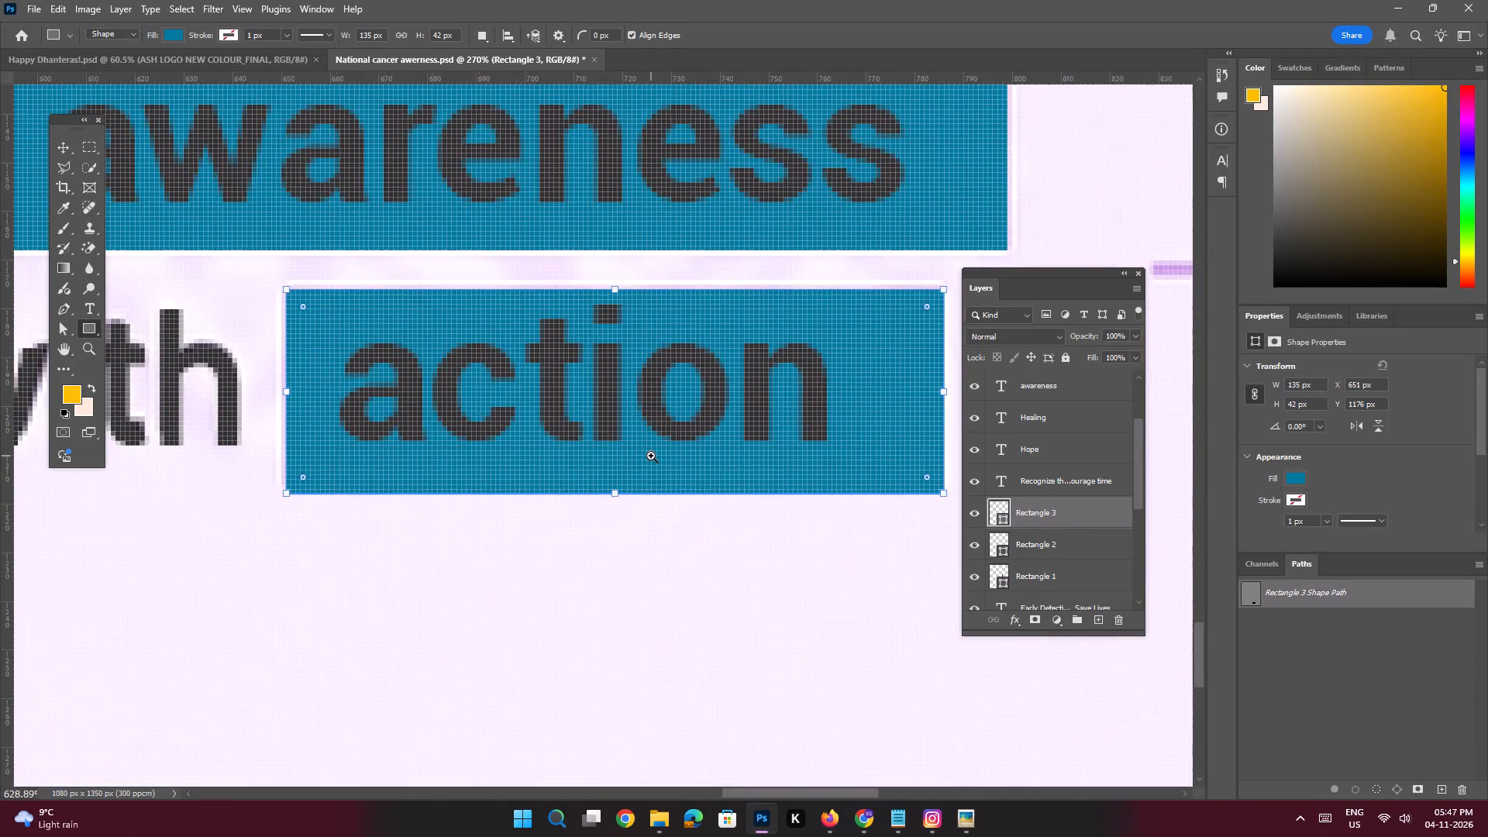
pyautogui.keyDown('ctrl'); pyautogui.moveTo(651, 456); pyautogui.dragTo(591, 434); pyautogui.keyUp('ctrl')
pyautogui.moveTo(421, 368); pyautogui.dragTo(577, 362)
pyautogui.click(518, 367)
pyautogui.keyDown('ctrl'); pyautogui.moveTo(435, 354); pyautogui.dragTo(467, 391); pyautogui.keyUp('ctrl')
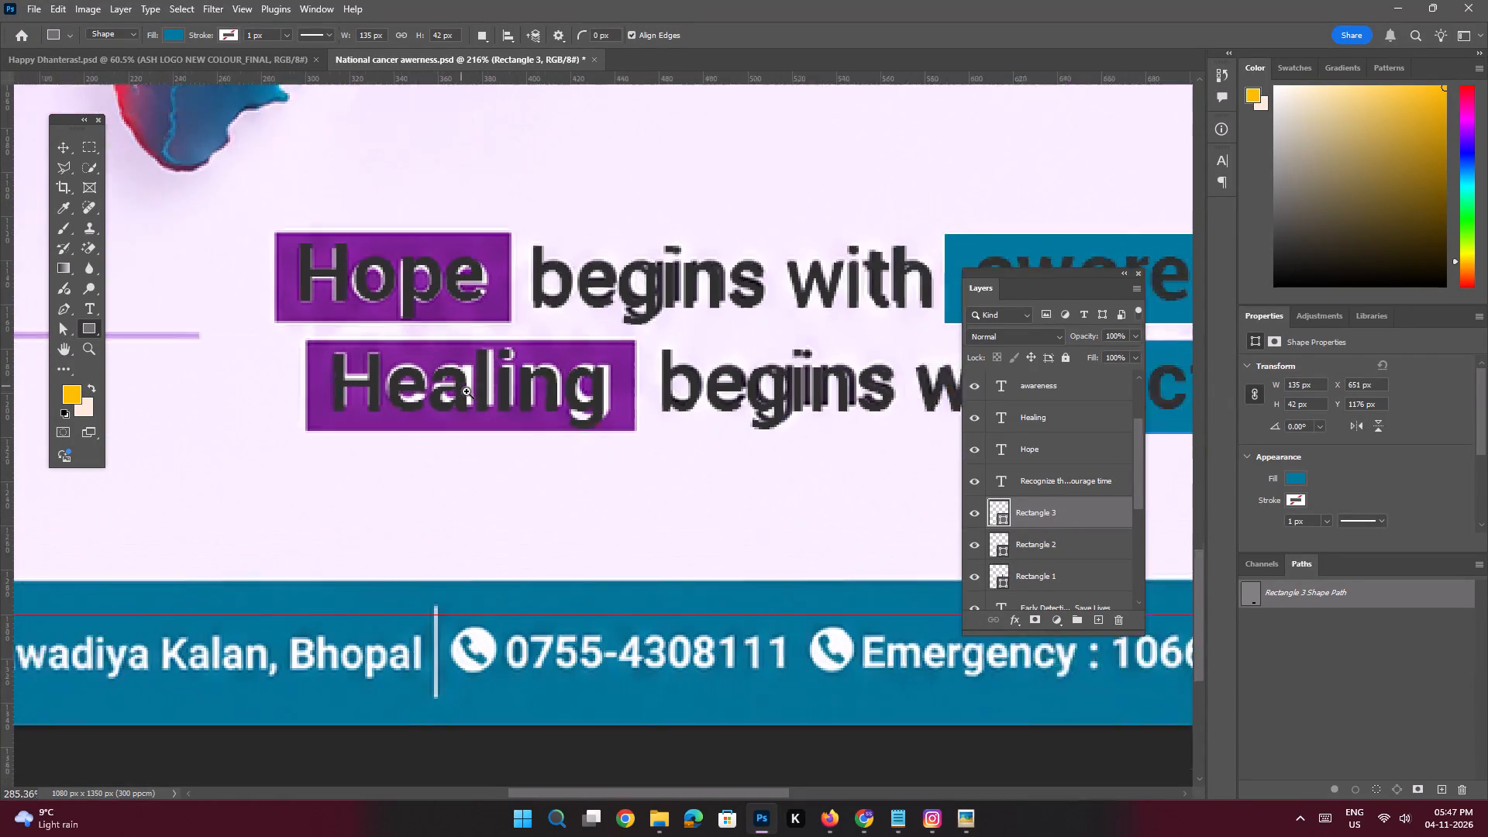
pyautogui.keyDown('ctrl'); pyautogui.moveTo(467, 391); pyautogui.dragTo(467, 392); pyautogui.keyUp('ctrl')
pyautogui.moveTo(287, 339); pyautogui.dragTo(368, 386)
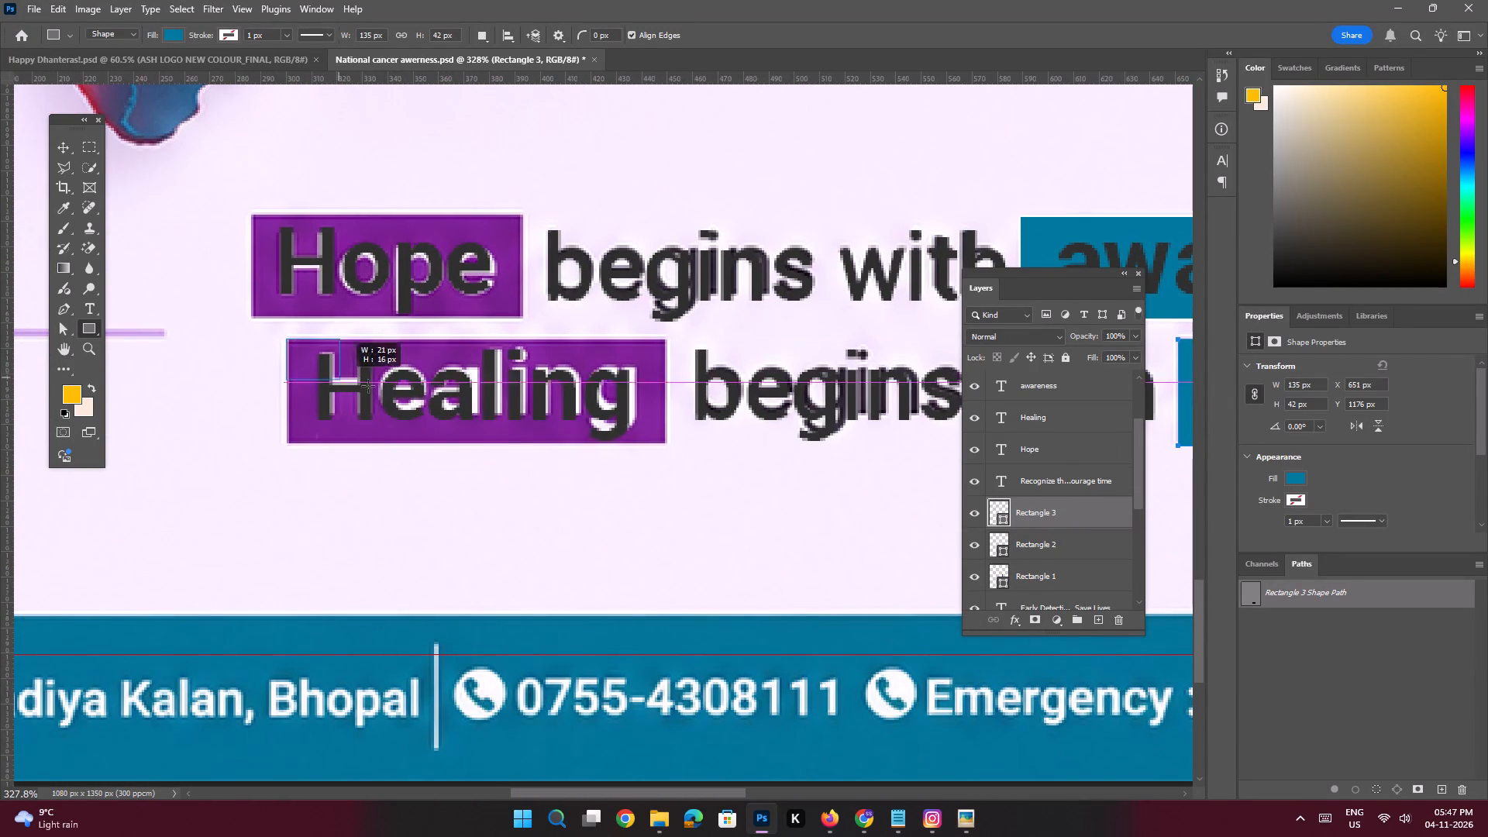
pyautogui.moveTo(368, 386); pyautogui.dragTo(666, 443)
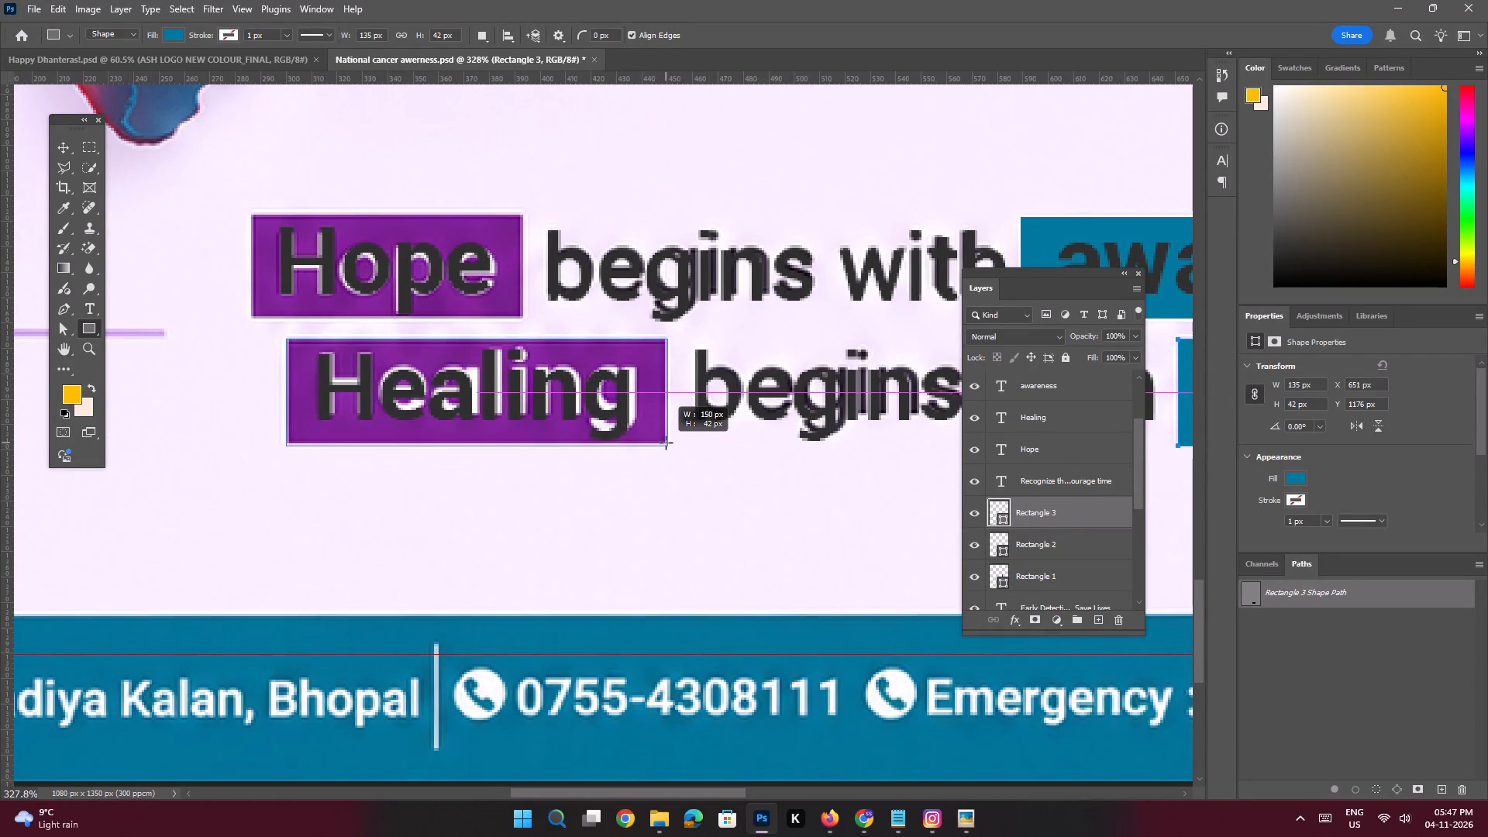
pyautogui.moveTo(666, 443); pyautogui.dragTo(664, 439)
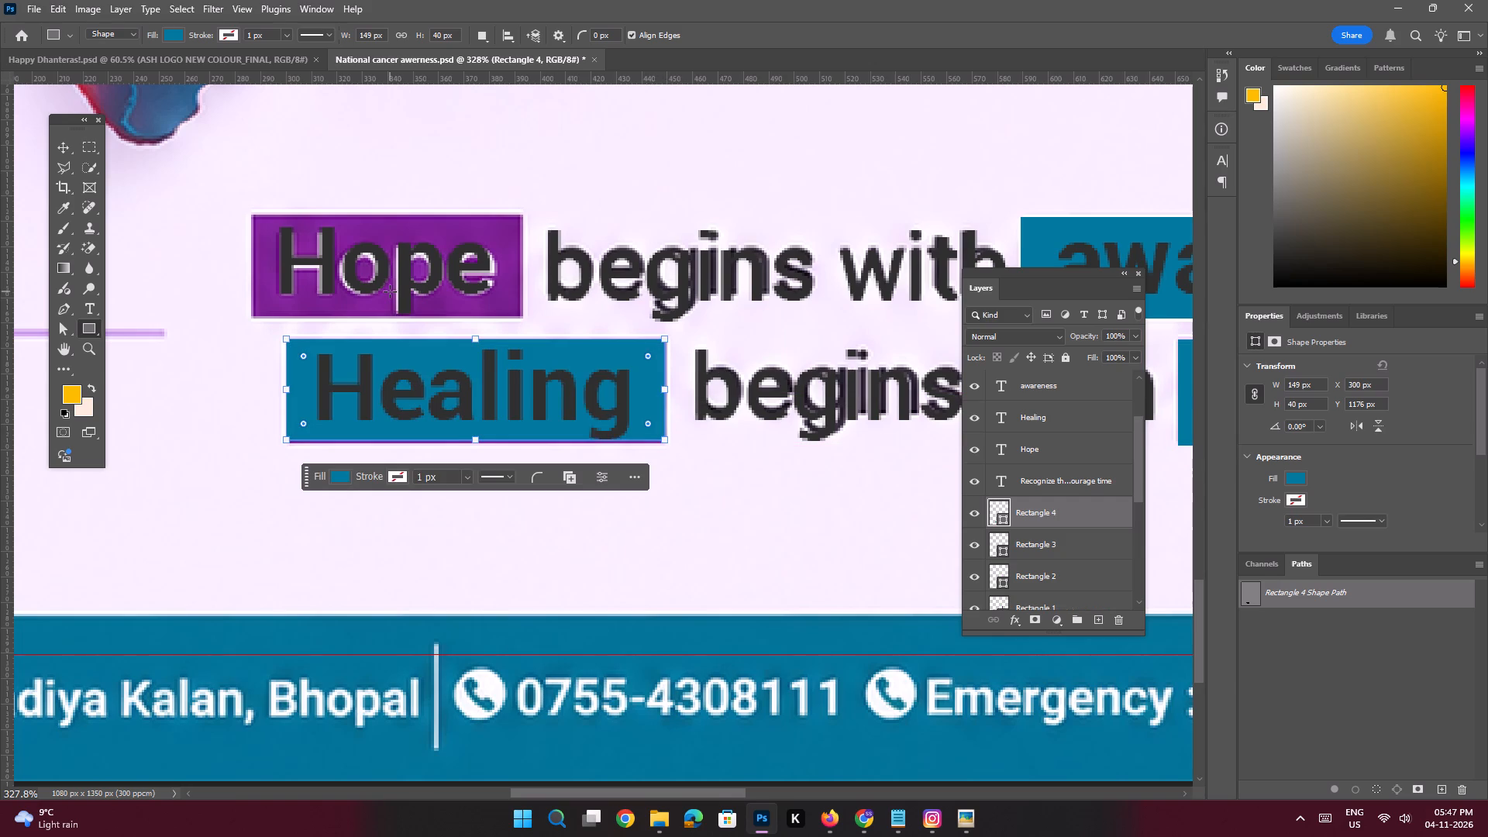
# Draw a teal-blue filled rectangle, about 107 × 43 px, over the purple box behind the "Hope" text.
pyautogui.press('space')
pyautogui.press('space')
pyautogui.press('space')
pyautogui.press('space')
pyautogui.press('space')
pyautogui.press('space')
pyautogui.press('space')
pyautogui.moveTo(390, 285); pyautogui.dragTo(442, 350)
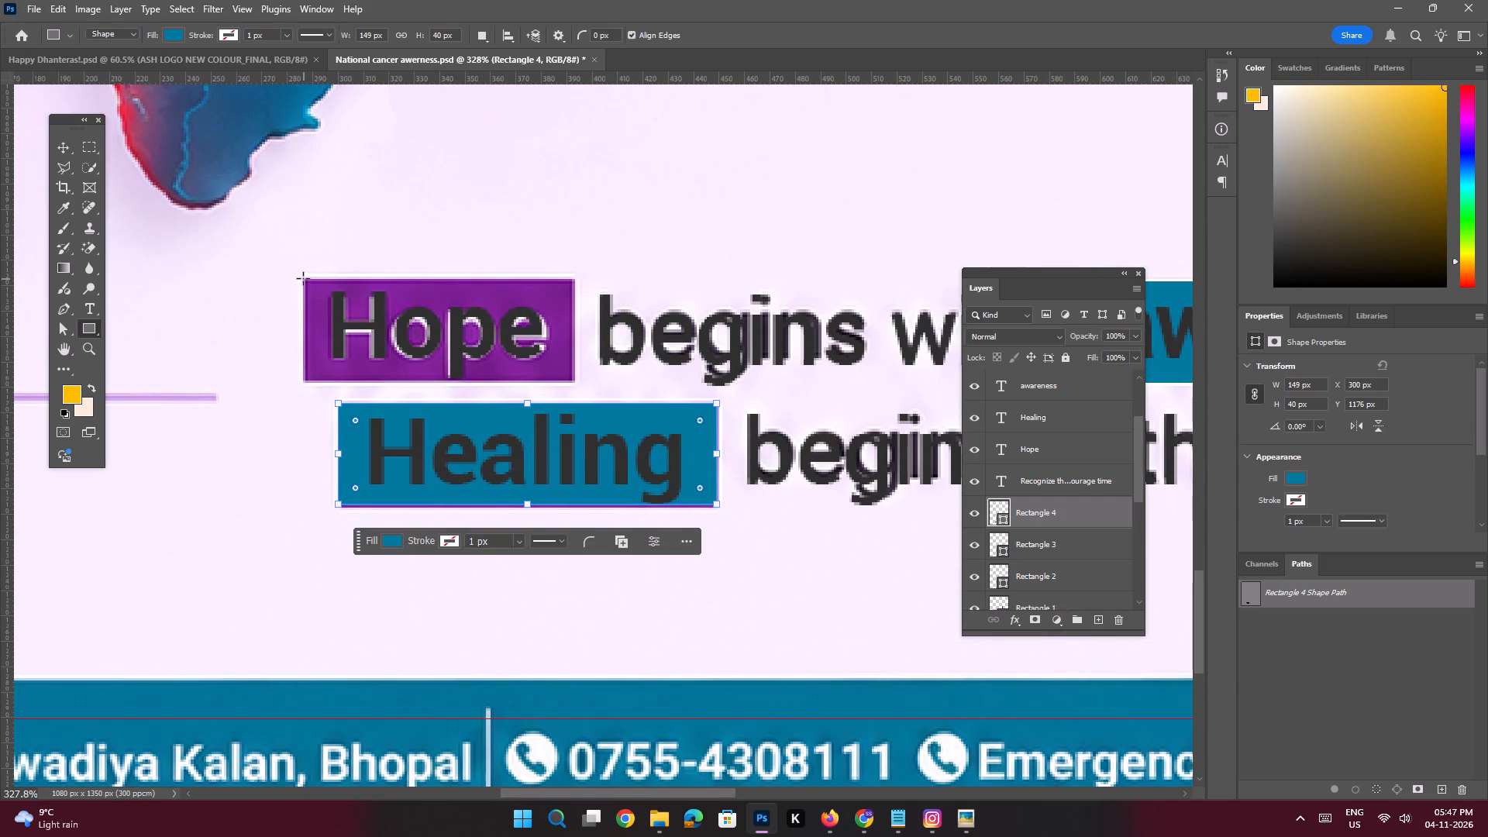
pyautogui.moveTo(303, 278); pyautogui.dragTo(573, 382)
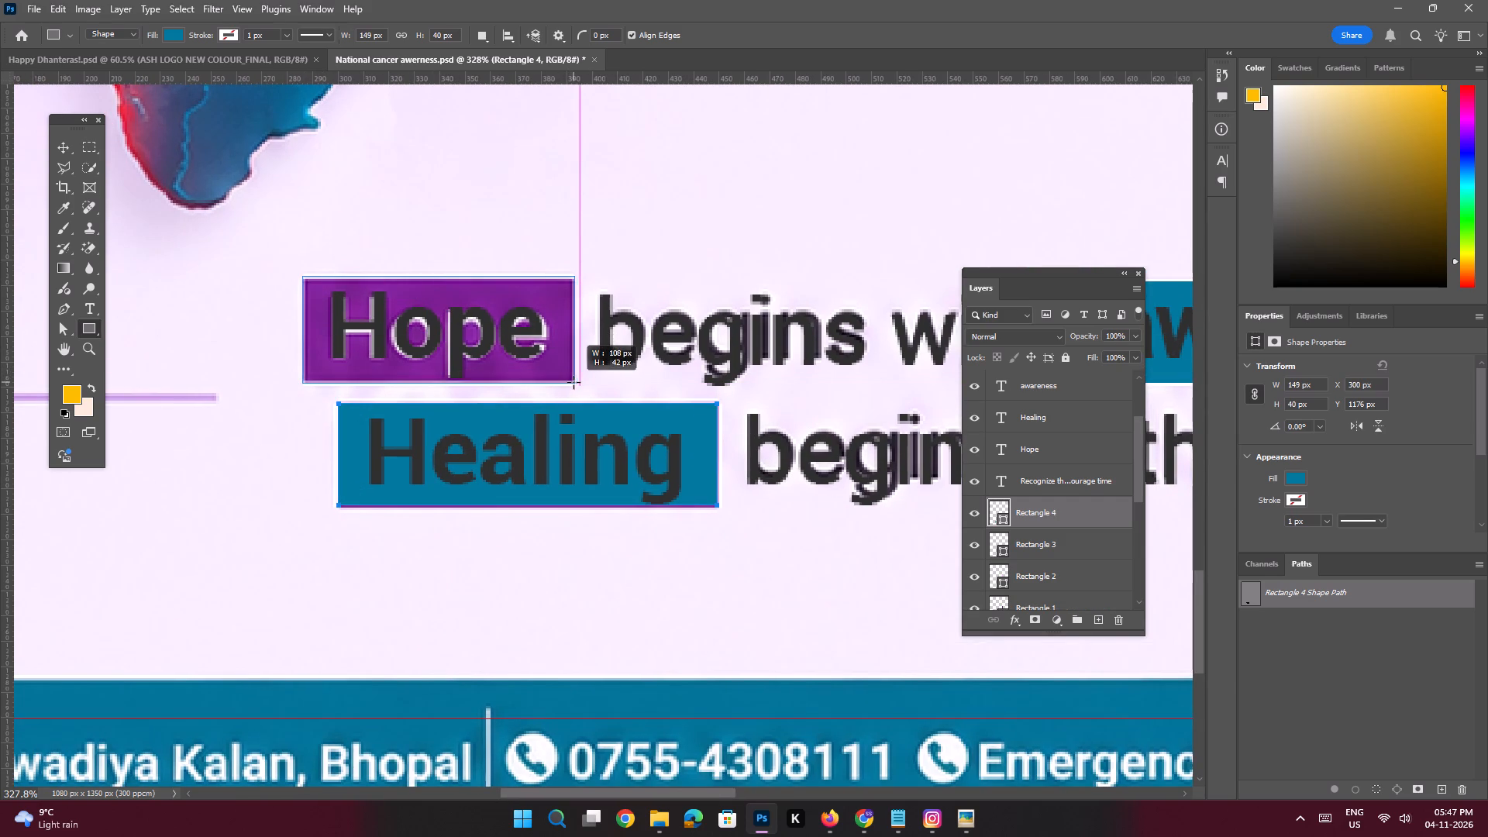
pyautogui.moveTo(573, 382); pyautogui.dragTo(573, 383)
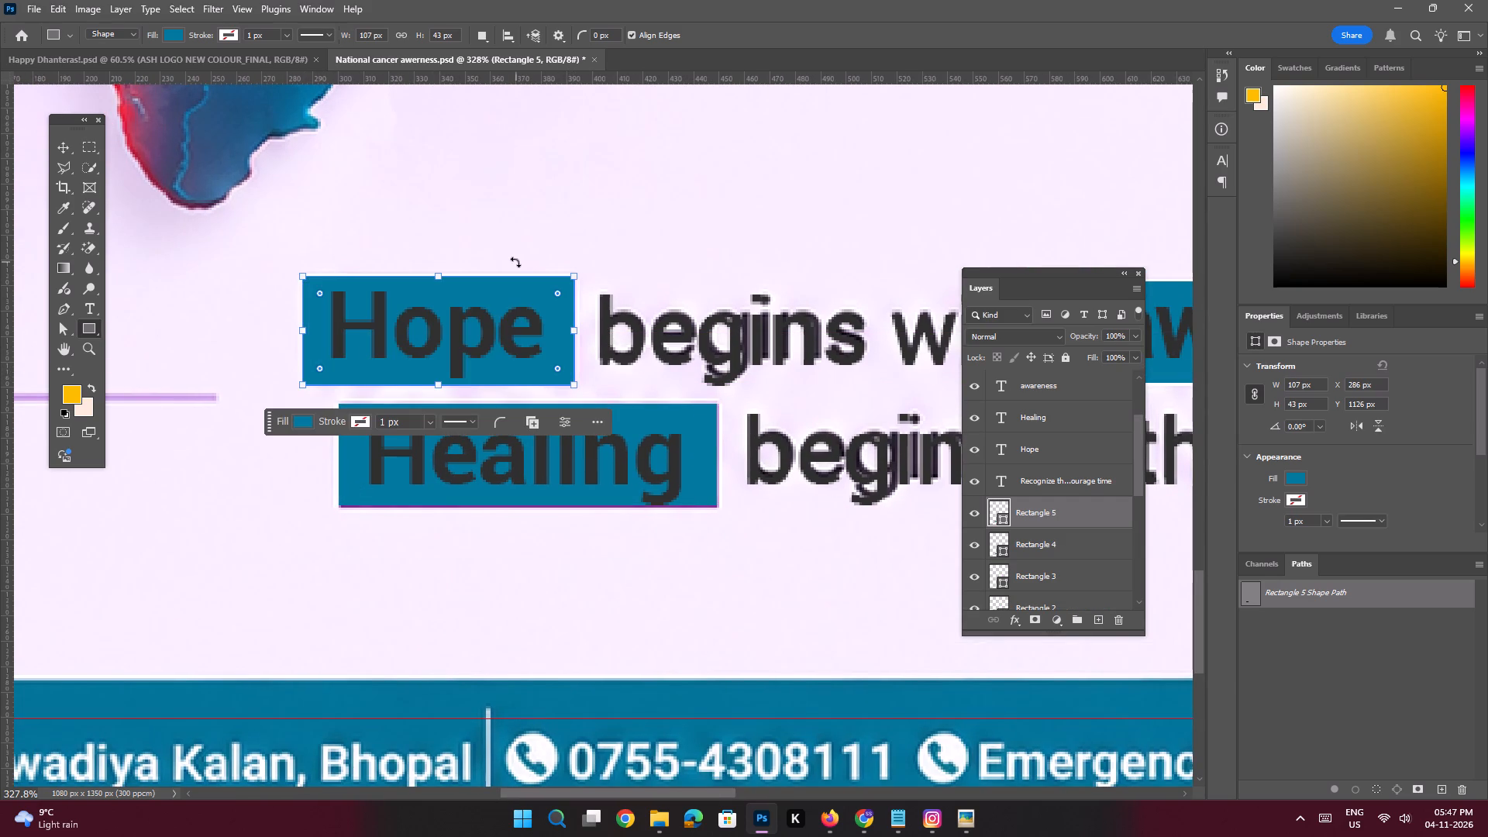
# Deselect the shape and add a new empty layer above the topmost "begins with" text layer.
pyautogui.press('space')
pyautogui.keyDown('ctrl'); pyautogui.moveTo(560, 251); pyautogui.dragTo(464, 230); pyautogui.keyUp('ctrl')
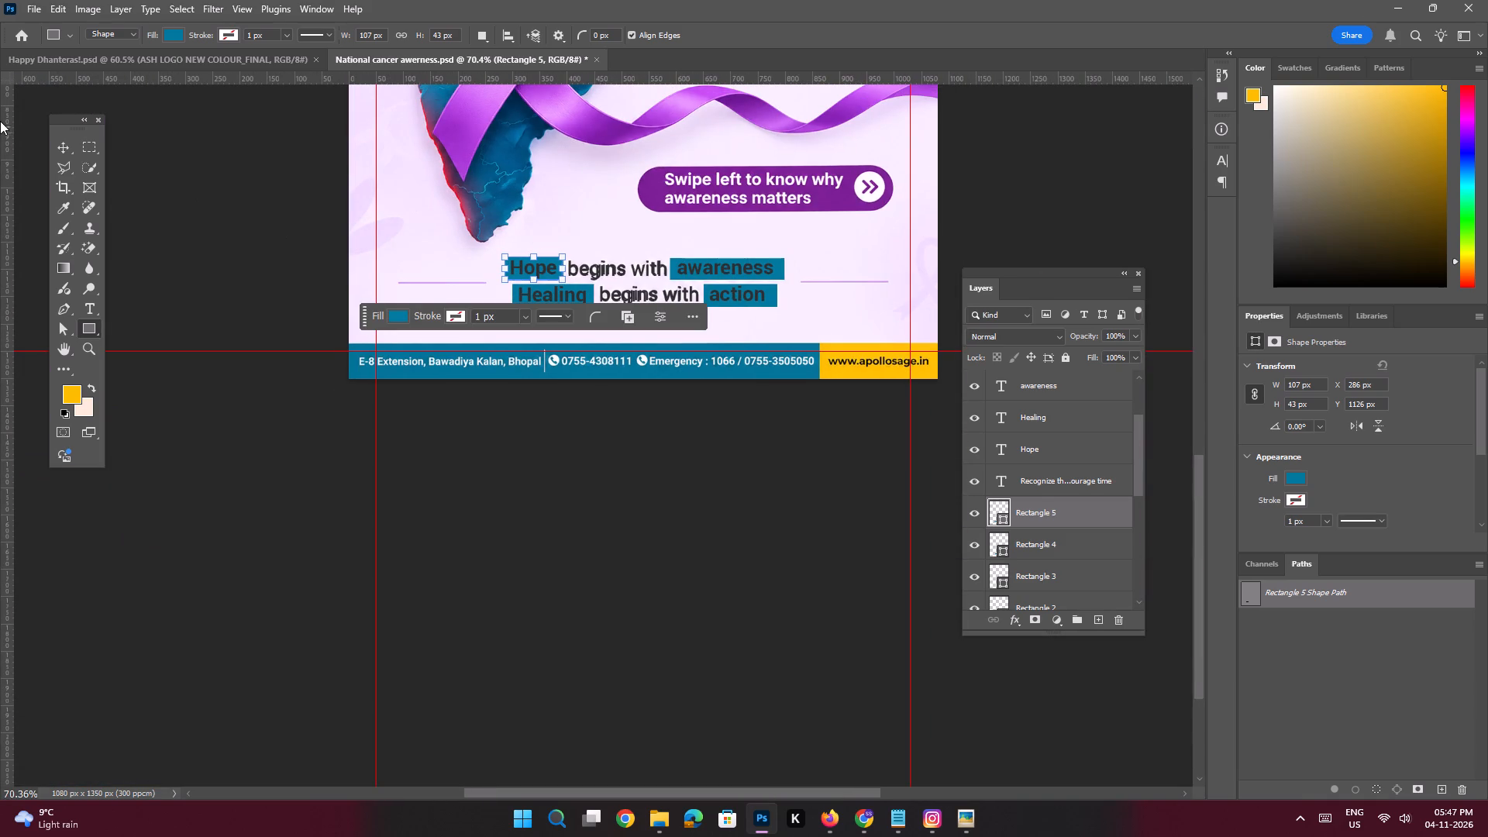
pyautogui.click(57, 148)
pyautogui.click(177, 183)
pyautogui.press('space')
pyautogui.keyDown('ctrl'); pyautogui.moveTo(446, 264); pyautogui.dragTo(446, 265); pyautogui.keyUp('ctrl')
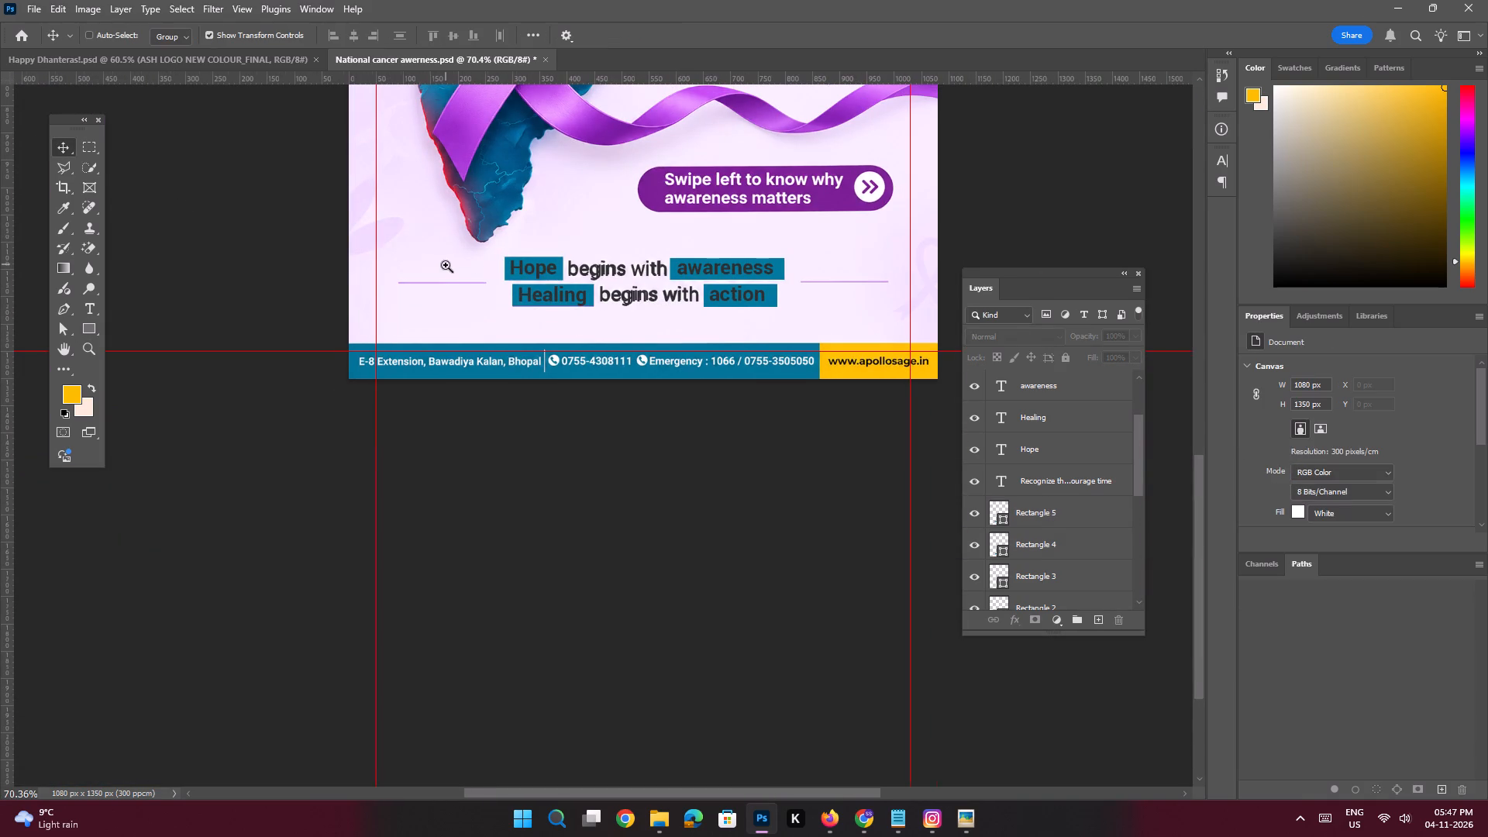
pyautogui.keyDown('ctrl'); pyautogui.moveTo(446, 265); pyautogui.dragTo(486, 334); pyautogui.keyUp('ctrl')
pyautogui.moveTo(474, 309); pyautogui.dragTo(494, 330)
pyautogui.scroll(6, 1026, 387)
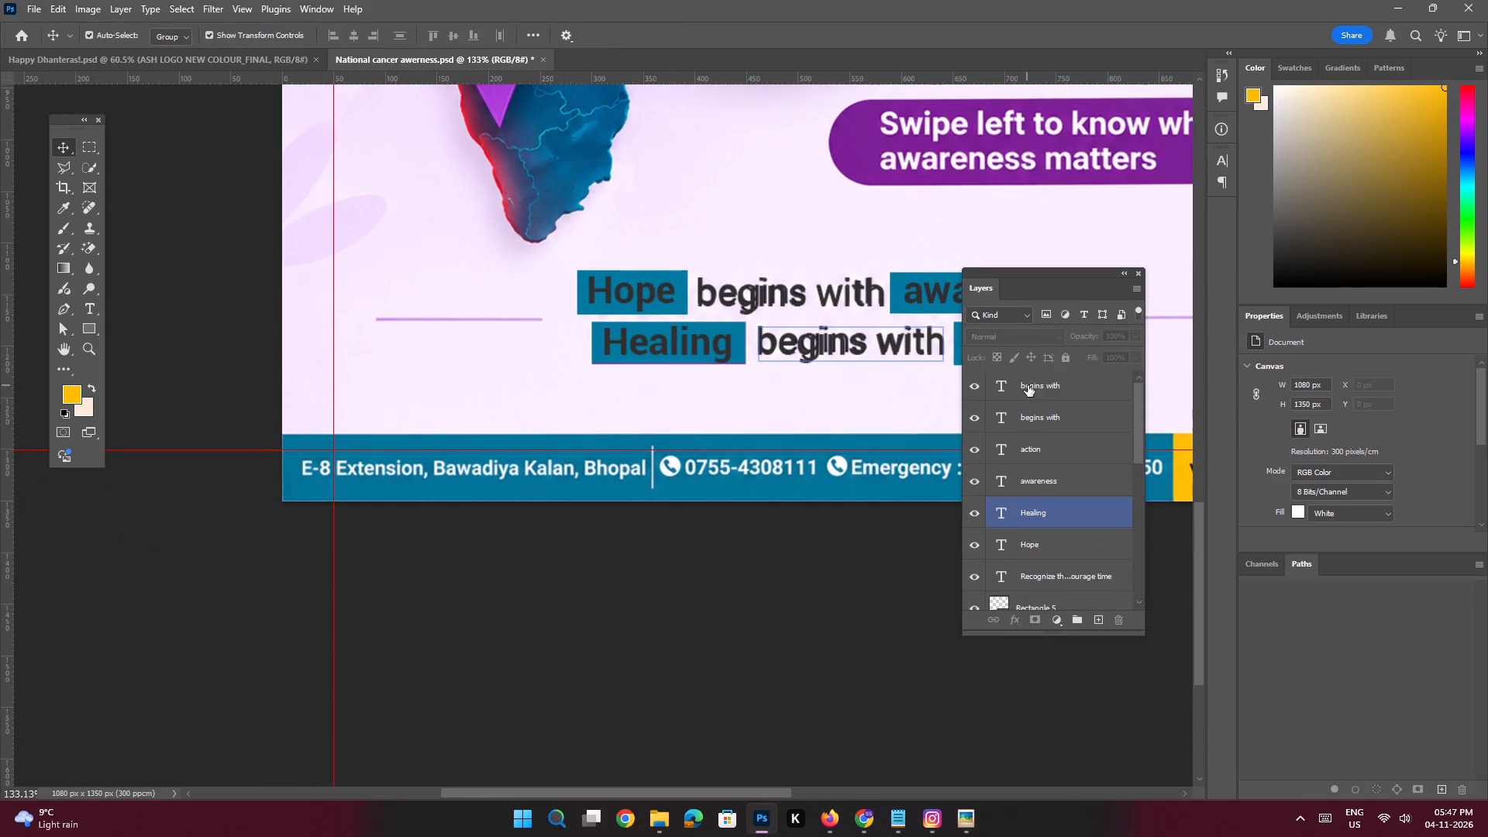
pyautogui.scroll(1, 1028, 385)
pyautogui.click(1028, 385)
pyautogui.click(1096, 618)
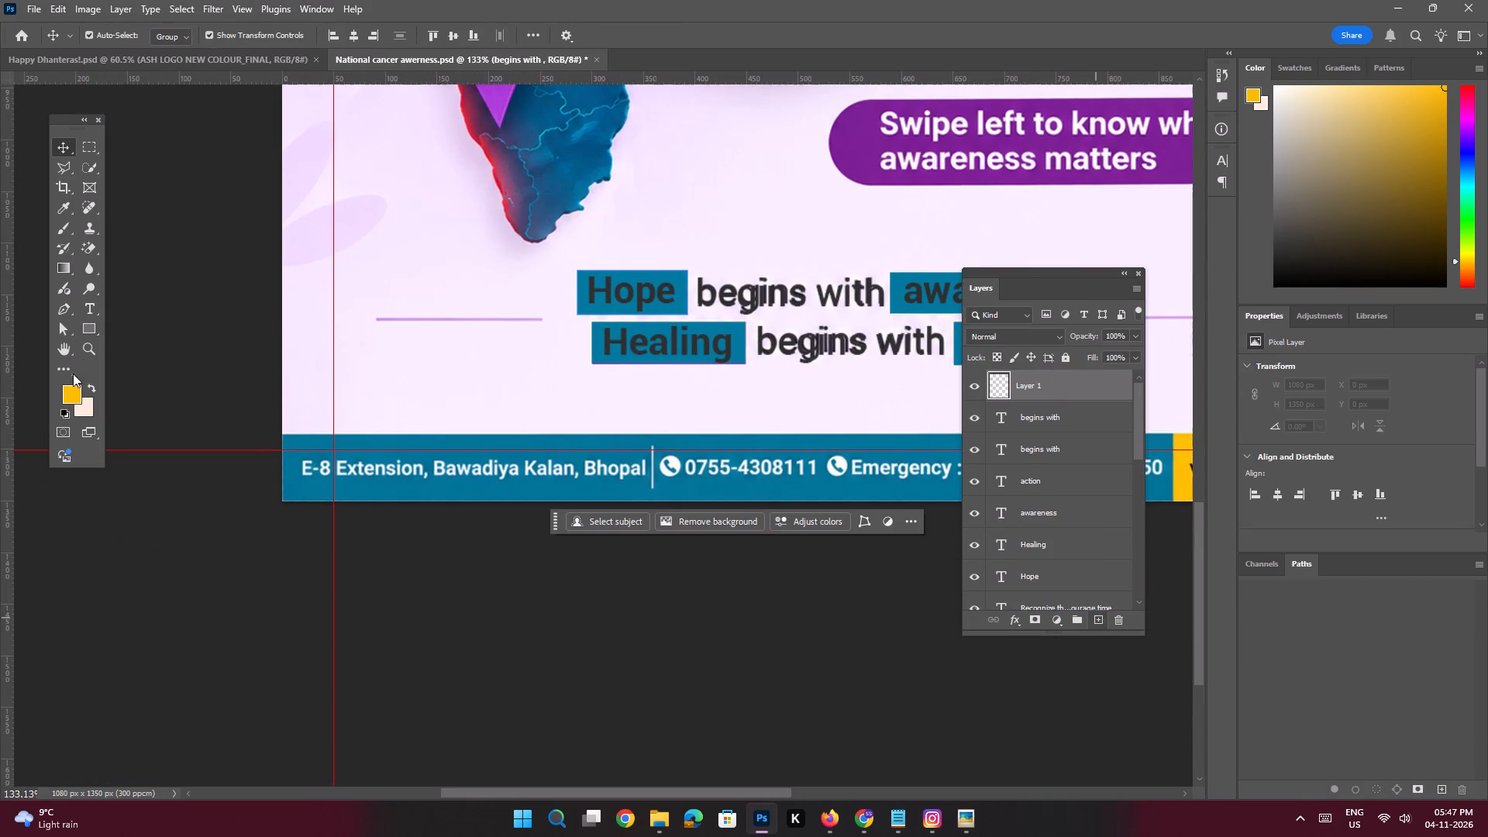
# Draw a thin teal-blue rectangle, about 163 × 2 px, over the purple line before "Hope" and nudge it down 2 px onto that line.
pyautogui.click(87, 328)
pyautogui.press('space')
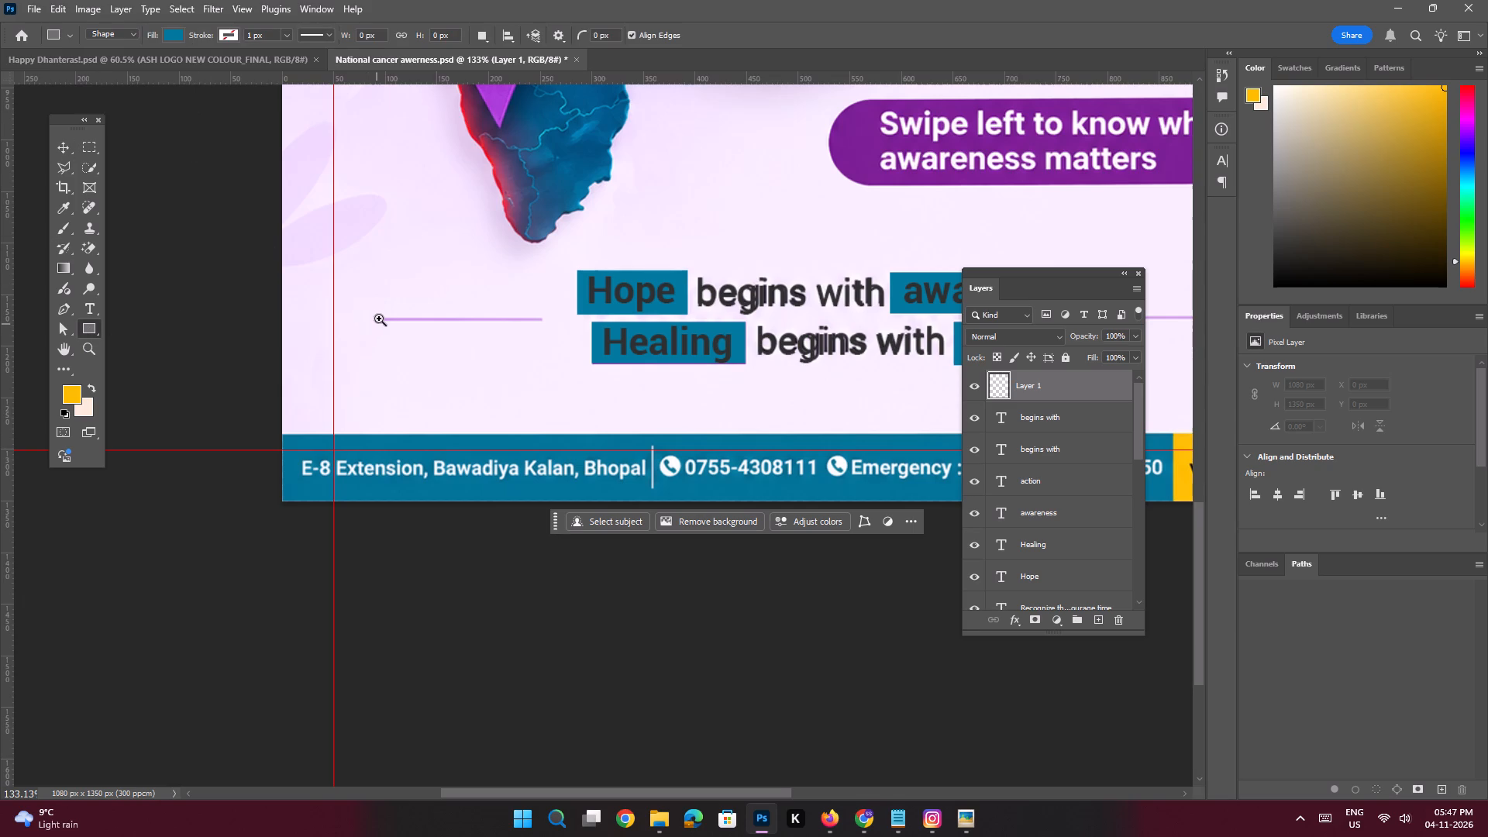
pyautogui.keyDown('ctrl'); pyautogui.moveTo(383, 315); pyautogui.dragTo(447, 428); pyautogui.keyUp('ctrl')
pyautogui.moveTo(460, 348); pyautogui.dragTo(361, 356)
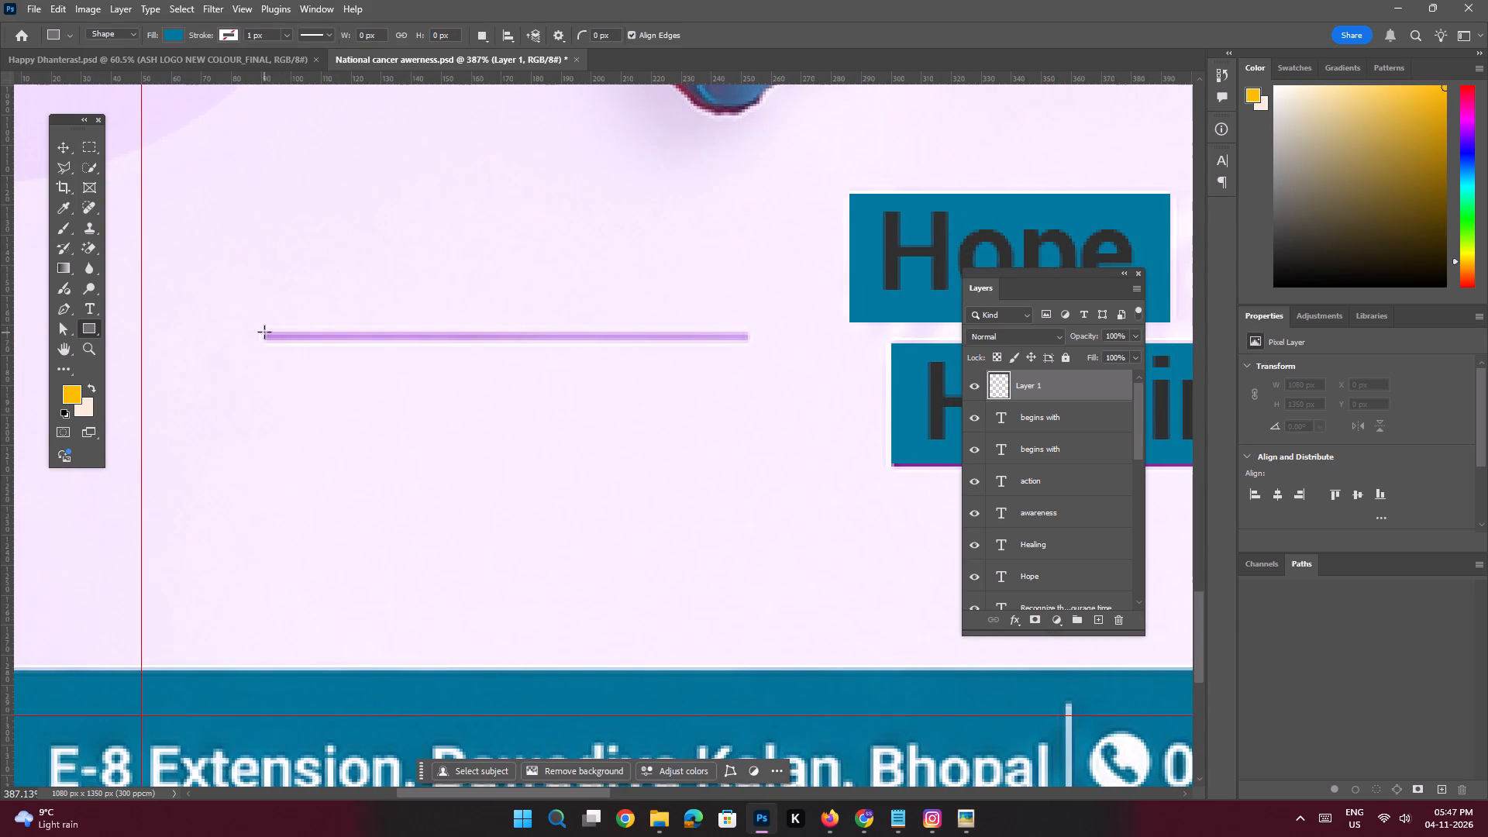
pyautogui.moveTo(264, 332); pyautogui.dragTo(752, 338)
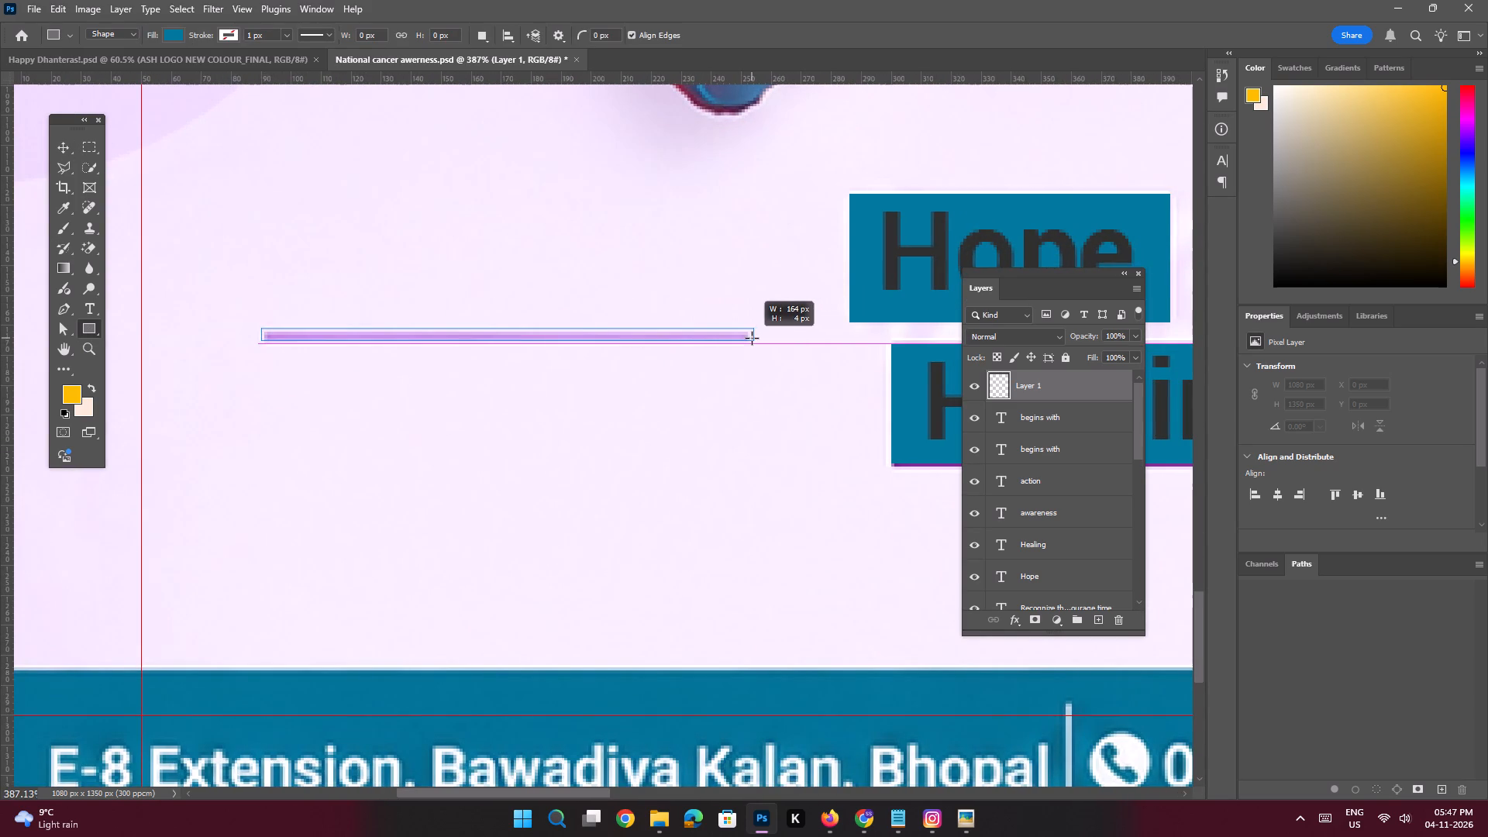
pyautogui.moveTo(752, 338); pyautogui.dragTo(748, 333)
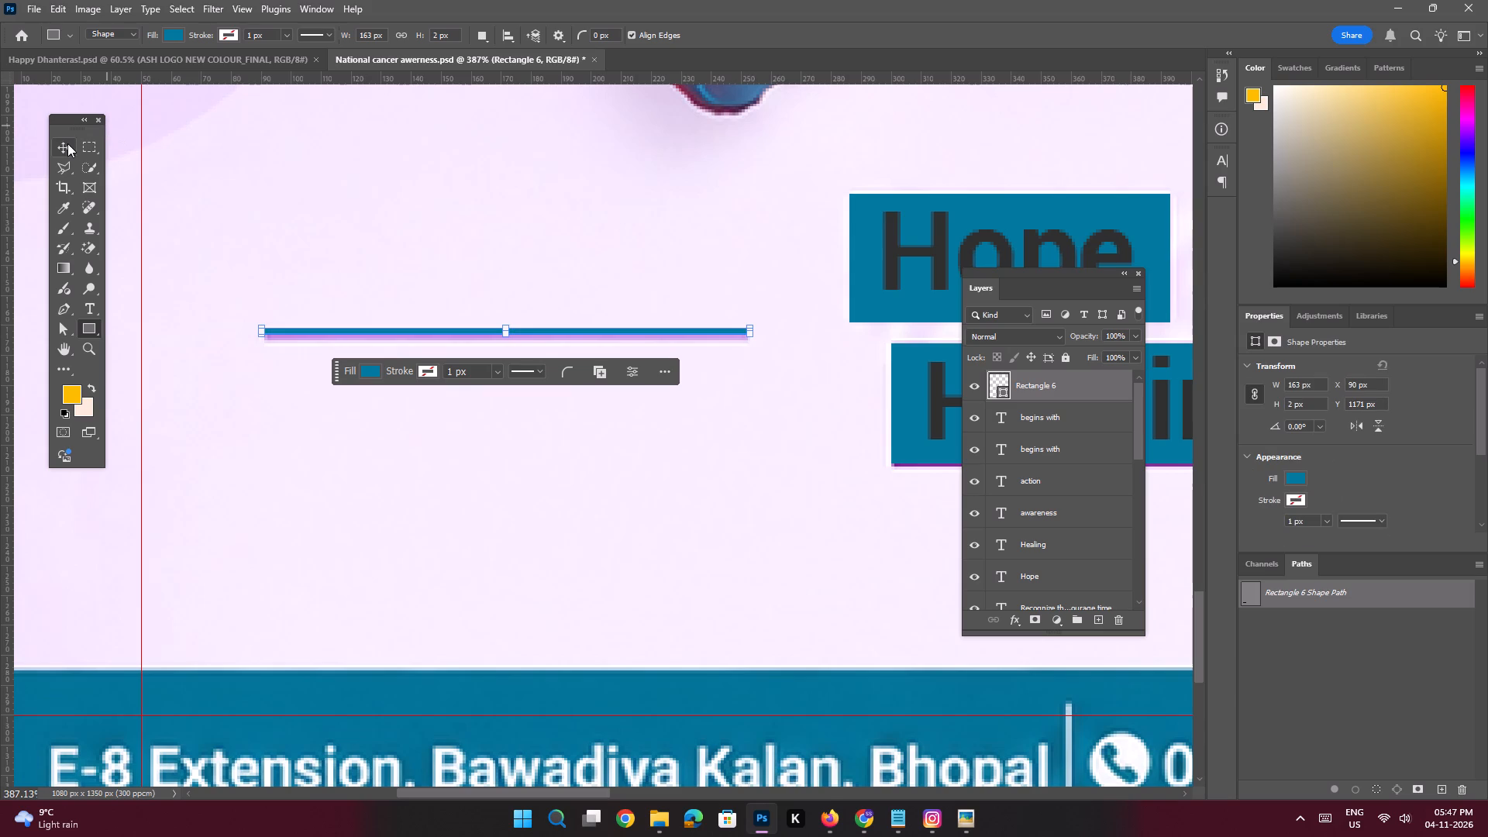
pyautogui.click(67, 143)
pyautogui.press('Down')
pyautogui.press('Down')
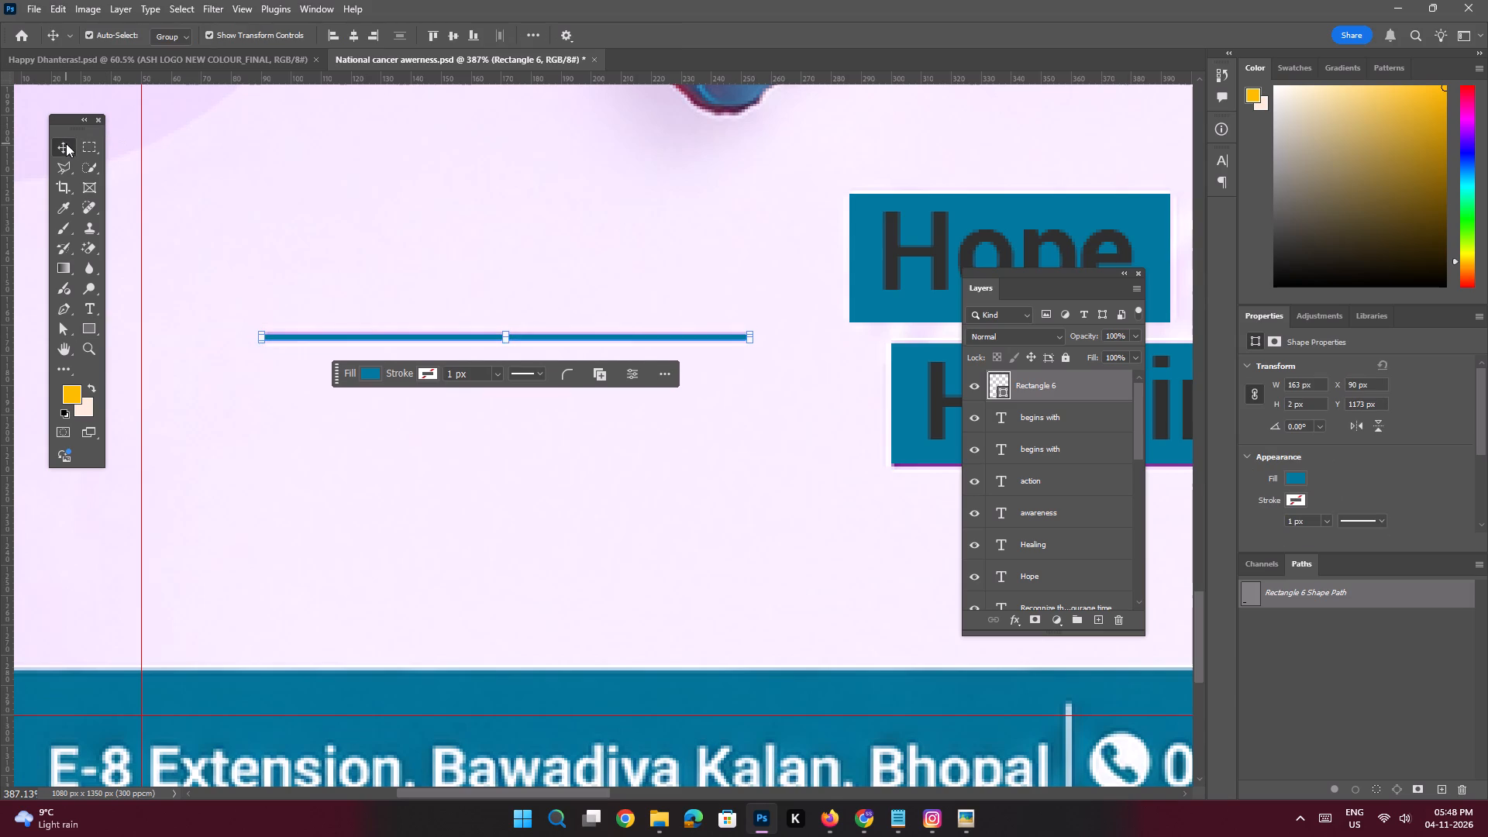
# Duplicate the thin teal line and move the copy onto the purple line beyond "awareness", at about X 828 px.
pyautogui.press('space')
pyautogui.keyDown('ctrl'); pyautogui.moveTo(640, 278); pyautogui.dragTo(584, 268); pyautogui.keyUp('ctrl')
pyautogui.moveTo(655, 254); pyautogui.dragTo(329, 289)
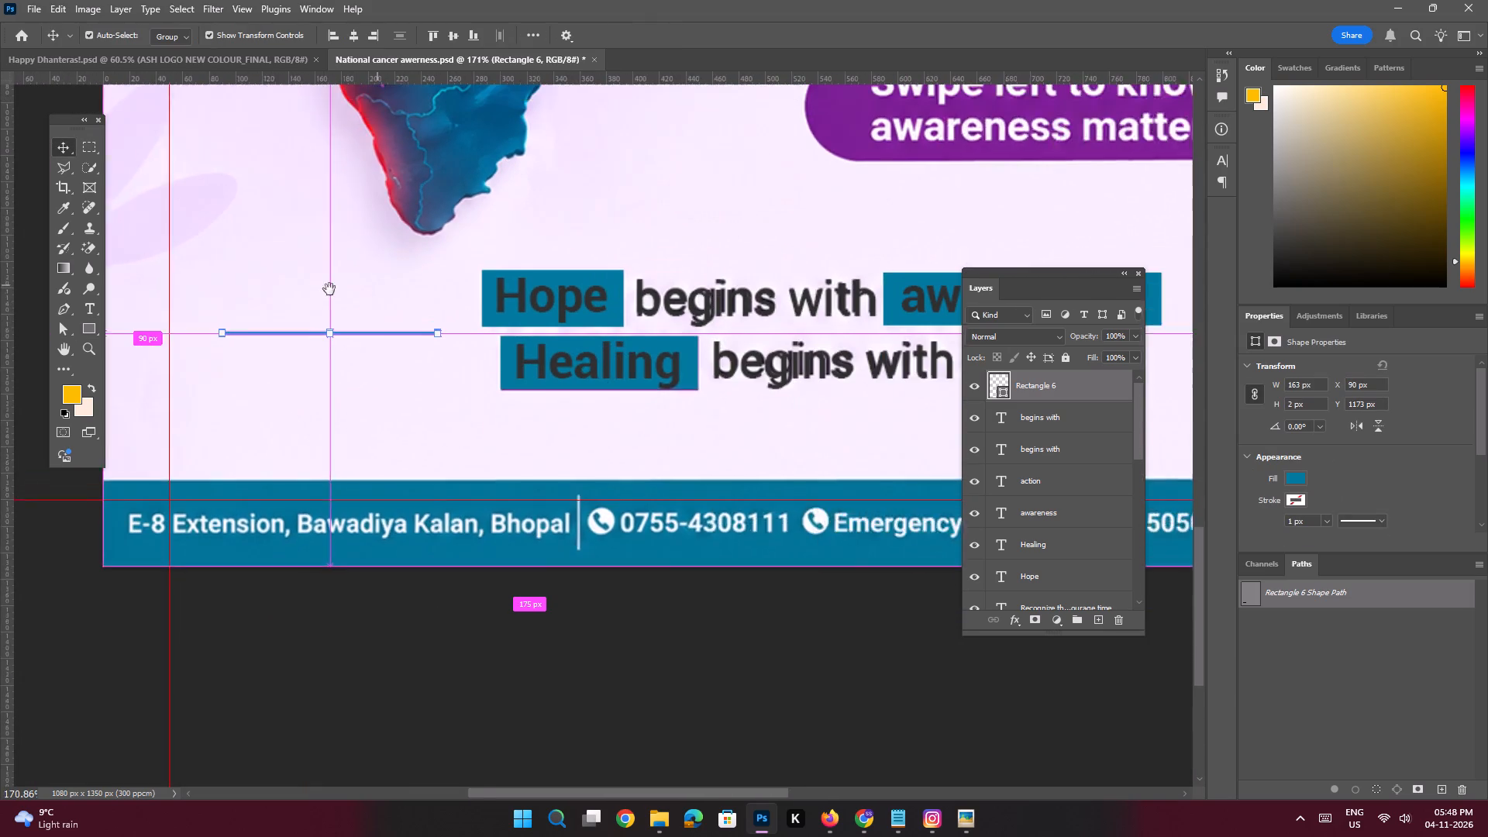
pyautogui.moveTo(329, 289); pyautogui.dragTo(326, 290)
pyautogui.keyDown('ctrl'); pyautogui.moveTo(391, 304); pyautogui.dragTo(356, 304); pyautogui.keyUp('ctrl')
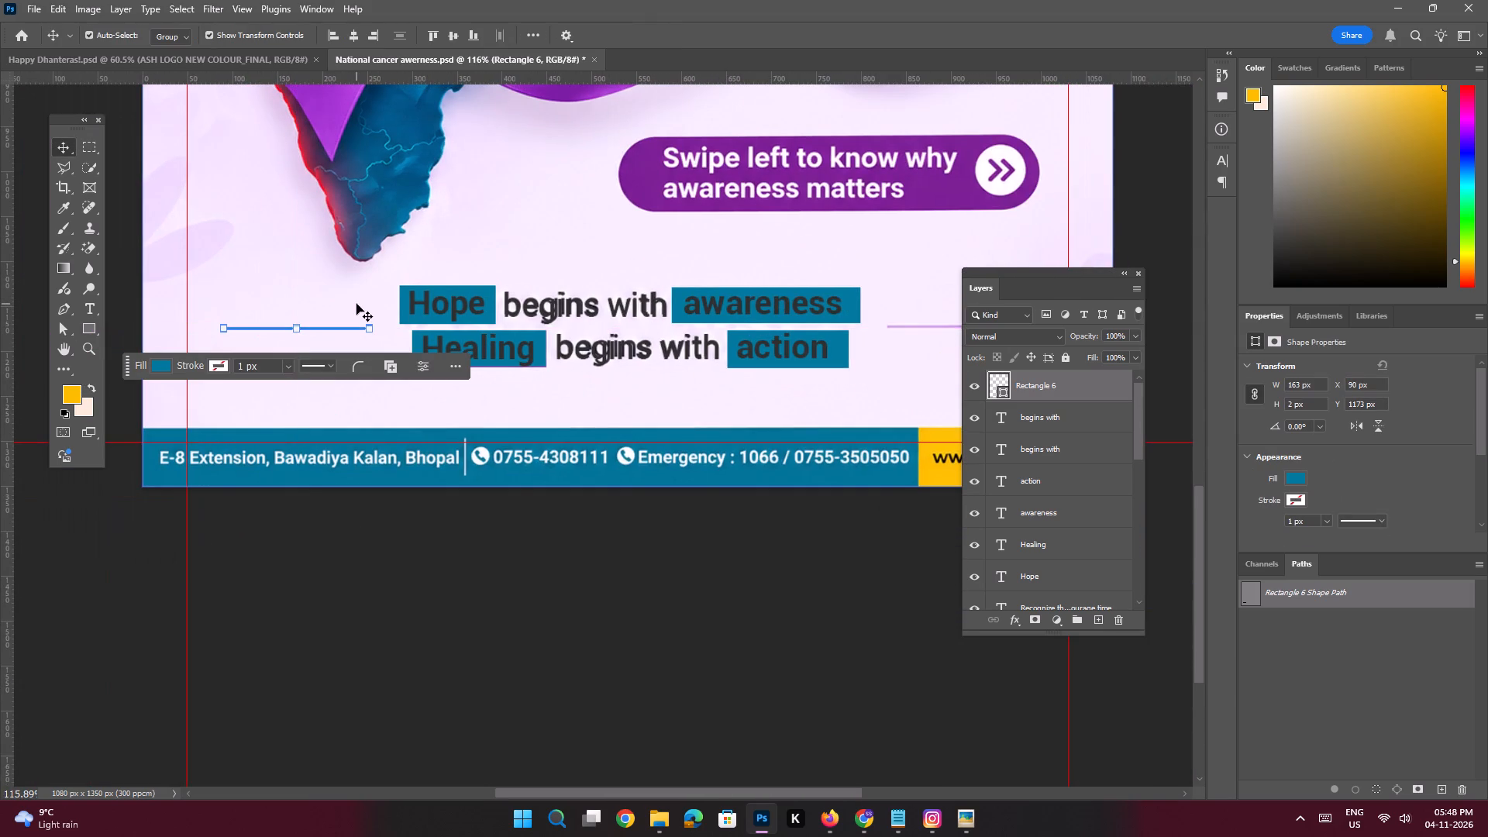
pyautogui.hotkey('ctrl', 'j')
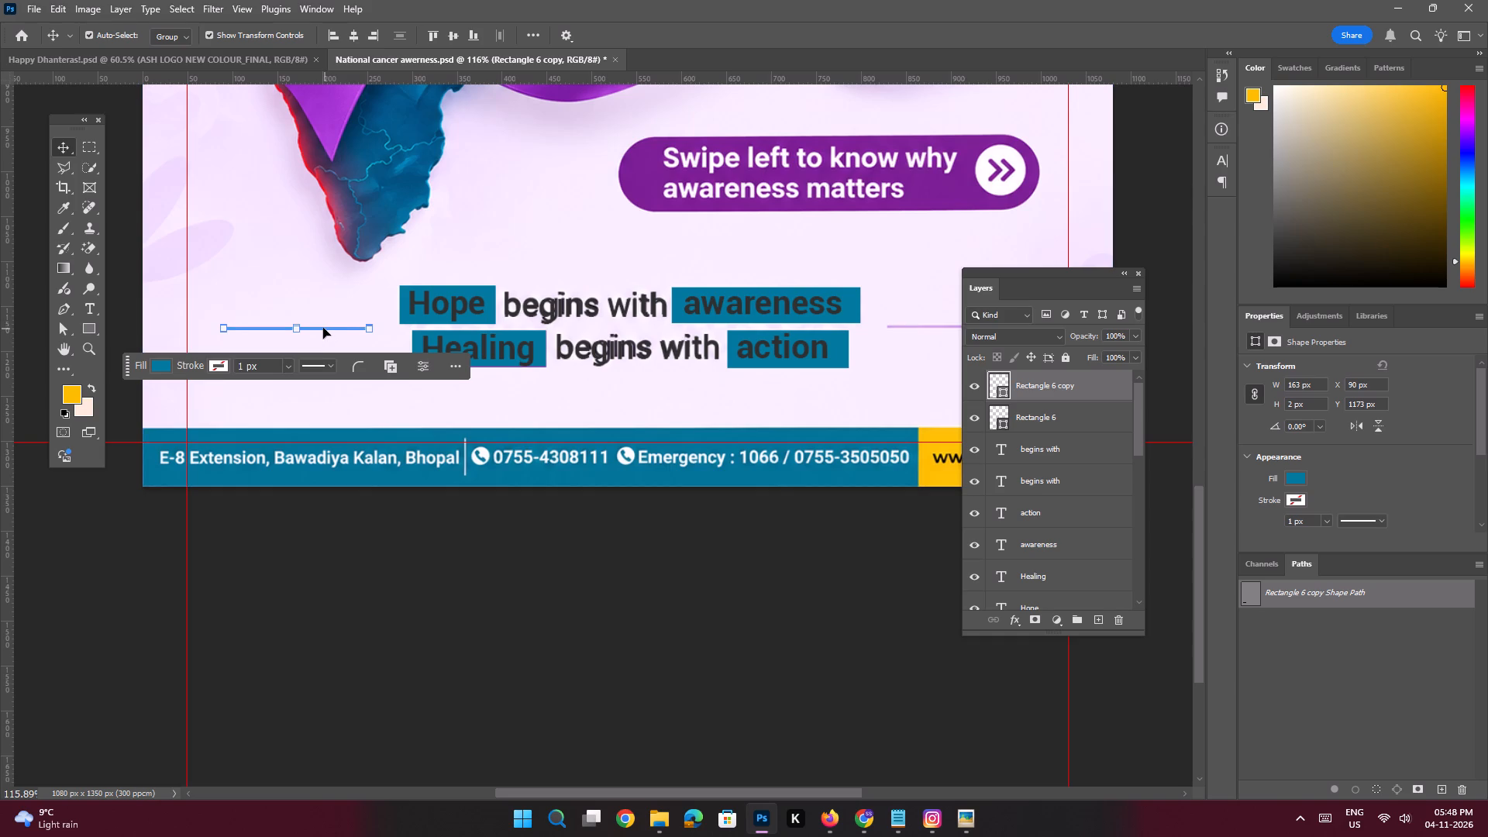
pyautogui.keyDown('shift'); pyautogui.moveTo(323, 328); pyautogui.dragTo(890, 327); pyautogui.keyUp('shift')
pyautogui.press('space')
pyautogui.press('space')
pyautogui.press('space')
pyautogui.press('space')
pyautogui.press('space')
pyautogui.press('space')
pyautogui.press('space')
pyautogui.press('space')
pyautogui.press('space')
pyautogui.moveTo(890, 327); pyautogui.dragTo(598, 338)
pyautogui.keyDown('ctrl'); pyautogui.moveTo(601, 337); pyautogui.dragTo(666, 401); pyautogui.keyUp('ctrl')
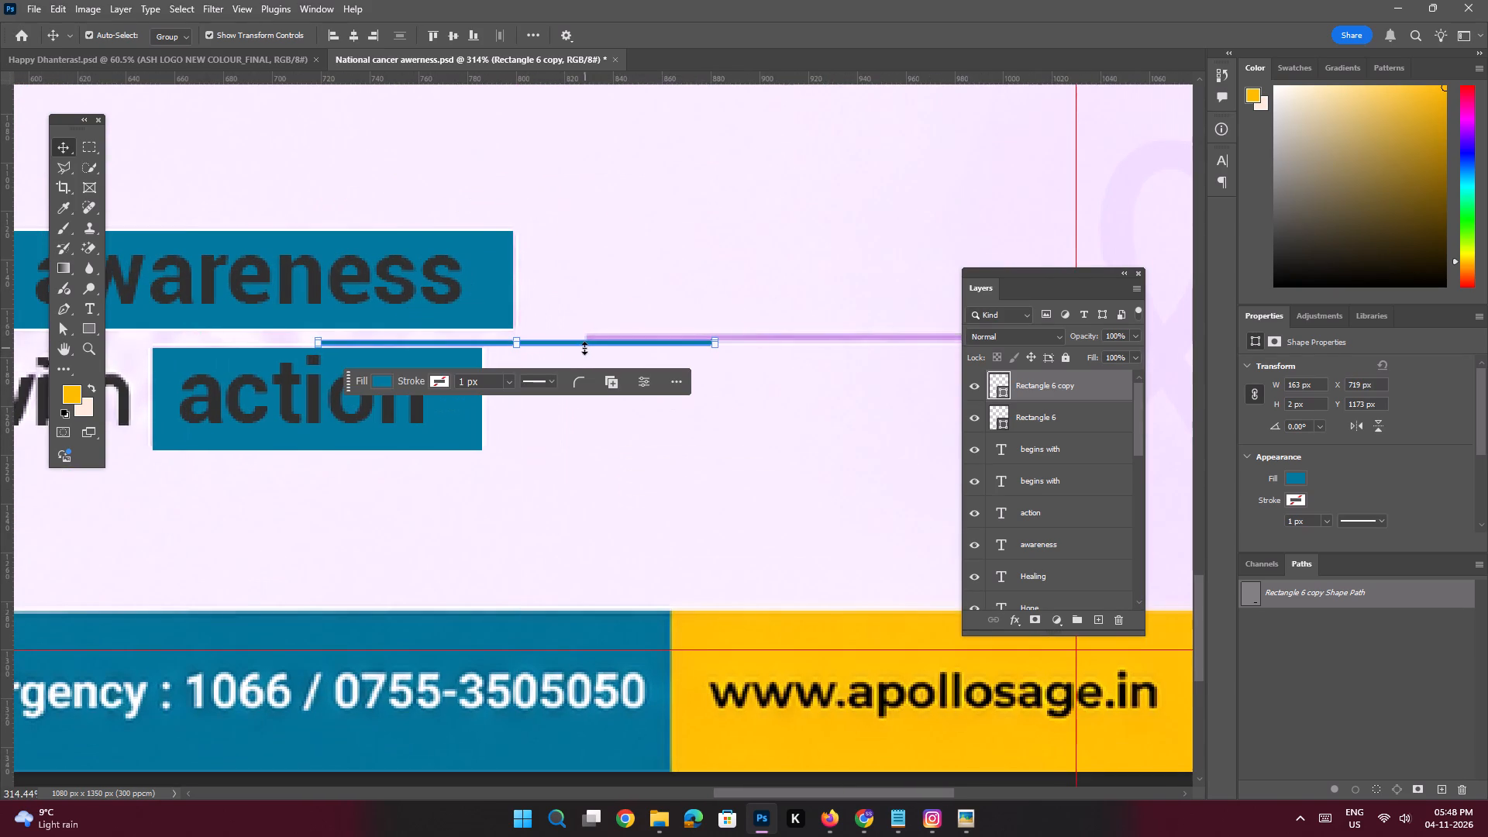
pyautogui.keyDown('shift'); pyautogui.moveTo(580, 343); pyautogui.dragTo(846, 338); pyautogui.keyUp('shift')
# On the "Remove this" poster image layer, outline the whole two-line tagline and both side lines with a Polygonal Lasso selection.
pyautogui.press('space')
pyautogui.press('space')
pyautogui.press('space')
pyautogui.press('space')
pyautogui.press('space')
pyautogui.press('space')
pyautogui.press('space')
pyautogui.press('space')
pyautogui.press('space')
pyautogui.press('space')
pyautogui.press('space')
pyautogui.press('space')
pyautogui.press('space')
pyautogui.press('space')
pyautogui.press('space')
pyautogui.press('space')
pyautogui.press('space')
pyautogui.press('space')
pyautogui.press('space')
pyautogui.press('space')
pyautogui.moveTo(664, 344); pyautogui.dragTo(585, 348)
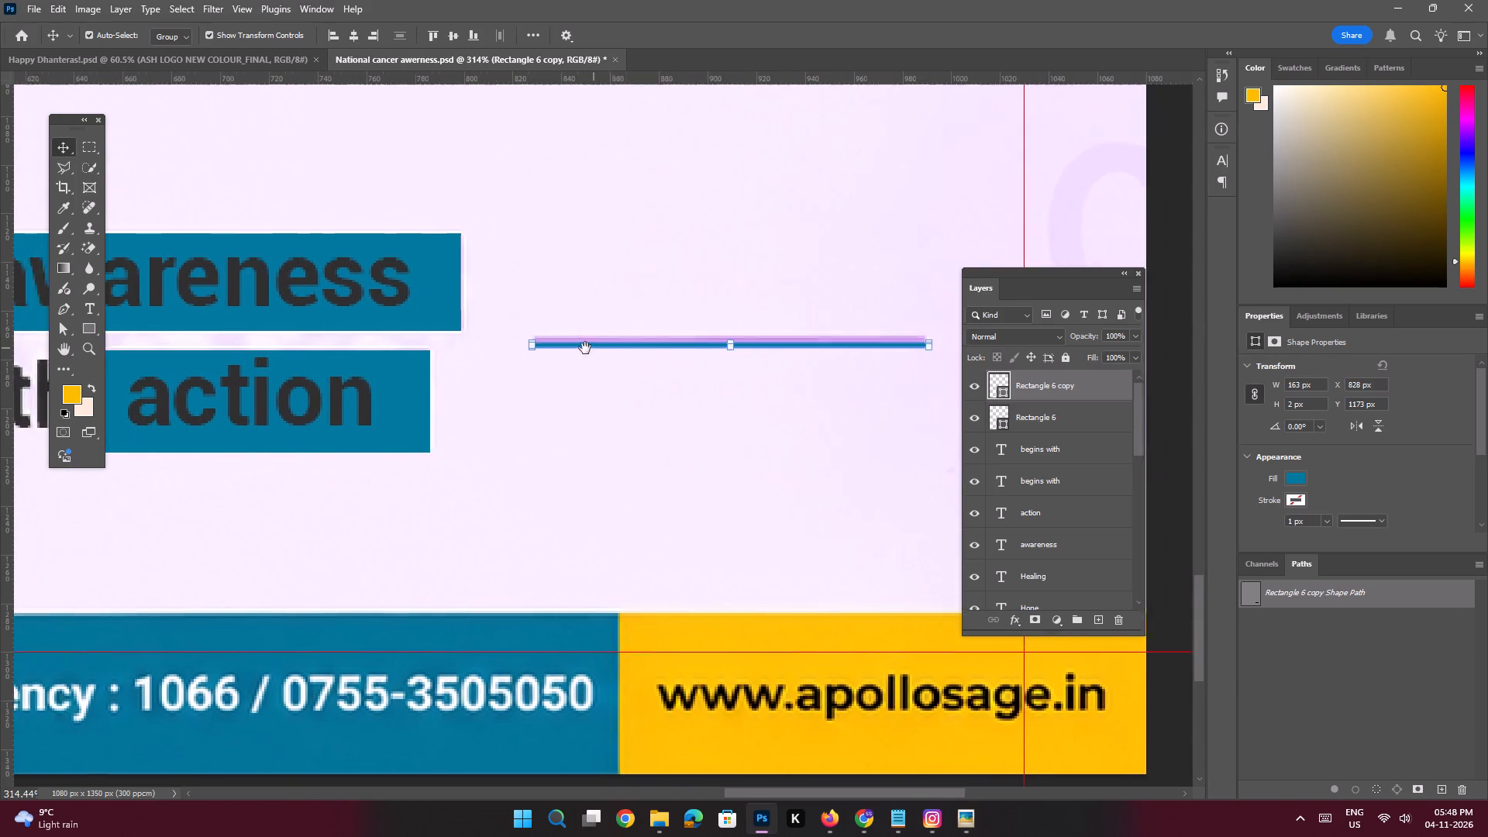
pyautogui.moveTo(585, 348); pyautogui.dragTo(550, 355)
pyautogui.keyDown('ctrl'); pyautogui.moveTo(578, 301); pyautogui.dragTo(522, 297); pyautogui.keyUp('ctrl')
pyautogui.moveTo(489, 289); pyautogui.dragTo(527, 287)
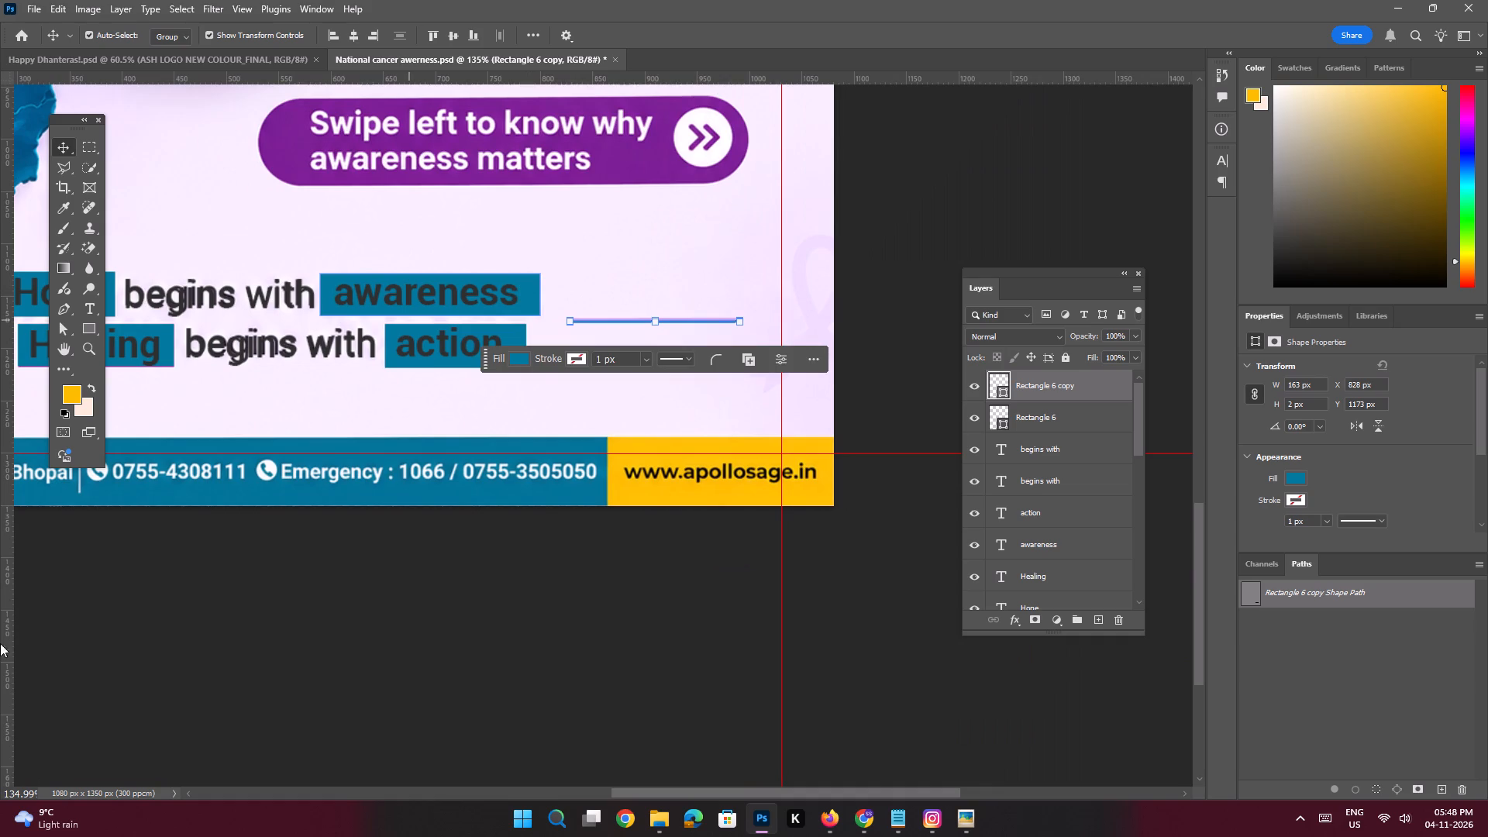
pyautogui.press('space')
pyautogui.press('space')
pyautogui.press('space')
pyautogui.press('space')
pyautogui.press('space')
pyautogui.press('space')
pyautogui.press('space')
pyautogui.press('space')
pyautogui.press('space')
pyautogui.press('space')
pyautogui.press('space')
pyautogui.press('space')
pyautogui.press('space')
pyautogui.press('space')
pyautogui.moveTo(531, 303); pyautogui.dragTo(602, 314)
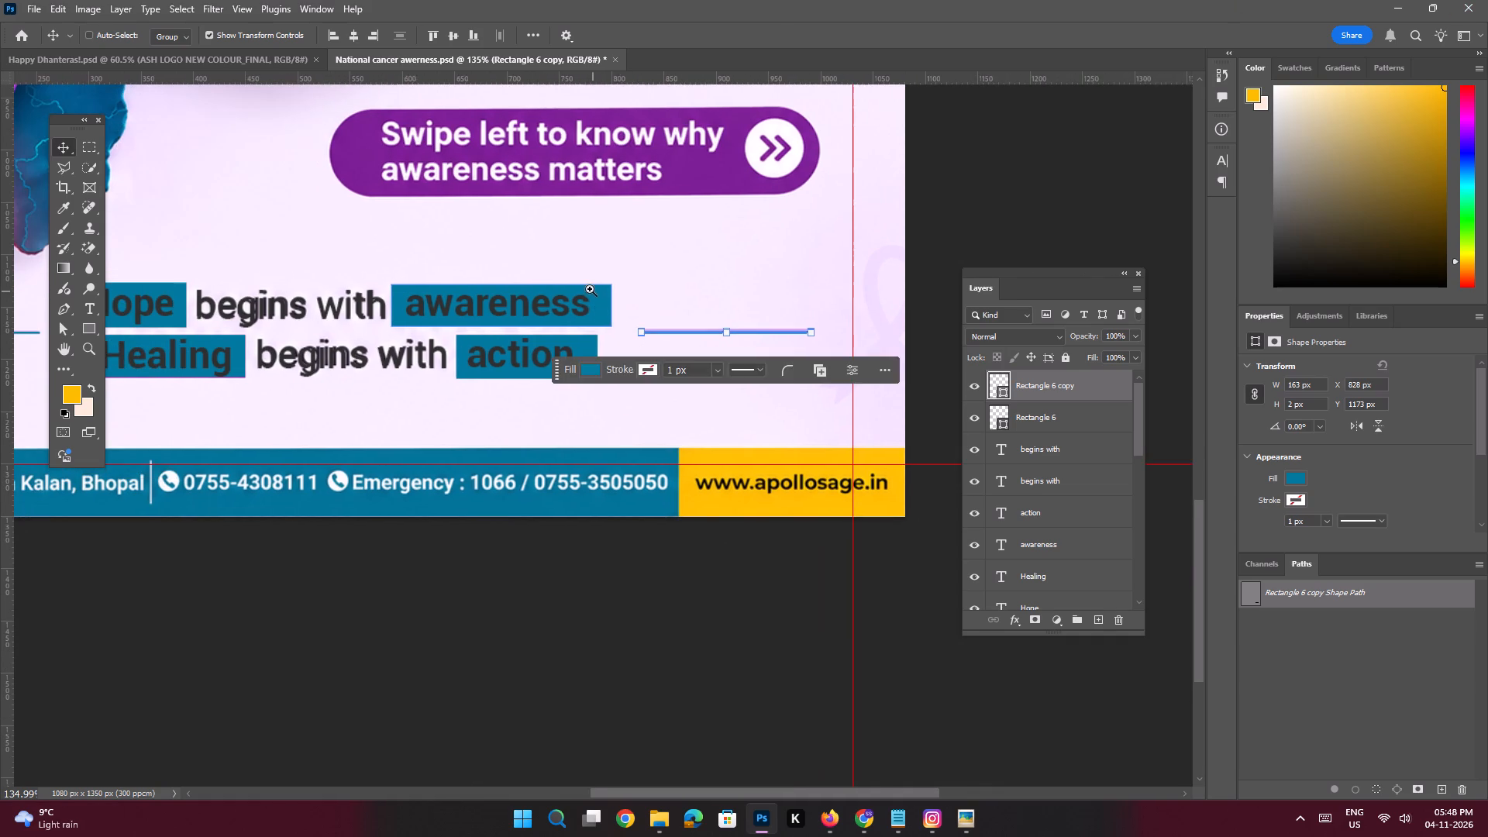
pyautogui.keyDown('ctrl'); pyautogui.moveTo(589, 289); pyautogui.dragTo(570, 284); pyautogui.keyUp('ctrl')
pyautogui.moveTo(550, 274); pyautogui.dragTo(607, 287)
pyautogui.click(601, 269)
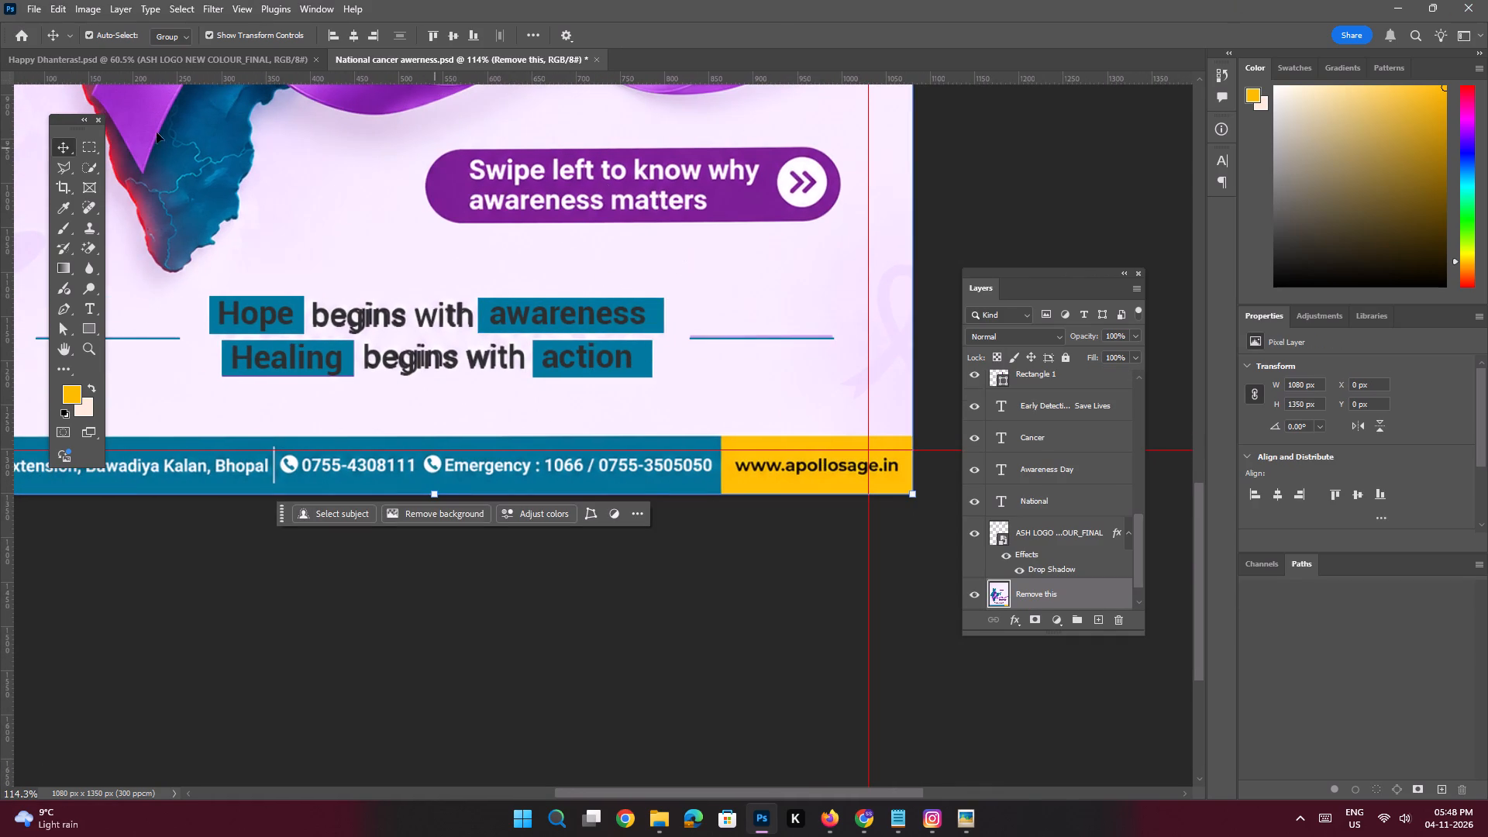
pyautogui.click(70, 169)
pyautogui.click(211, 285)
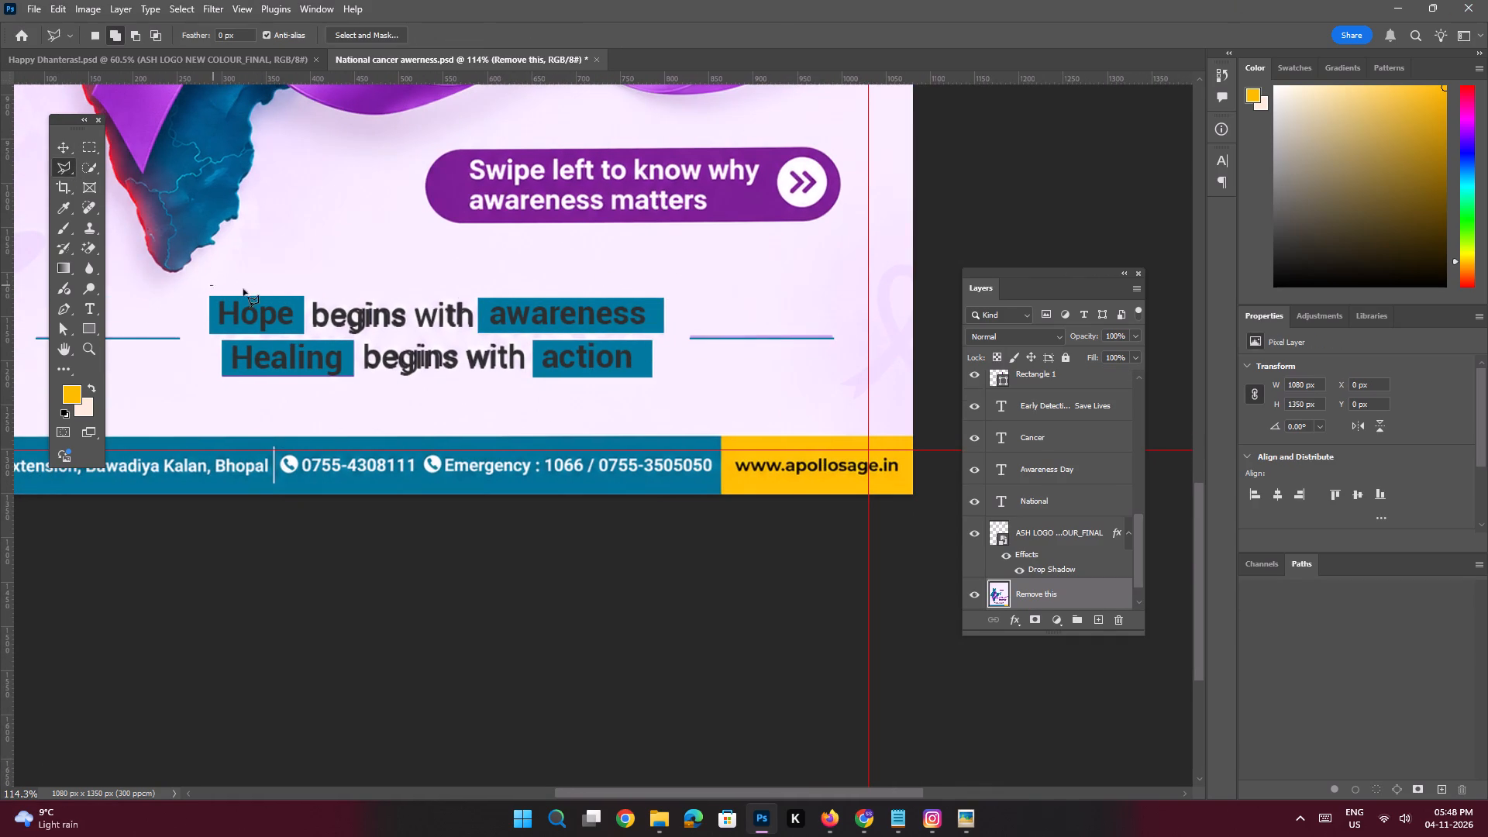
pyautogui.keyDown('shift'); pyautogui.click(689, 294); pyautogui.keyUp('shift')
pyautogui.click(703, 314)
pyautogui.click(835, 314)
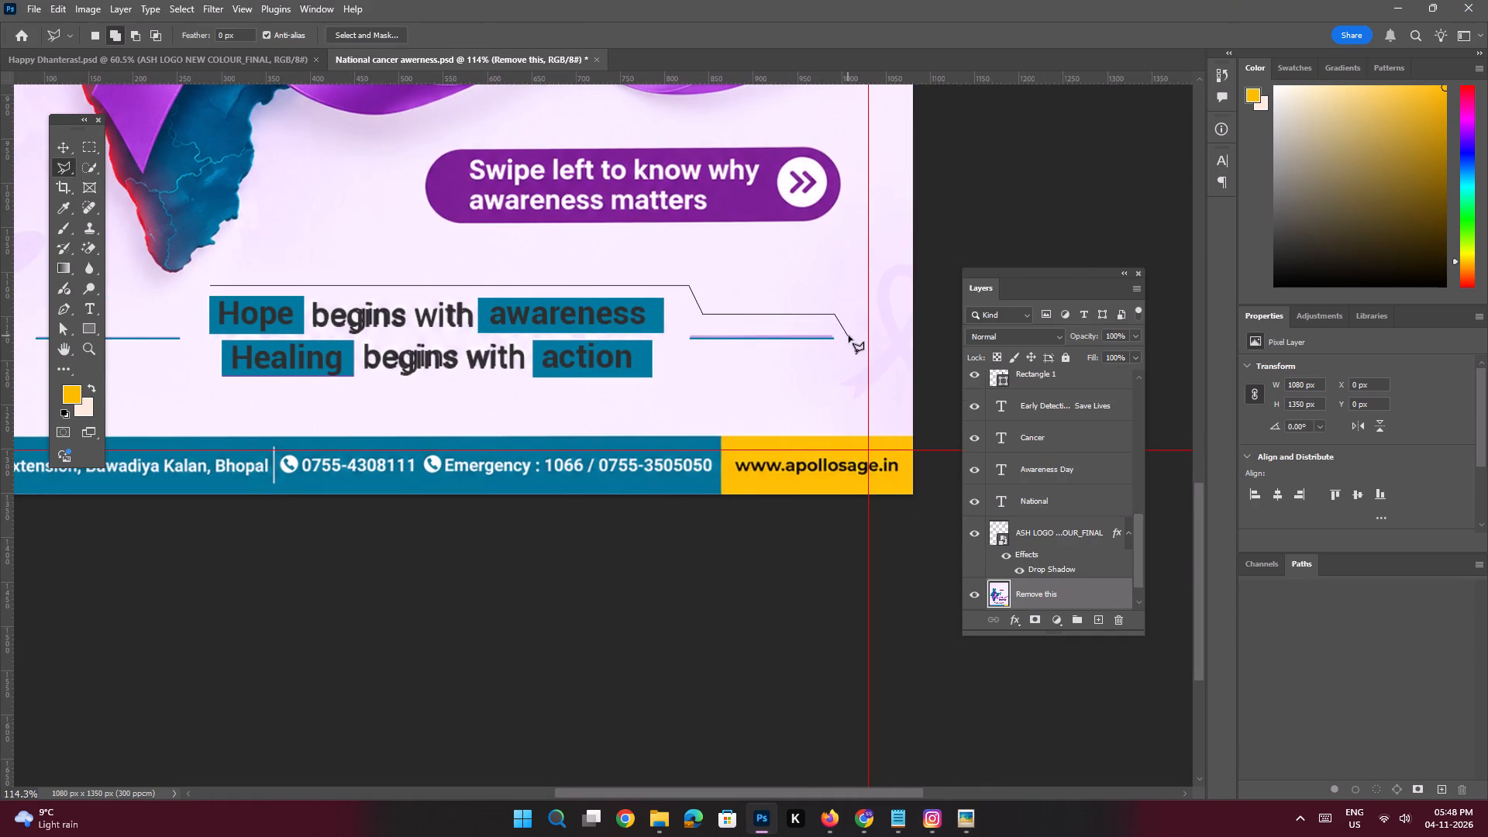
pyautogui.click(849, 336)
pyautogui.click(845, 356)
pyautogui.moveTo(835, 360); pyautogui.dragTo(825, 360)
pyautogui.click(669, 350)
pyautogui.click(669, 384)
pyautogui.click(643, 384)
pyautogui.press('space')
pyautogui.press('space')
pyautogui.press('space')
pyautogui.press('space')
pyautogui.press('space')
pyautogui.moveTo(635, 387); pyautogui.dragTo(846, 387)
pyautogui.keyDown('shift'); pyautogui.click(419, 389); pyautogui.keyUp('shift')
pyautogui.click(284, 373)
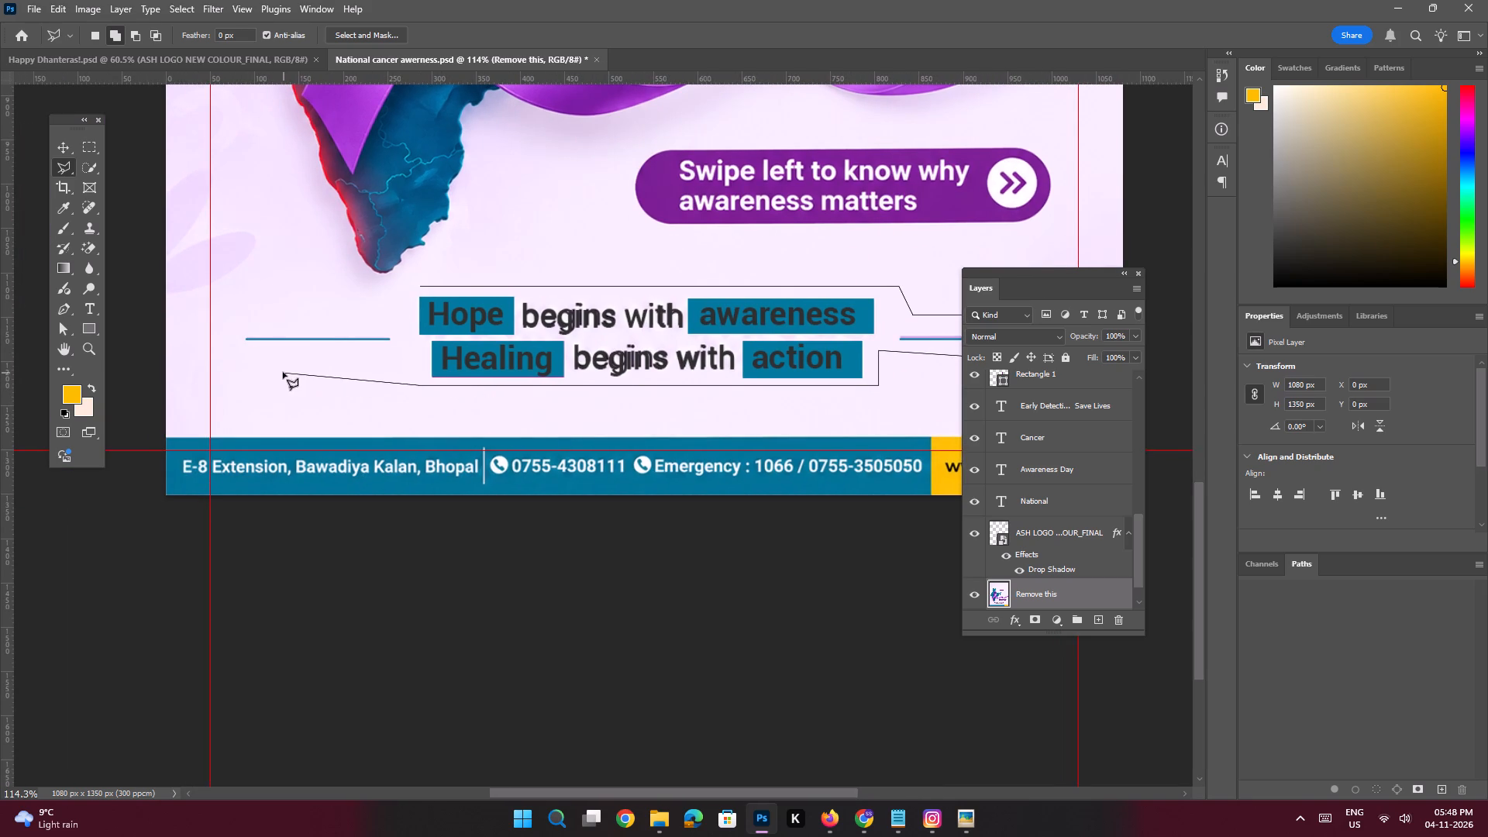
pyautogui.click(232, 354)
pyautogui.click(231, 326)
pyautogui.click(392, 323)
pyautogui.click(407, 298)
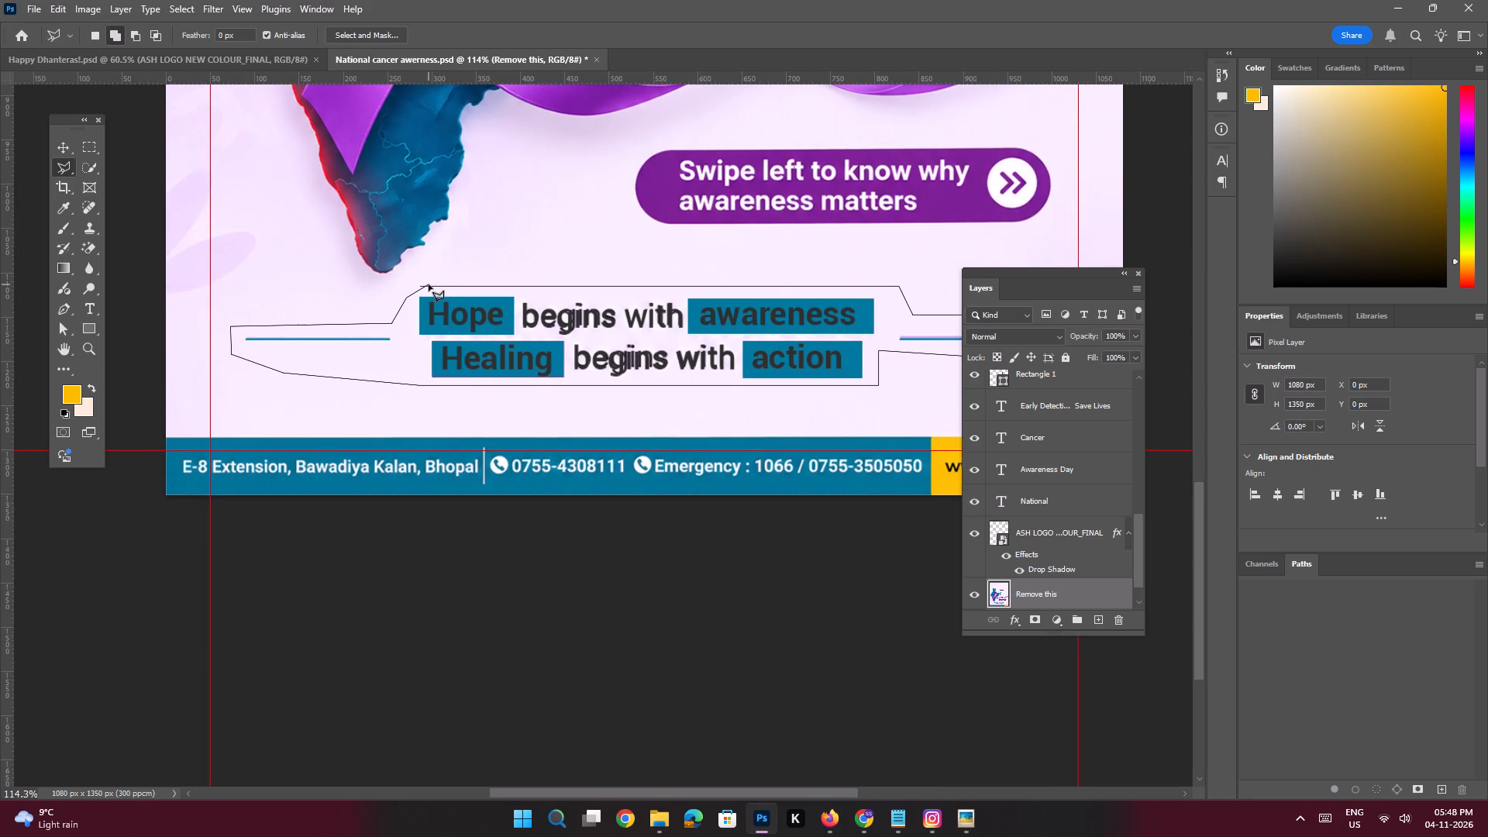
pyautogui.doubleClick(425, 284)
# Run Generative Fill on the selected tagline area with the prompt "Remove this".
pyautogui.click(530, 409)
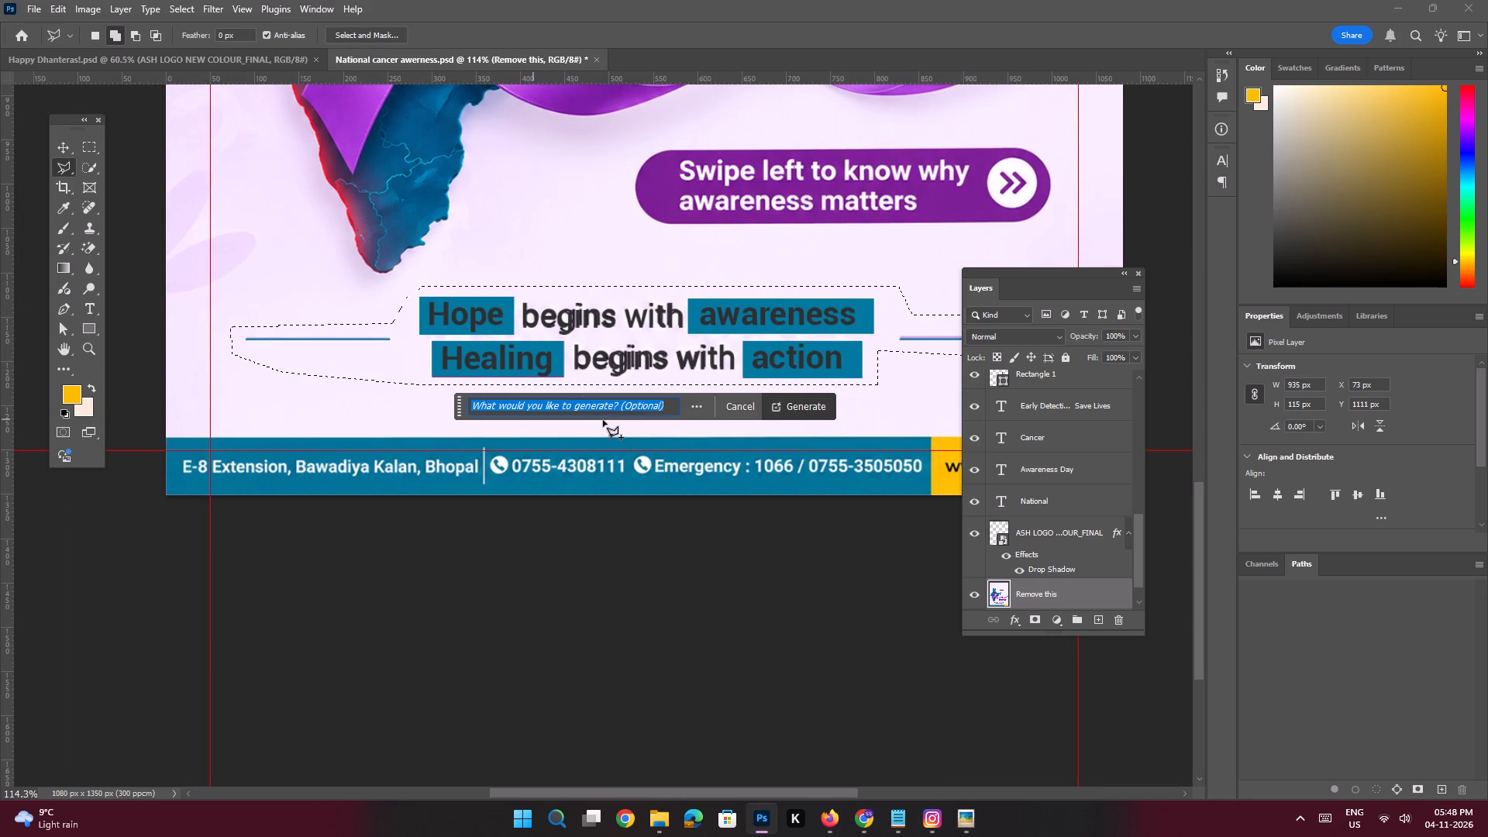
pyautogui.write('Remove this')
pyautogui.press('space')
pyautogui.press('Return')
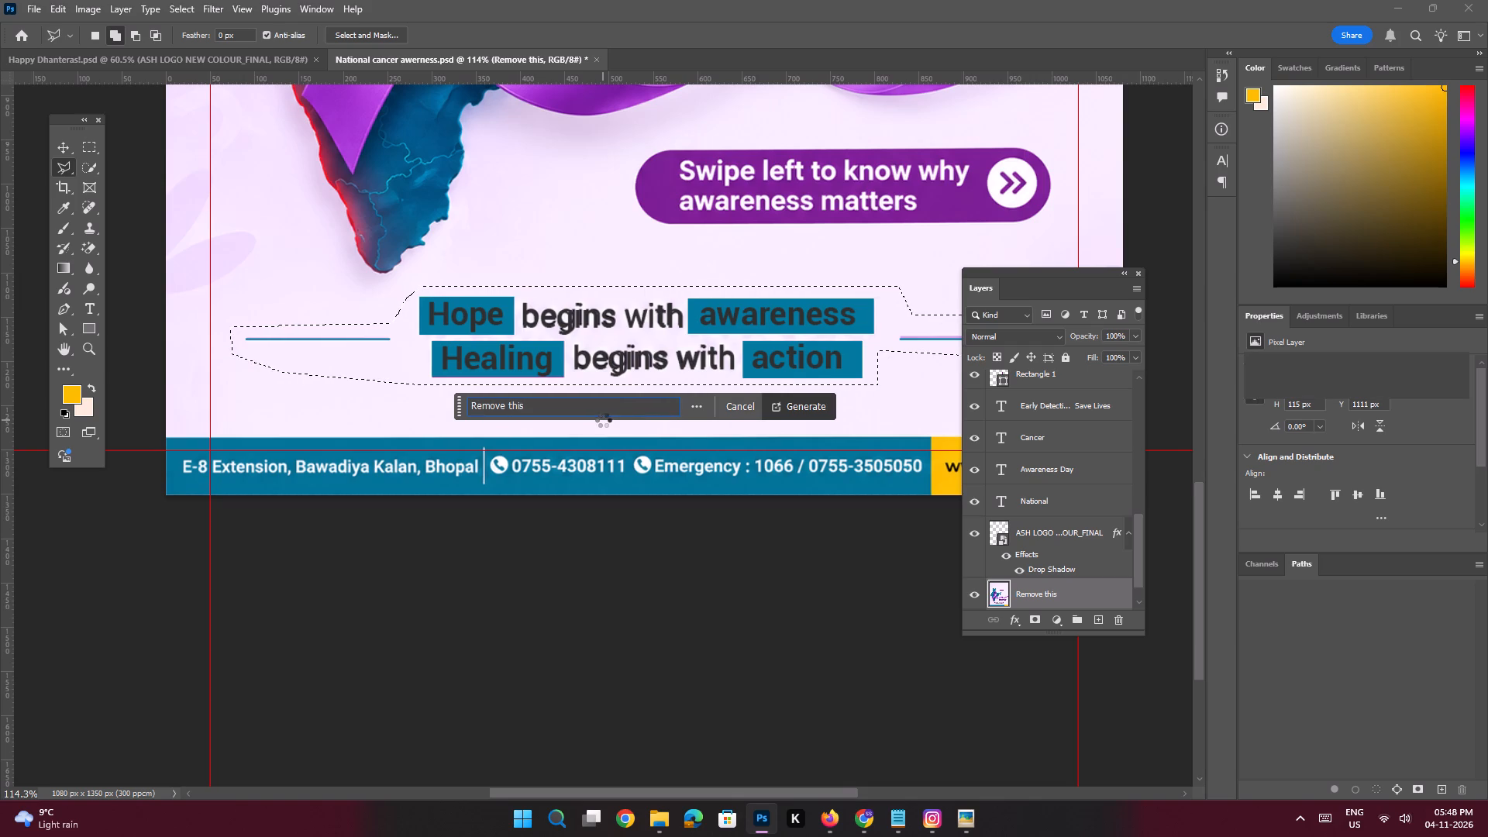
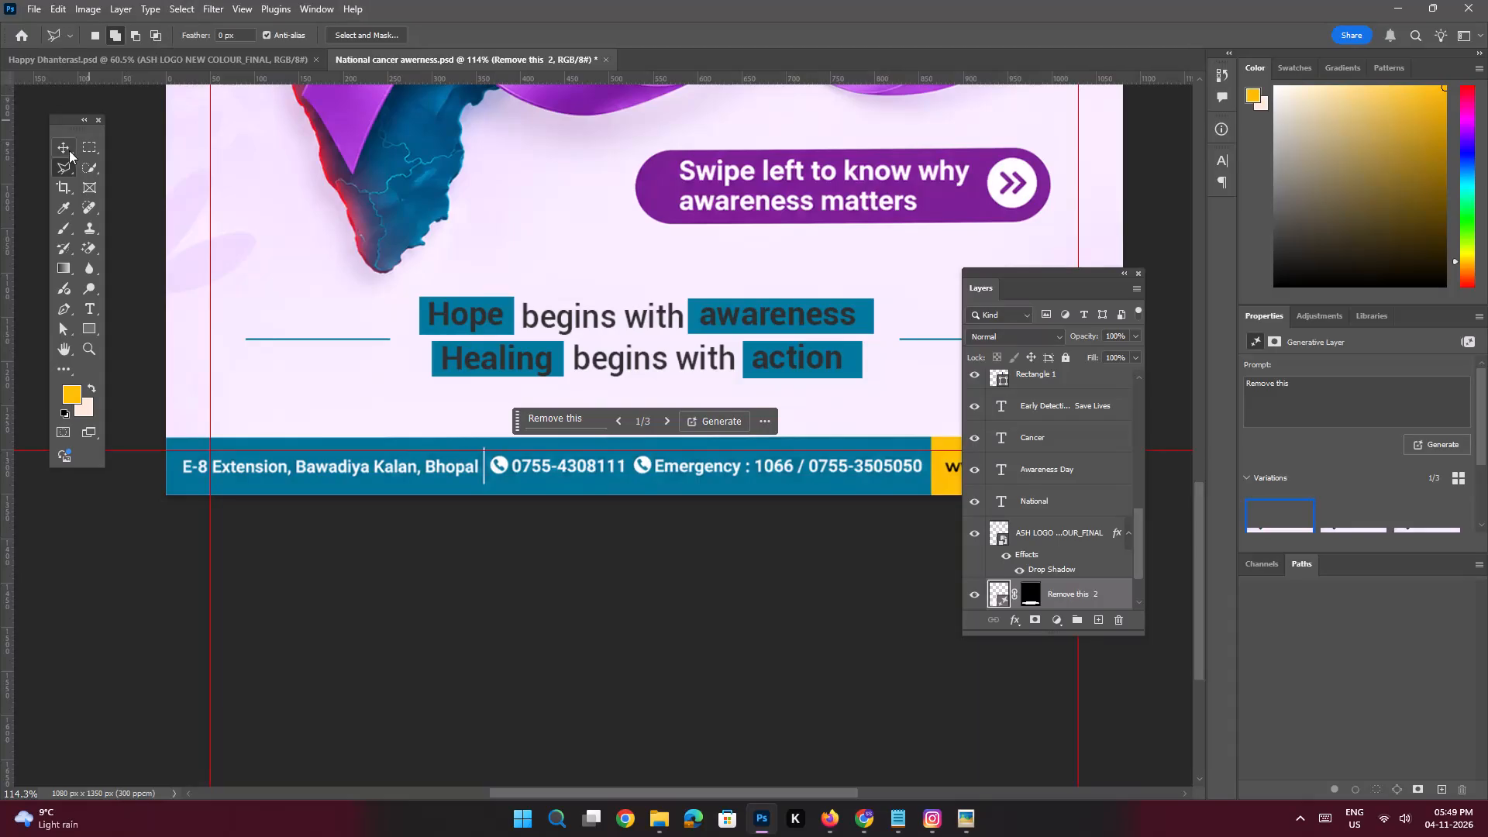
# Combine the "Remove this" poster layer and the generative "Remove this 2" layer above it into a single smart object.
pyautogui.click(64, 147)
pyautogui.scroll(-3, 1088, 527)
pyautogui.keyDown('shift'); pyautogui.click(1075, 553); pyautogui.keyUp('shift')
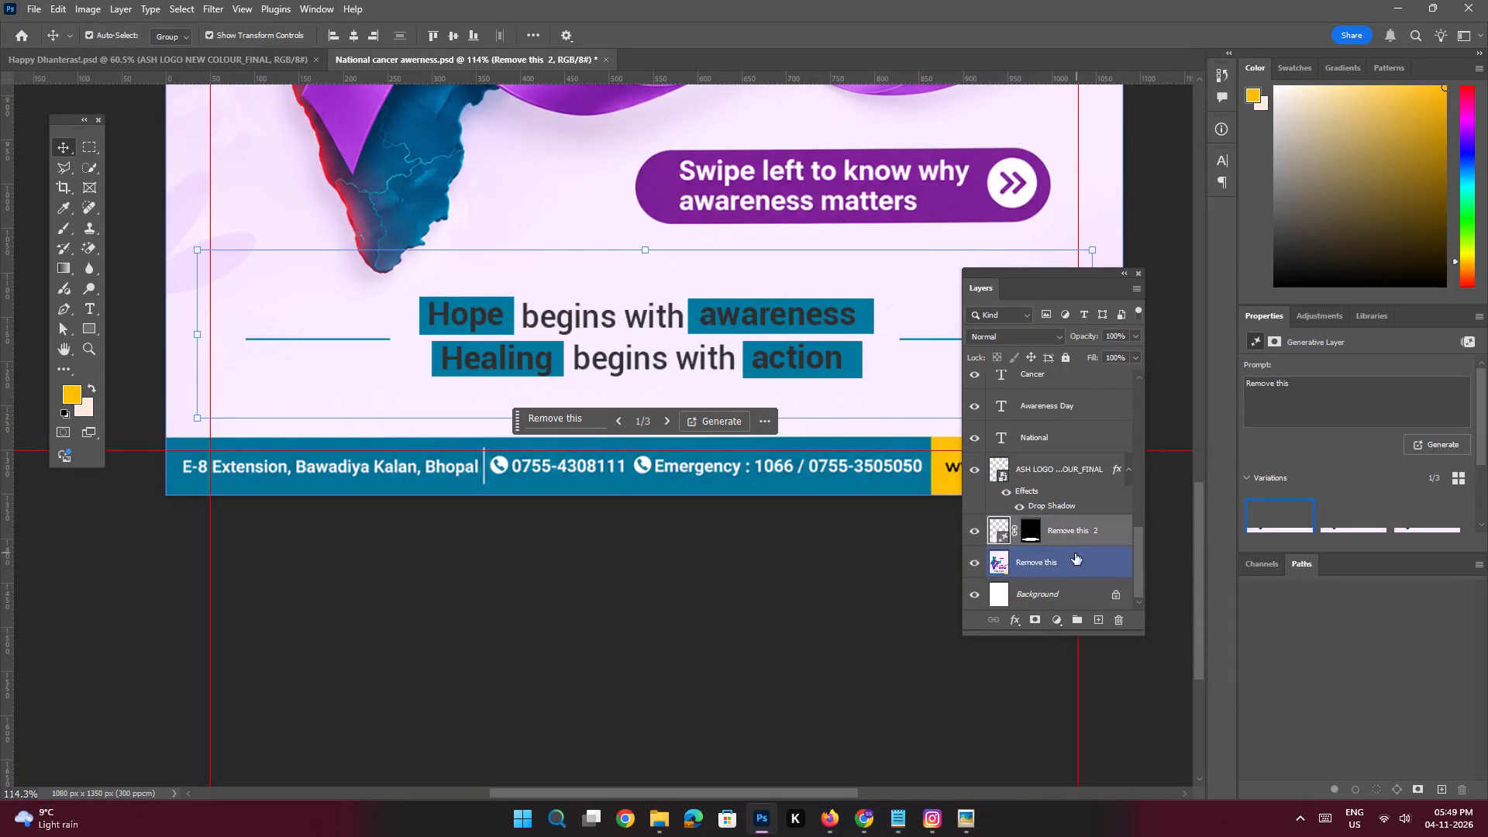
pyautogui.rightClick(1076, 536)
pyautogui.click(1107, 437)
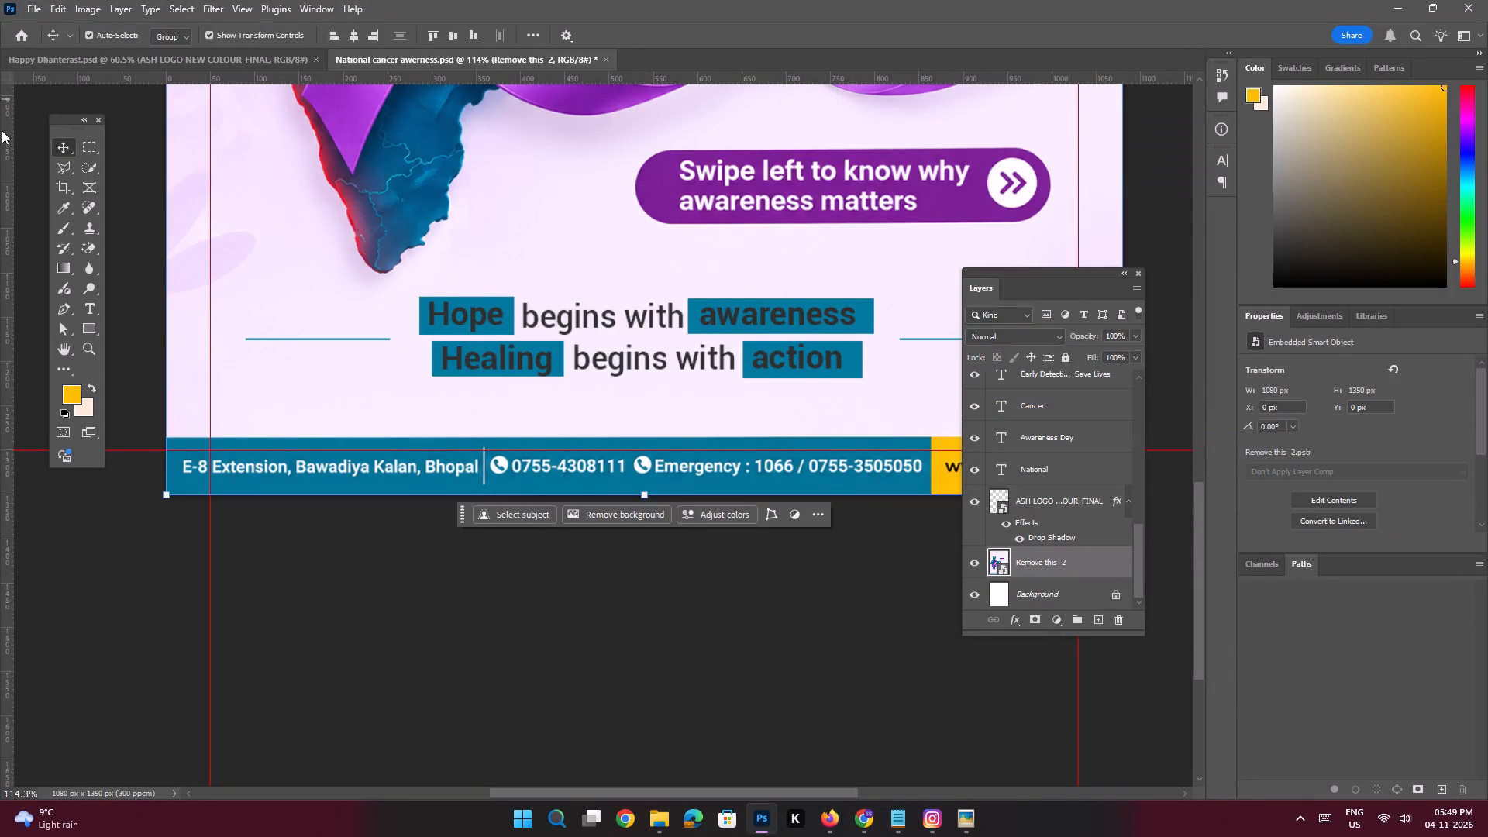
pyautogui.click(52, 145)
pyautogui.click(694, 646)
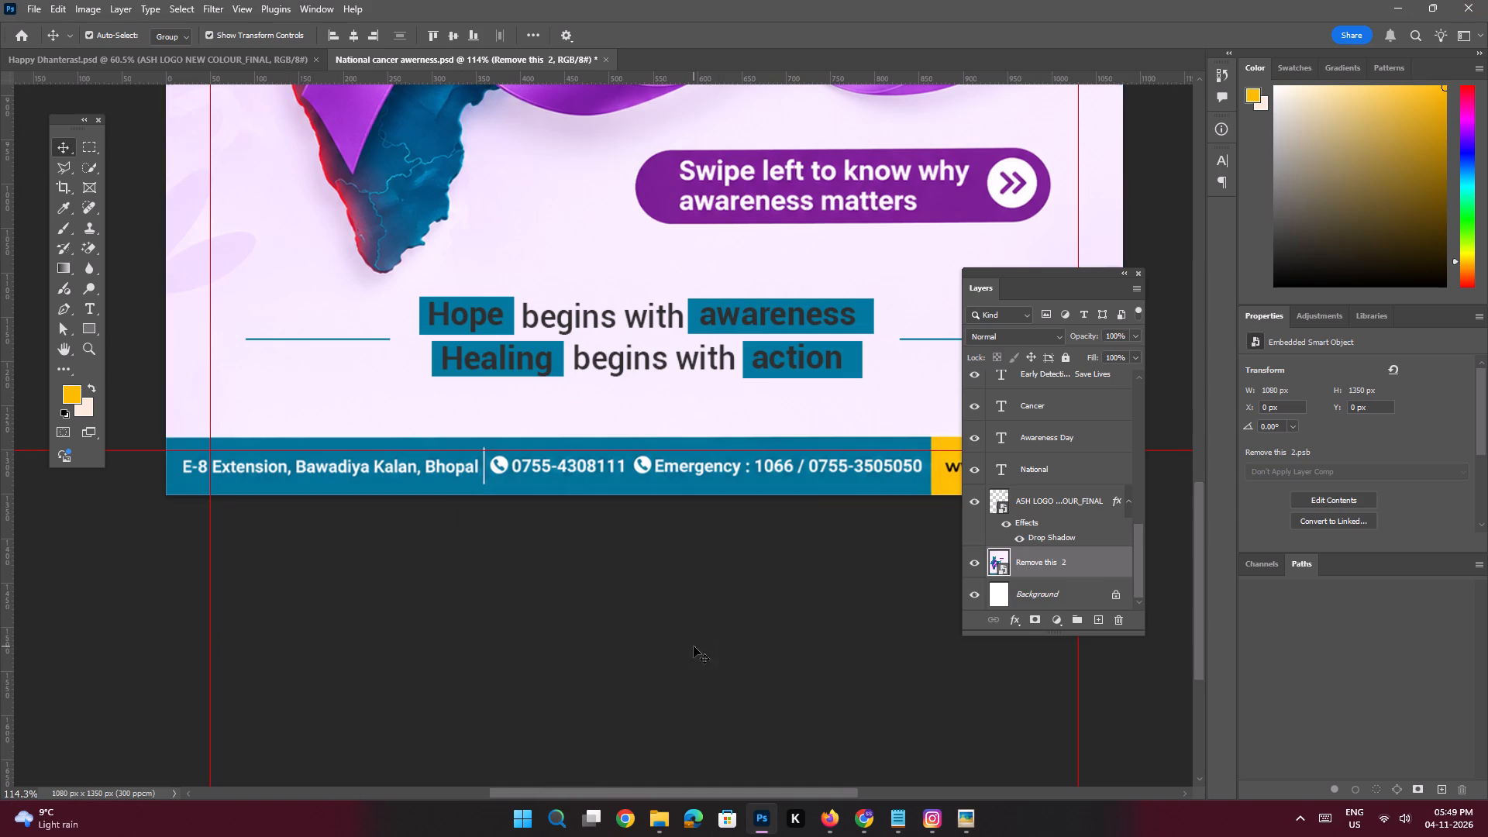
# Change the text colour of the tagline words "Hope", "Healing", "awareness" and "action" to white.
pyautogui.press('space')
pyautogui.keyDown('ctrl'); pyautogui.moveTo(486, 308); pyautogui.dragTo(521, 373); pyautogui.keyUp('ctrl')
pyautogui.click(486, 322)
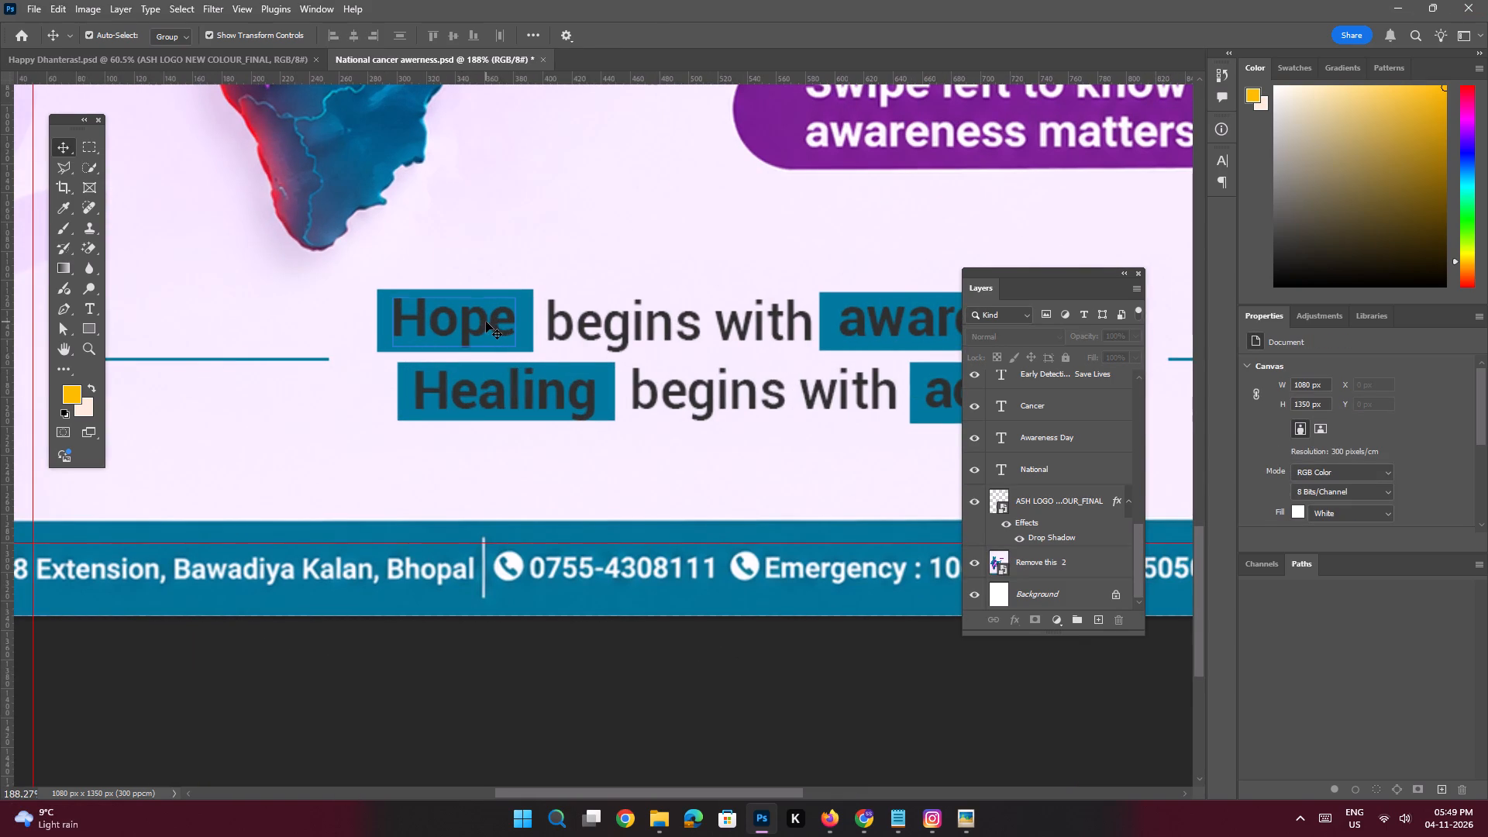
pyautogui.keyDown('shift'); pyautogui.click(577, 412); pyautogui.keyUp('shift')
pyautogui.hotkey('shift', 'space')
pyautogui.hotkey('shift', 'space')
pyautogui.hotkey('shift', 'space')
pyautogui.hotkey('shift', 'space')
pyautogui.hotkey('shift', 'space')
pyautogui.hotkey('shift', 'space')
pyautogui.hotkey('shift', 'space')
pyautogui.hotkey('shift', 'space')
pyautogui.hotkey('shift', 'space')
pyautogui.hotkey('shift', 'space')
pyautogui.hotkey('shift', 'space')
pyautogui.hotkey('shift', 'space')
pyautogui.moveTo(758, 350); pyautogui.dragTo(526, 378)
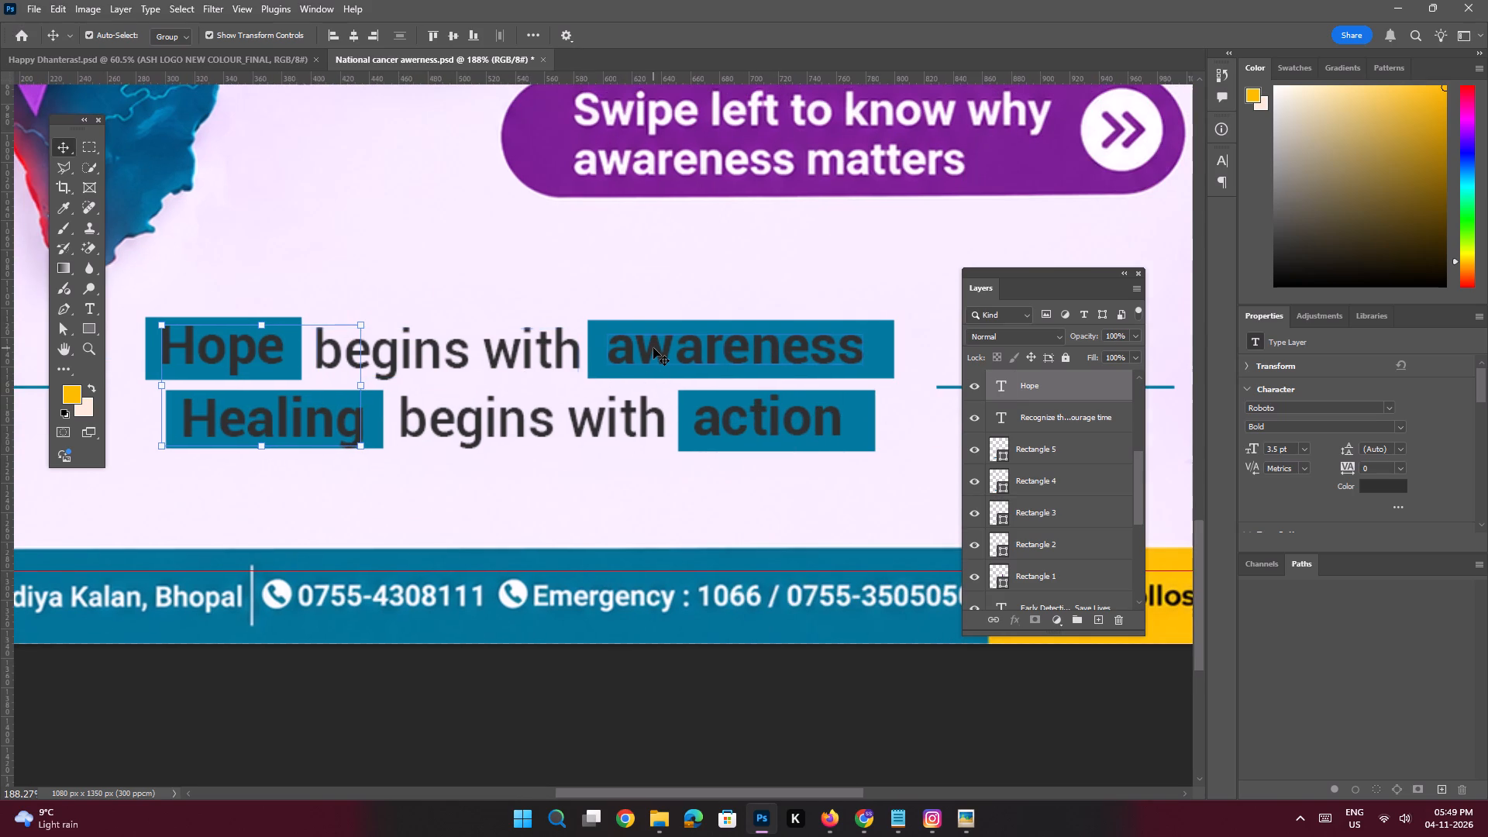
pyautogui.keyDown('shift'); pyautogui.click(653, 348); pyautogui.keyUp('shift')
pyautogui.keyDown('shift'); pyautogui.click(730, 421); pyautogui.keyUp('shift')
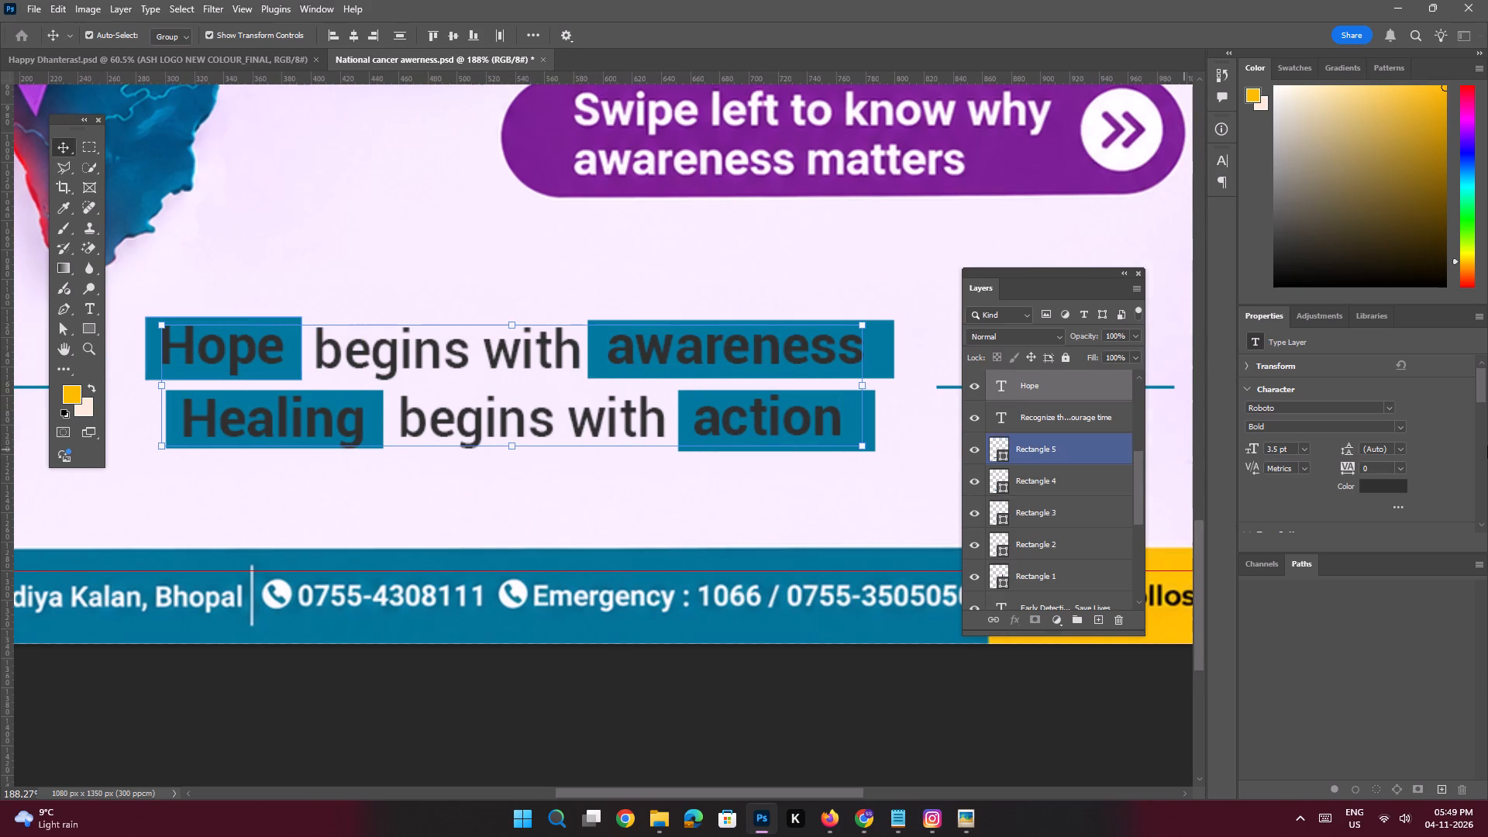
pyautogui.click(1393, 488)
pyautogui.moveTo(1041, 568); pyautogui.dragTo(899, 393)
pyautogui.press('Return')
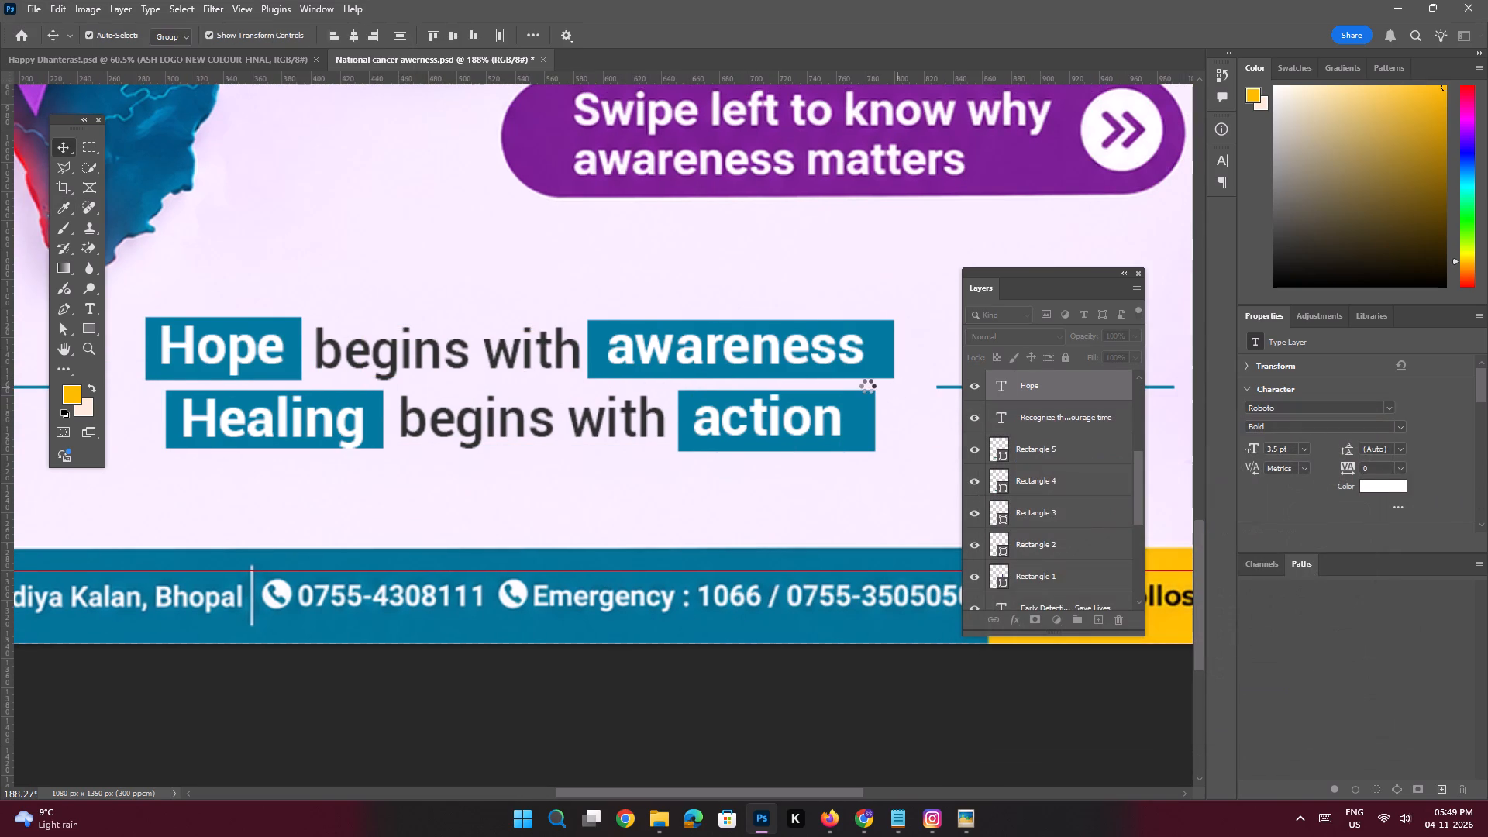
# Stretch the teal highlight box behind "Healing" downward to a height of 44 px.
pyautogui.press('space')
pyautogui.press('space')
pyautogui.press('space')
pyautogui.press('space')
pyautogui.press('space')
pyautogui.press('space')
pyautogui.press('space')
pyautogui.press('space')
pyautogui.press('space')
pyautogui.press('space')
pyautogui.press('space')
pyautogui.press('space')
pyautogui.press('space')
pyautogui.press('space')
pyautogui.press('space')
pyautogui.press('space')
pyautogui.press('space')
pyautogui.press('space')
pyautogui.press('space')
pyautogui.moveTo(475, 397); pyautogui.dragTo(598, 388)
pyautogui.click(350, 671)
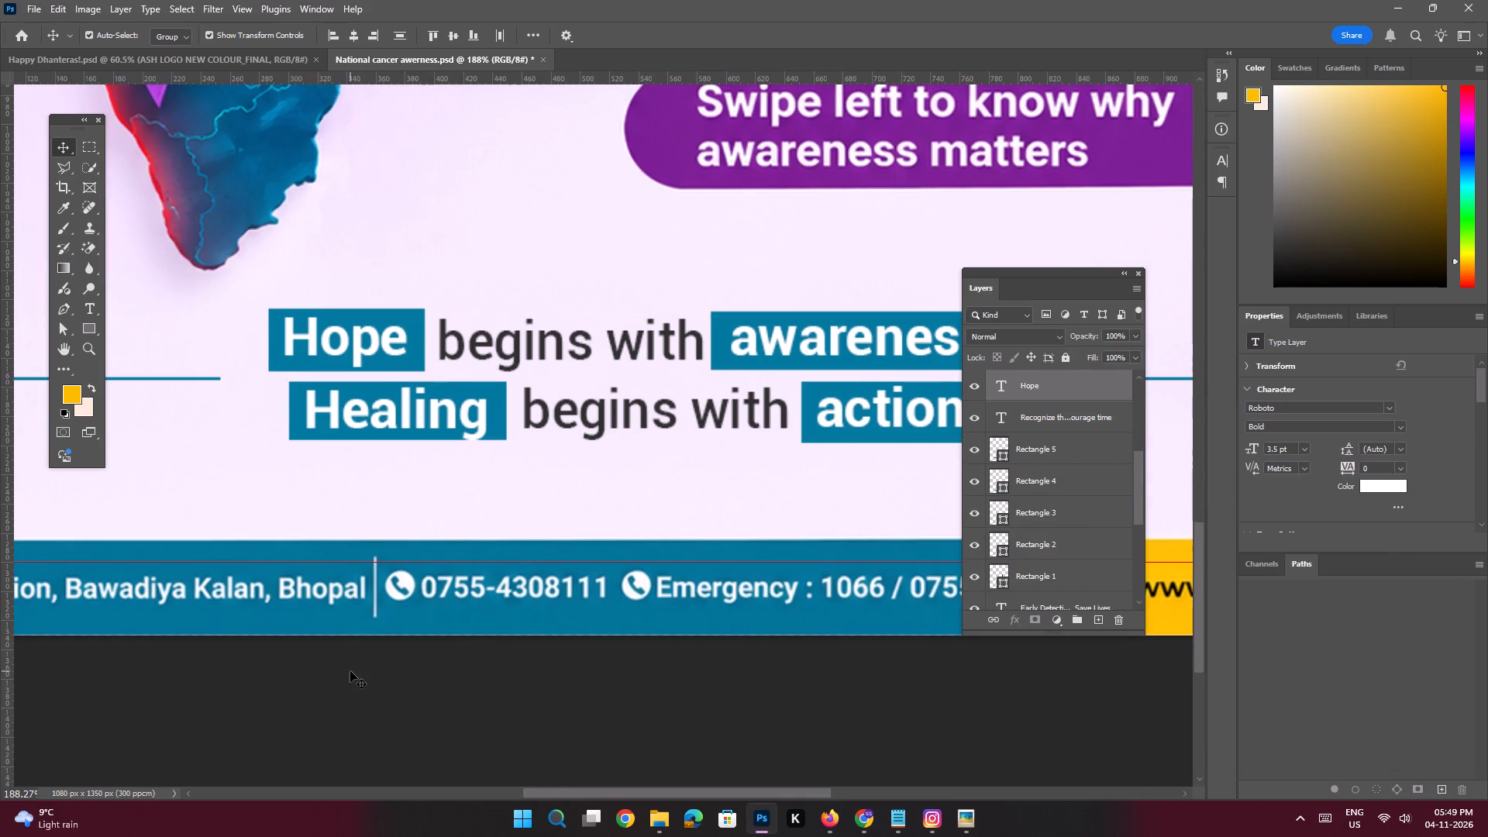
pyautogui.press('space')
pyautogui.keyDown('ctrl'); pyautogui.moveTo(498, 390); pyautogui.dragTo(542, 476); pyautogui.keyUp('ctrl')
pyautogui.click(508, 457)
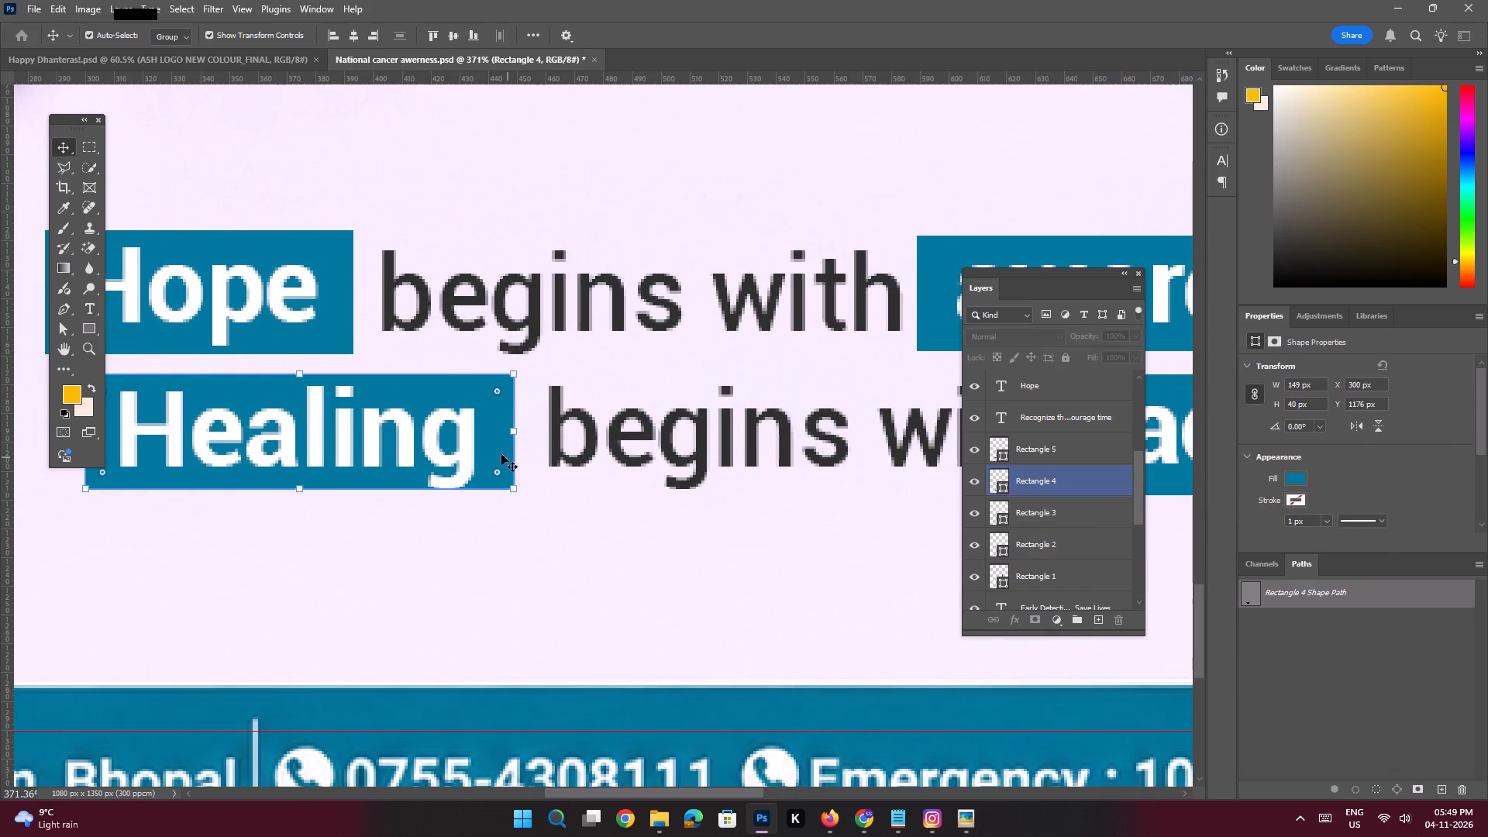
pyautogui.press('space')
pyautogui.press('space')
pyautogui.press('space')
pyautogui.press('space')
pyautogui.press('space')
pyautogui.press('space')
pyautogui.press('space')
pyautogui.press('space')
pyautogui.press('space')
pyautogui.press('space')
pyautogui.press('space')
pyautogui.press('space')
pyautogui.press('space')
pyautogui.press('space')
pyautogui.press('space')
pyautogui.press('space')
pyautogui.press('space')
pyautogui.press('space')
pyautogui.press('space')
pyautogui.press('space')
pyautogui.moveTo(491, 453); pyautogui.dragTo(645, 456)
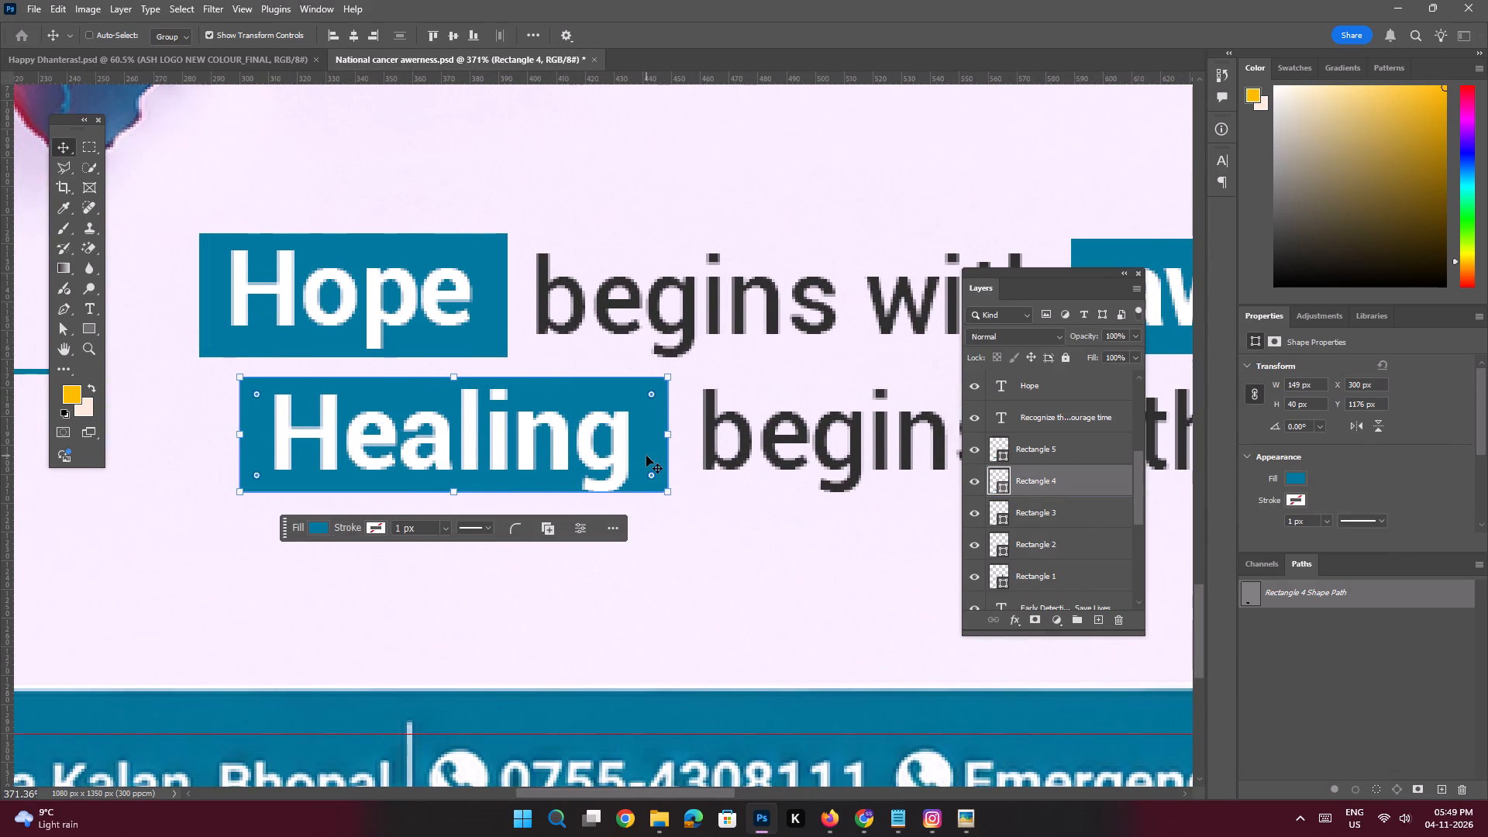
pyautogui.hotkey('ctrl', 't')
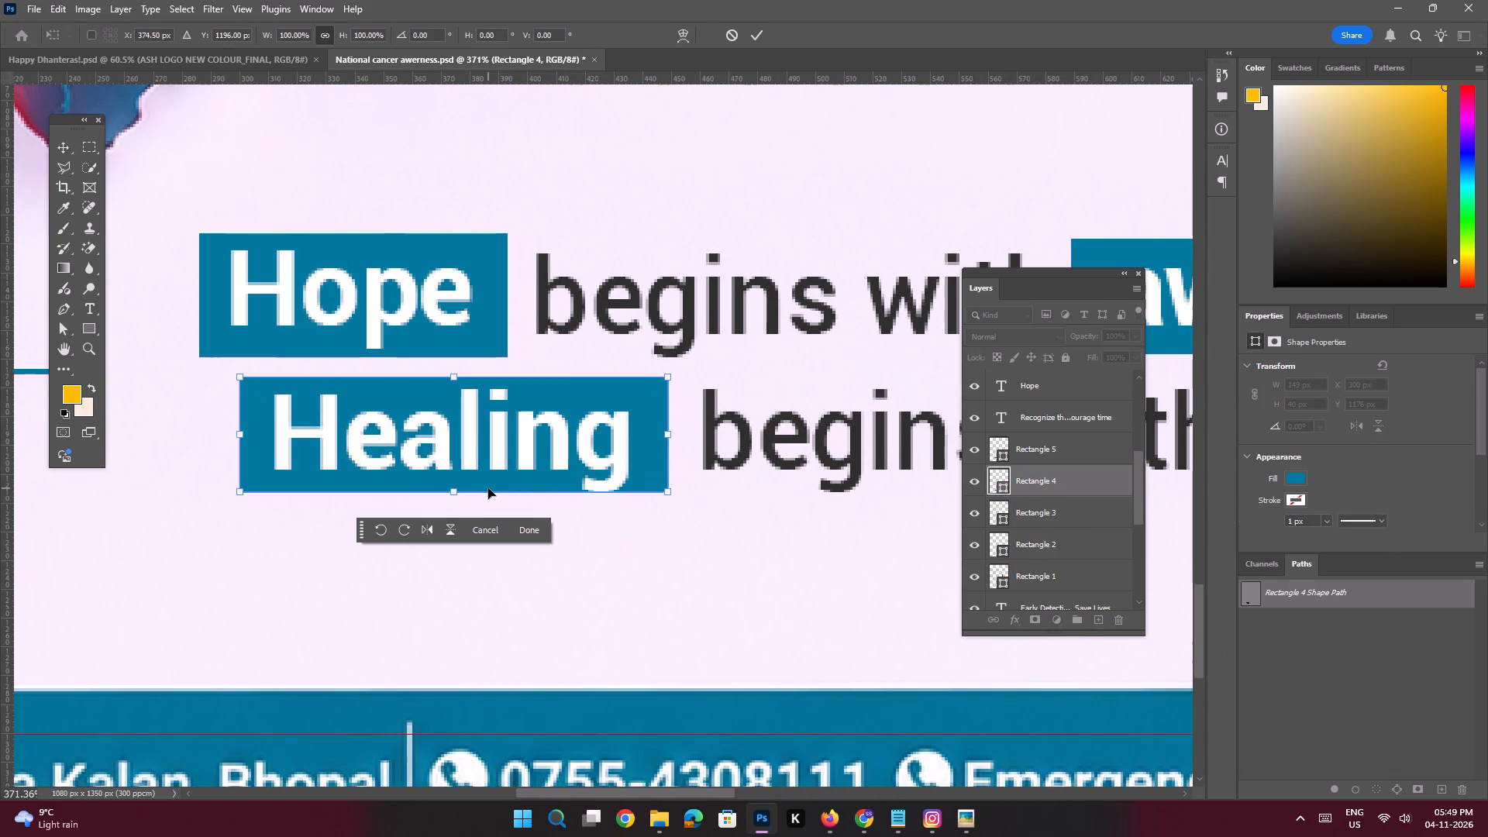
pyautogui.keyDown('shift'); pyautogui.click(458, 495); pyautogui.keyUp('shift')
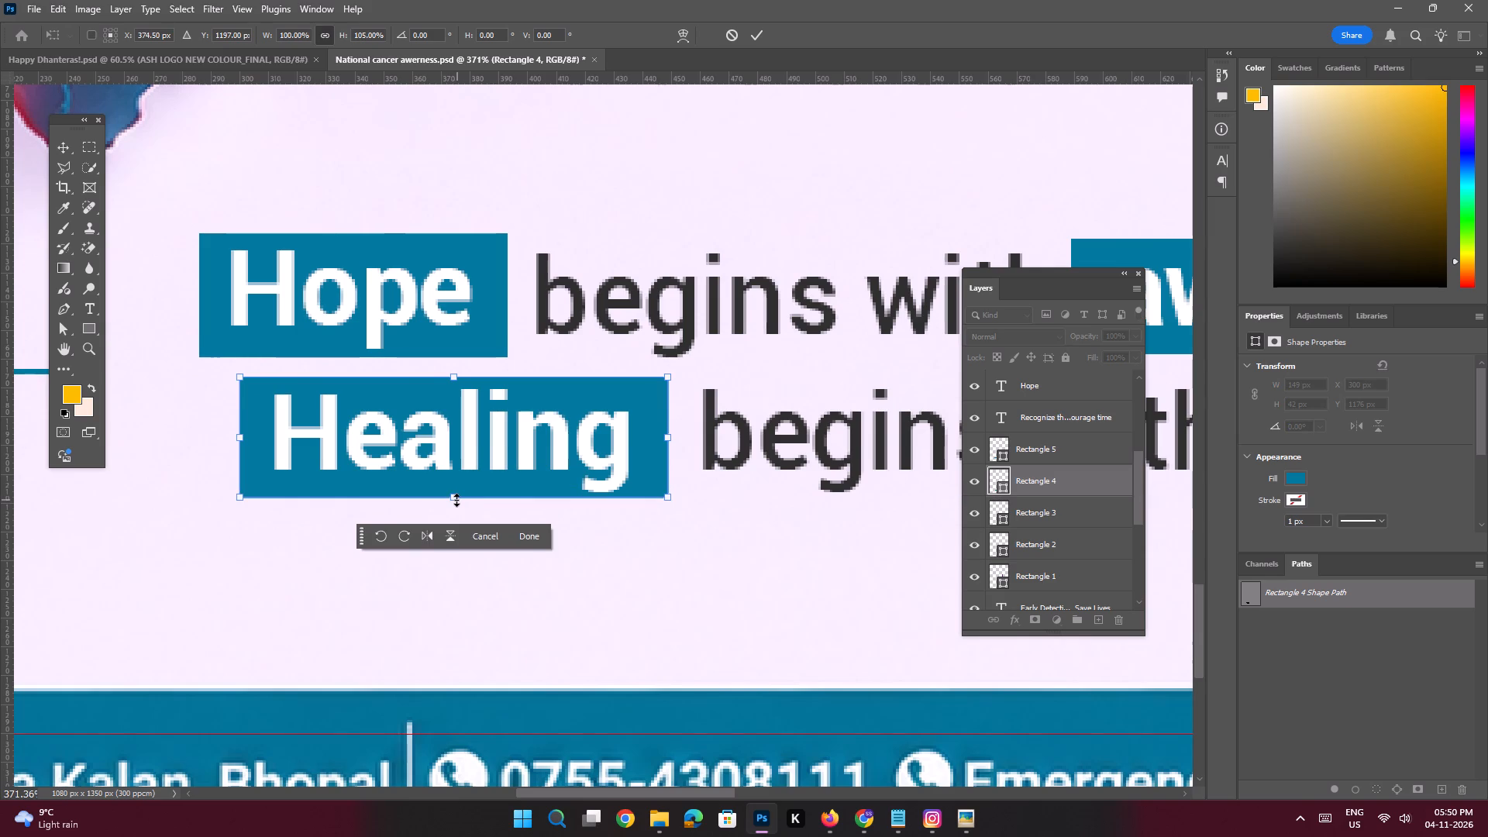
pyautogui.keyDown('shift'); pyautogui.moveTo(456, 500); pyautogui.dragTo(456, 507); pyautogui.keyUp('shift')
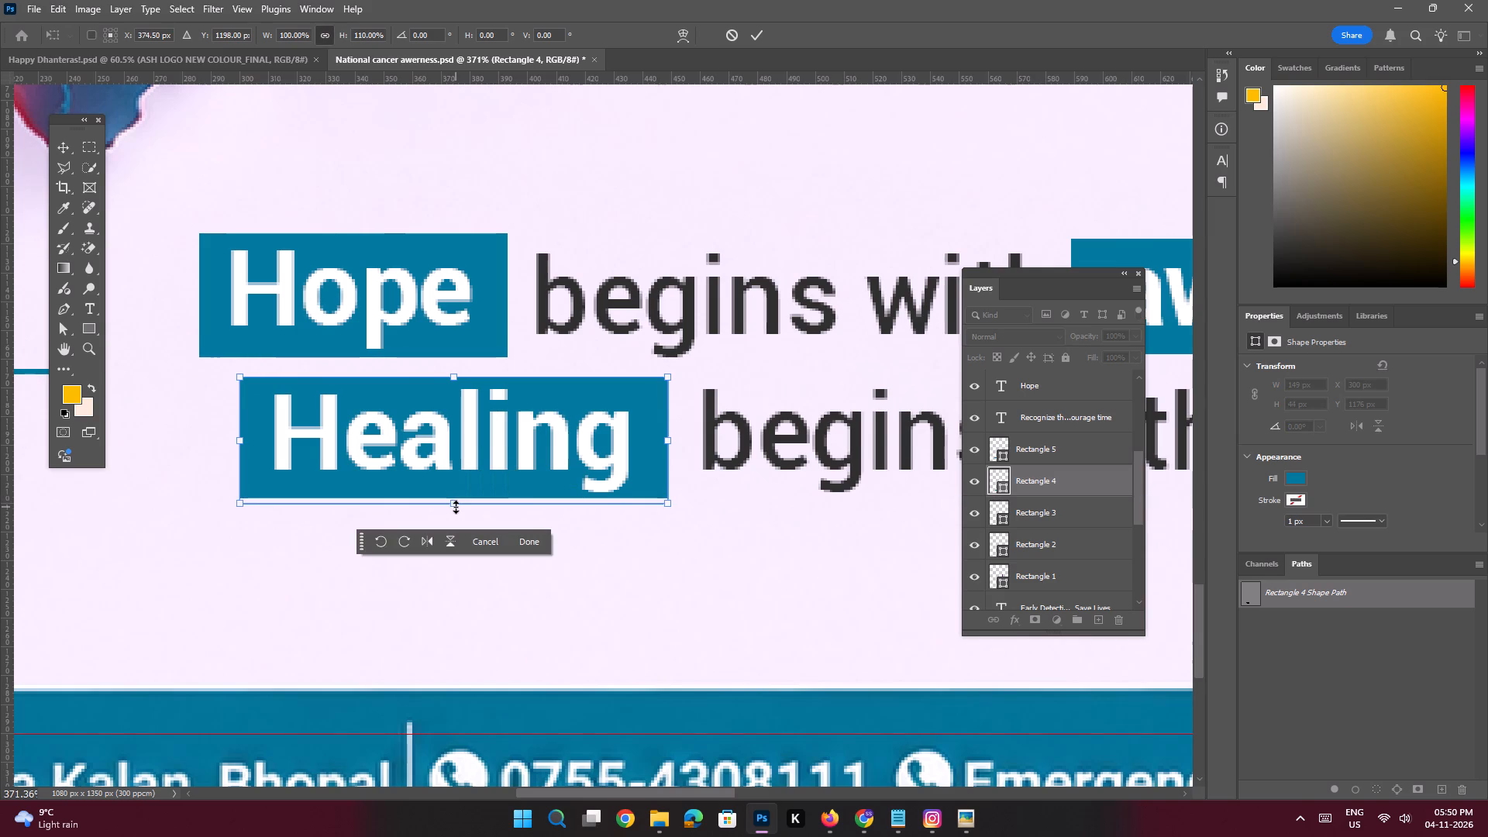
pyautogui.press('Return')
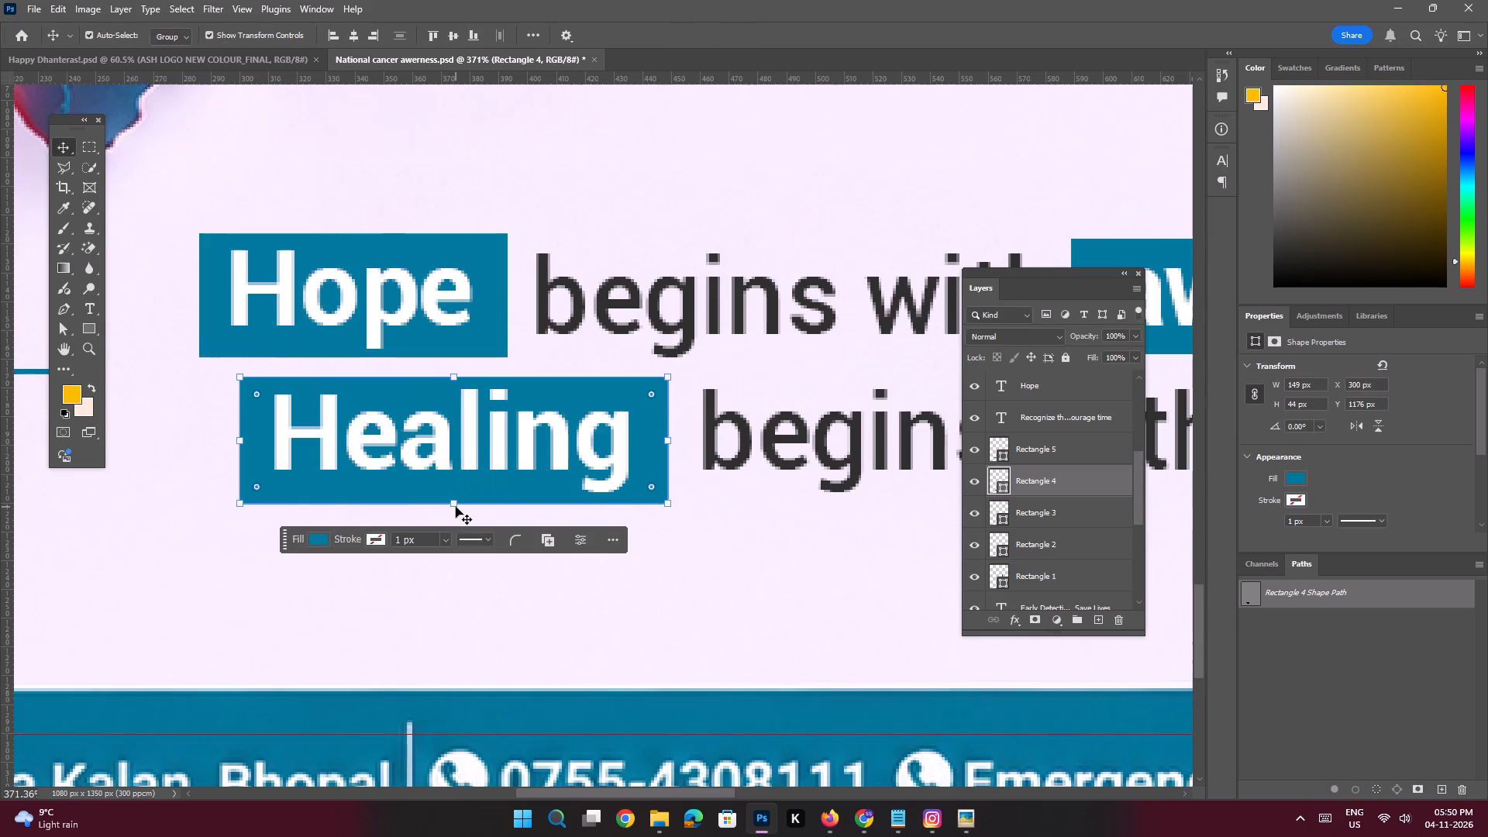
# Examine the complete poster layout at full-page view with nothing selected.
pyautogui.hotkey('ctrl', '0')
pyautogui.click(266, 461)
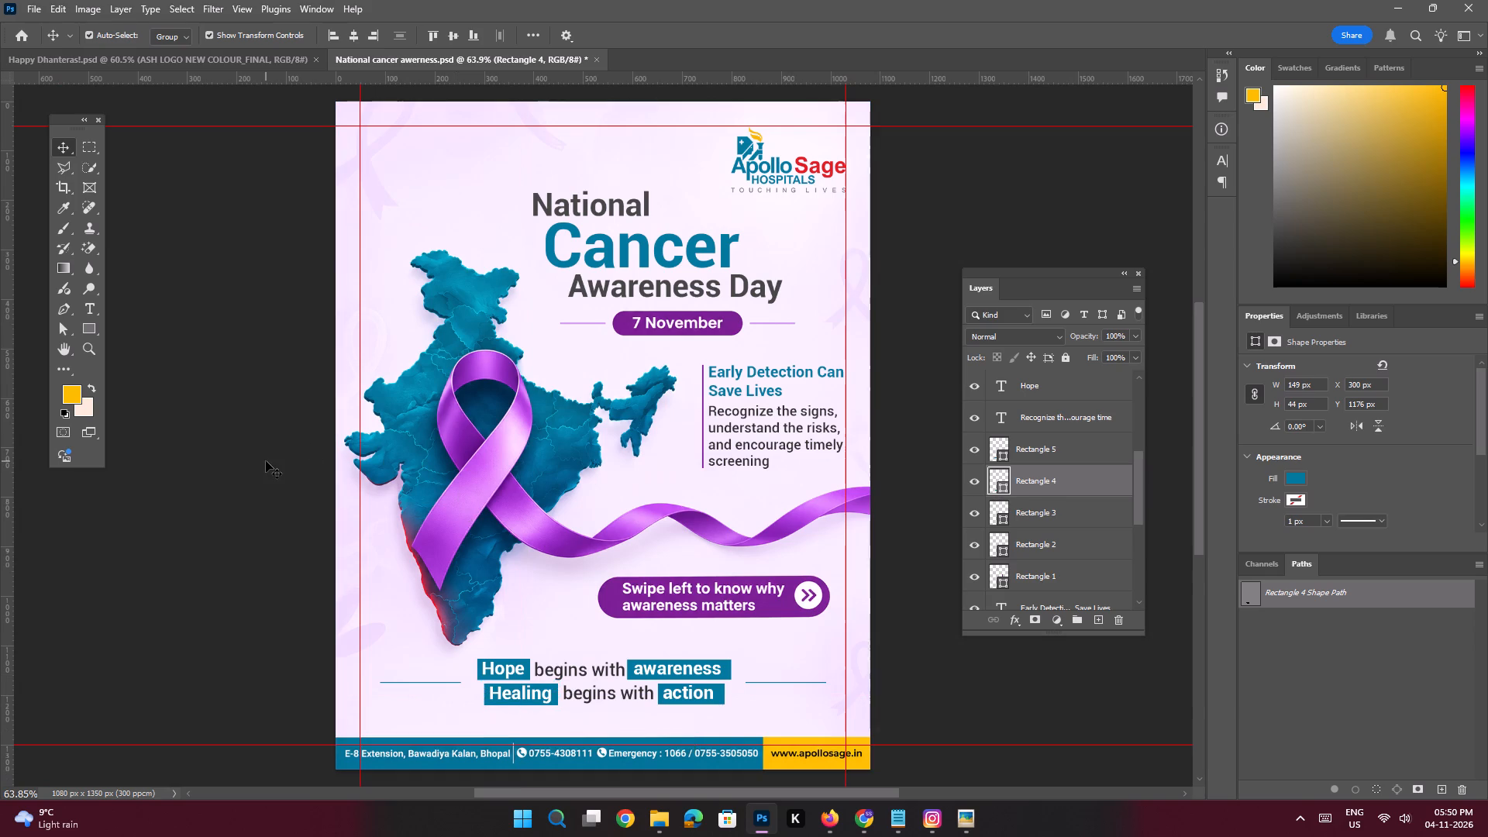
pyautogui.press('space')
pyautogui.press('space')
pyautogui.press('space')
pyautogui.press('space')
pyautogui.press('space')
pyautogui.press('space')
pyautogui.press('space')
pyautogui.press('space')
pyautogui.press('space')
pyautogui.press('space')
pyautogui.press('space')
pyautogui.press('space')
pyautogui.press('space')
pyautogui.press('space')
pyautogui.press('space')
pyautogui.moveTo(666, 469); pyautogui.dragTo(629, 463)
pyautogui.keyDown('ctrl'); pyautogui.moveTo(666, 494); pyautogui.dragTo(620, 484); pyautogui.keyUp('ctrl')
pyautogui.moveTo(734, 444); pyautogui.dragTo(725, 445)
pyautogui.click(831, 471)
pyautogui.press('space')
pyautogui.keyDown('ctrl'); pyautogui.moveTo(789, 489); pyautogui.dragTo(808, 515); pyautogui.keyUp('ctrl')
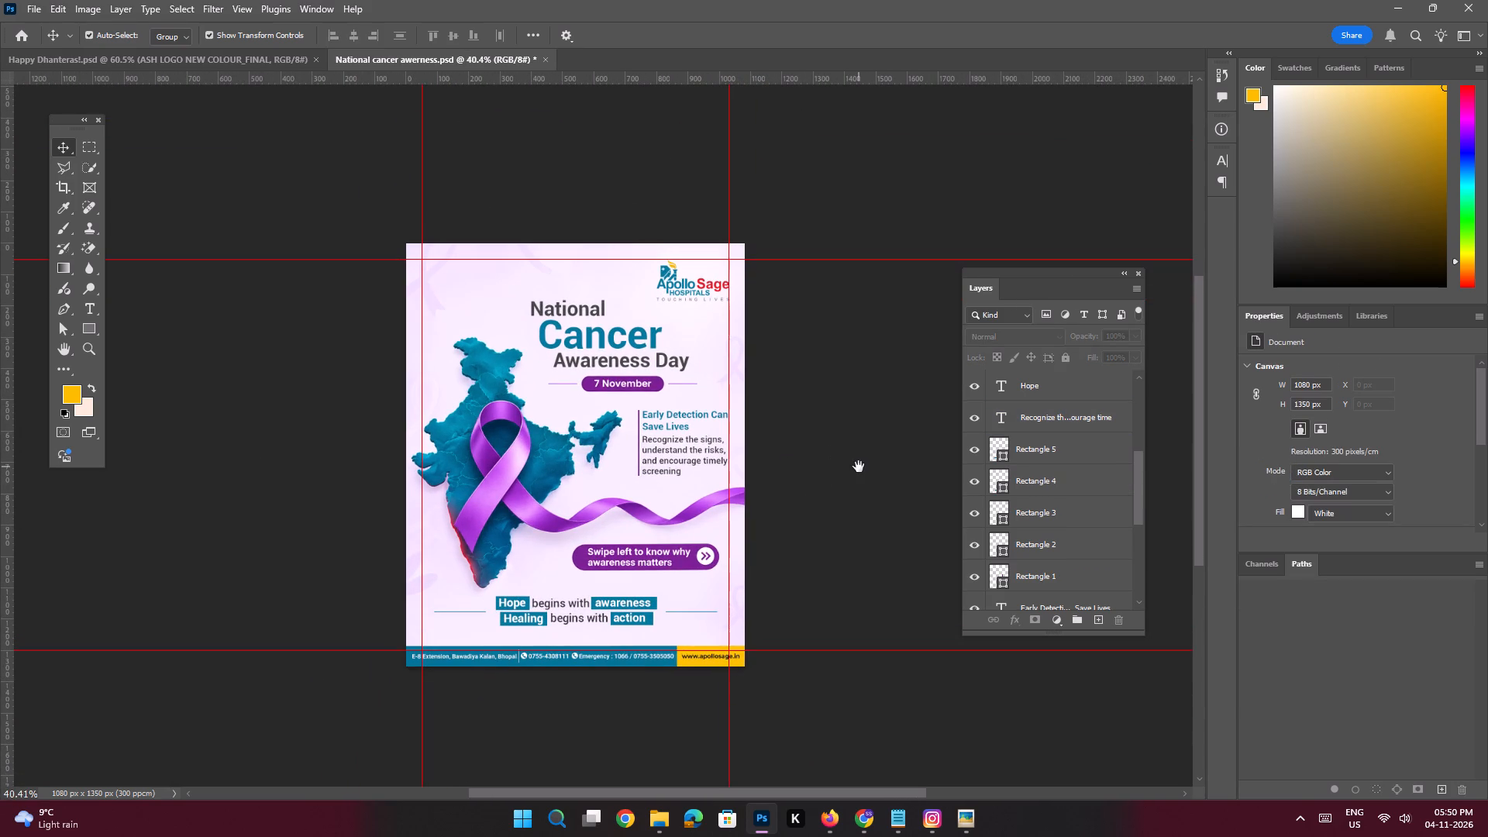
pyautogui.click(859, 467)
# Save the National Cancer Awareness Day poster document.
pyautogui.hotkey('ctrl', 's')
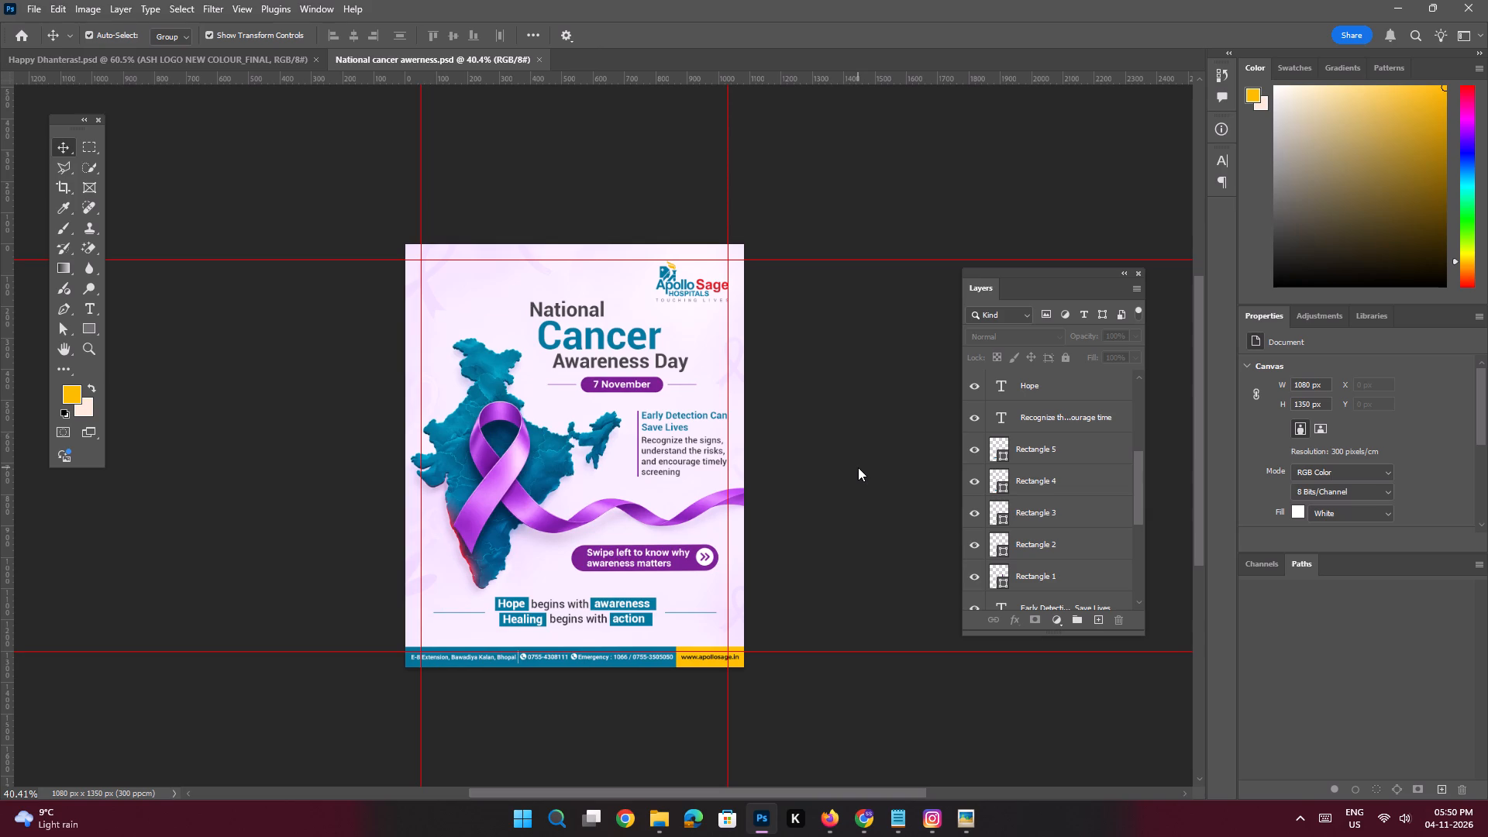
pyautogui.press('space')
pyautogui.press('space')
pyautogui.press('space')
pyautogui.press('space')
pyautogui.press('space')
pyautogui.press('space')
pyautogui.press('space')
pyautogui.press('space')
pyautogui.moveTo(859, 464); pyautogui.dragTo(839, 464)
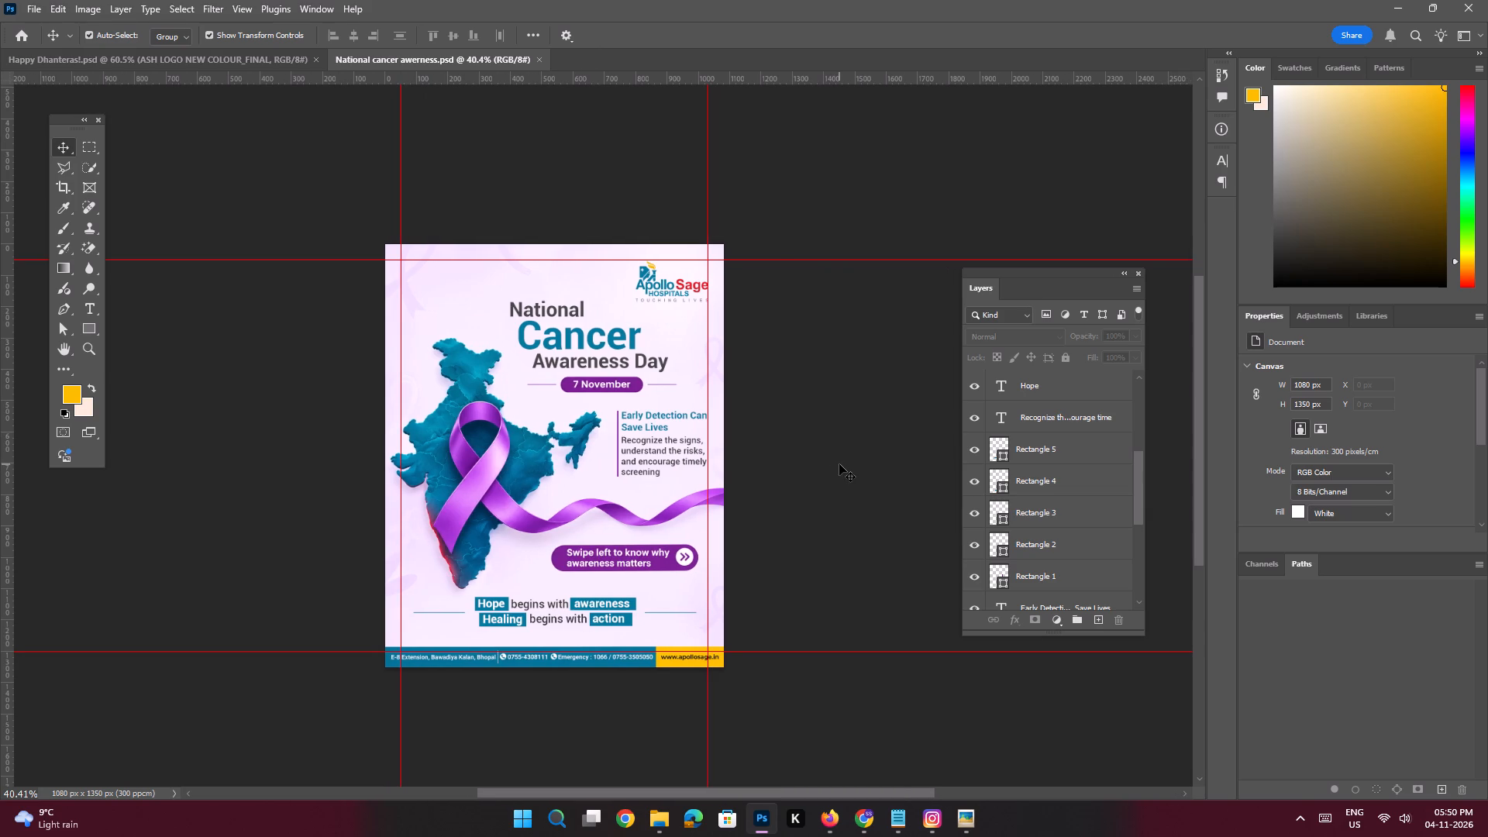
# Create a new blank 1080 × 1350 px document with a white background.
pyautogui.hotkey('ctrl', 'n')
pyautogui.doubleClick(421, 289)
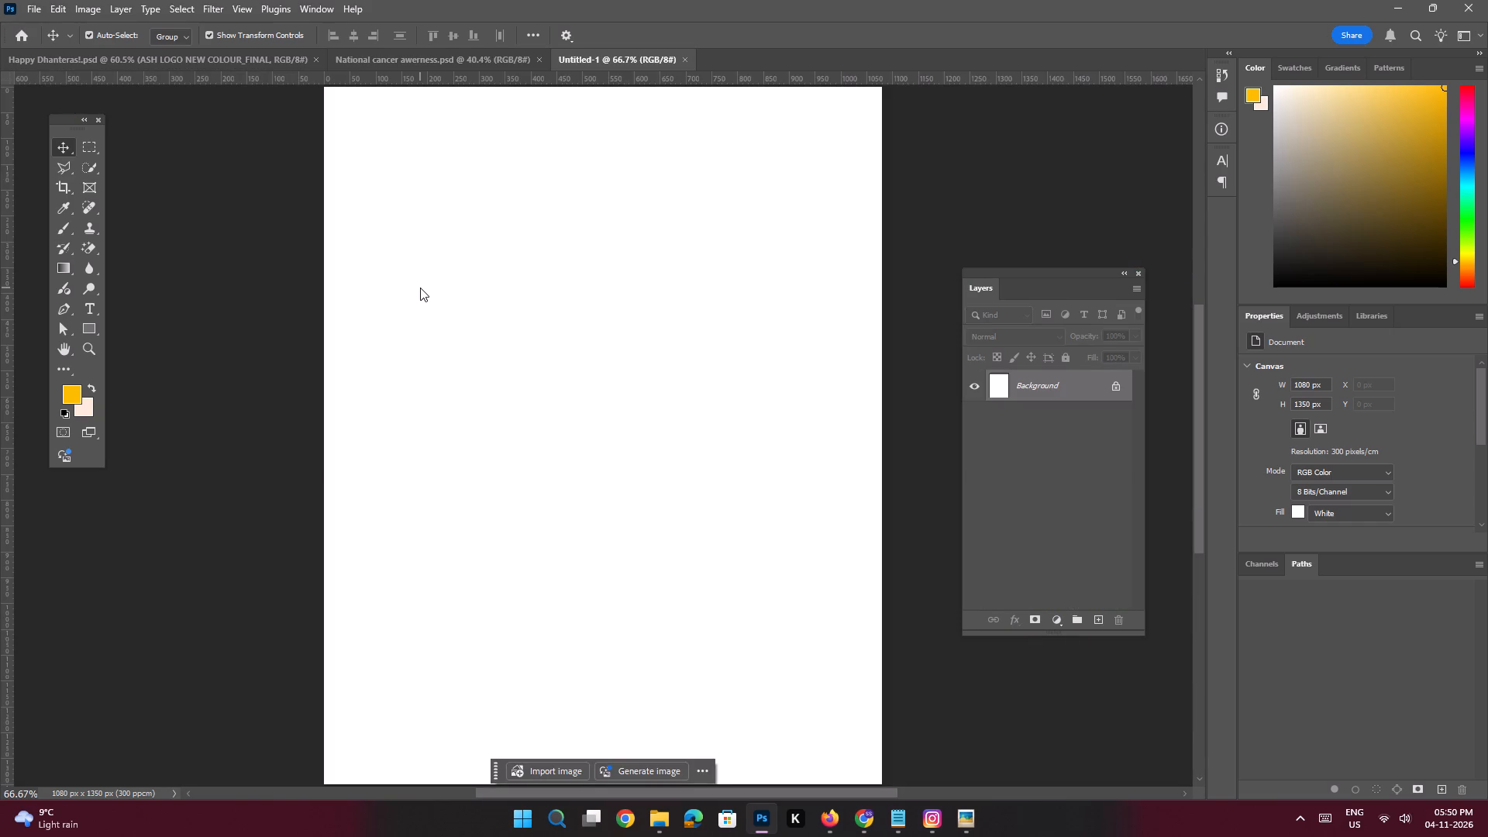
# Add a guide layout to the new document with margins about 50 px in from all four edges.
pyautogui.press('space')
pyautogui.keyDown('ctrl'); pyautogui.moveTo(618, 331); pyautogui.dragTo(599, 329); pyautogui.keyUp('ctrl')
pyautogui.moveTo(633, 303); pyautogui.dragTo(636, 315)
pyautogui.click(239, 11)
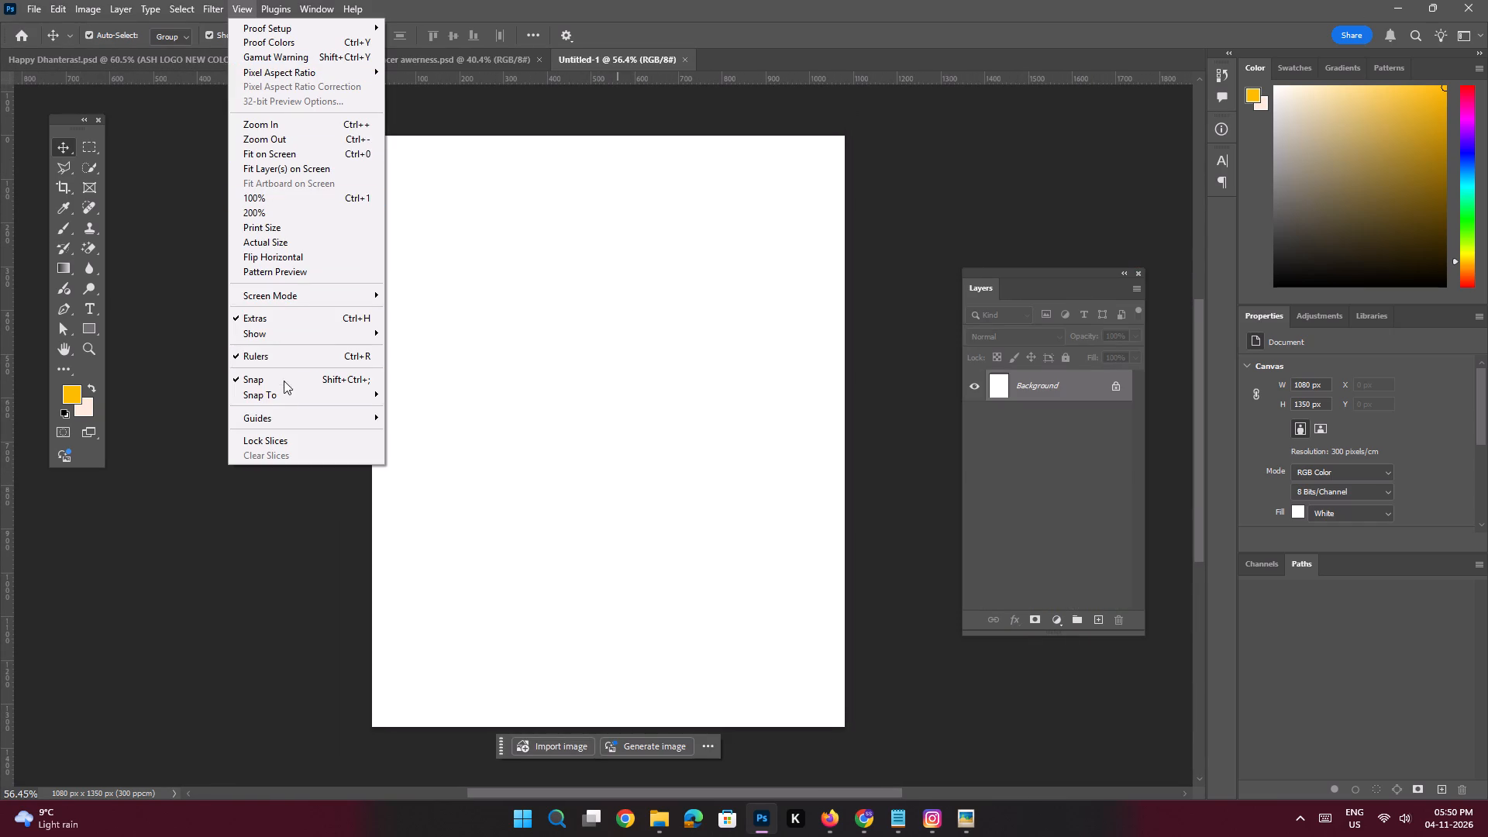
pyautogui.click(422, 521)
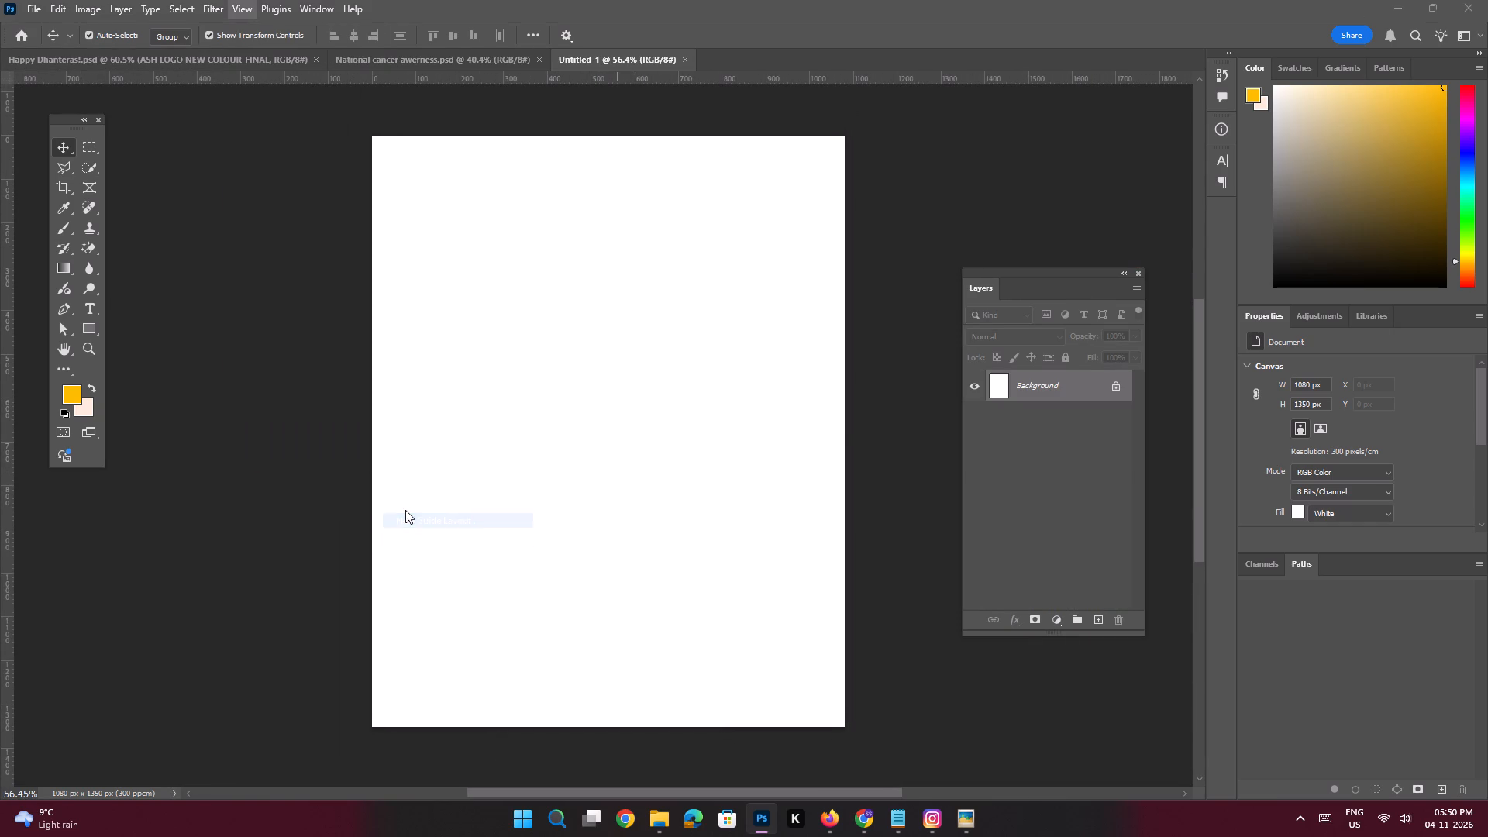
pyautogui.press('Return')
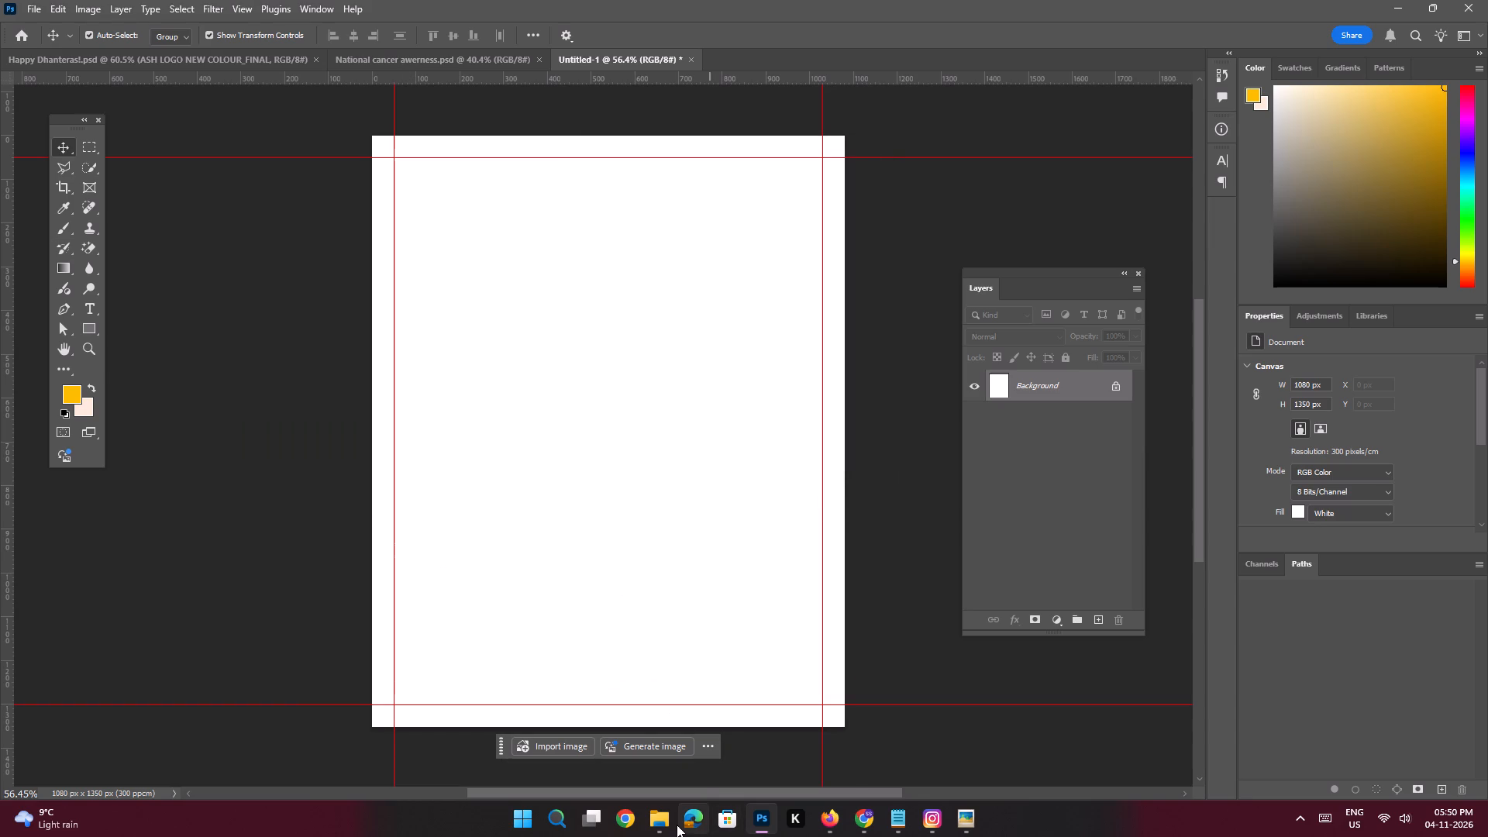
# Place the "Why Cancer Awareness Matters" poster image, the 05_17_18 PM-2 file from Downloads, into the new document at full canvas size.
pyautogui.click(625, 771)
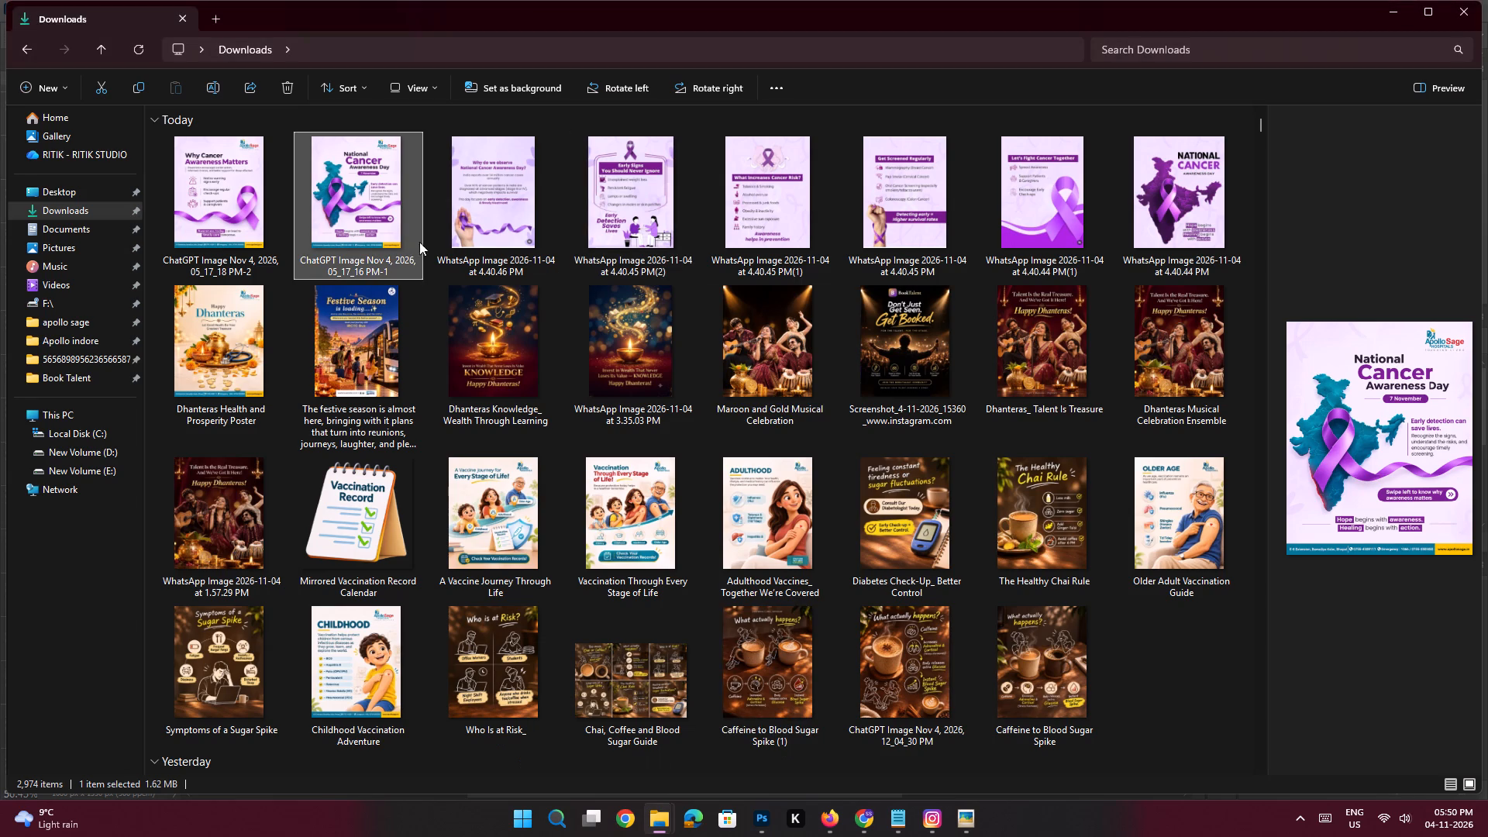
pyautogui.click(233, 222)
pyautogui.moveTo(199, 220); pyautogui.dragTo(777, 721)
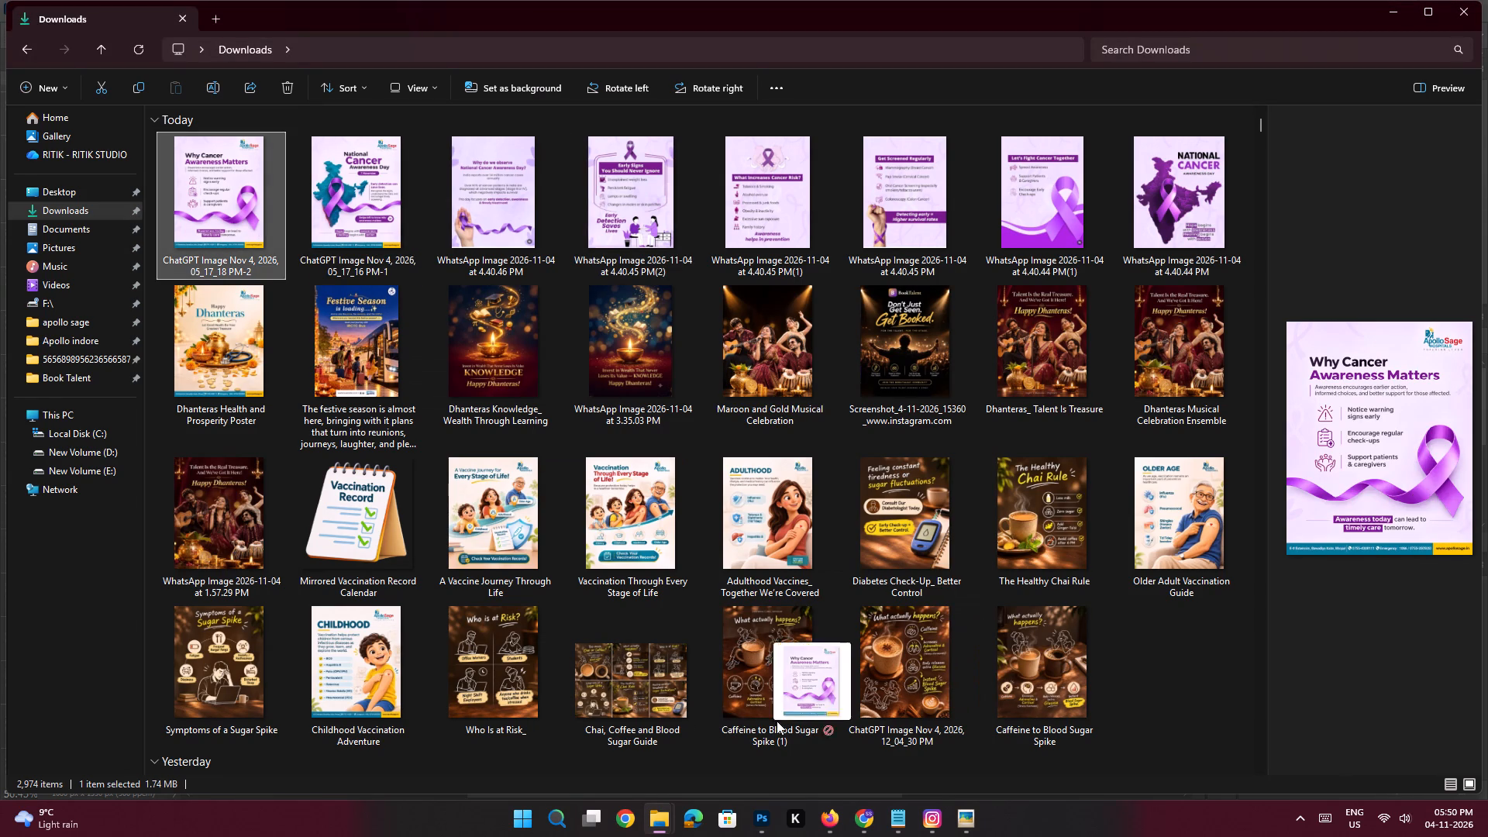
pyautogui.moveTo(777, 721); pyautogui.dragTo(584, 421)
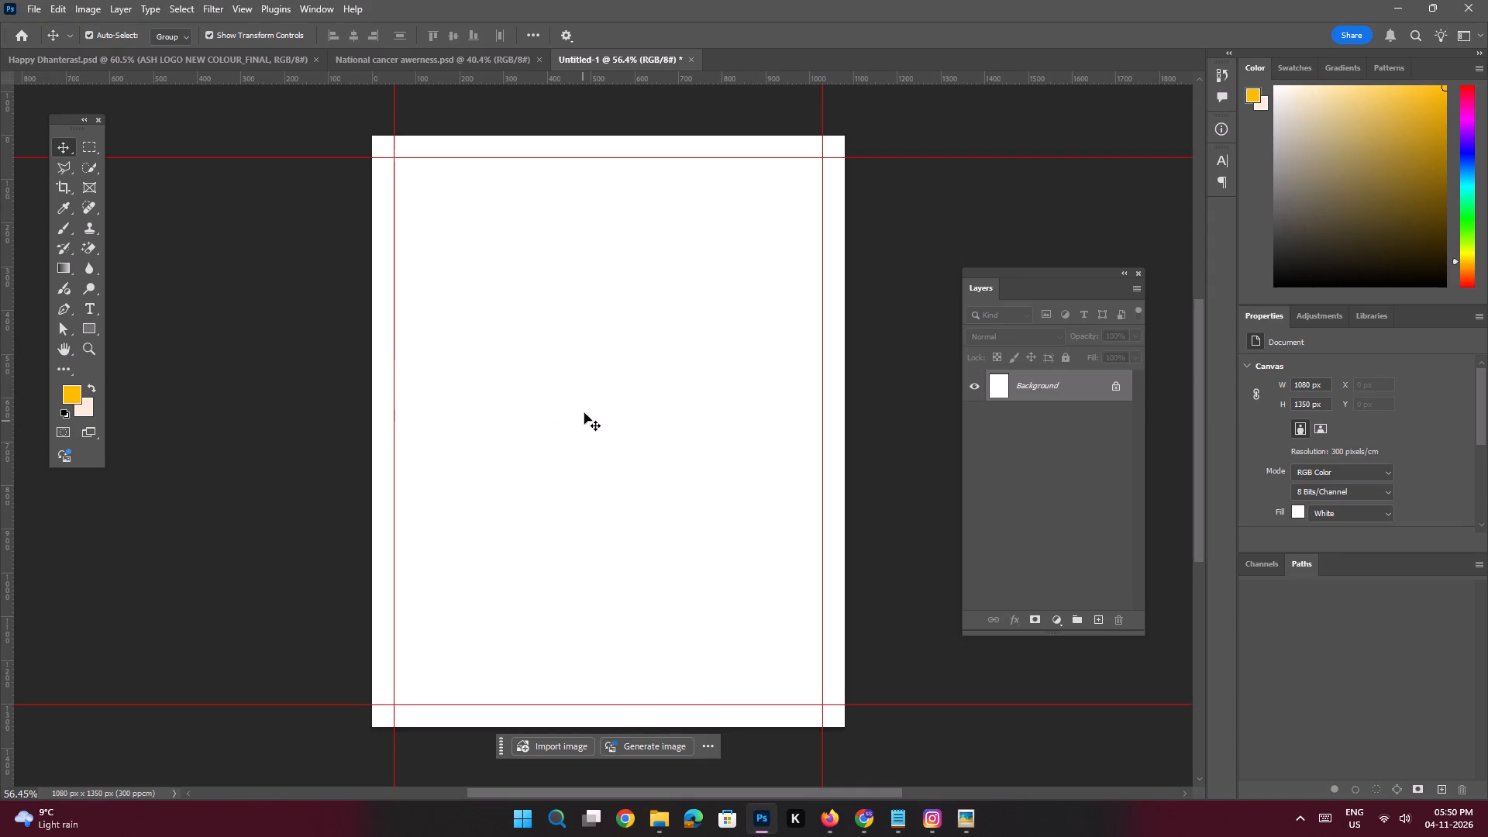
pyautogui.press('Return')
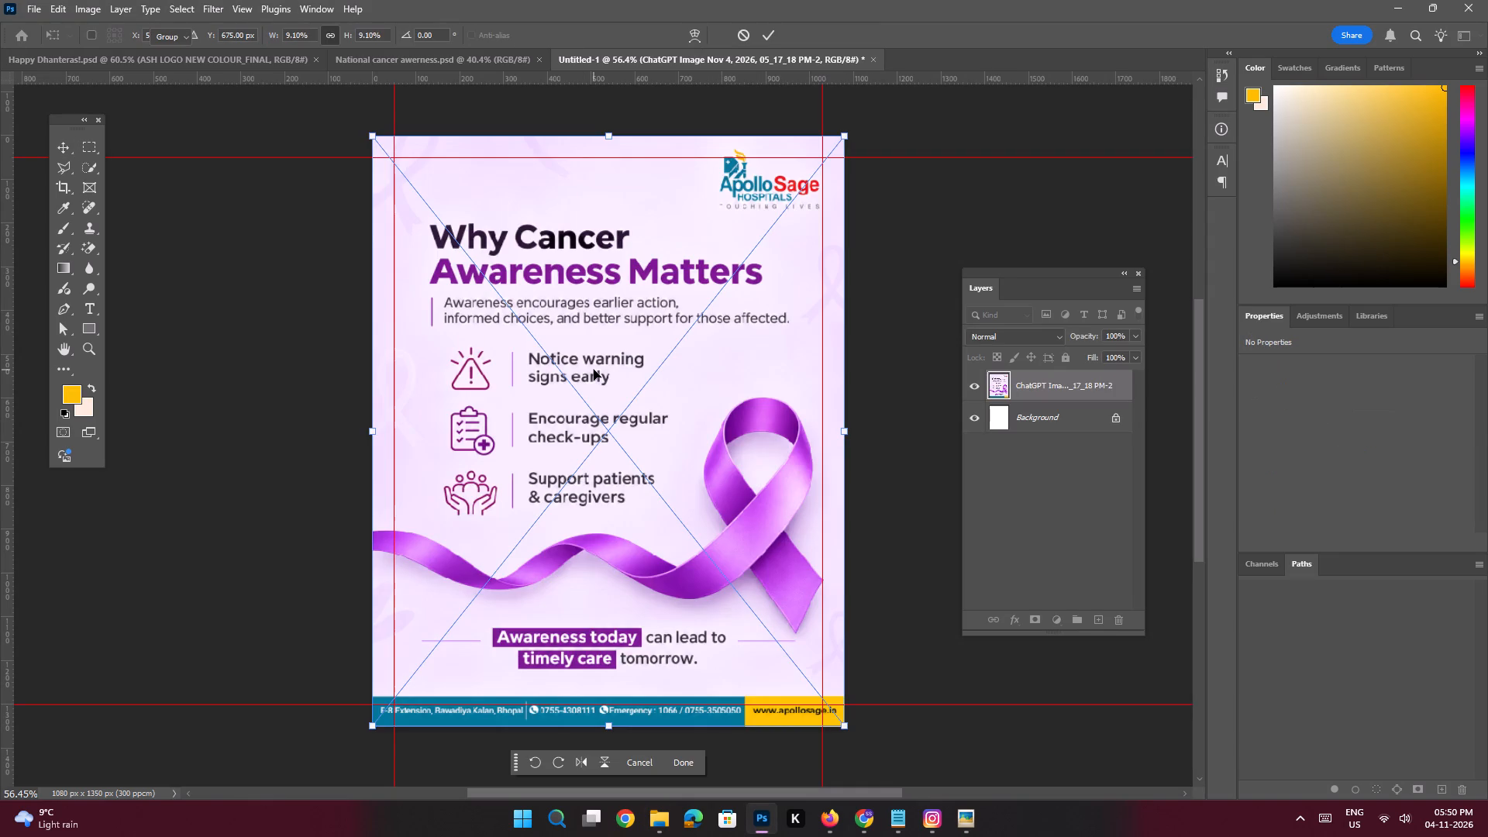
# Rasterize the placed "Why Cancer Awareness Matters" poster layer so its pixels can be edited.
pyautogui.press('space')
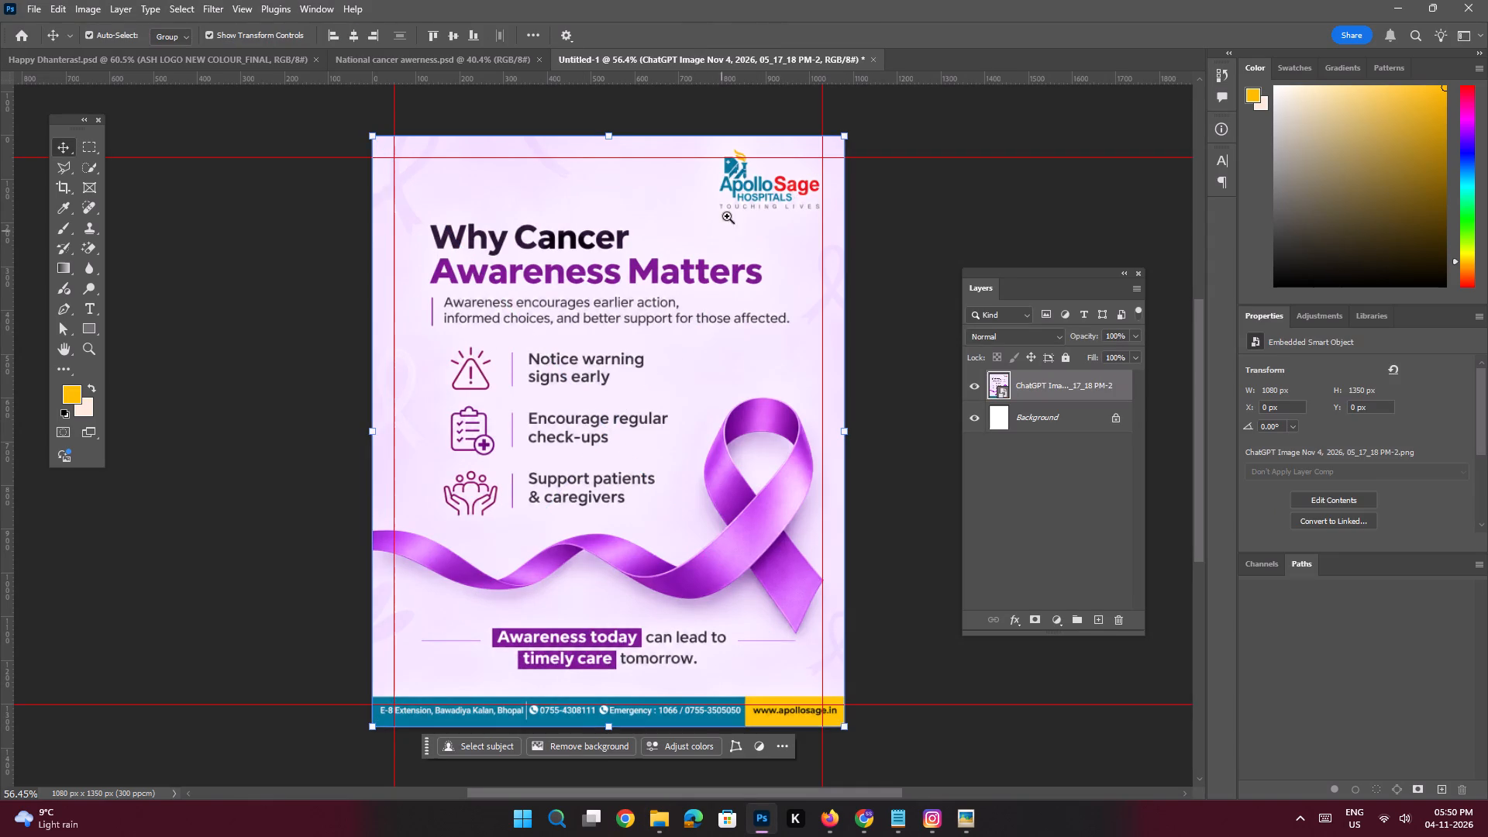
pyautogui.keyDown('ctrl'); pyautogui.moveTo(733, 203); pyautogui.dragTo(800, 352); pyautogui.keyUp('ctrl')
pyautogui.moveTo(812, 246); pyautogui.dragTo(629, 469)
pyautogui.keyDown('ctrl'); pyautogui.moveTo(666, 337); pyautogui.dragTo(674, 363); pyautogui.keyUp('ctrl')
pyautogui.moveTo(743, 345); pyautogui.dragTo(729, 363)
pyautogui.press('e')
pyautogui.click(715, 358)
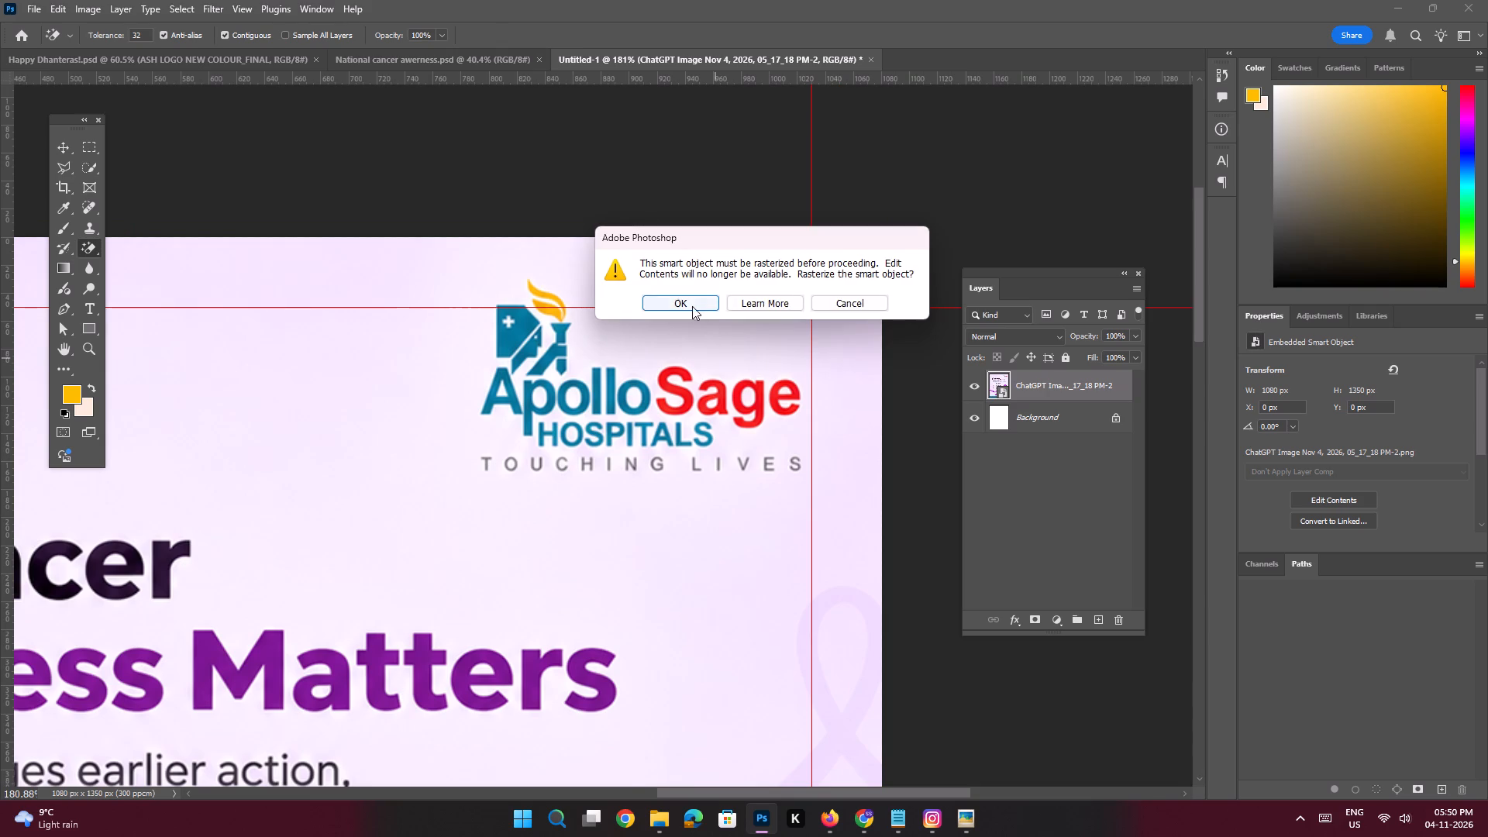
pyautogui.click(692, 306)
# Outline the ApolloSage Hospitals logo and its "Touching Lives" line with a Polygonal Lasso selection of about 250 × 154 px.
pyautogui.click(67, 169)
pyautogui.click(474, 375)
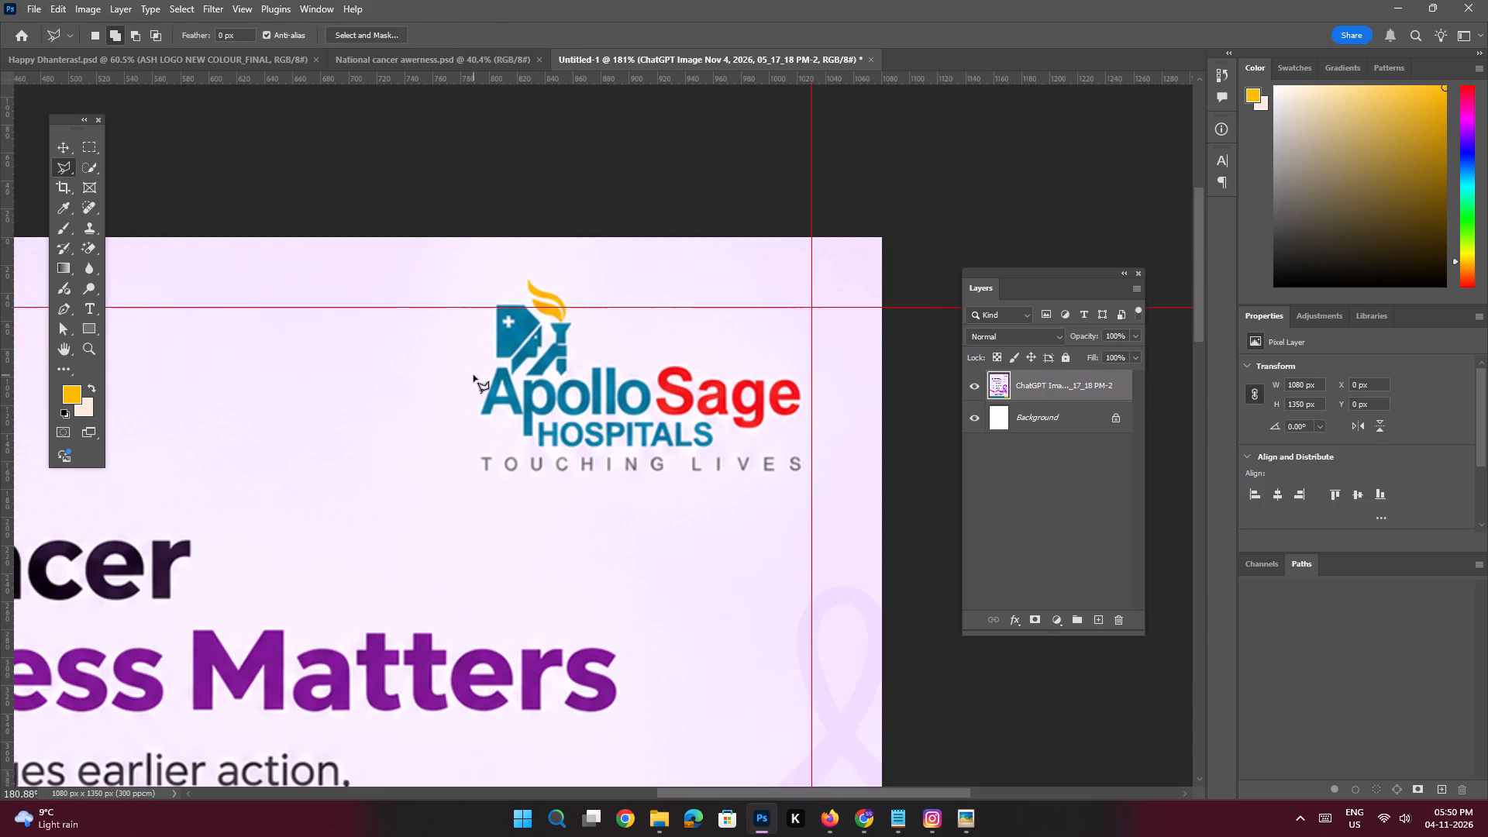
pyautogui.click(488, 274)
pyautogui.click(570, 266)
pyautogui.click(590, 310)
pyautogui.click(574, 360)
pyautogui.keyDown('shift'); pyautogui.click(808, 360); pyautogui.keyUp('shift')
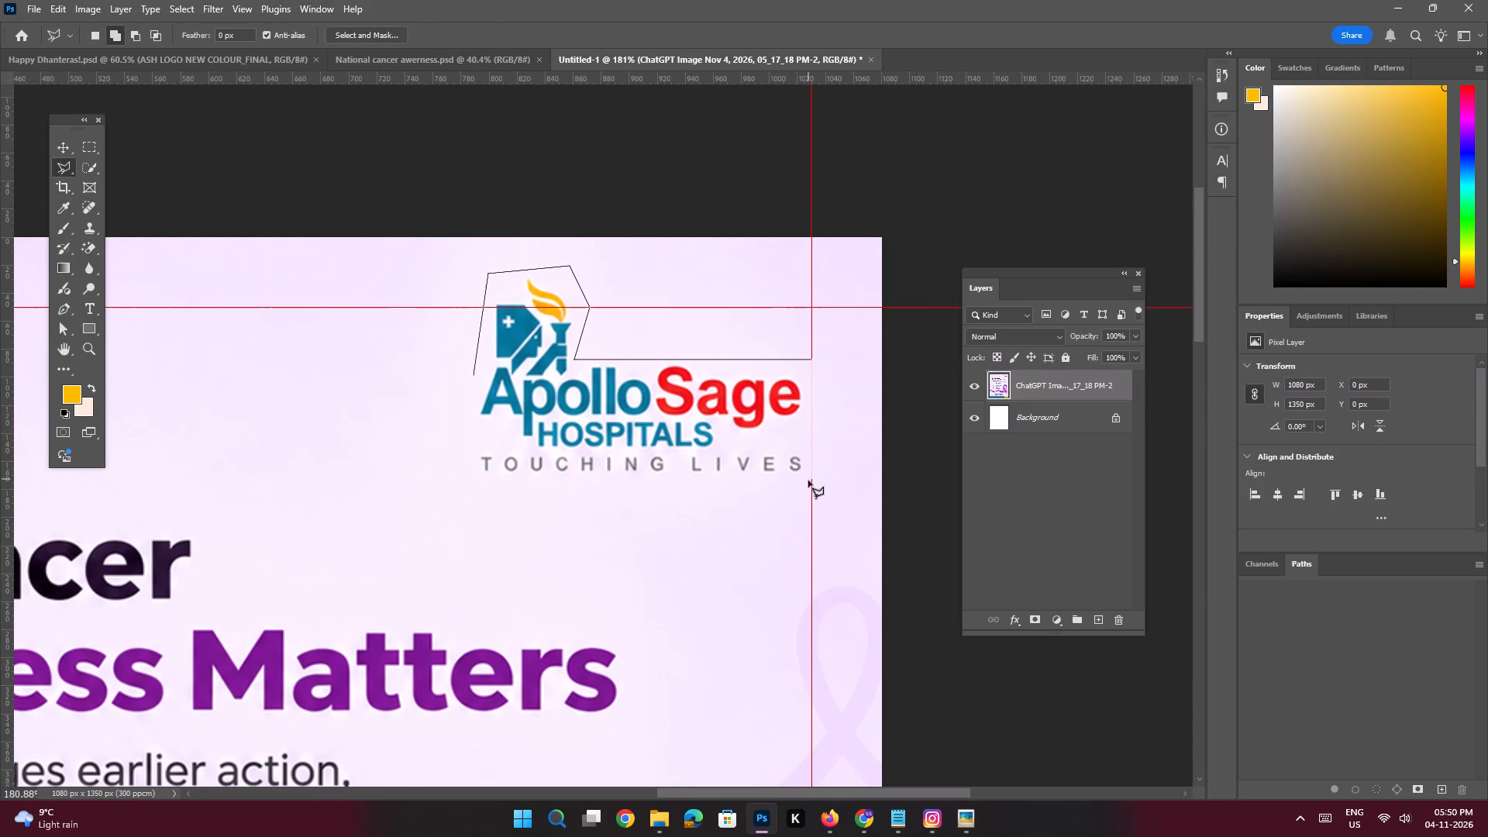
pyautogui.keyDown('shift'); pyautogui.click(808, 480); pyautogui.keyUp('shift')
pyautogui.keyDown('shift'); pyautogui.click(462, 488); pyautogui.keyUp('shift')
pyautogui.click(474, 377)
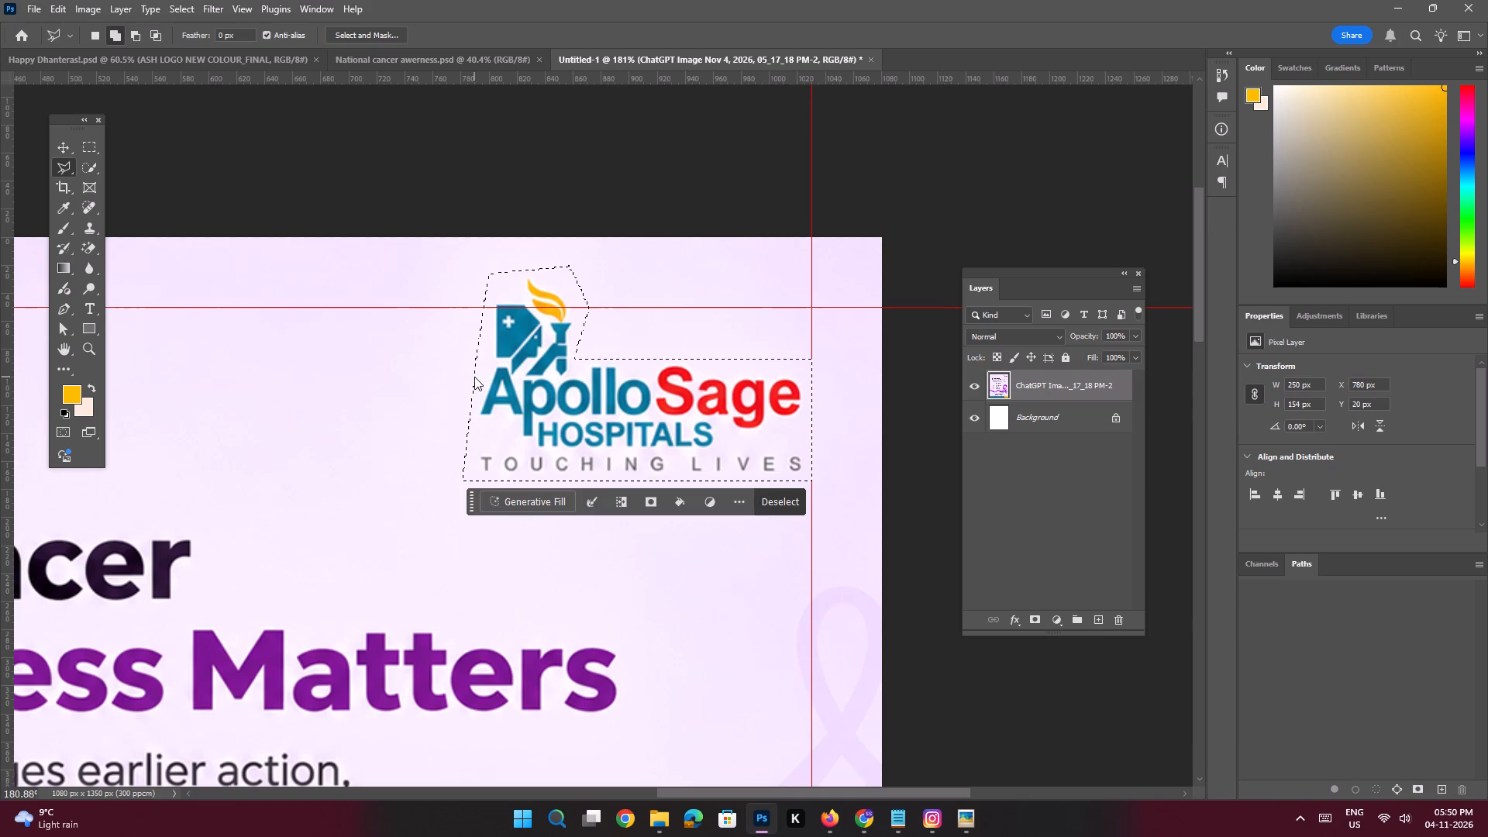
# Remove the selected logo from the poster with a Content-Aware fill at 100% opacity, and clear the selection.
pyautogui.hotkey('shift', 'BackSpace')
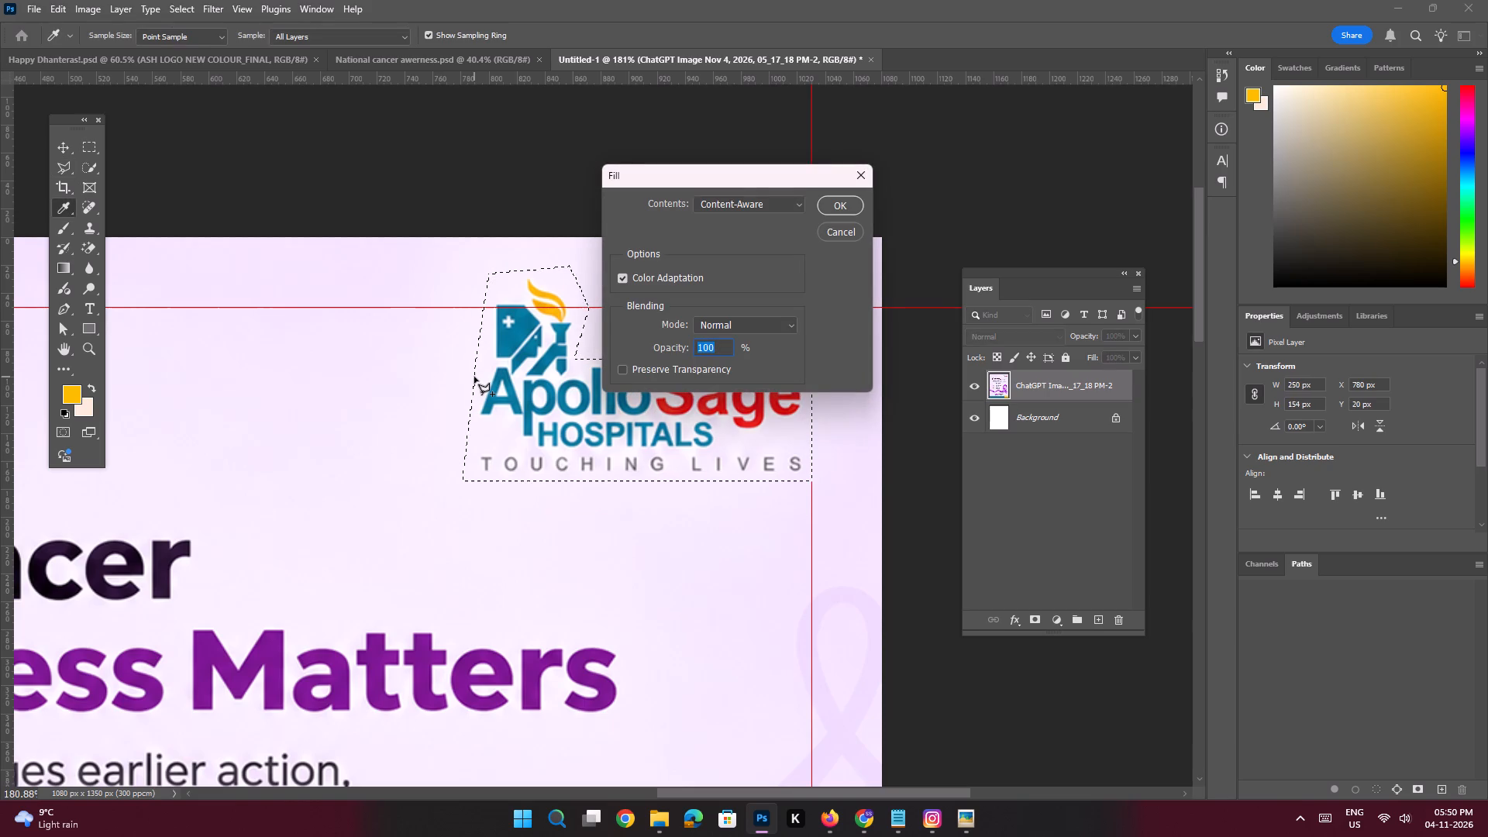
pyautogui.press('Return')
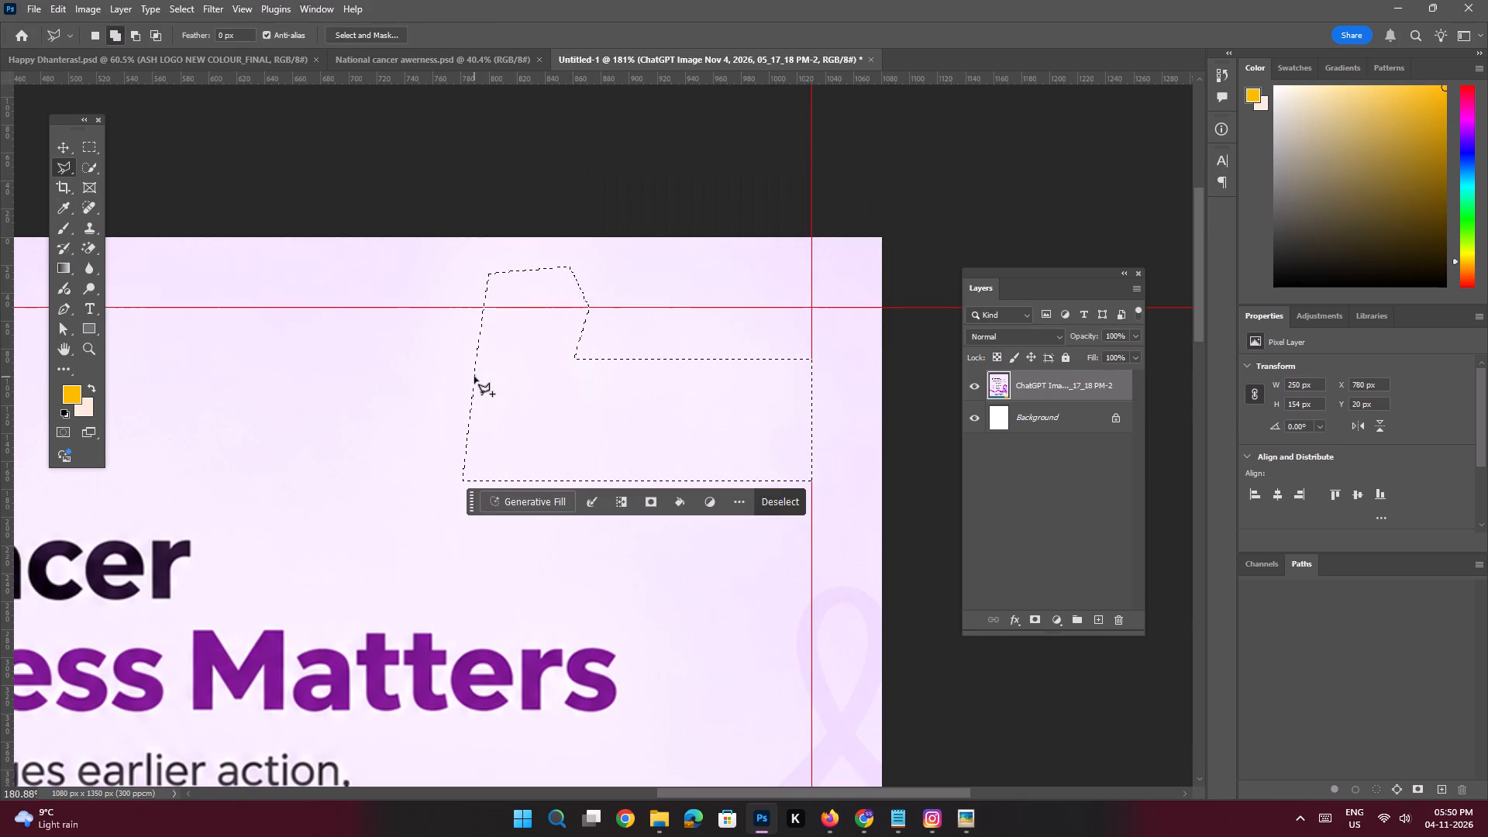
pyautogui.hotkey('ctrl', 'd')
# Copy the ASH LOGO NEW COLOUR_FINAL layer from the National cancer awerness document into the Untitled-1 poster document.
pyautogui.hotkey('ctrl', '0')
pyautogui.press('space')
pyautogui.press('space')
pyautogui.press('space')
pyautogui.press('space')
pyautogui.press('space')
pyautogui.press('space')
pyautogui.press('space')
pyautogui.press('space')
pyautogui.press('space')
pyautogui.press('space')
pyautogui.press('space')
pyautogui.press('space')
pyautogui.press('space')
pyautogui.press('space')
pyautogui.press('space')
pyautogui.press('space')
pyautogui.press('space')
pyautogui.press('space')
pyautogui.press('space')
pyautogui.press('space')
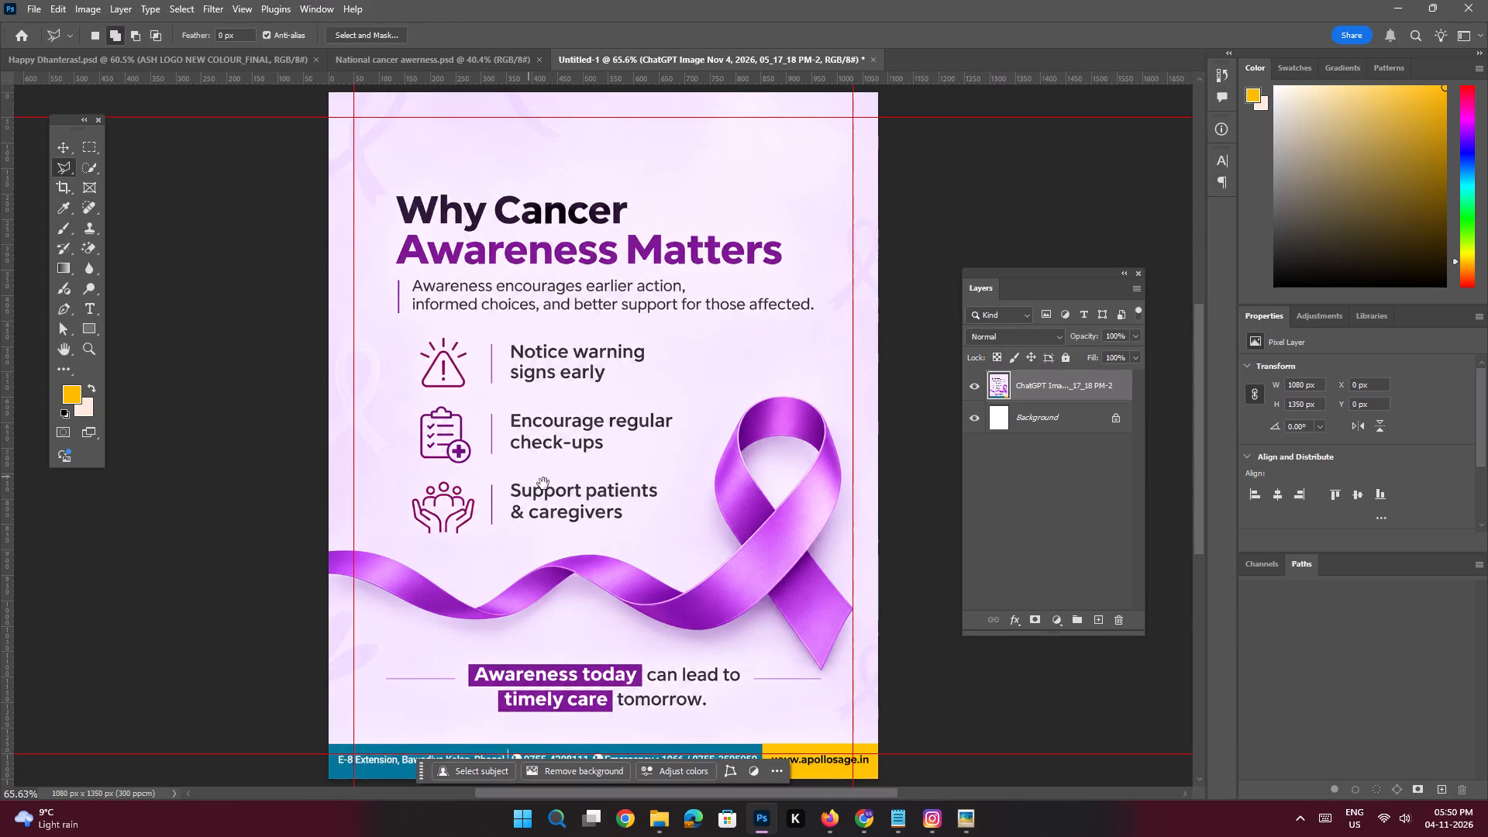
pyautogui.moveTo(550, 487); pyautogui.dragTo(536, 391)
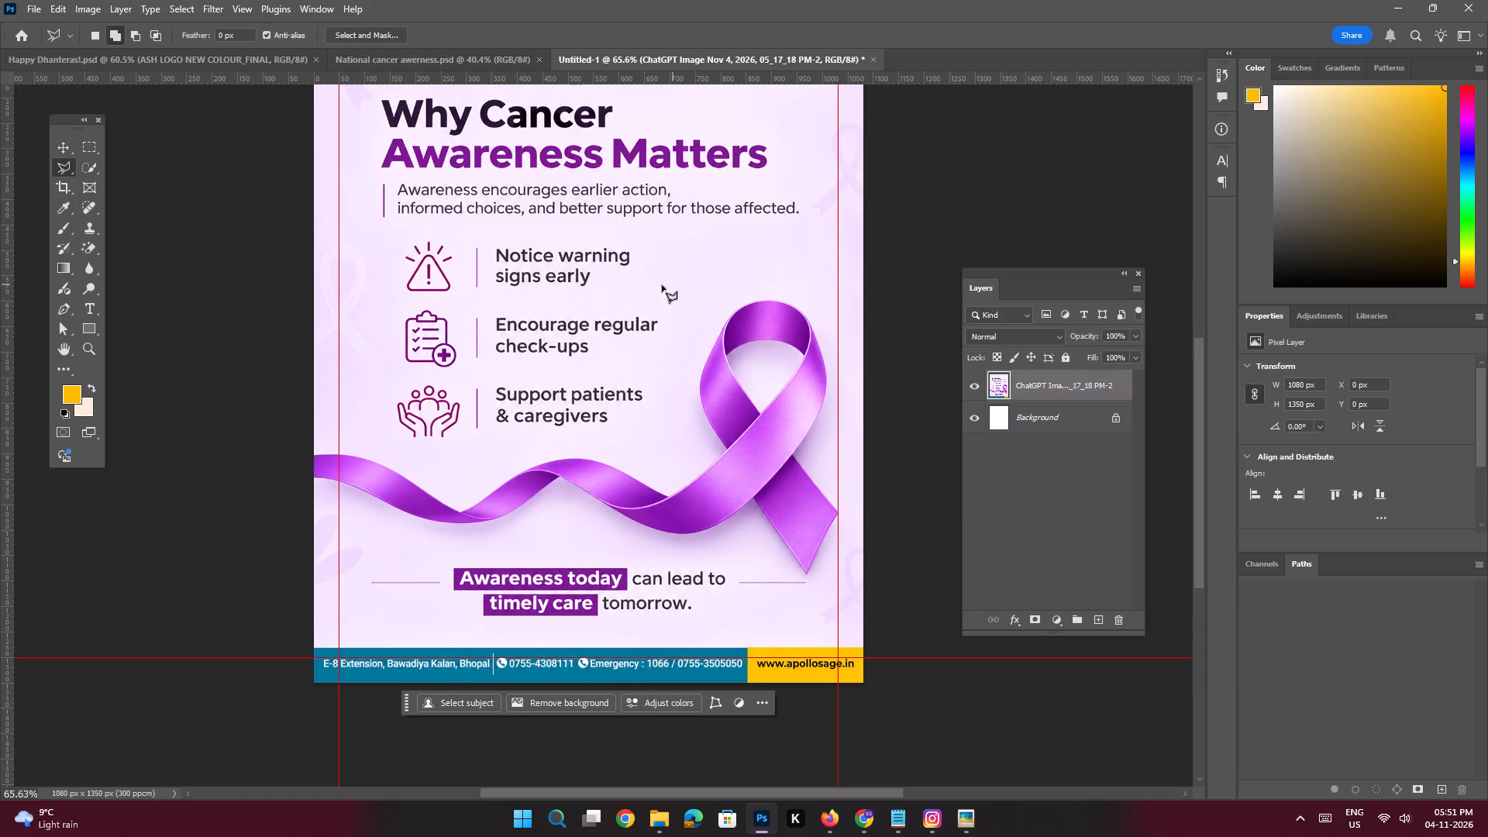
pyautogui.press('space')
pyautogui.press('space')
pyautogui.press('space')
pyautogui.press('space')
pyautogui.press('space')
pyautogui.press('space')
pyautogui.moveTo(677, 263); pyautogui.dragTo(677, 293)
pyautogui.click(64, 146)
pyautogui.click(157, 220)
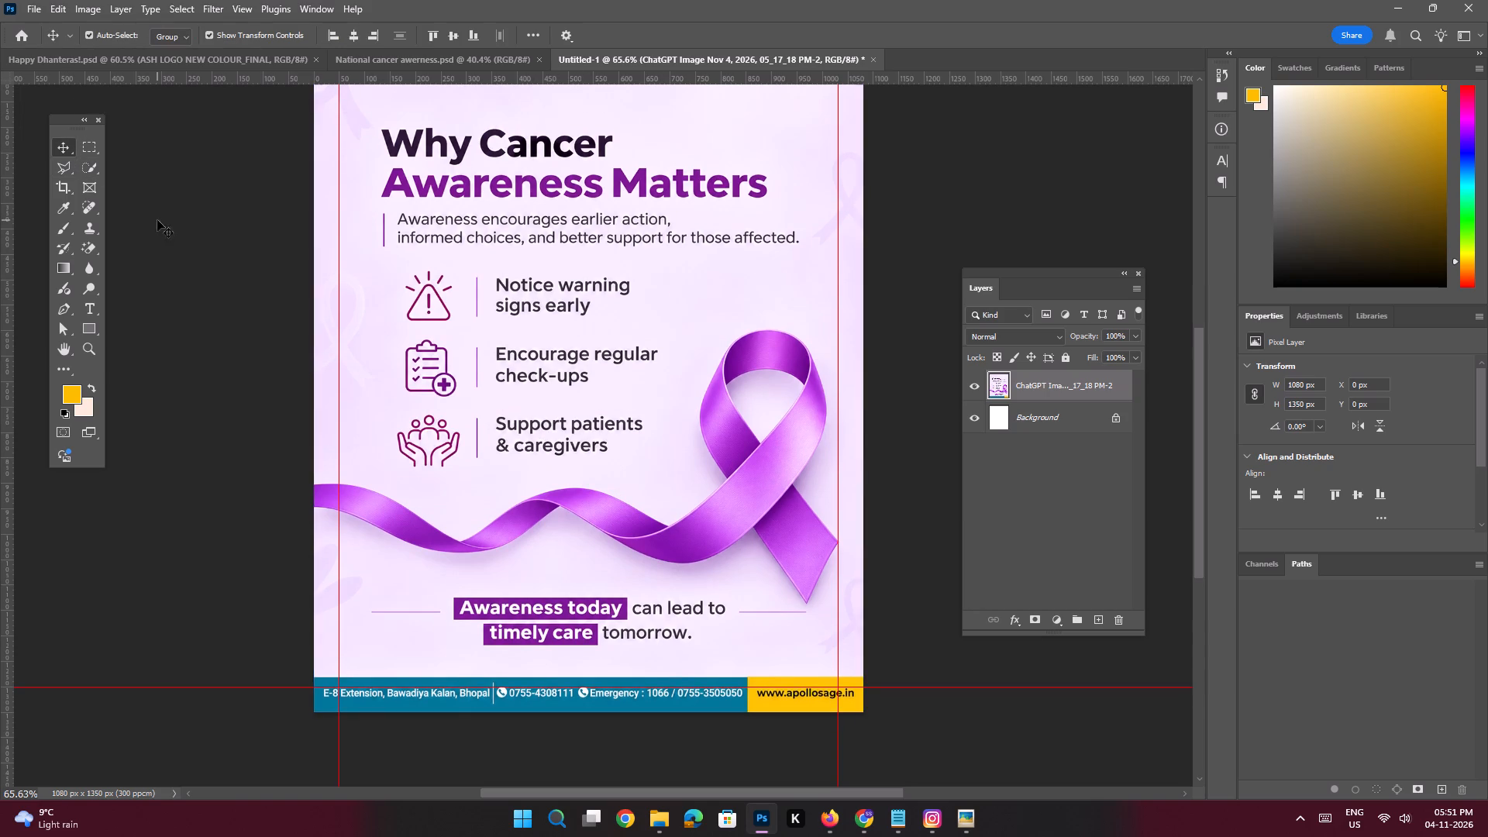
pyautogui.click(418, 66)
pyautogui.press('space')
pyautogui.press('space')
pyautogui.press('space')
pyautogui.press('space')
pyautogui.press('space')
pyautogui.keyDown('ctrl'); pyautogui.moveTo(656, 274); pyautogui.dragTo(689, 328); pyautogui.keyUp('ctrl')
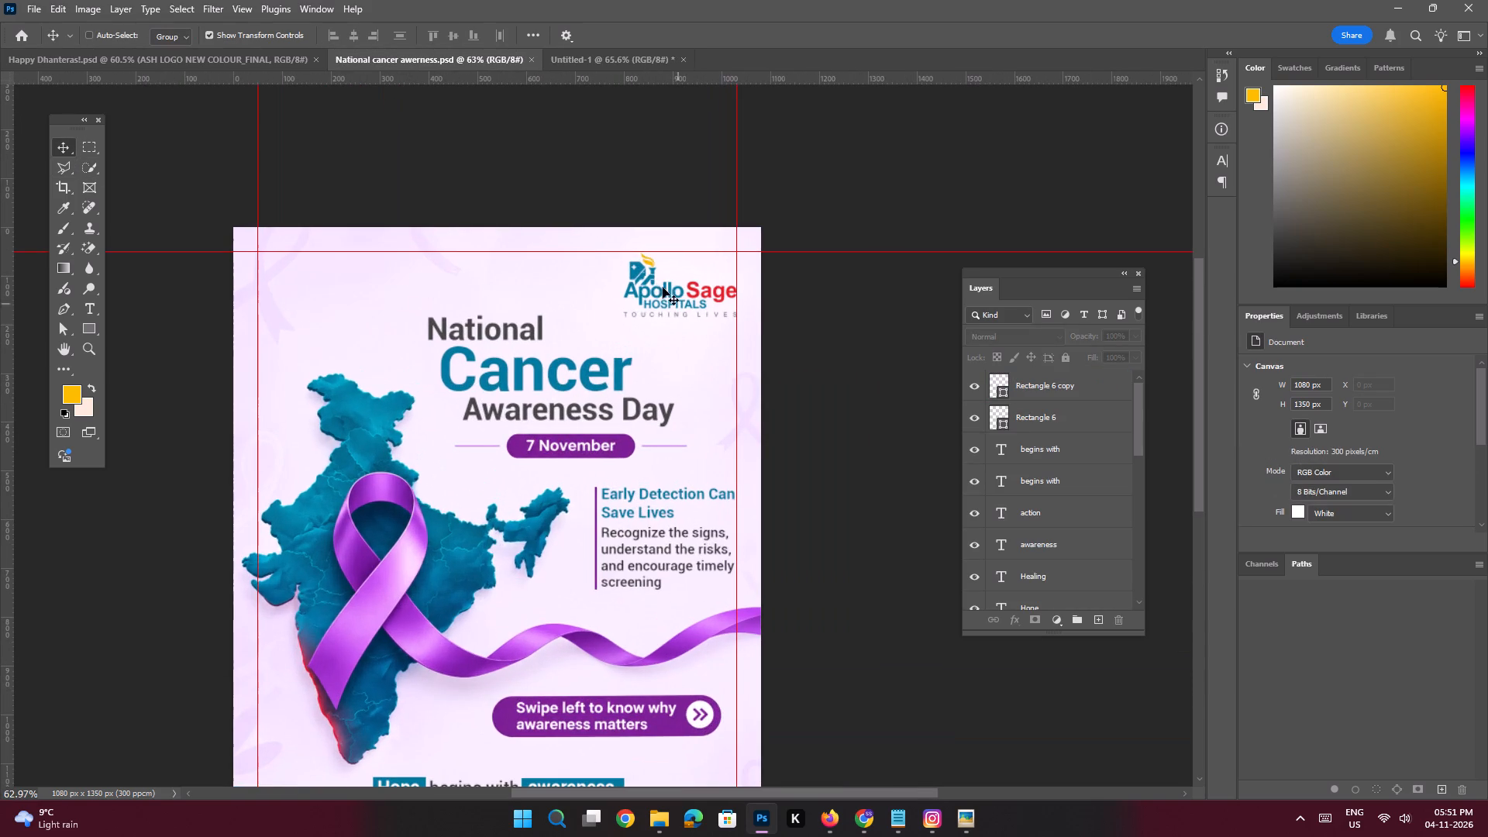
pyautogui.click(632, 272)
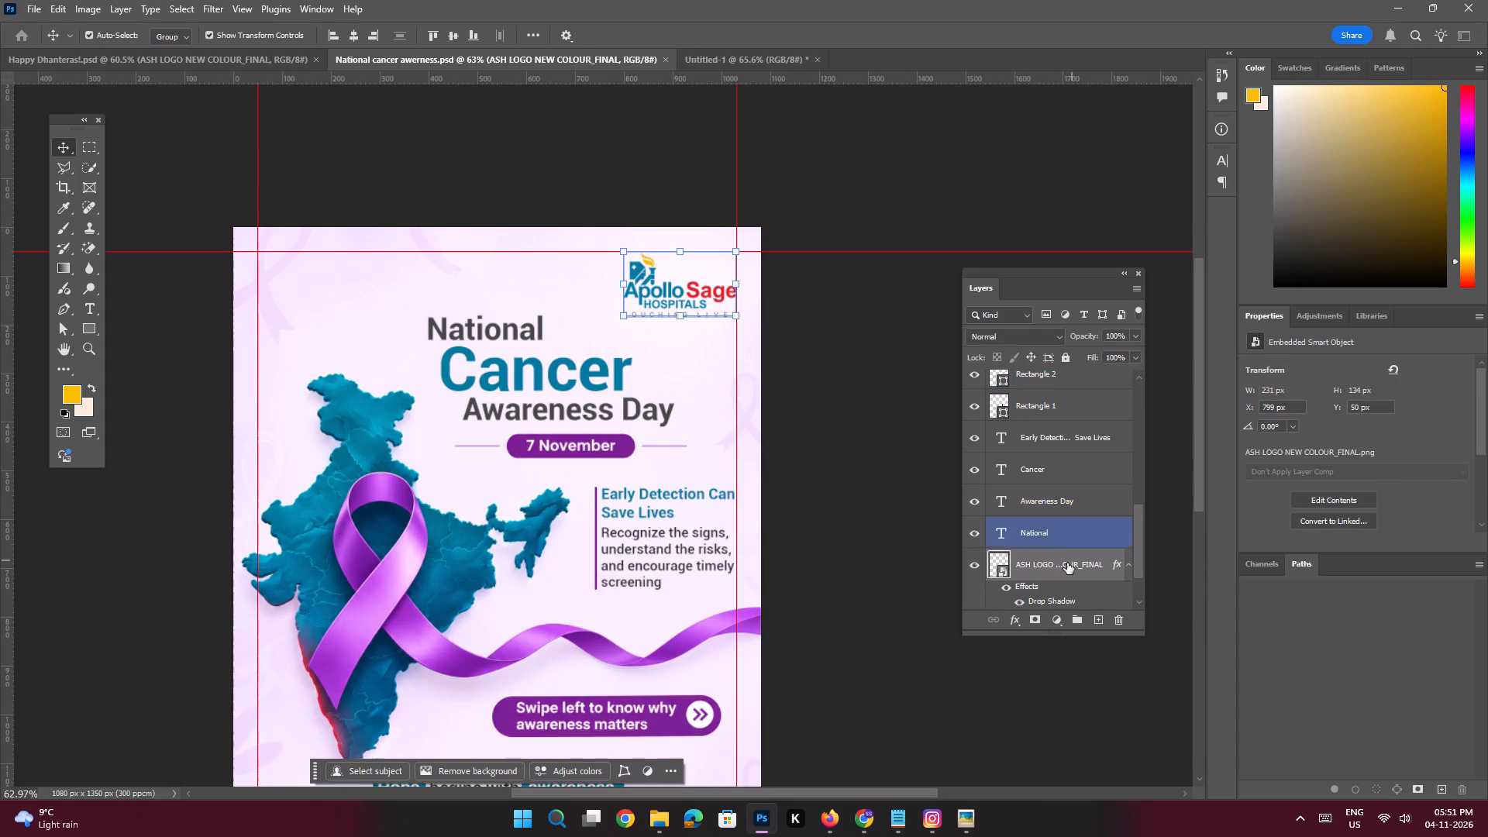
pyautogui.moveTo(1067, 563); pyautogui.dragTo(746, 149)
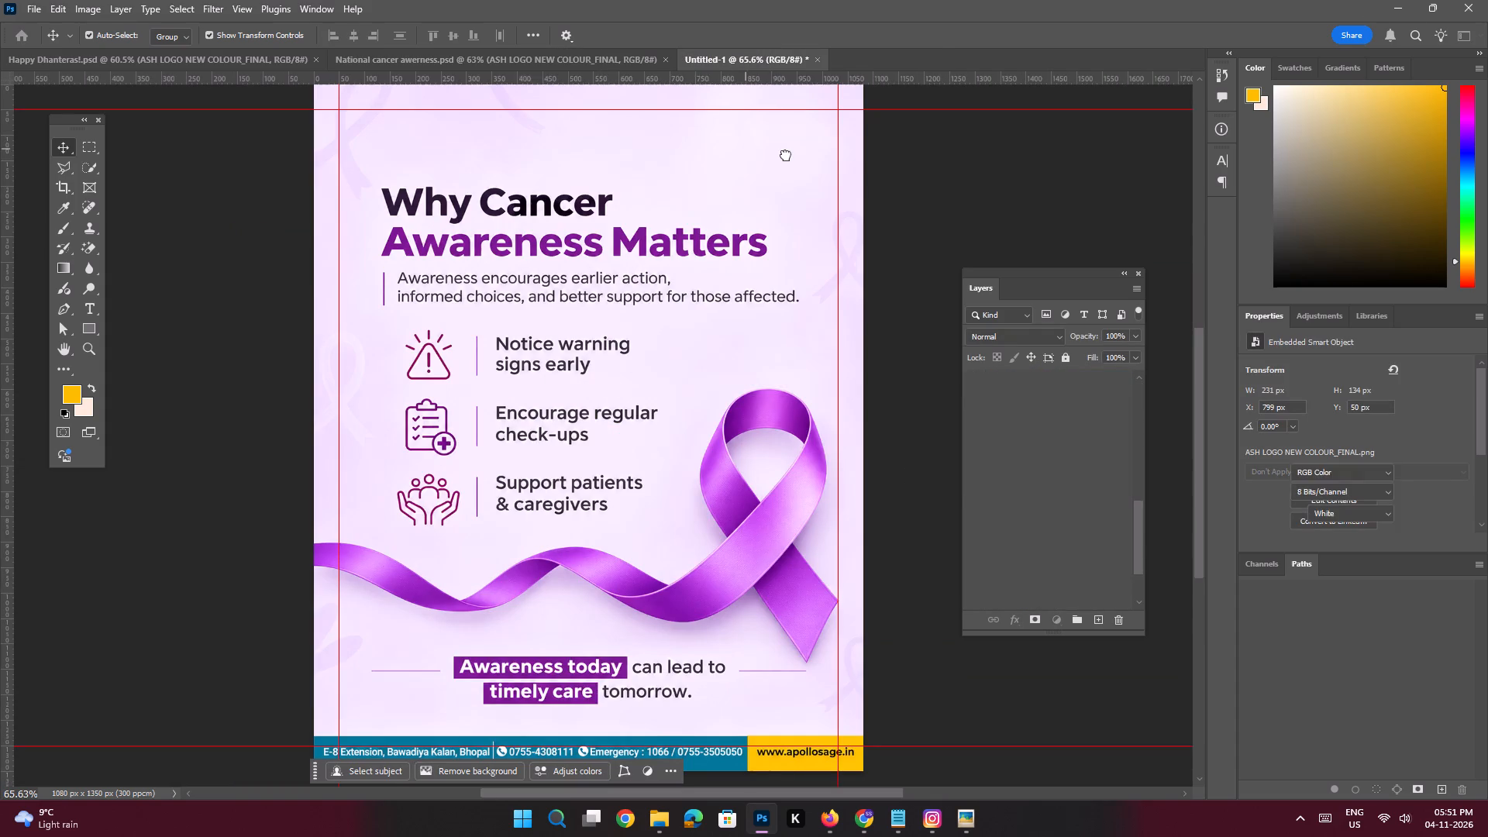
# Position the copied ApolloSage logo in the poster's upper right corner, aligned to the top and right margin guides.
pyautogui.press('space')
pyautogui.press('space')
pyautogui.press('space')
pyautogui.press('space')
pyautogui.press('space')
pyautogui.press('space')
pyautogui.press('space')
pyautogui.press('space')
pyautogui.press('space')
pyautogui.press('space')
pyautogui.press('space')
pyautogui.press('space')
pyautogui.press('space')
pyautogui.press('space')
pyautogui.press('space')
pyautogui.press('space')
pyautogui.press('space')
pyautogui.press('space')
pyautogui.press('space')
pyautogui.press('space')
pyautogui.moveTo(786, 155); pyautogui.dragTo(639, 275)
pyautogui.keyDown('ctrl'); pyautogui.moveTo(624, 245); pyautogui.dragTo(673, 338); pyautogui.keyUp('ctrl')
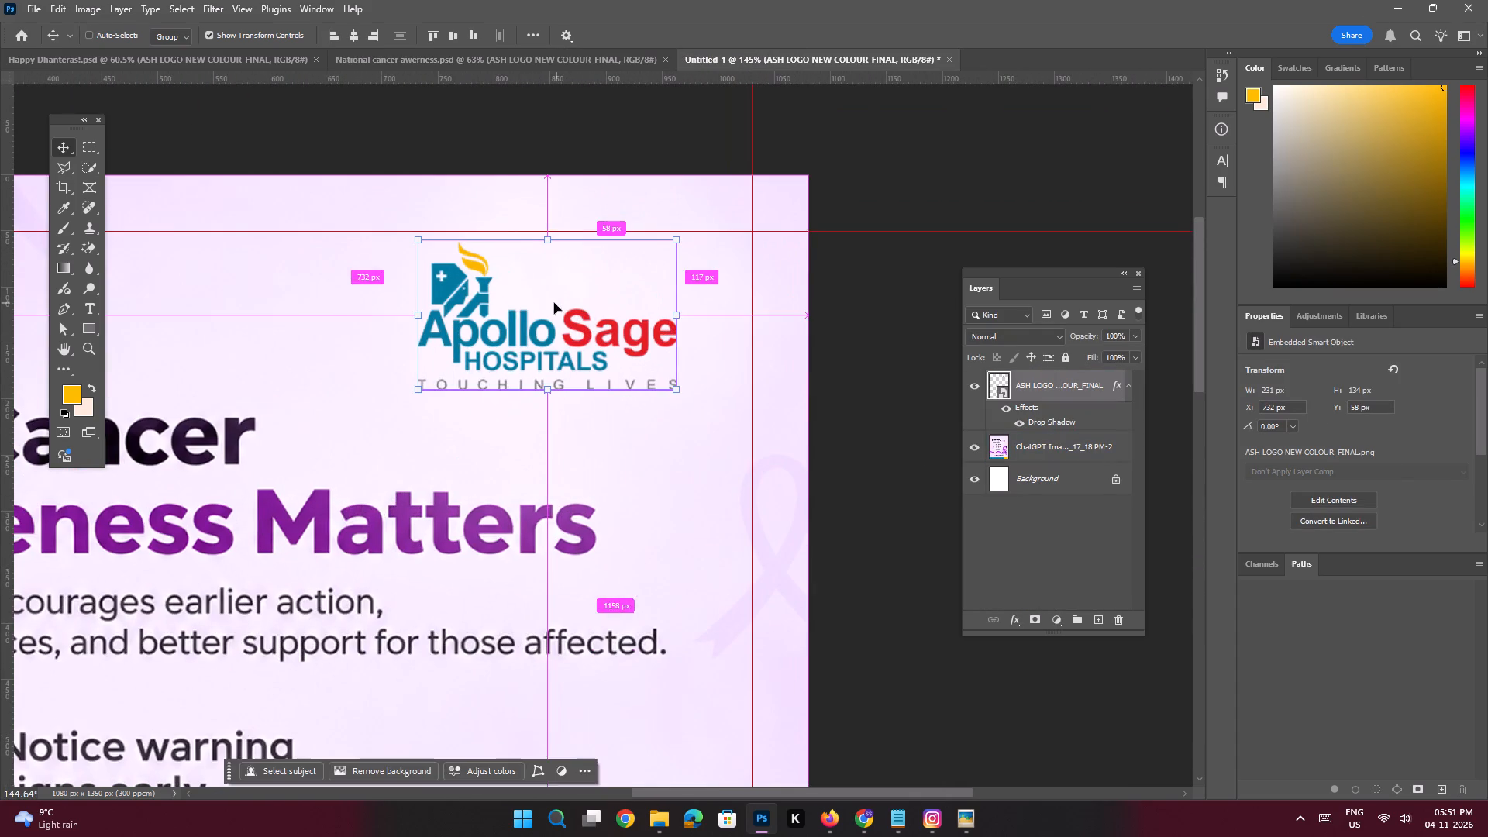
pyautogui.moveTo(451, 286); pyautogui.dragTo(529, 275)
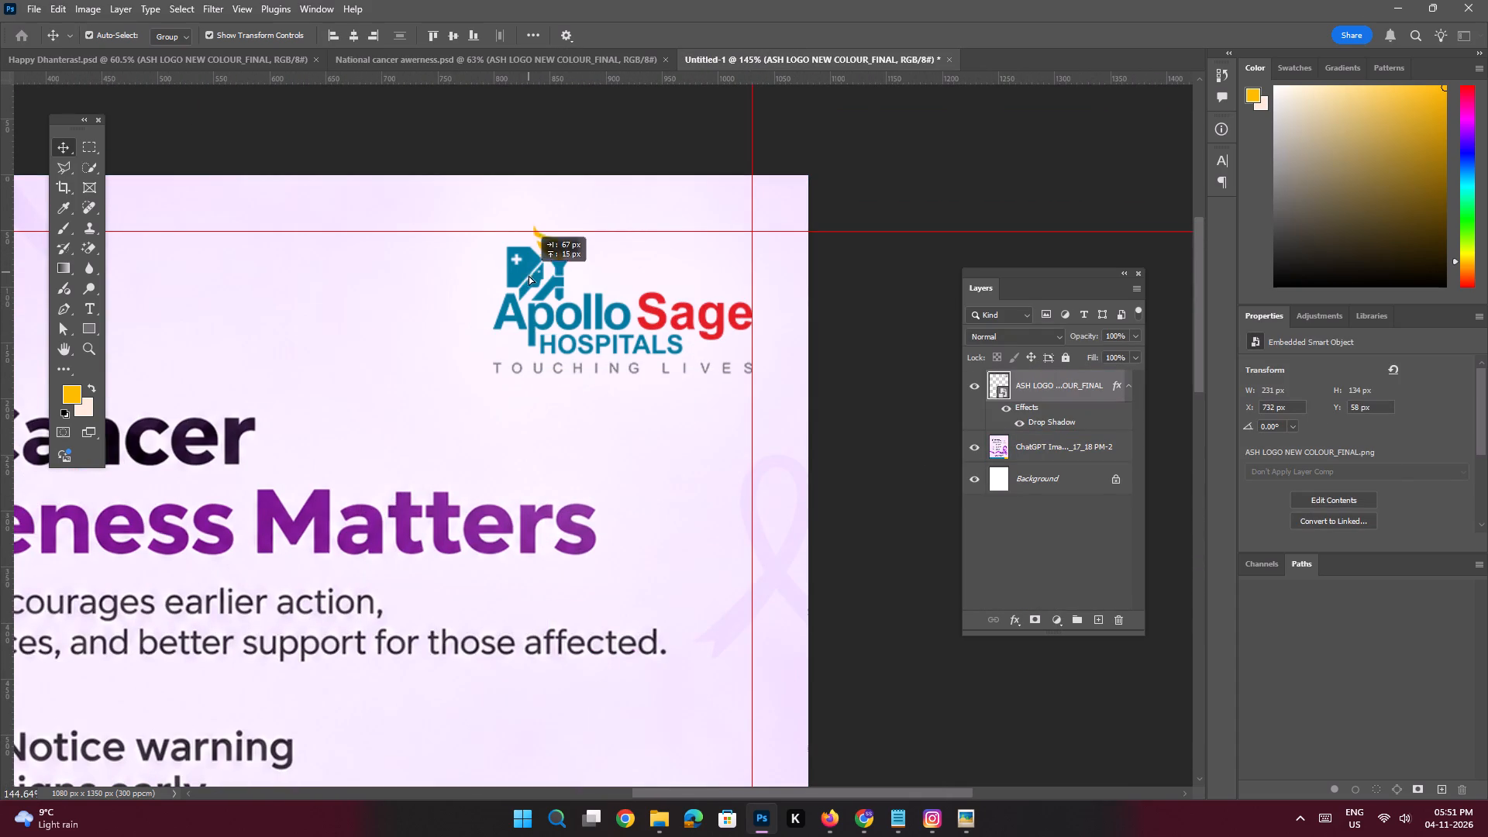
pyautogui.moveTo(529, 275); pyautogui.dragTo(529, 277)
pyautogui.press('space')
pyautogui.keyDown('ctrl'); pyautogui.moveTo(531, 282); pyautogui.dragTo(453, 268); pyautogui.keyUp('ctrl')
pyautogui.moveTo(474, 318); pyautogui.dragTo(521, 286)
pyautogui.click(775, 369)
pyautogui.press('space')
pyautogui.keyDown('ctrl'); pyautogui.moveTo(402, 298); pyautogui.dragTo(433, 324); pyautogui.keyUp('ctrl')
pyautogui.moveTo(433, 324); pyautogui.dragTo(482, 339)
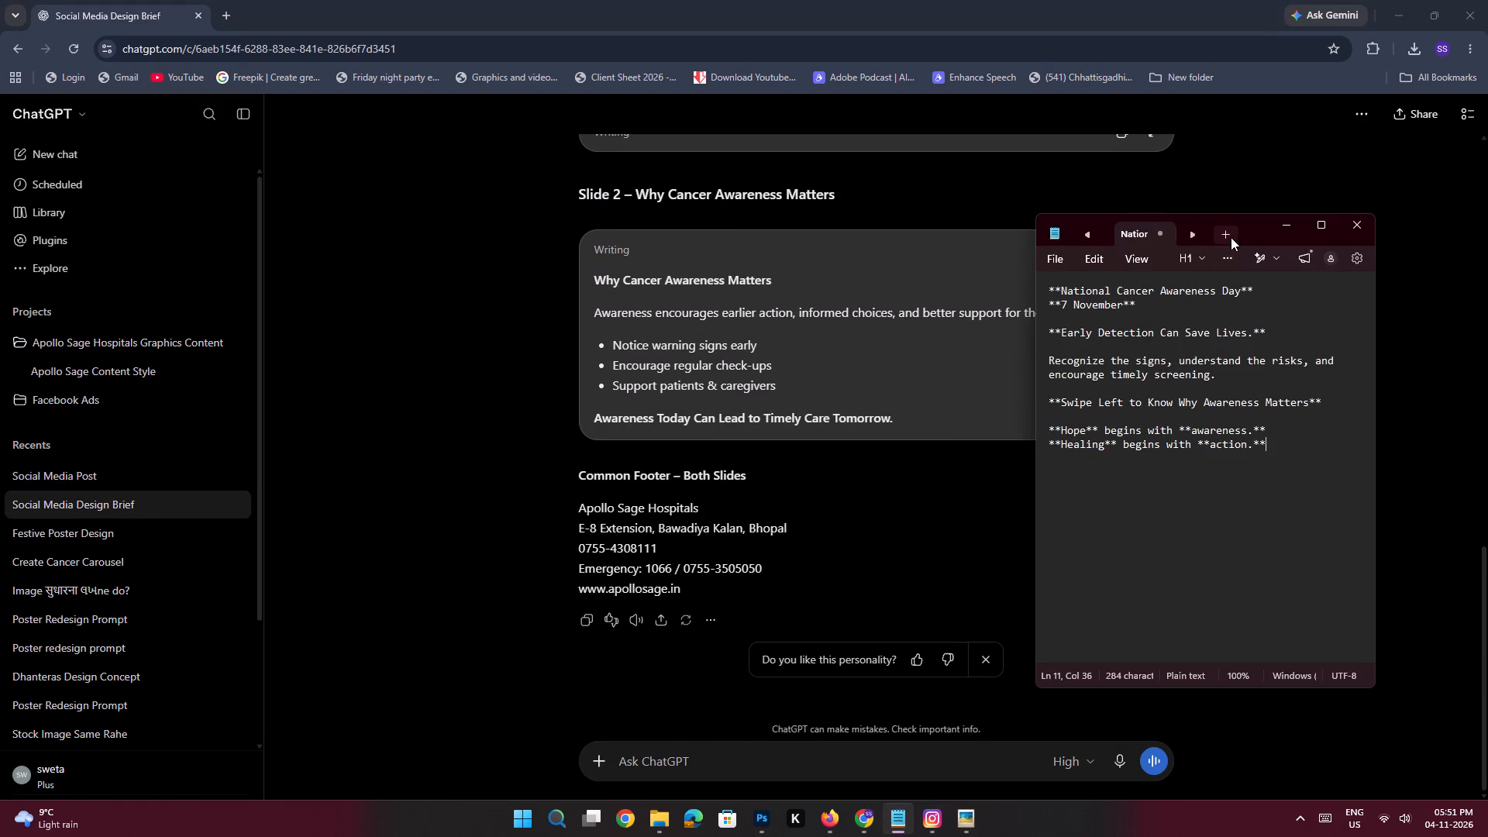
pyautogui.click(1102, 328)
pyautogui.hotkey('ctrl', 'v')
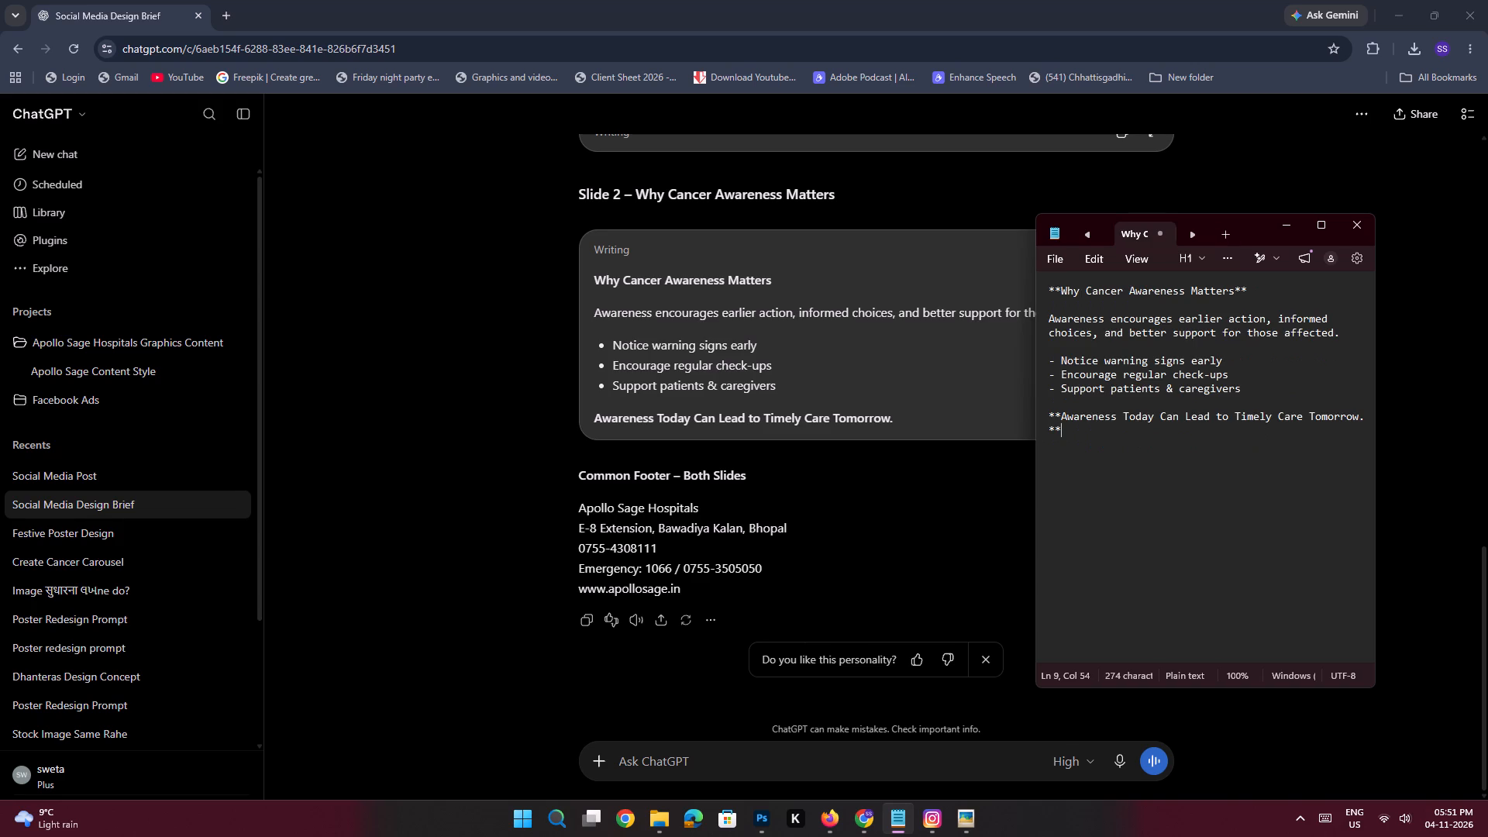
pyautogui.click(1286, 227)
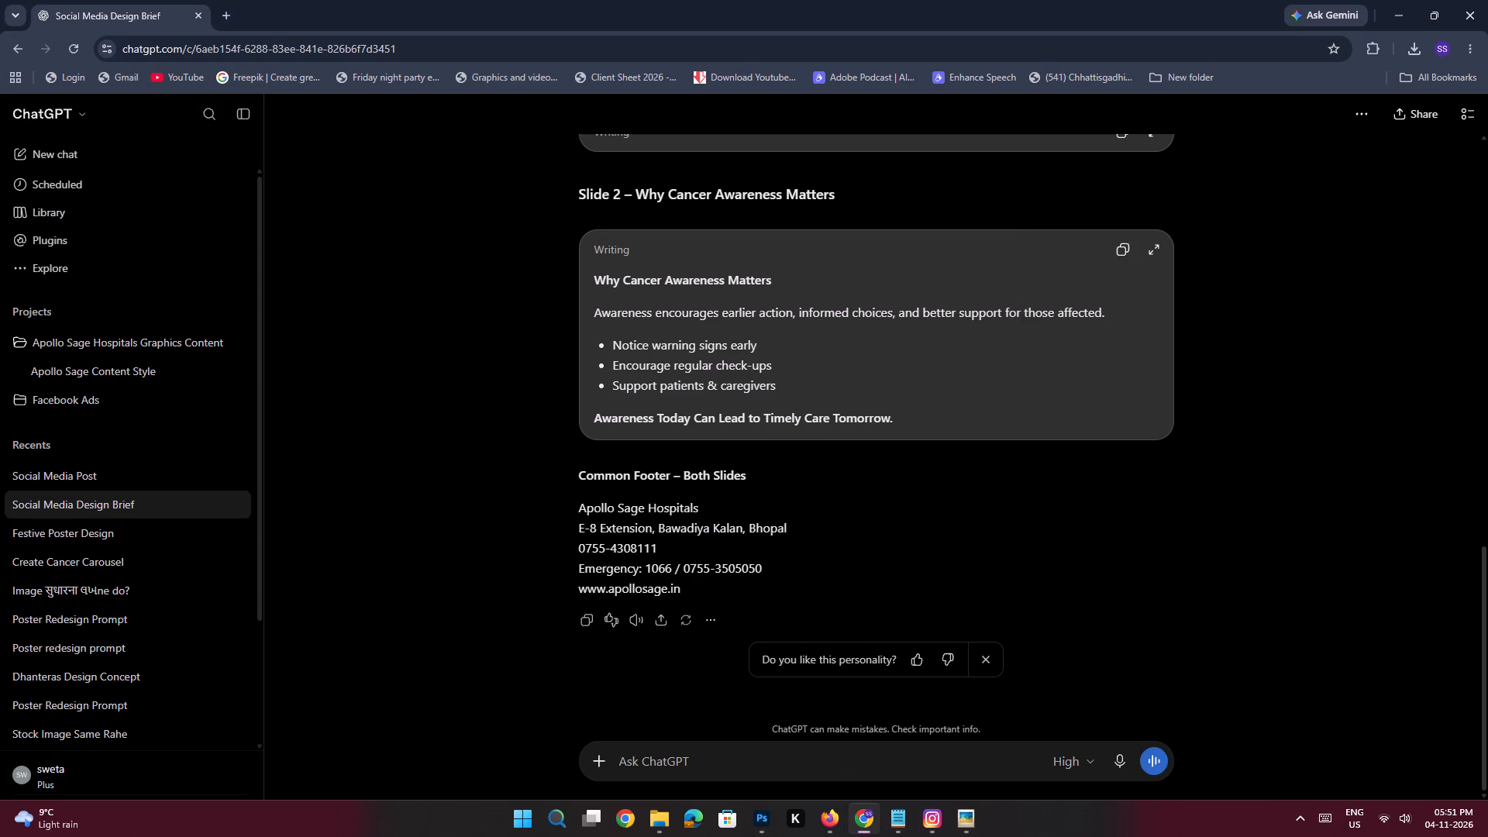
# Copy the words "Why Cancer" from the first line of the Notepad text.
pyautogui.click(770, 819)
pyautogui.press('space')
pyautogui.press('space')
pyautogui.press('space')
pyautogui.press('space')
pyautogui.press('space')
pyautogui.press('space')
pyautogui.press('space')
pyautogui.press('space')
pyautogui.press('space')
pyautogui.press('space')
pyautogui.press('space')
pyautogui.press('space')
pyautogui.press('space')
pyautogui.press('space')
pyautogui.press('space')
pyautogui.press('space')
pyautogui.press('space')
pyautogui.press('space')
pyautogui.press('space')
pyautogui.press('space')
pyautogui.moveTo(515, 371); pyautogui.dragTo(647, 408)
pyautogui.click(900, 819)
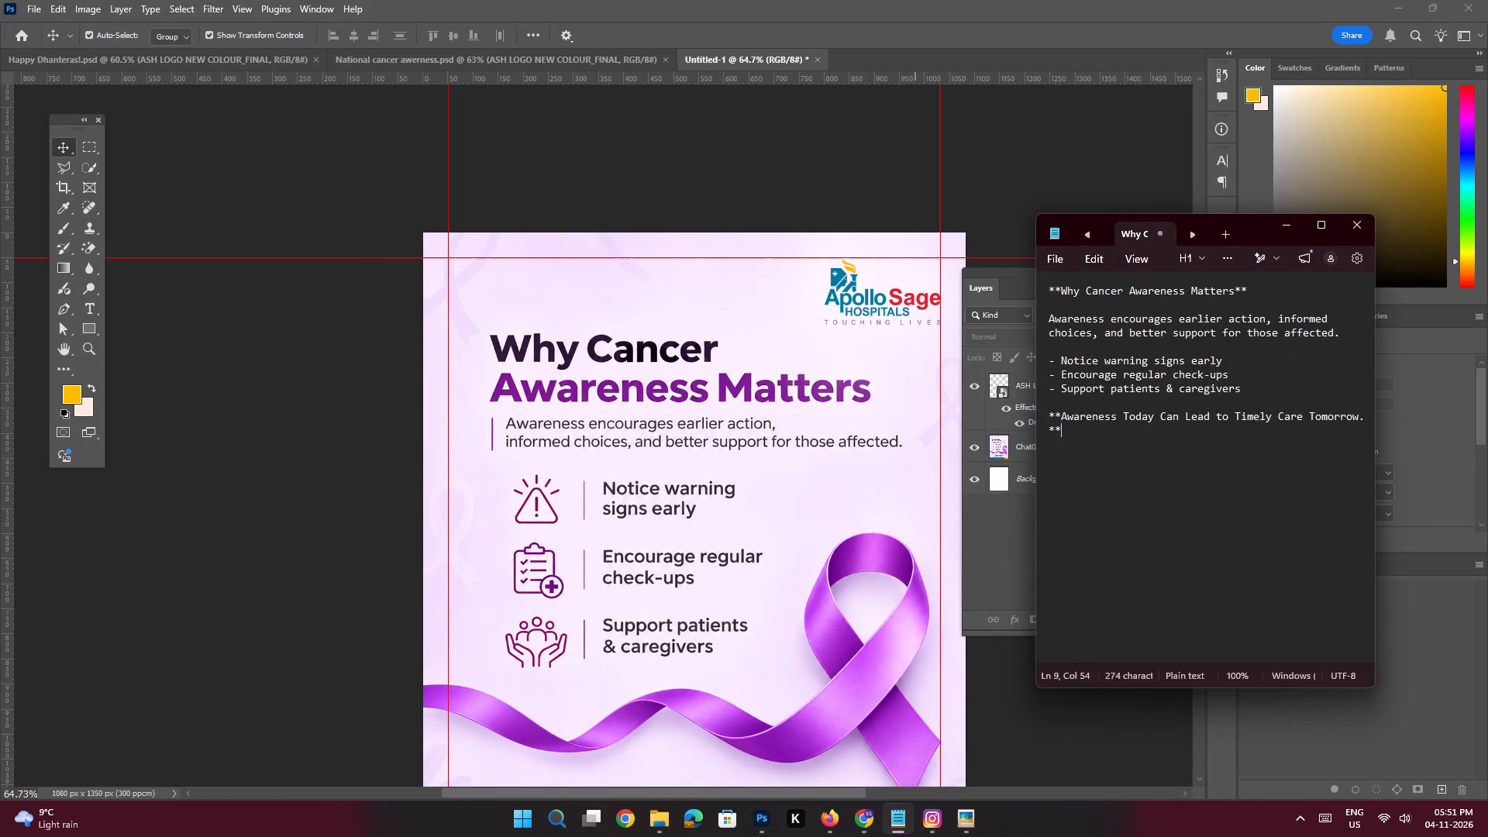
pyautogui.moveTo(1125, 290); pyautogui.dragTo(1063, 294)
pyautogui.hotkey('ctrl', 'c')
pyautogui.click(1285, 226)
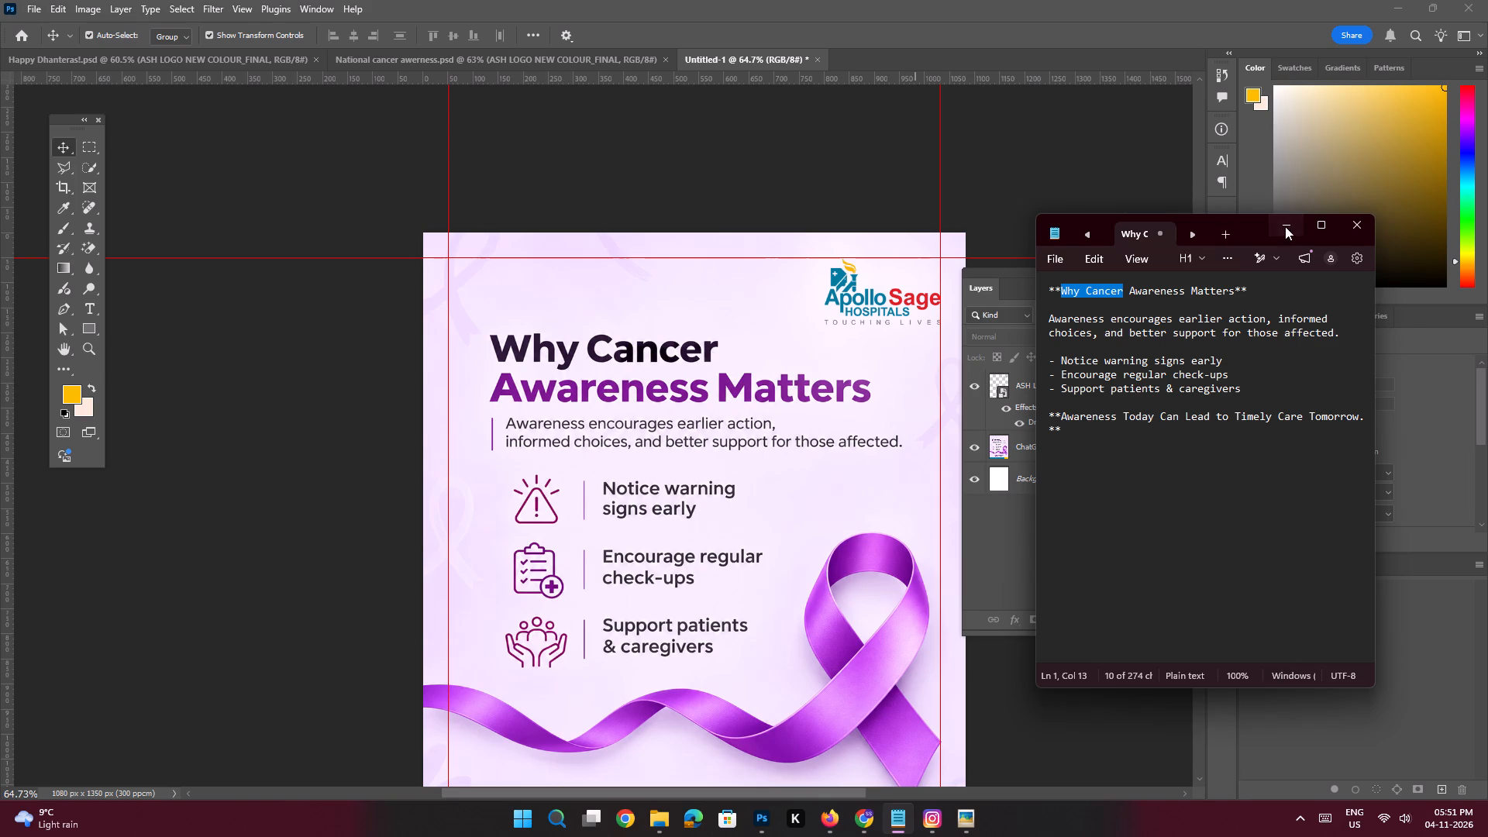
# Add a Roboto Bold text layer reading "Why Cancer" above the logo layer, placed just above the poster's original headline.
pyautogui.press('space')
pyautogui.keyDown('ctrl'); pyautogui.moveTo(593, 335); pyautogui.dragTo(624, 370); pyautogui.keyUp('ctrl')
pyautogui.moveTo(697, 352); pyautogui.dragTo(687, 362)
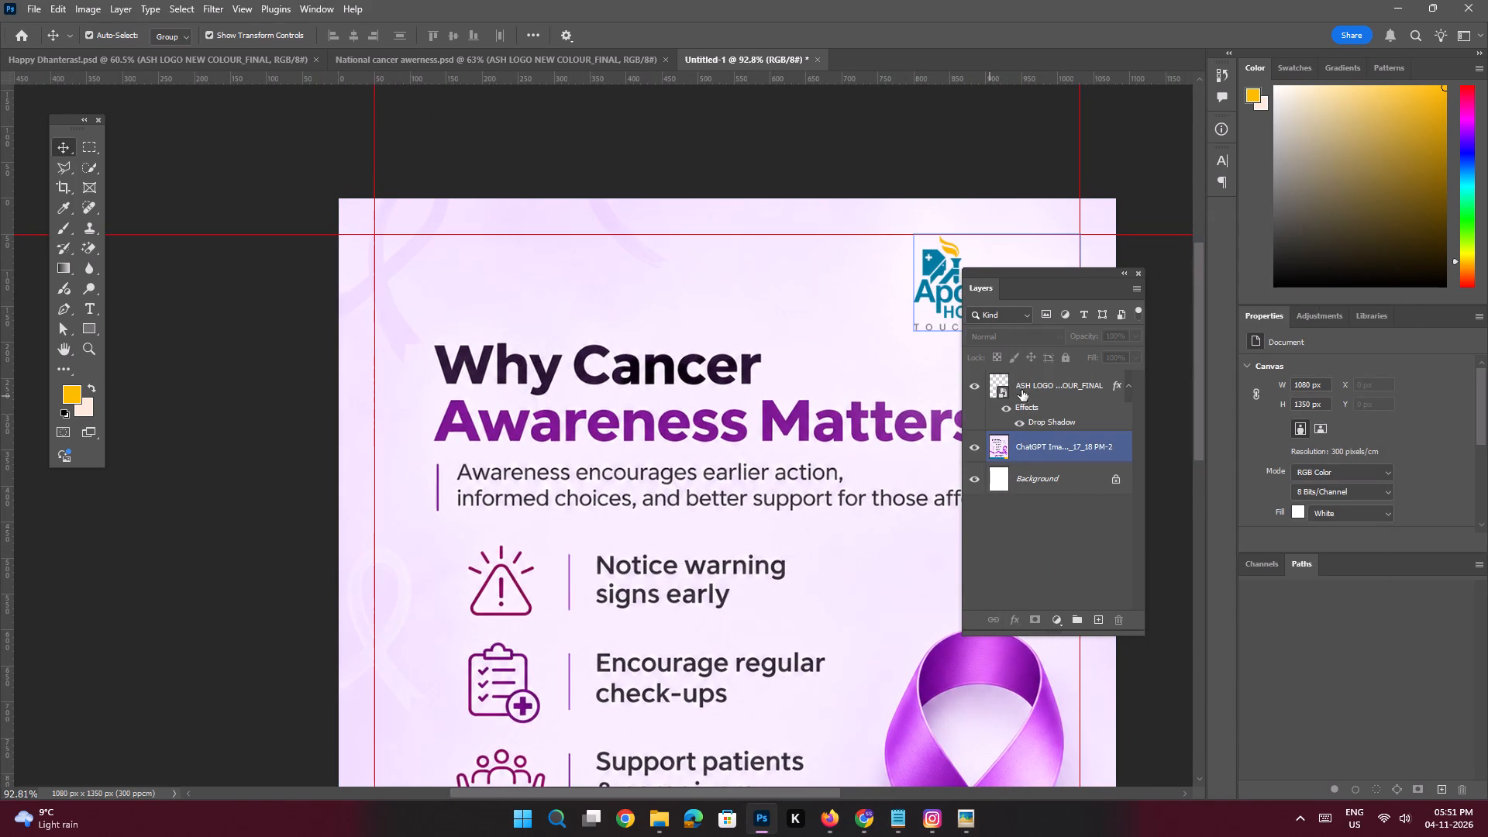
pyautogui.click(1032, 389)
pyautogui.click(1094, 622)
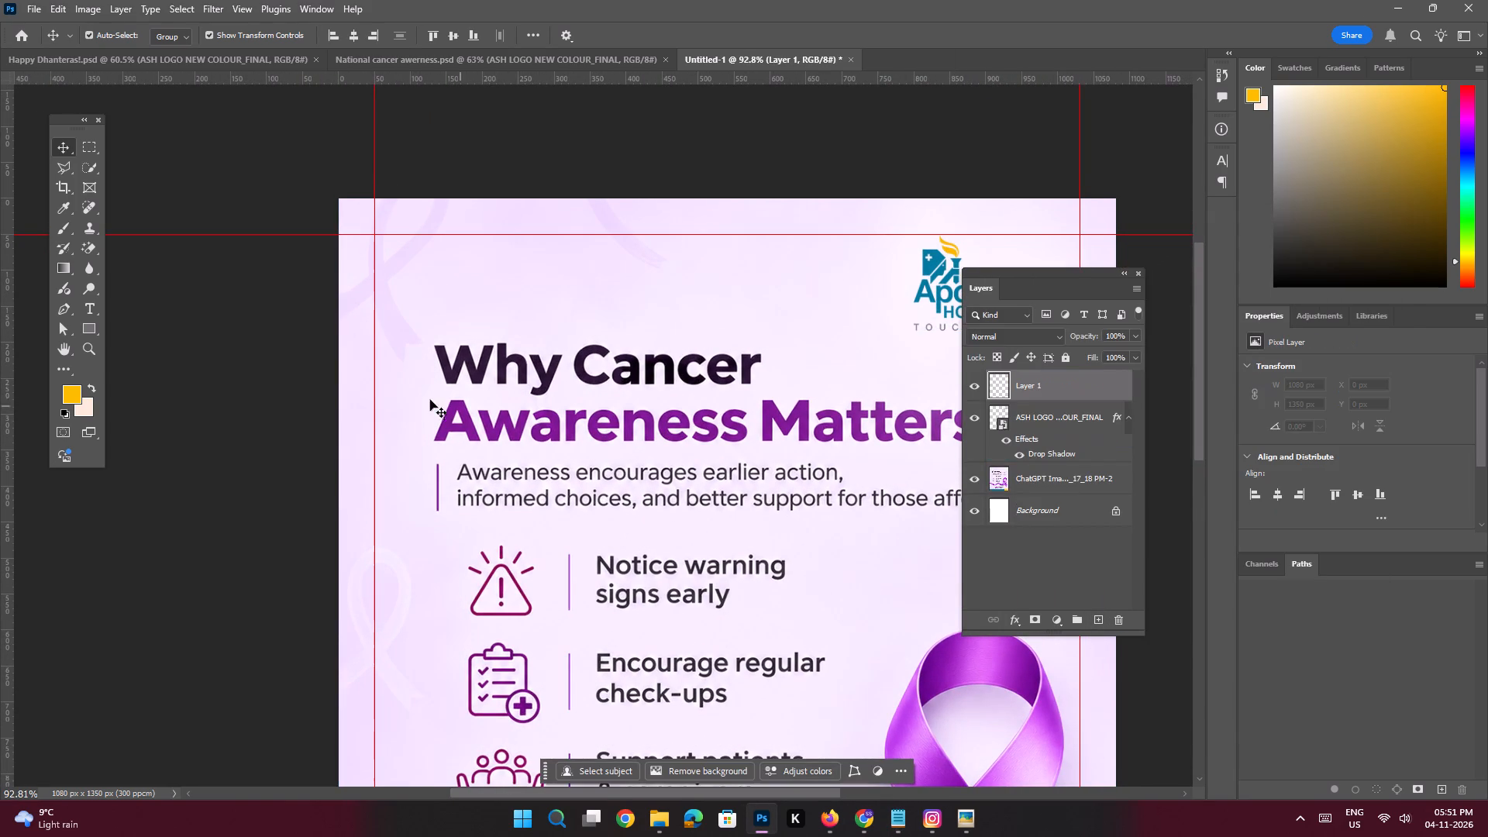
pyautogui.press('space')
pyautogui.press('space')
pyautogui.press('space')
pyautogui.press('space')
pyautogui.press('space')
pyautogui.press('space')
pyautogui.press('space')
pyautogui.press('space')
pyautogui.moveTo(429, 343); pyautogui.dragTo(433, 361)
pyautogui.press('t')
pyautogui.click(469, 314)
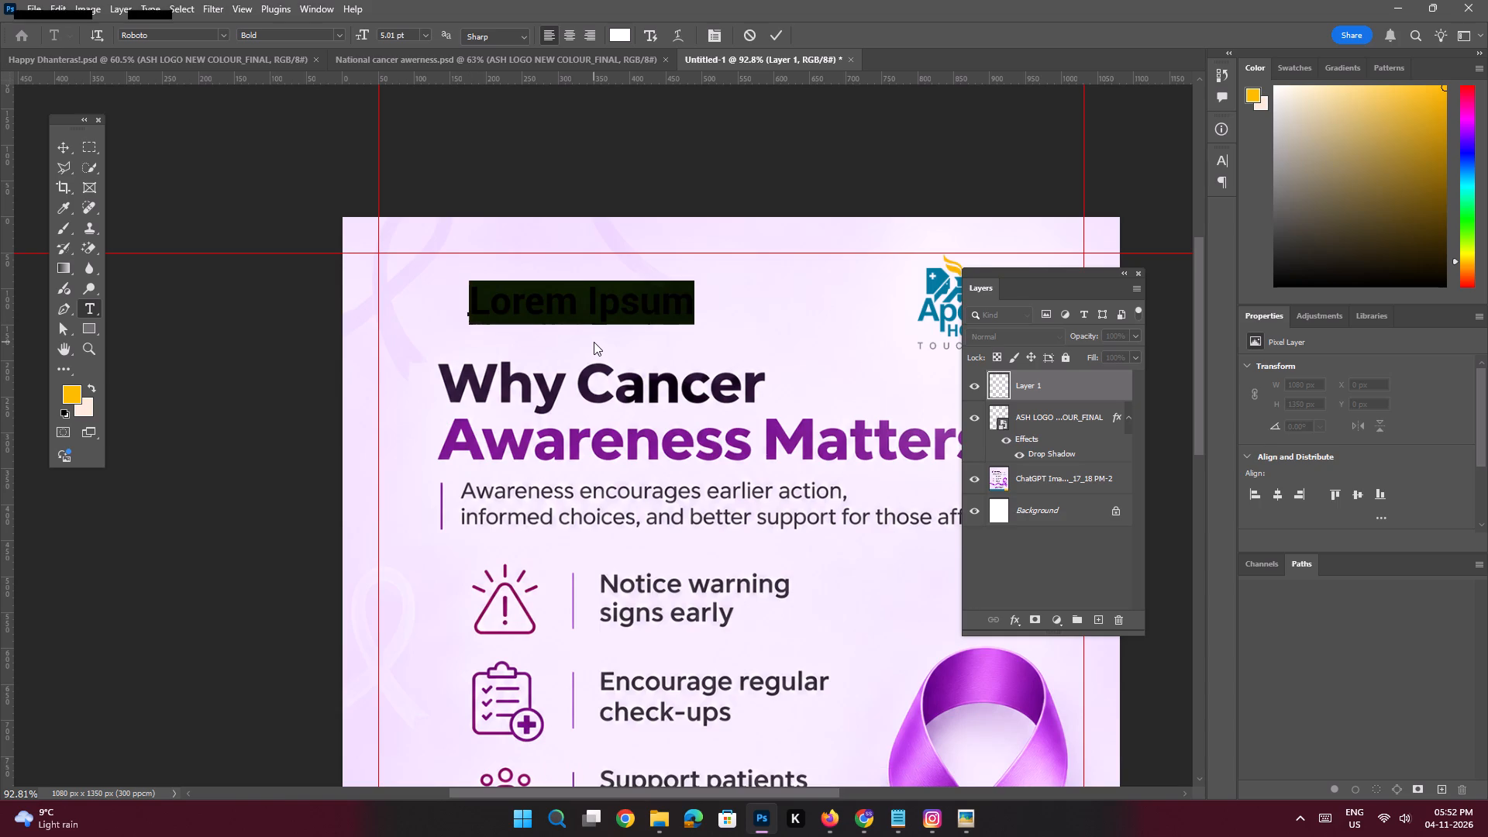
pyautogui.hotkey('ctrl', 'v')
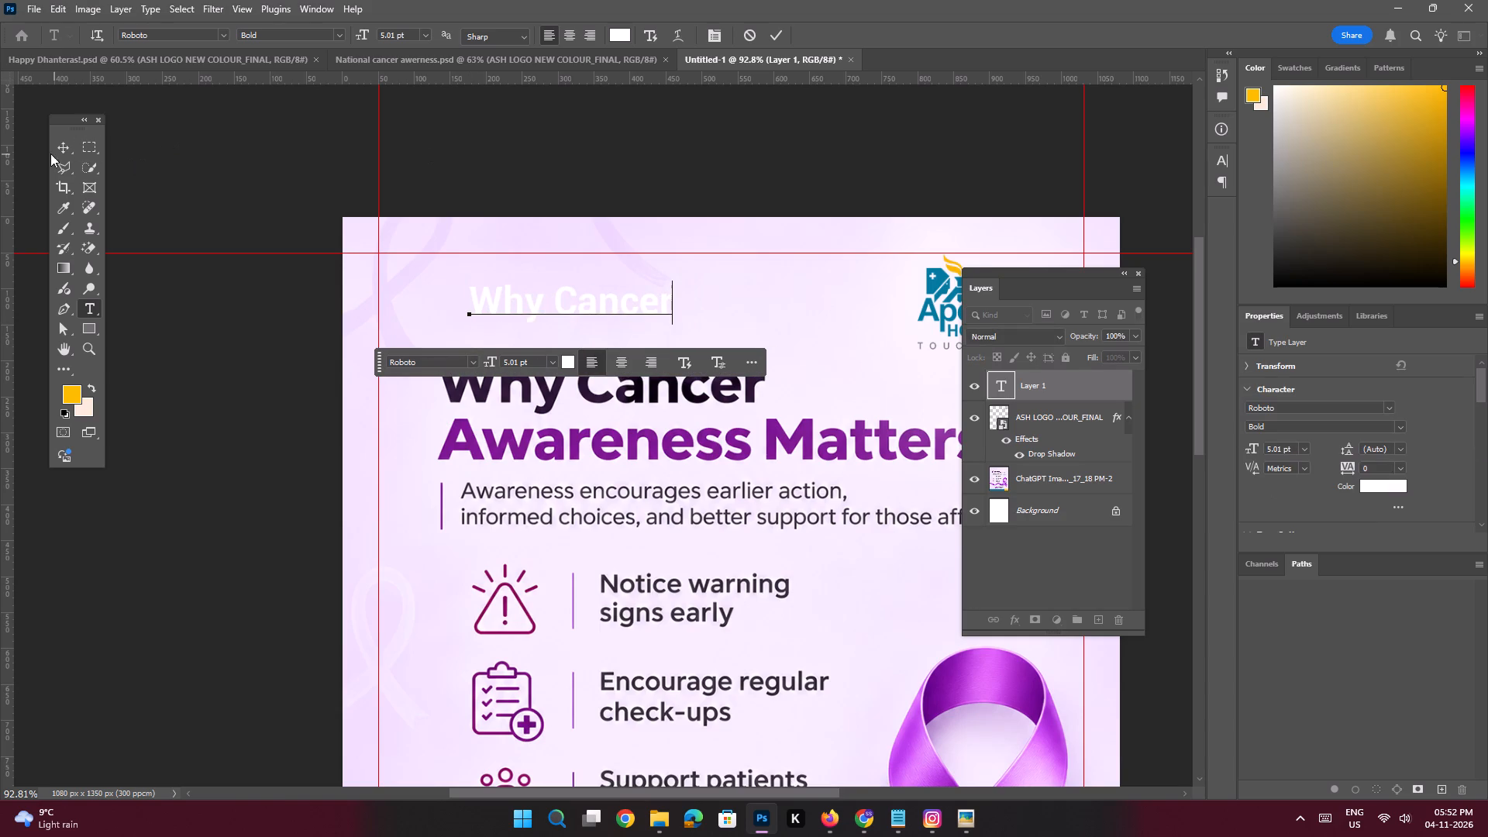
pyautogui.click(67, 146)
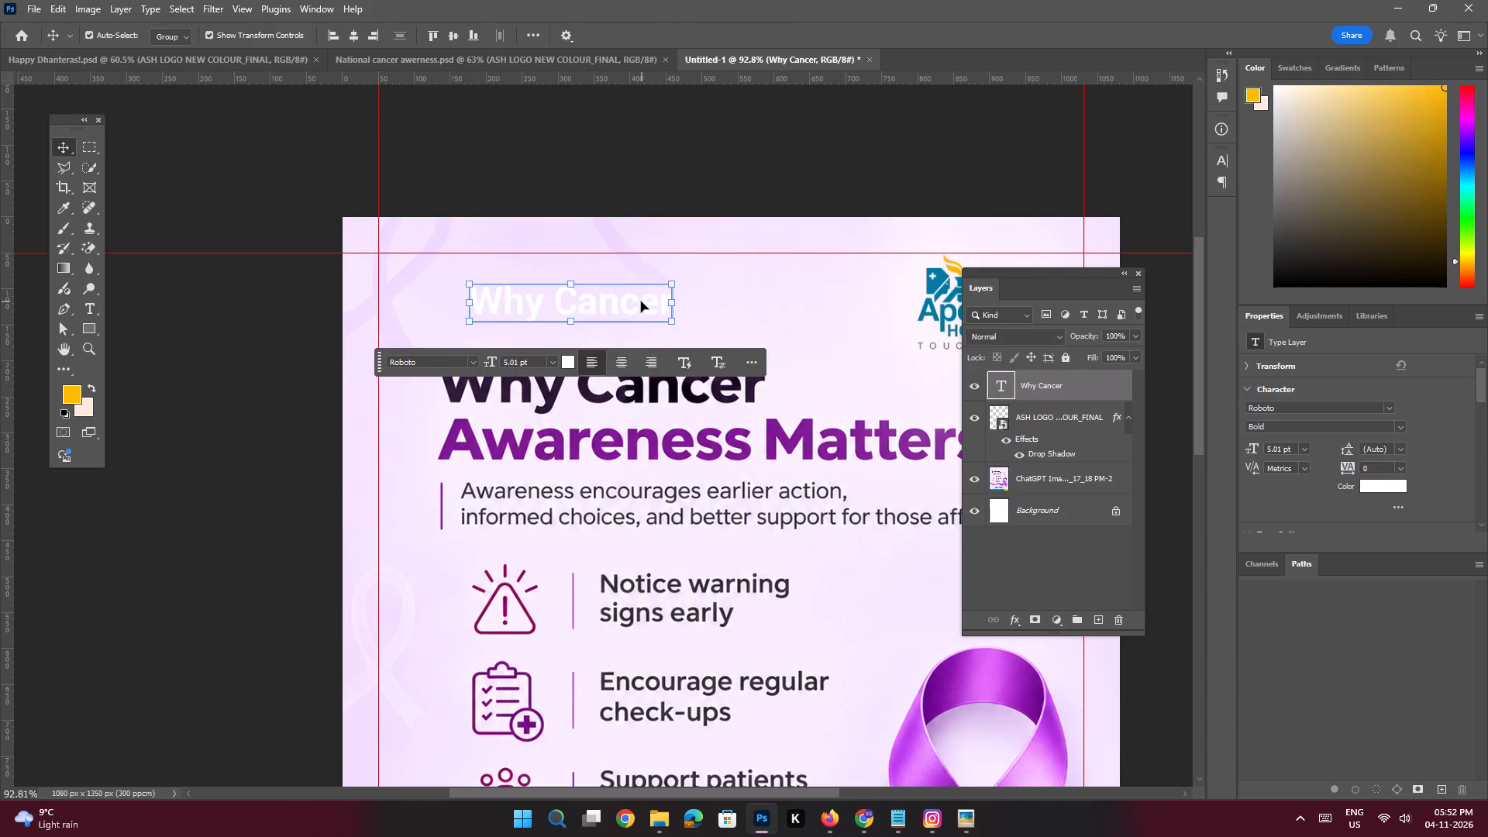
# Set the "Why Cancer" text colour to dark grey #2d2d2d.
pyautogui.click(1393, 483)
pyautogui.moveTo(1061, 576); pyautogui.dragTo(928, 608)
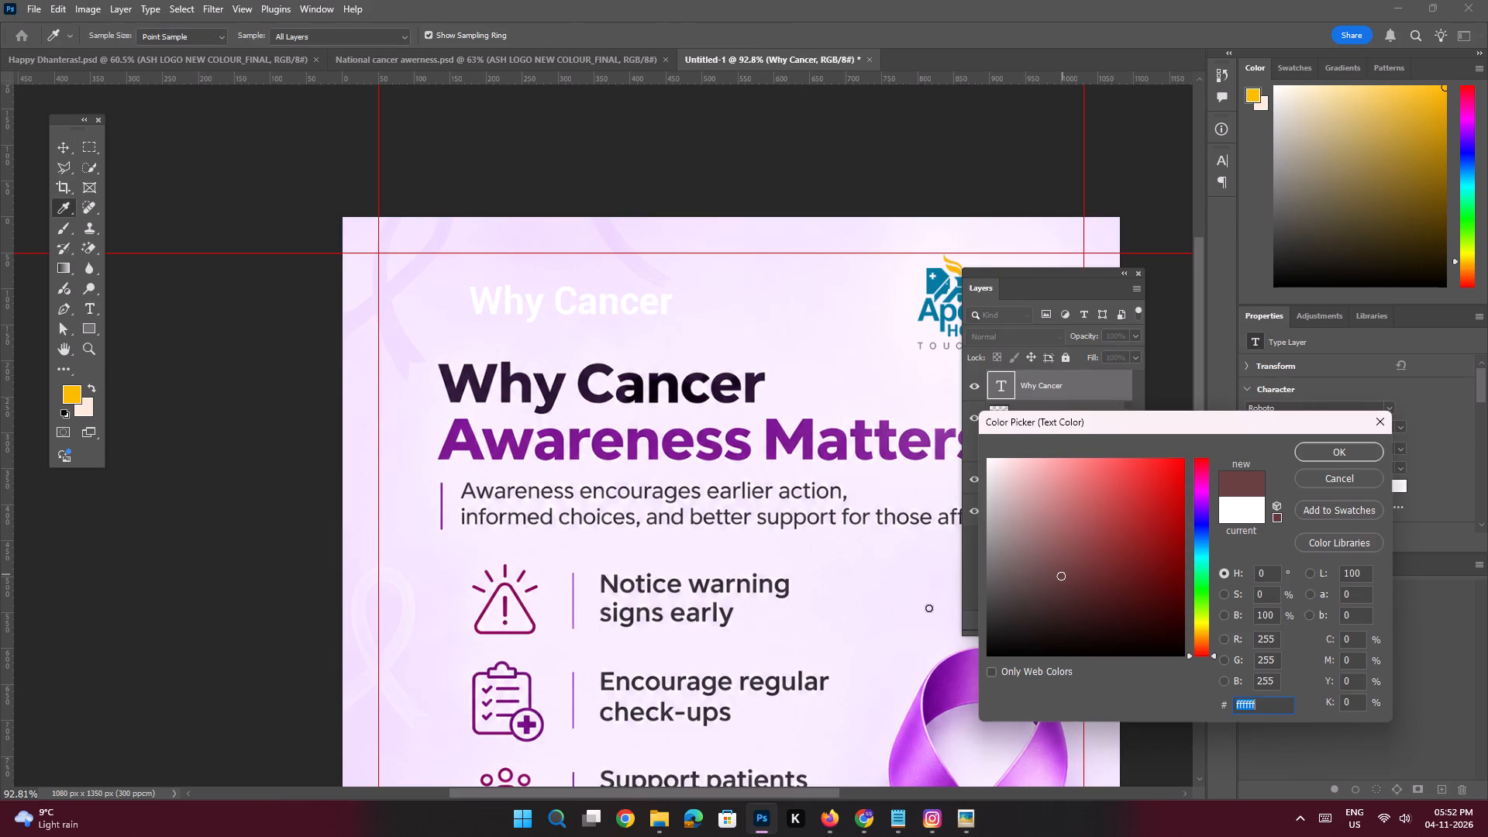
pyautogui.moveTo(928, 608); pyautogui.dragTo(906, 621)
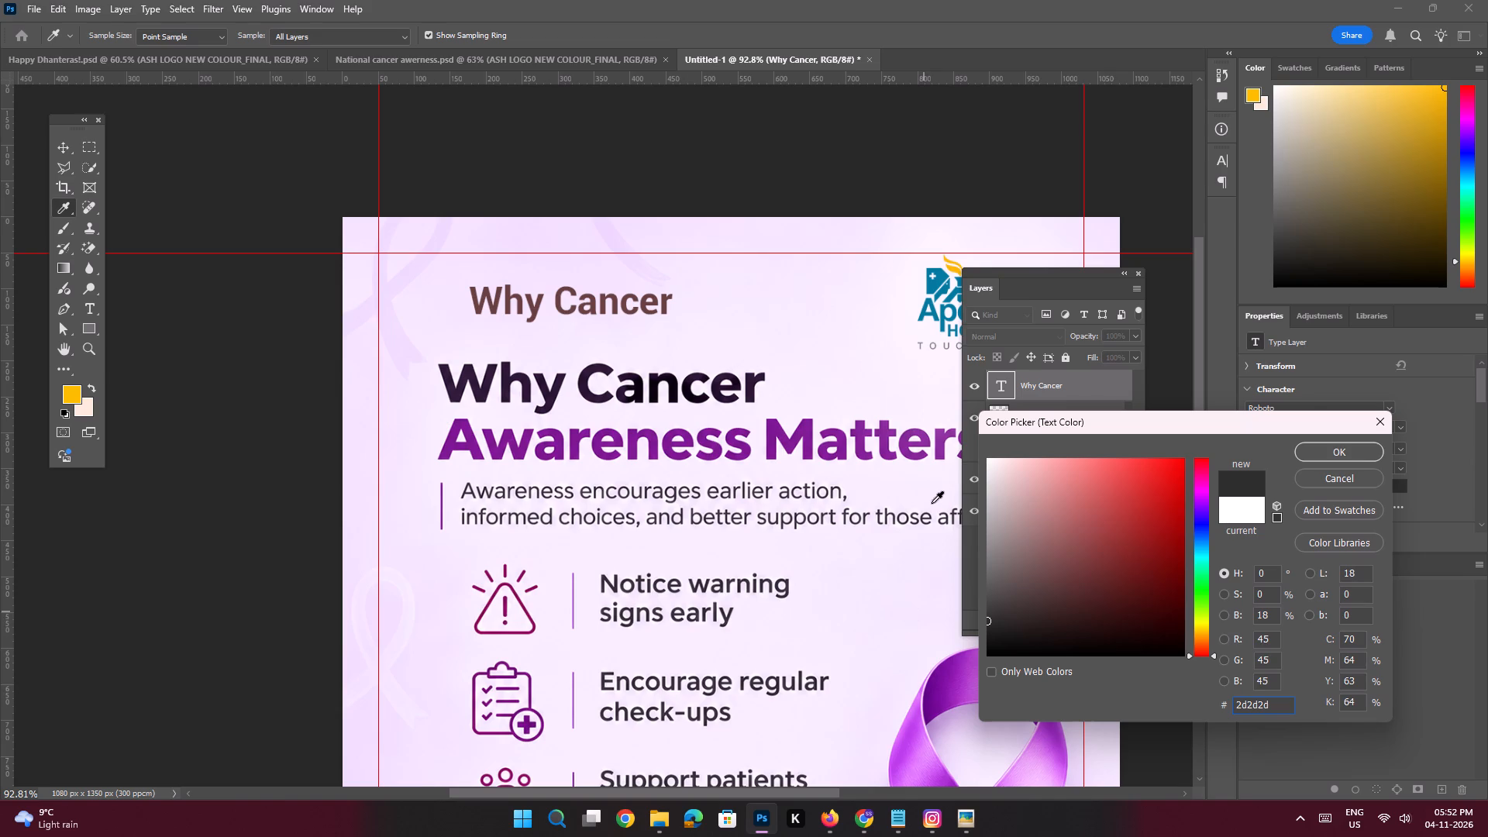
pyautogui.press('Return')
# Move the "Why Cancer" text over the first line of the original headline, matching its left edge.
pyautogui.press('space')
pyautogui.keyDown('ctrl'); pyautogui.moveTo(567, 307); pyautogui.dragTo(595, 334); pyautogui.keyUp('ctrl')
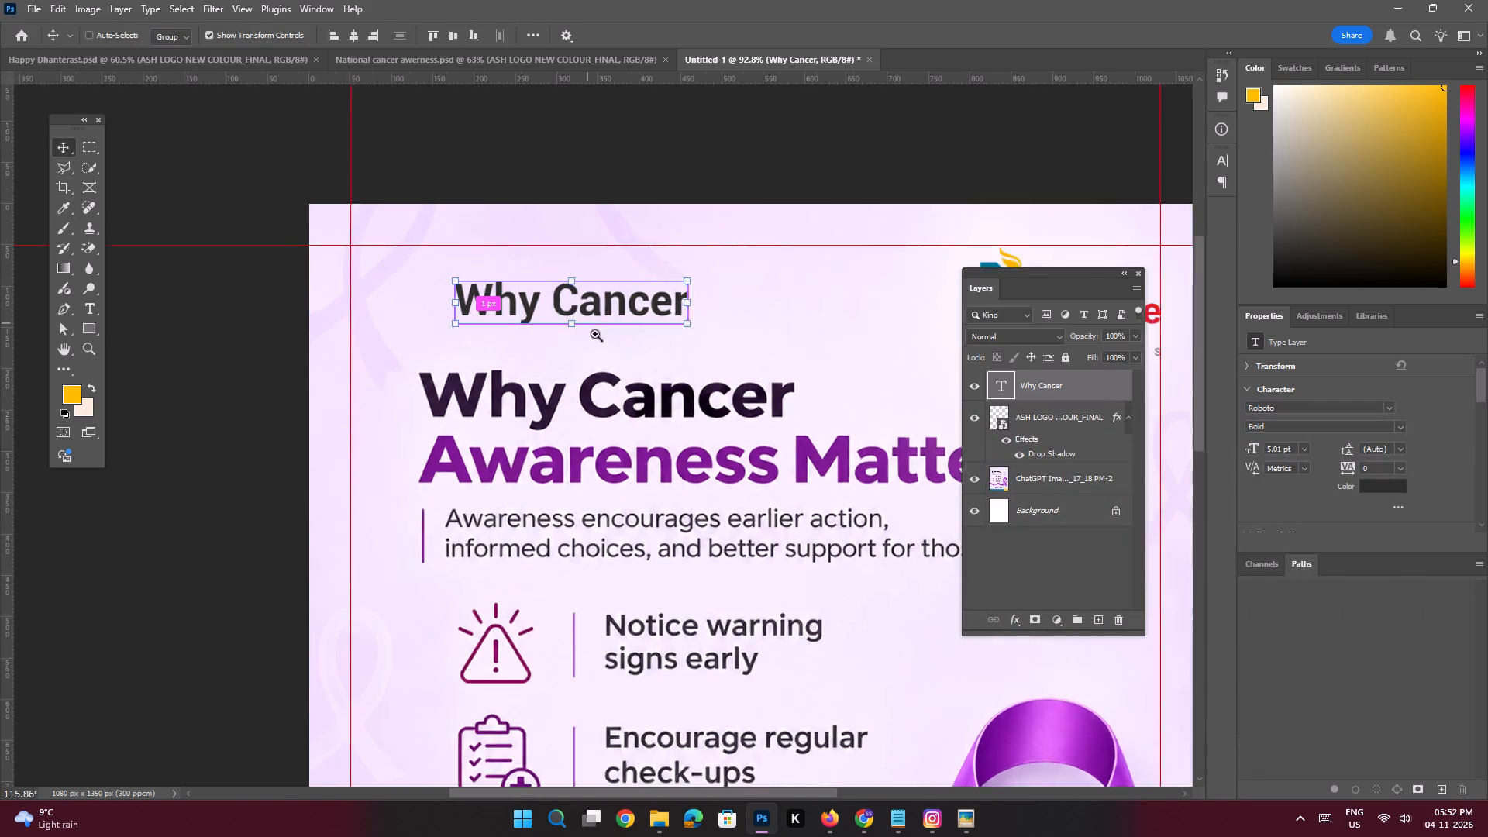
pyautogui.keyDown('ctrl'); pyautogui.moveTo(595, 334); pyautogui.dragTo(598, 336); pyautogui.keyUp('ctrl')
pyautogui.moveTo(602, 309); pyautogui.dragTo(561, 429)
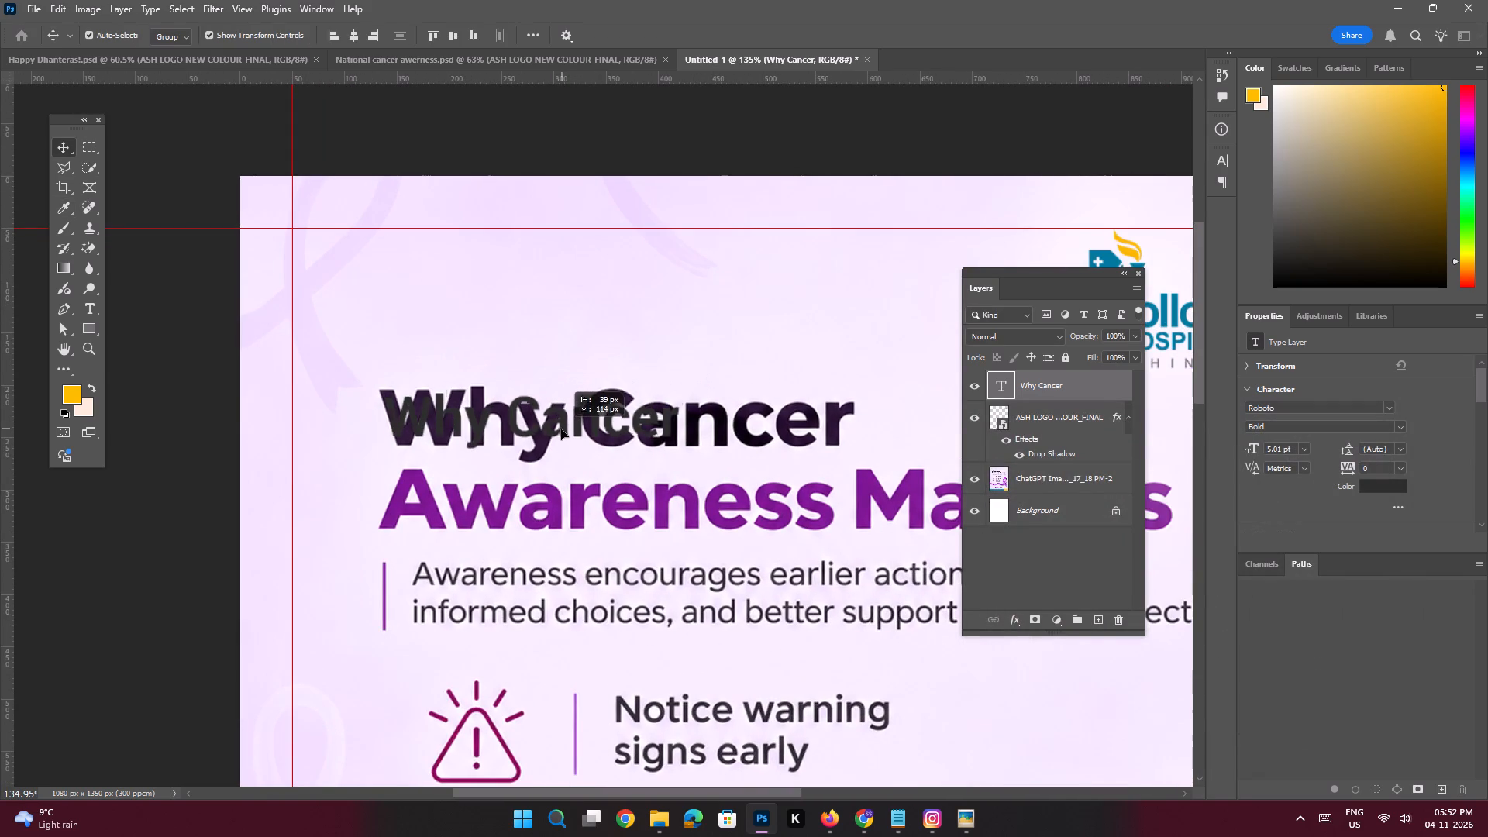
pyautogui.moveTo(561, 429); pyautogui.dragTo(560, 426)
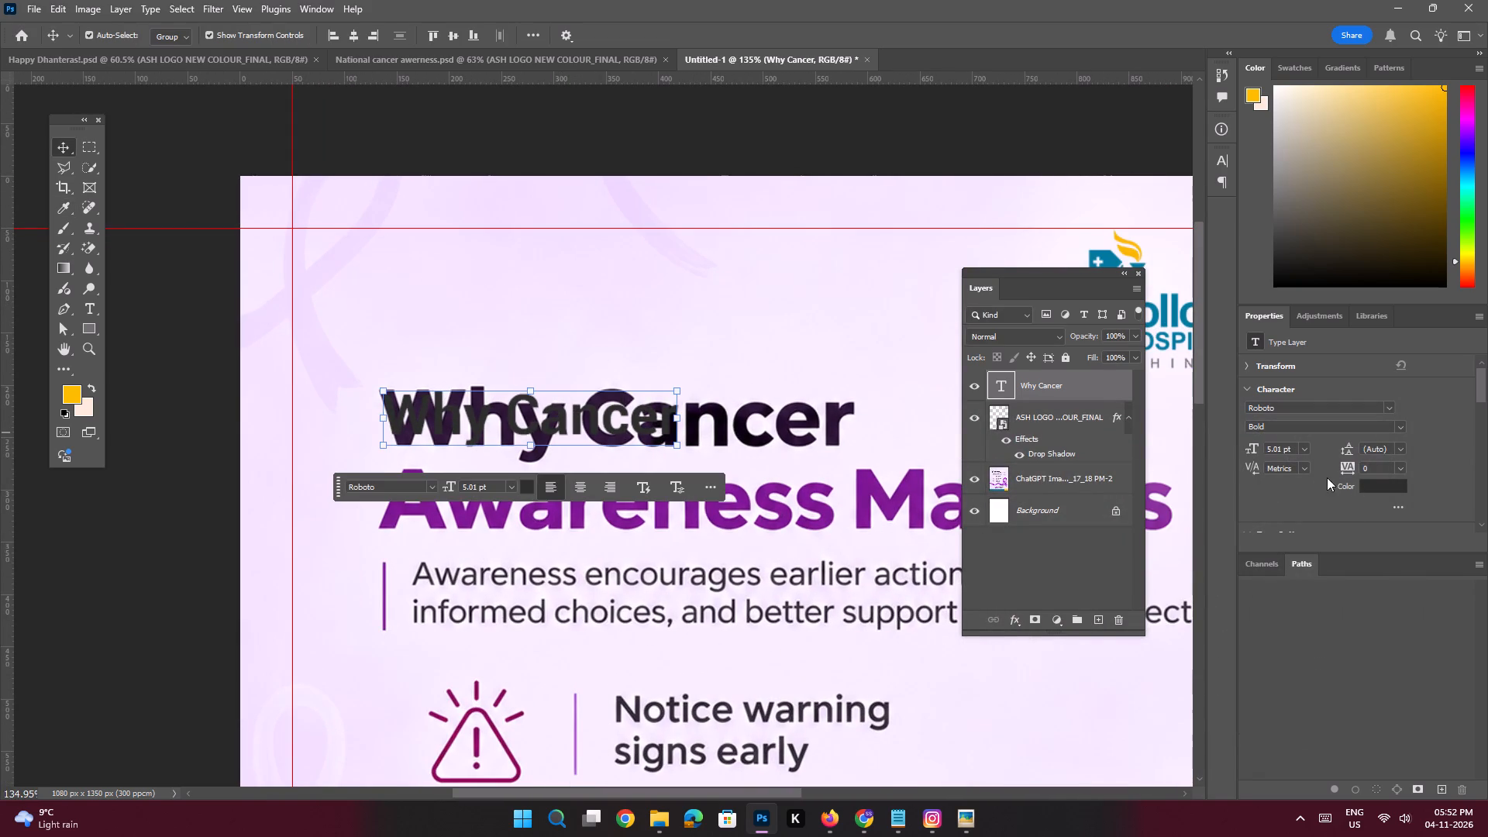
# Set the "Why Cancer" text size to 7 pt.
pyautogui.moveTo(1282, 447); pyautogui.dragTo(1249, 431)
pyautogui.press('7')
pyautogui.press('Return')
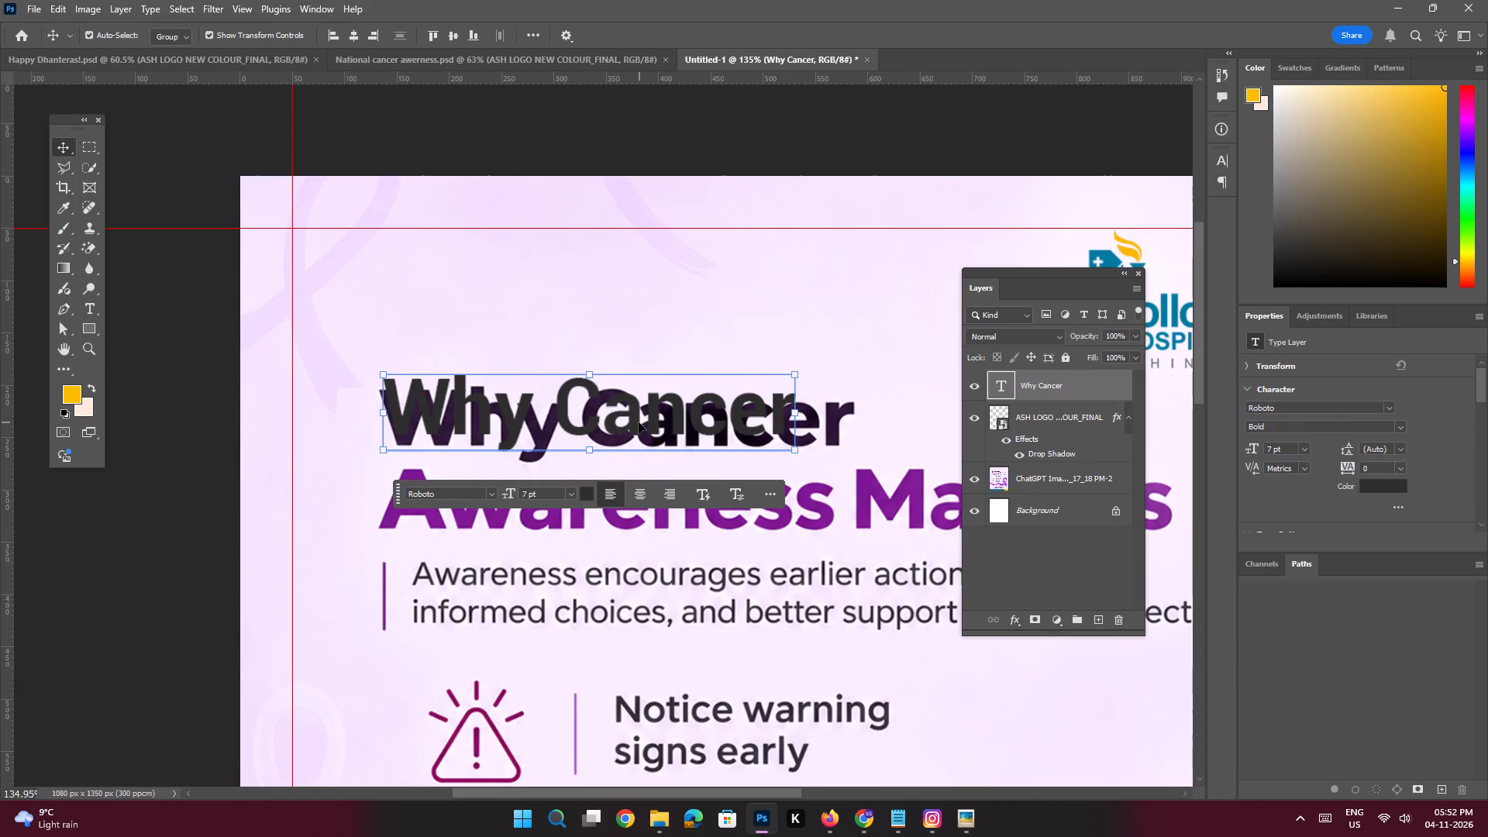
# Shift the "Why Cancer" text down onto the original headline's first line and match its width with an 8 pt size.
pyautogui.moveTo(634, 422); pyautogui.dragTo(639, 433)
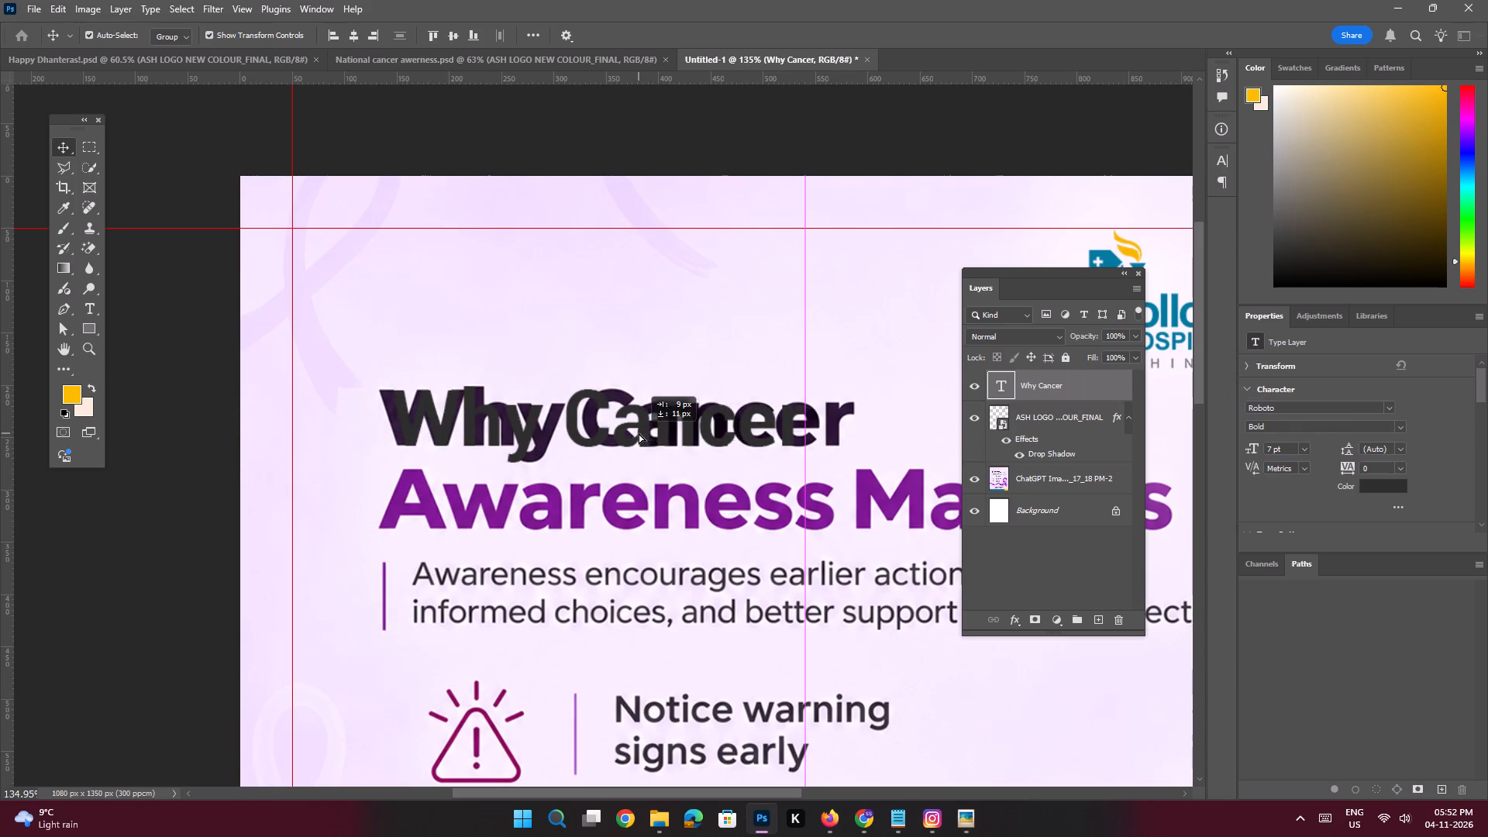
pyautogui.moveTo(639, 433); pyautogui.dragTo(635, 433)
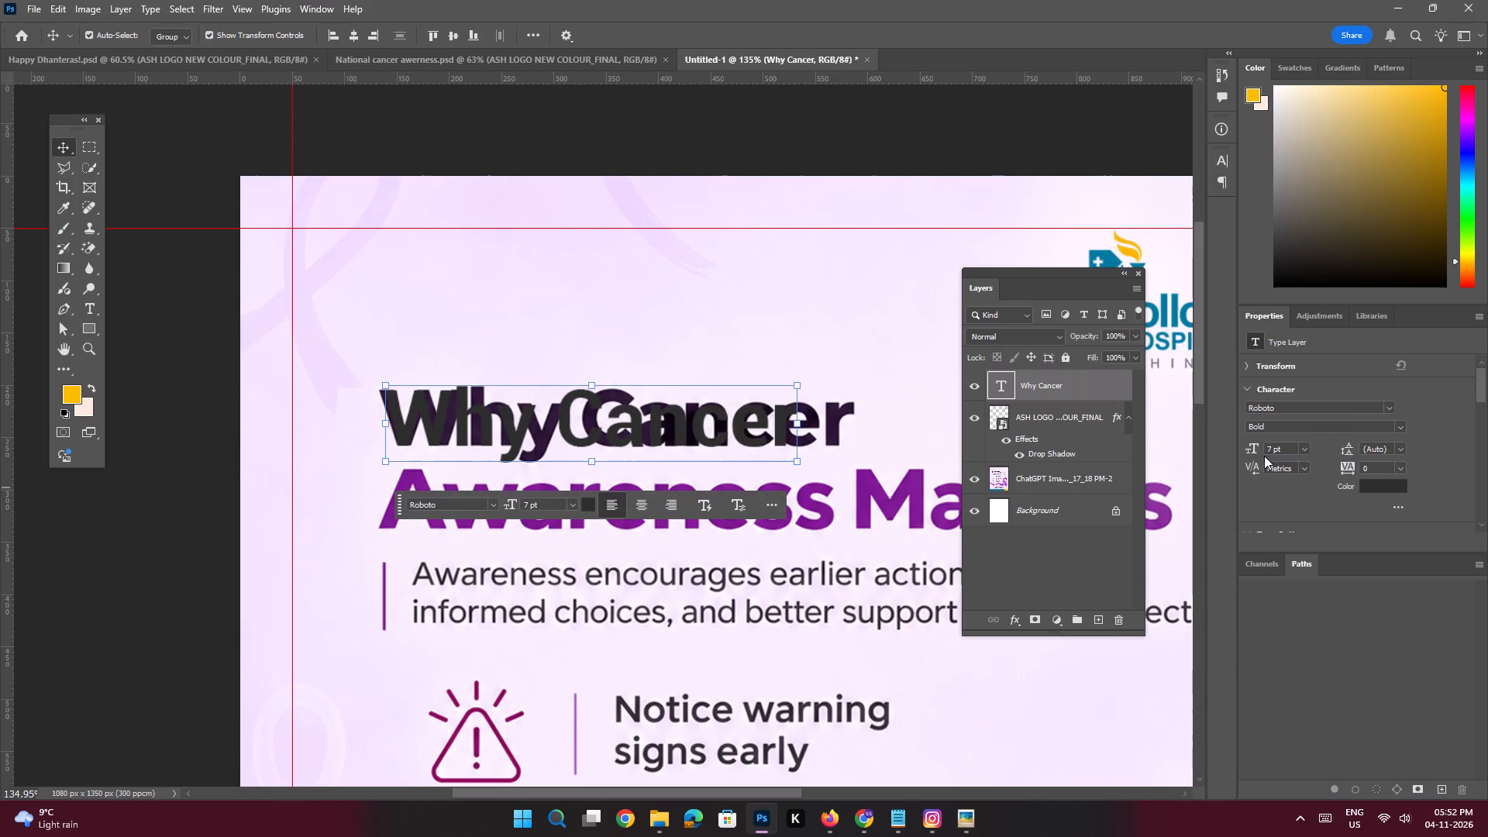
pyautogui.moveTo(1271, 446); pyautogui.dragTo(1246, 433)
pyautogui.press('8')
pyautogui.press('Return')
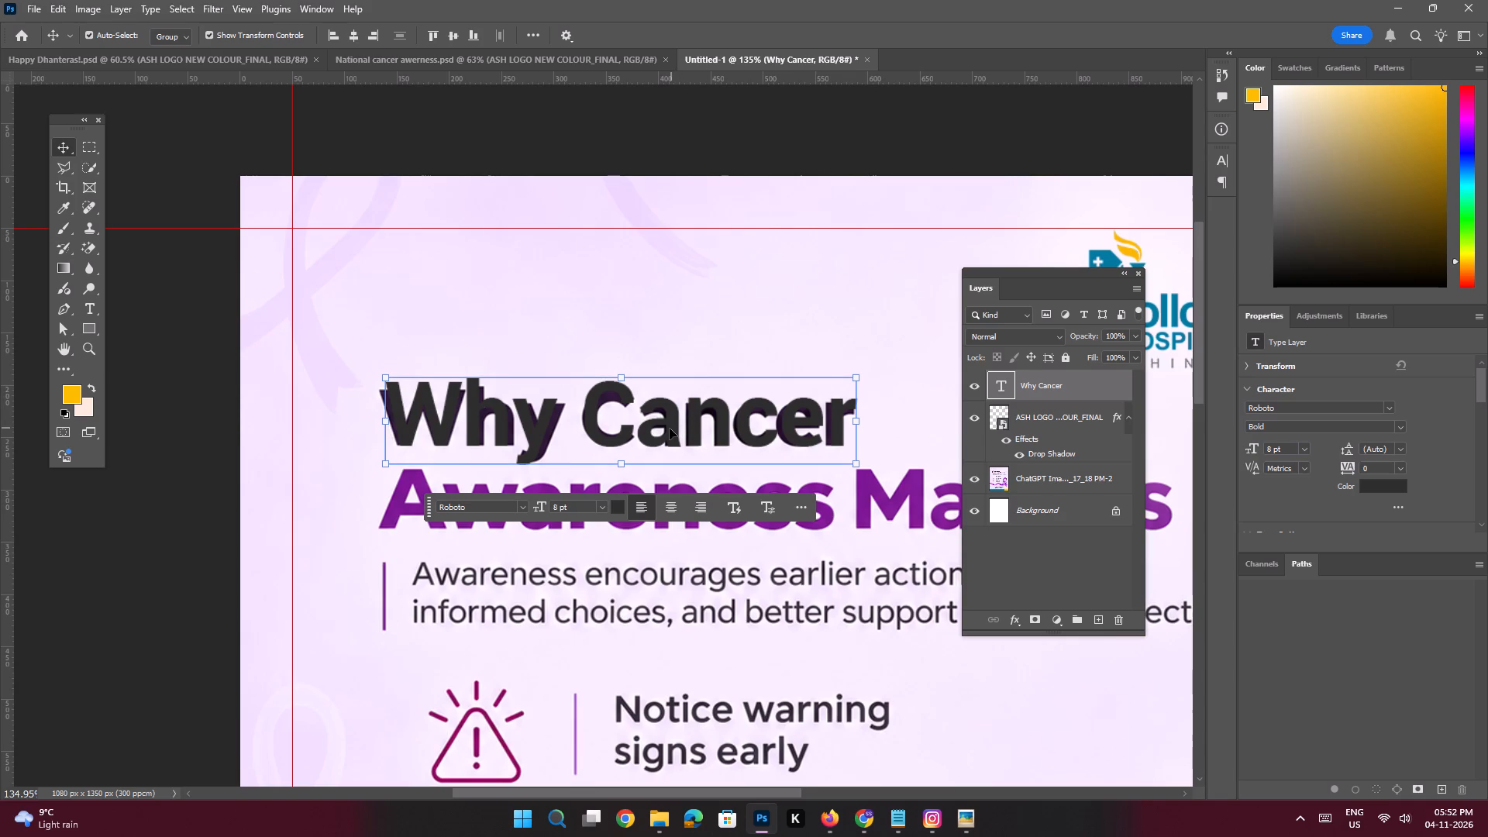
pyautogui.press('Down')
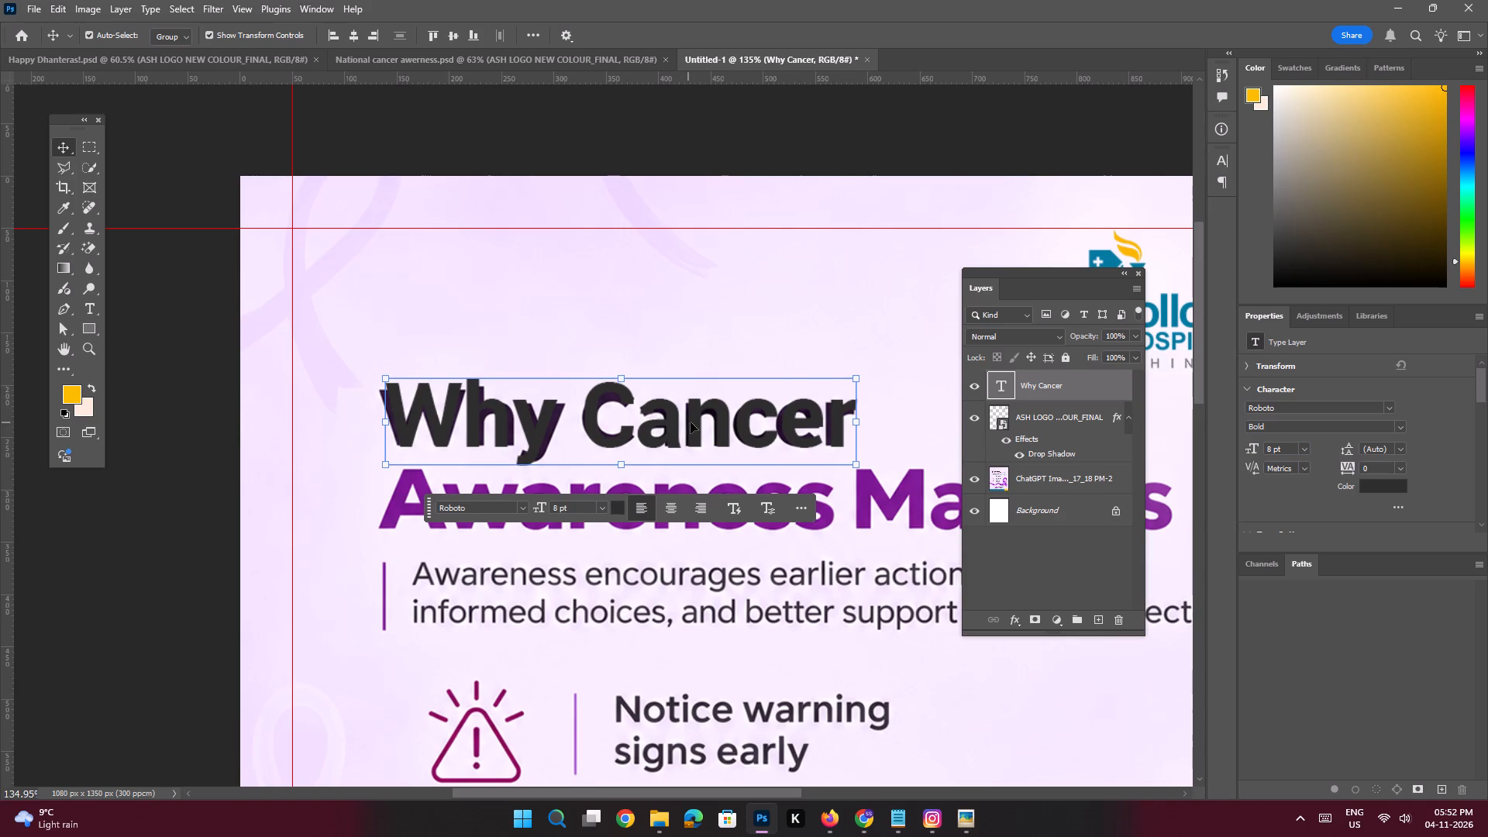
# Switch to Notepad and copy "Awareness Matters" from the title line.
pyautogui.click(903, 818)
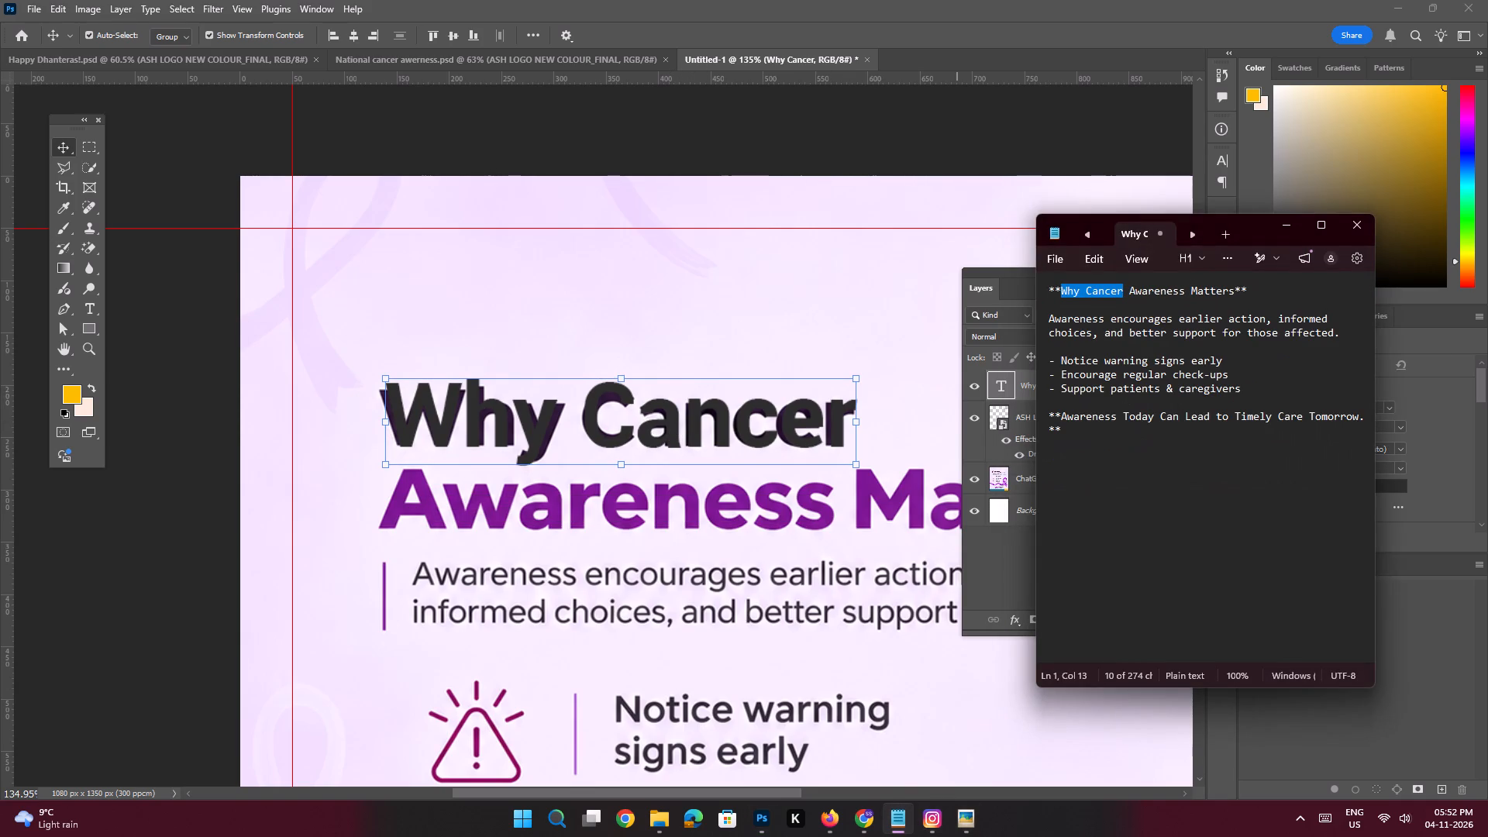
pyautogui.moveTo(1237, 291); pyautogui.dragTo(1132, 294)
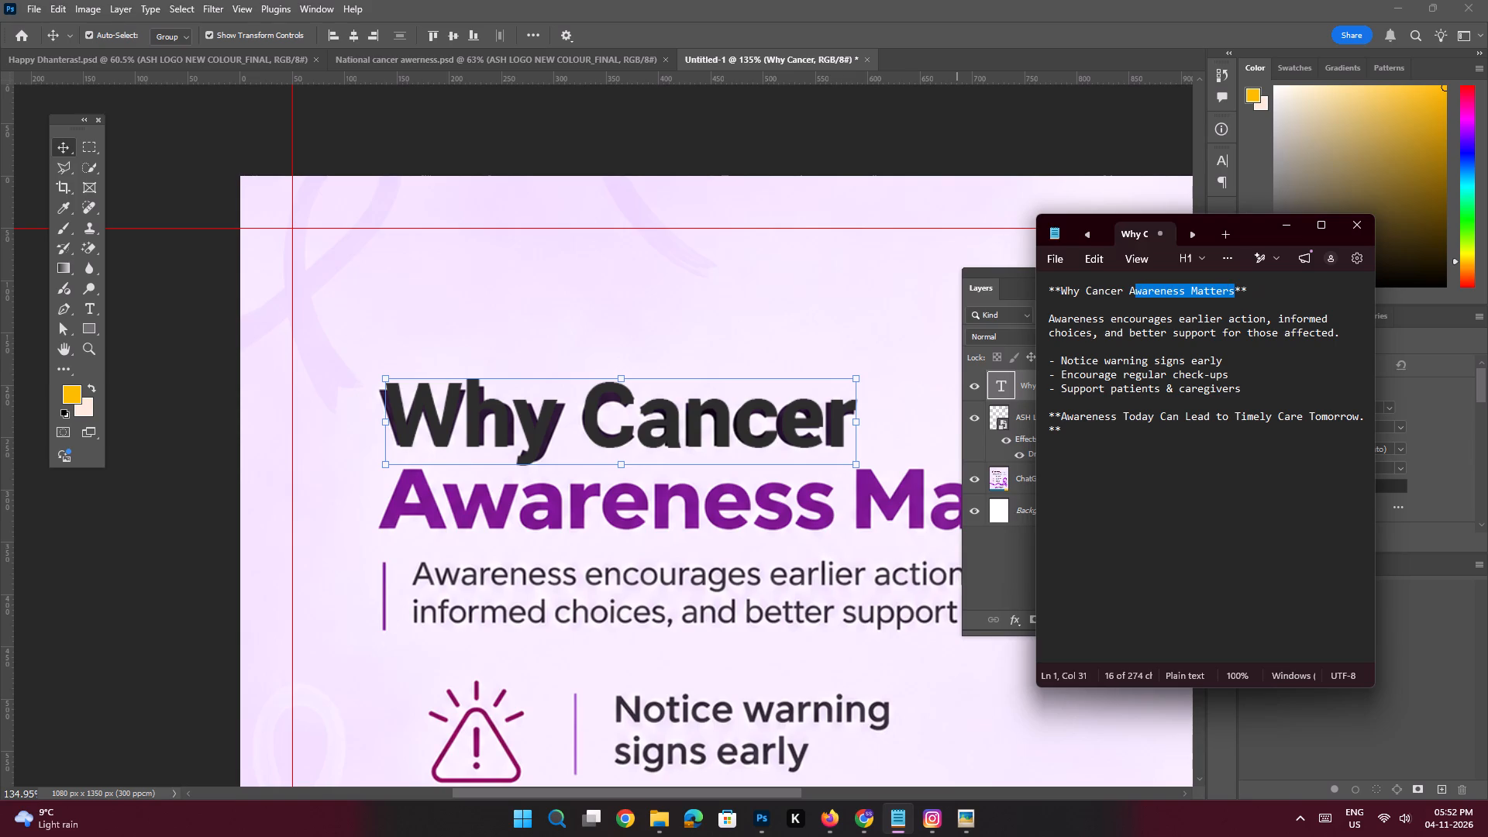
pyautogui.moveTo(1132, 294); pyautogui.dragTo(1128, 294)
pyautogui.hotkey('ctrl', 'c')
pyautogui.click(1286, 226)
# Back in Photoshop, duplicate the "Why Cancer" text onto the headline's second line and replace its wording with the copied "Awareness Matters".
pyautogui.press('space')
pyautogui.press('space')
pyautogui.press('space')
pyautogui.press('space')
pyautogui.press('space')
pyautogui.press('space')
pyautogui.press('space')
pyautogui.press('space')
pyautogui.press('space')
pyautogui.press('space')
pyautogui.moveTo(529, 364); pyautogui.dragTo(505, 266)
pyautogui.hotkey('ctrl', 'j')
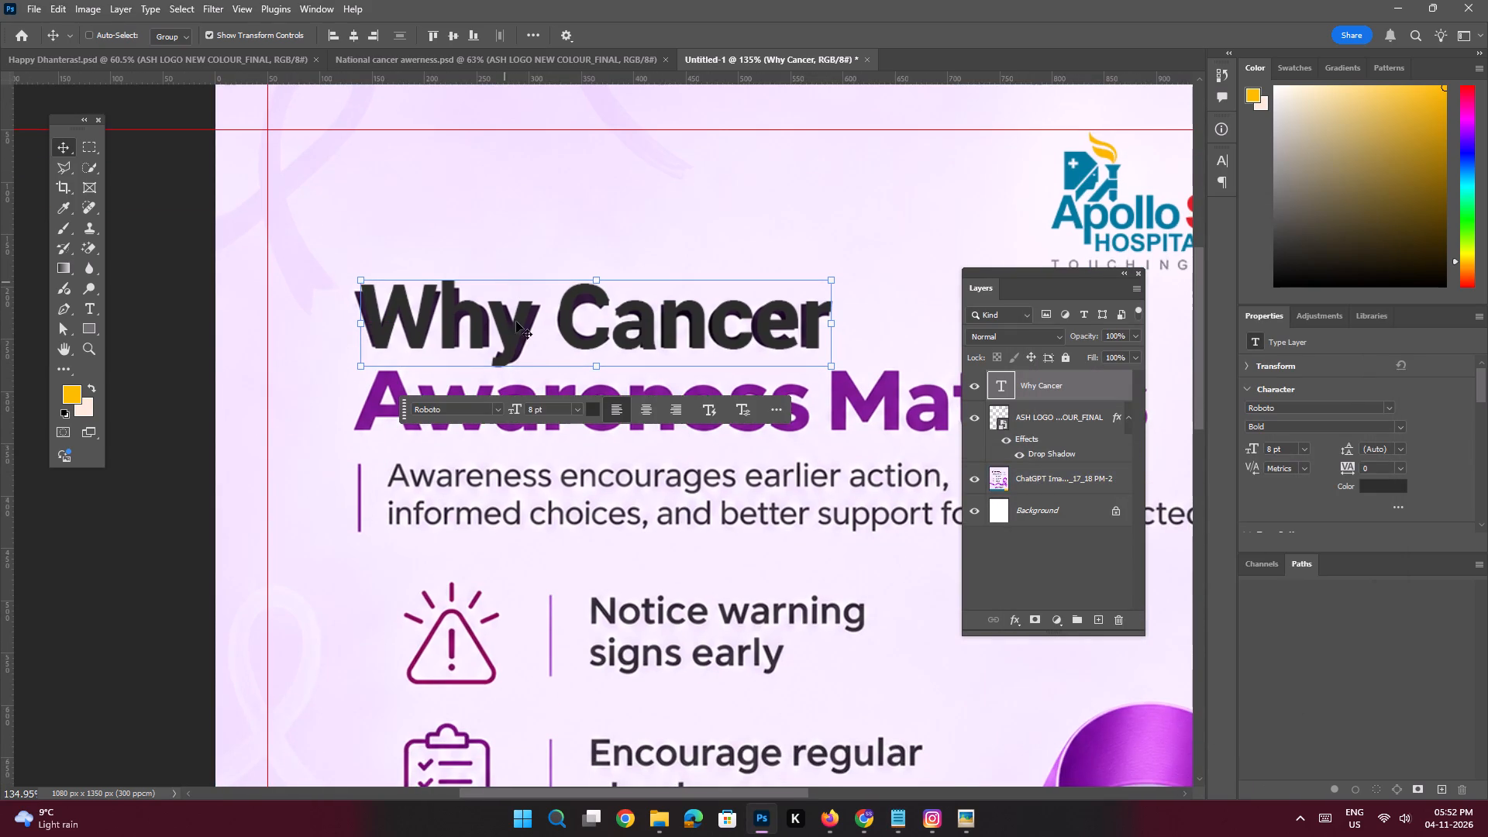
pyautogui.keyDown('shift'); pyautogui.moveTo(516, 342); pyautogui.dragTo(511, 424); pyautogui.keyUp('shift')
pyautogui.doubleClick(511, 424)
pyautogui.hotkey('ctrl', 'v')
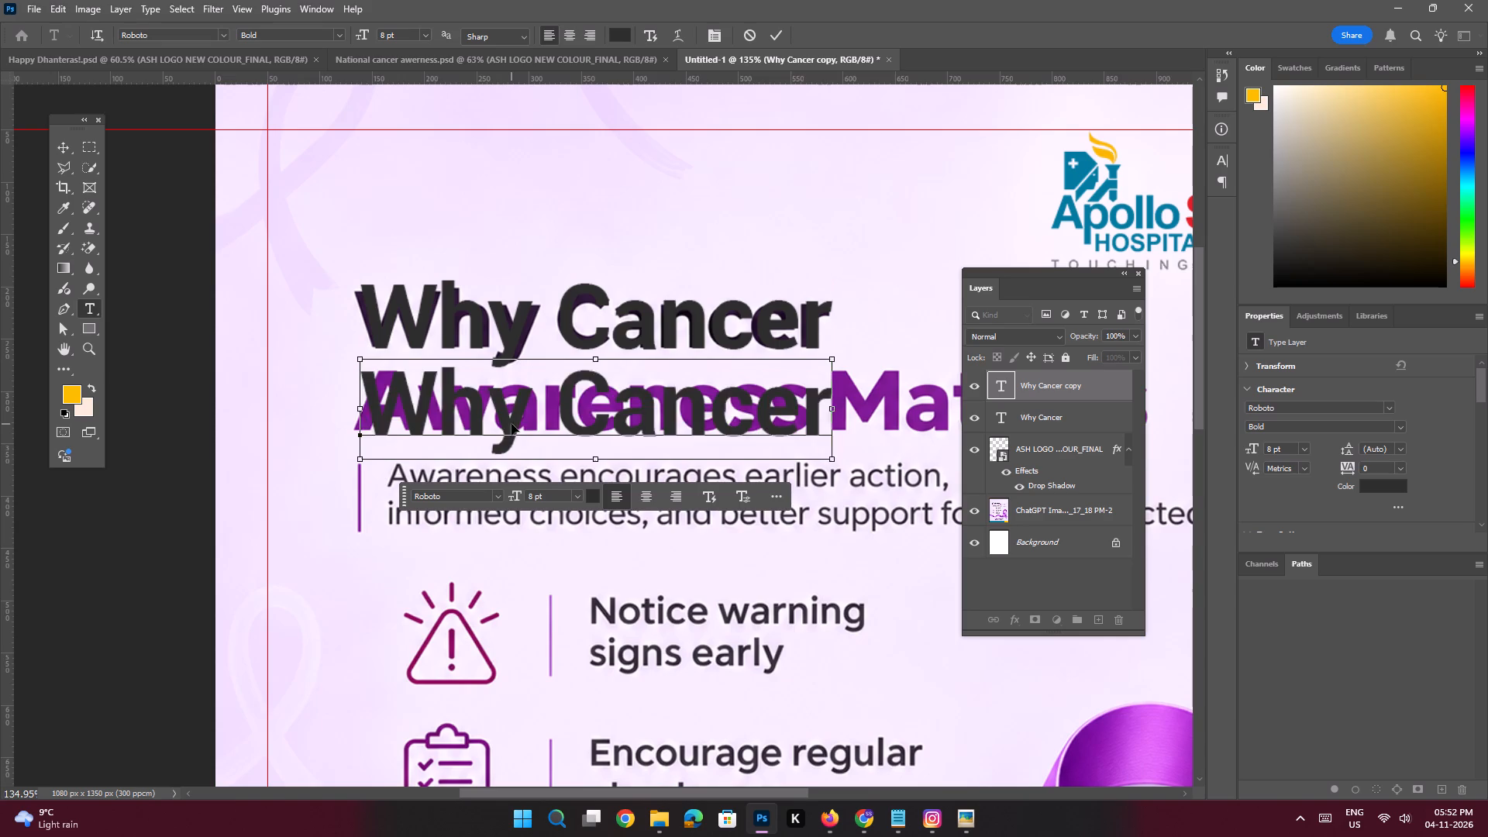
pyautogui.press('Return')
# Set the "Awareness Matters" text colour to blue #00799e, sampled from the hospital logo.
pyautogui.press('space')
pyautogui.keyDown('ctrl'); pyautogui.moveTo(529, 389); pyautogui.dragTo(528, 389); pyautogui.keyUp('ctrl')
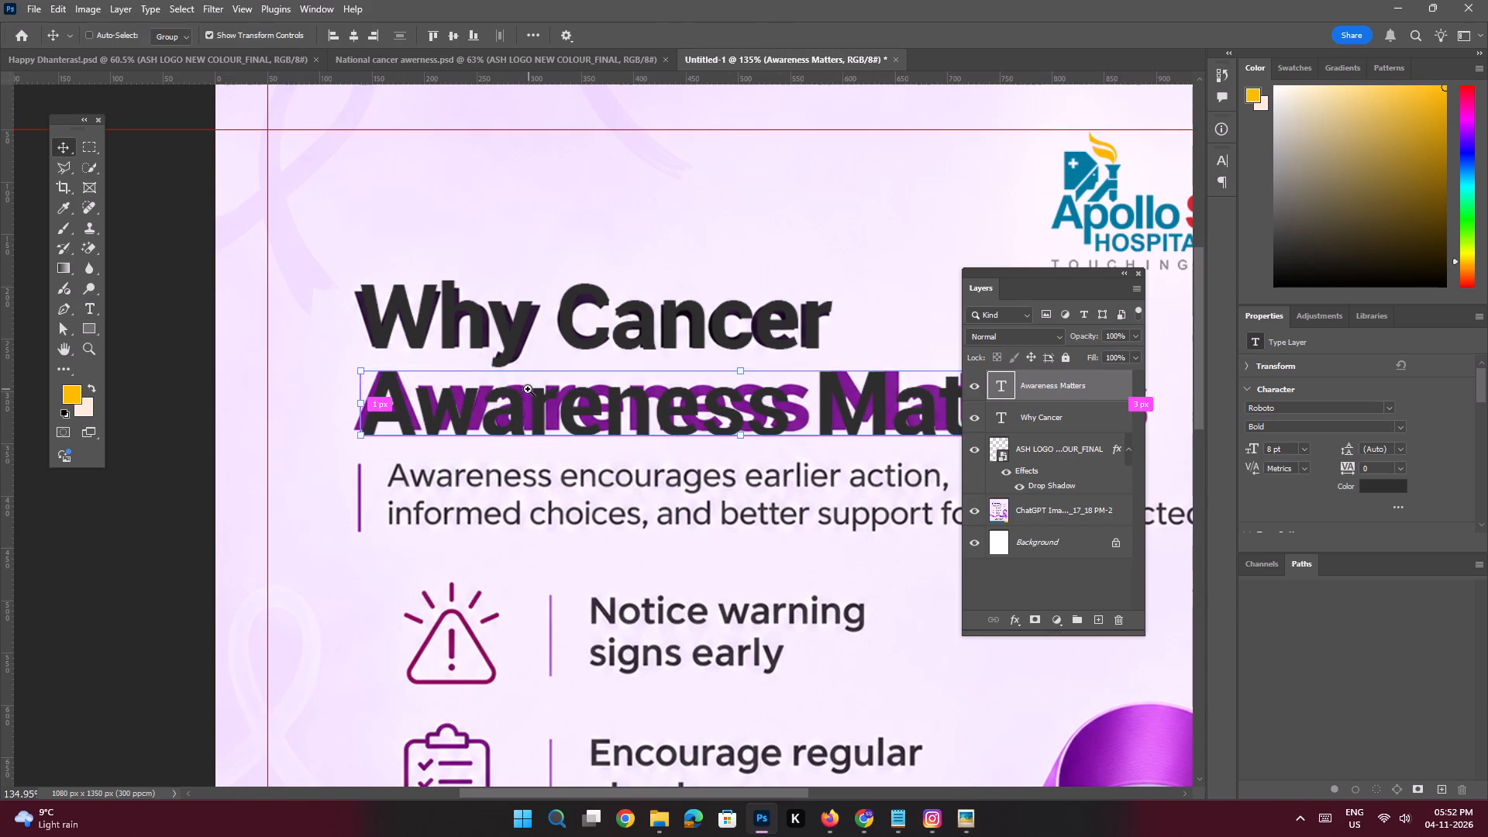
pyautogui.keyDown('ctrl'); pyautogui.moveTo(528, 389); pyautogui.dragTo(493, 385); pyautogui.keyUp('ctrl')
pyautogui.moveTo(635, 319); pyautogui.dragTo(546, 359)
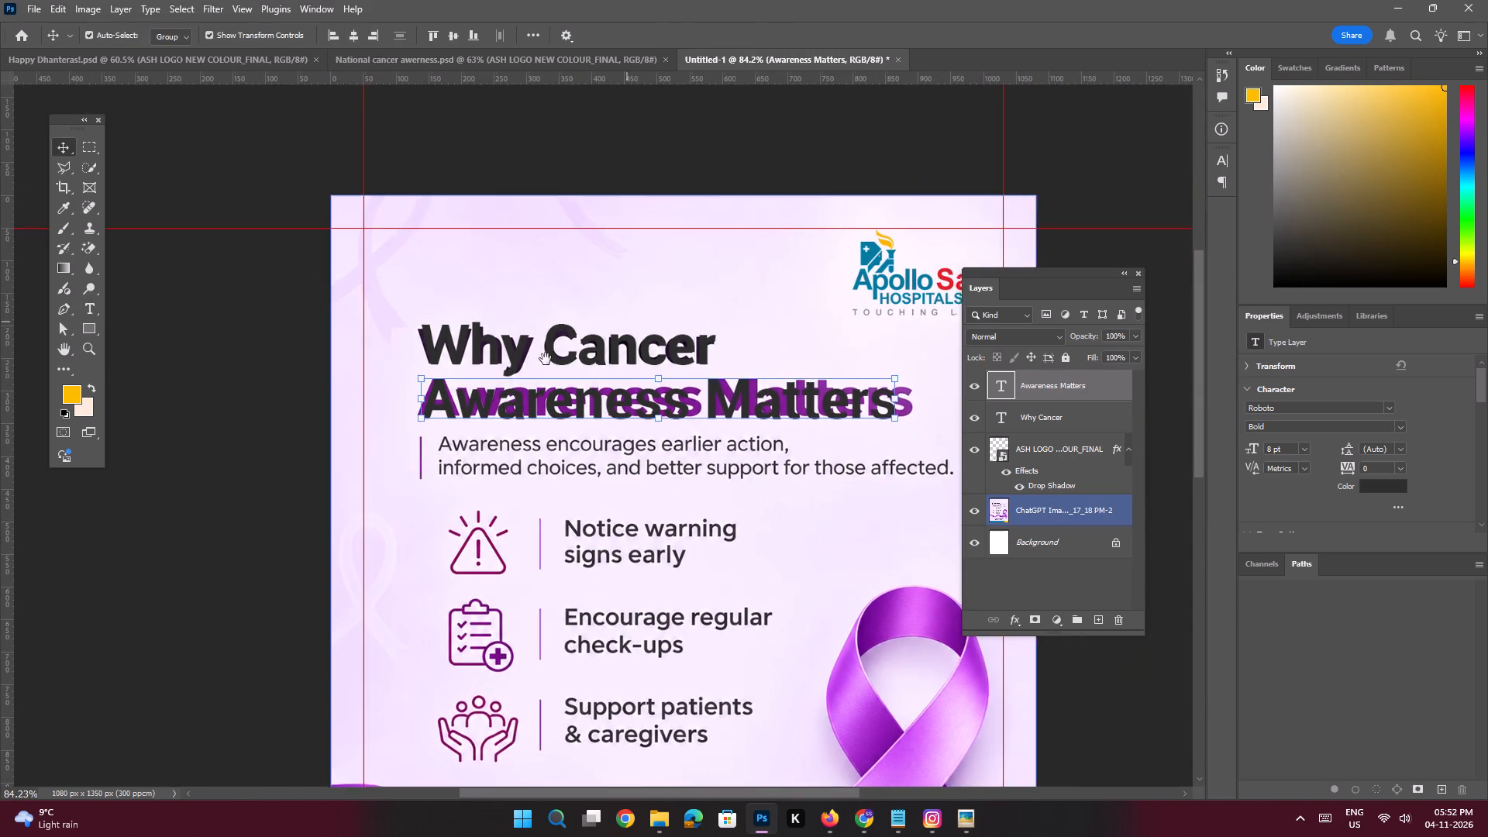
pyautogui.moveTo(546, 359); pyautogui.dragTo(505, 377)
pyautogui.keyDown('ctrl'); pyautogui.moveTo(757, 322); pyautogui.dragTo(790, 407); pyautogui.keyUp('ctrl')
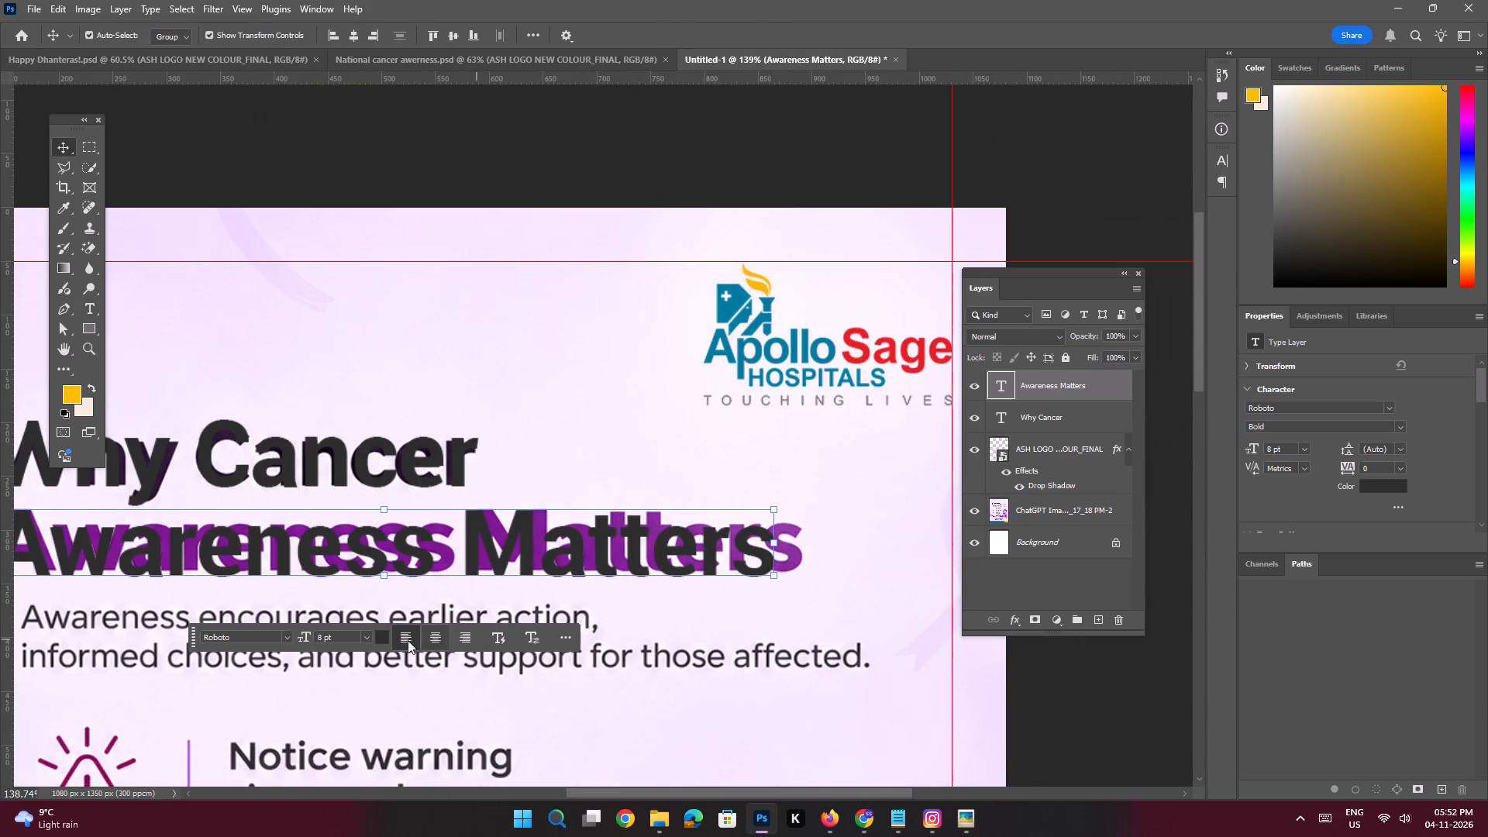
pyautogui.click(381, 637)
pyautogui.click(723, 312)
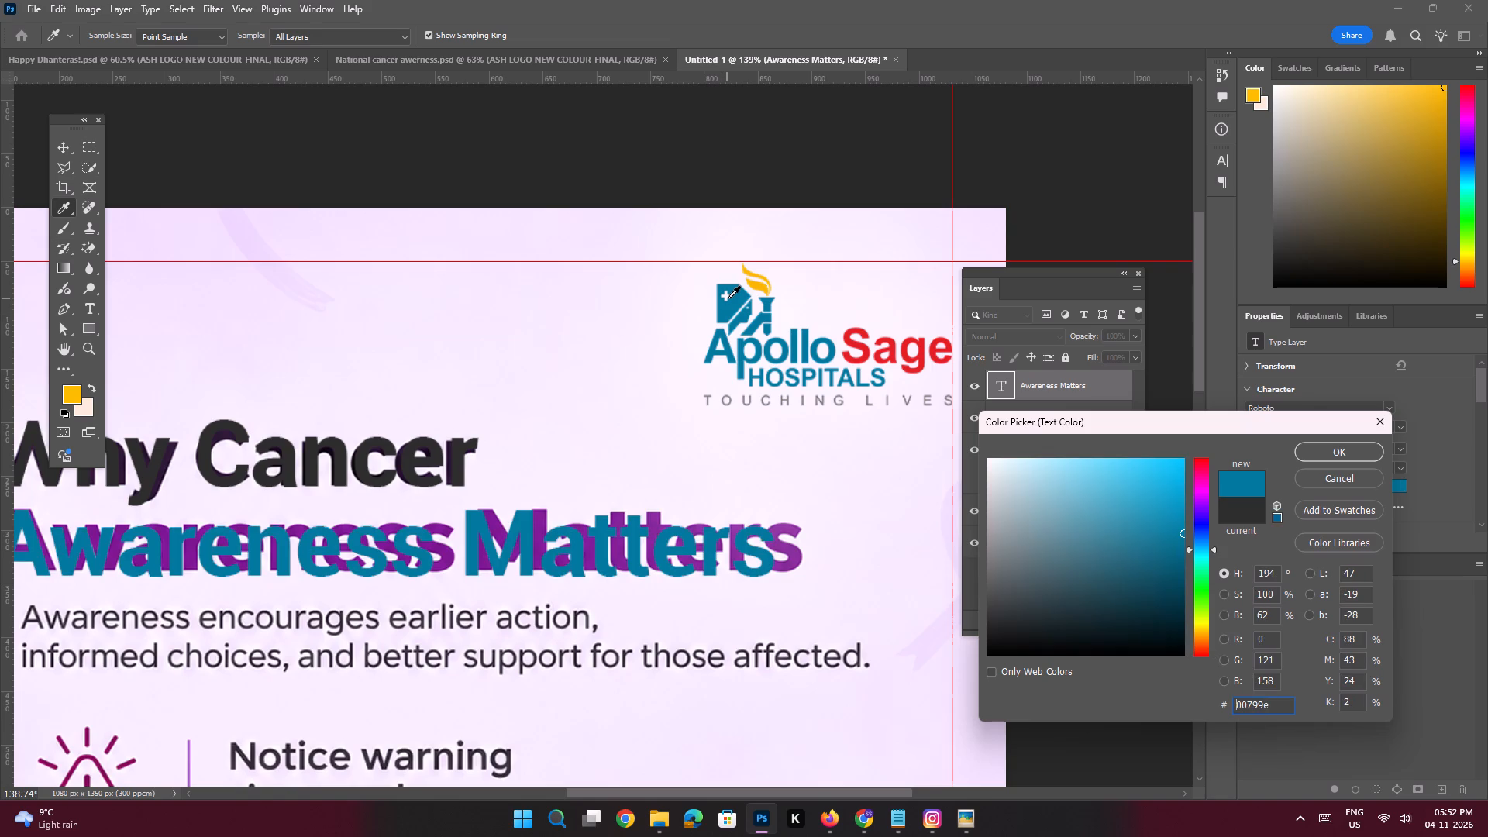
pyautogui.press('Return')
# Switch to Notepad and copy the sentence "Awareness encourages earlier action, informed choices, and better support for those affected" without its full stop.
pyautogui.press('space')
pyautogui.press('space')
pyautogui.press('space')
pyautogui.press('space')
pyautogui.press('space')
pyautogui.press('space')
pyautogui.press('space')
pyautogui.press('space')
pyautogui.press('space')
pyautogui.press('space')
pyautogui.press('space')
pyautogui.press('space')
pyautogui.press('space')
pyautogui.press('space')
pyautogui.press('space')
pyautogui.press('space')
pyautogui.press('space')
pyautogui.press('space')
pyautogui.press('space')
pyautogui.press('space')
pyautogui.moveTo(515, 415); pyautogui.dragTo(619, 382)
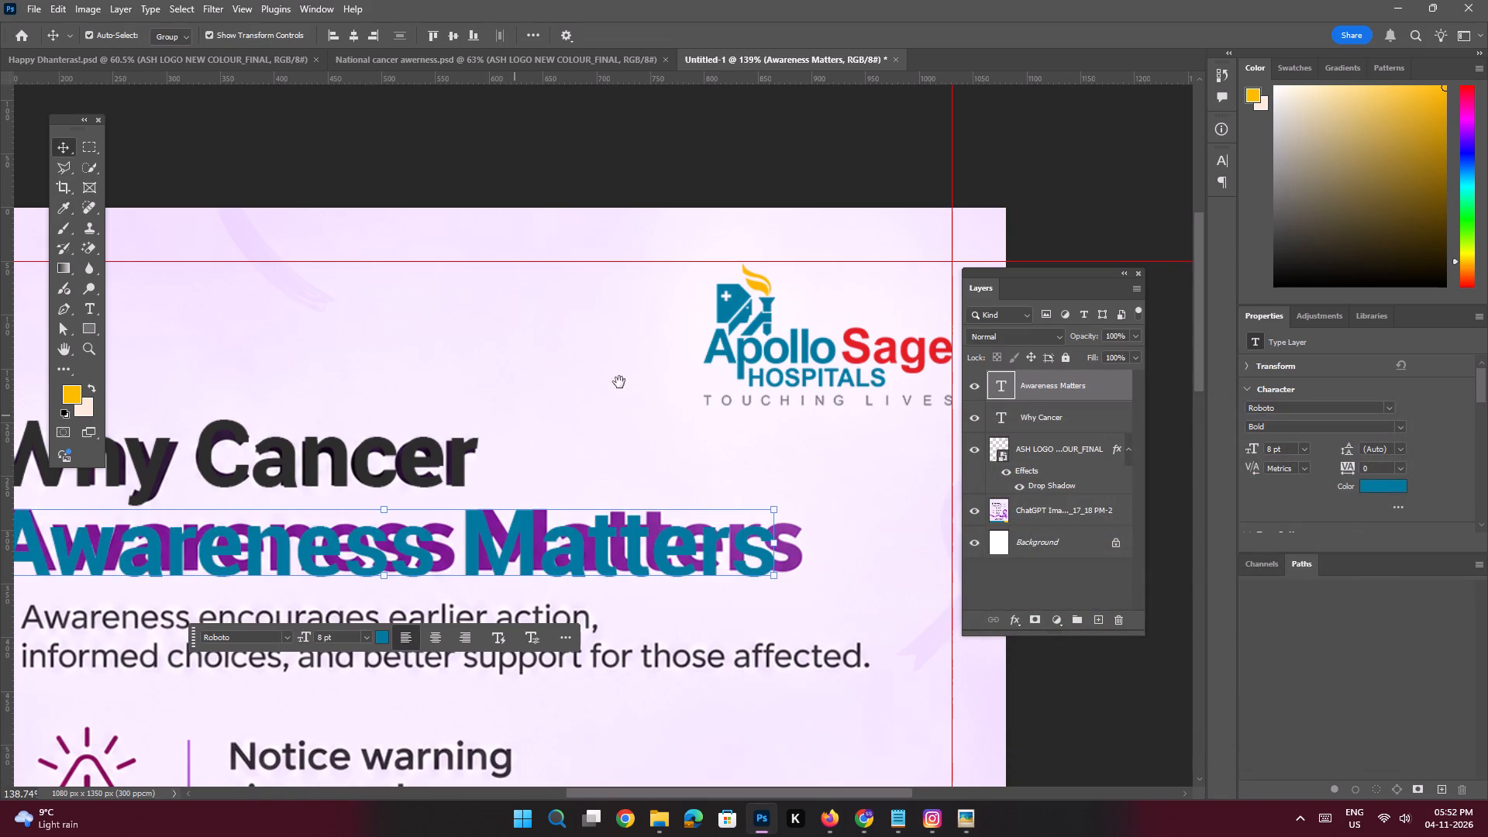
pyautogui.moveTo(619, 382); pyautogui.dragTo(735, 322)
pyautogui.click(896, 821)
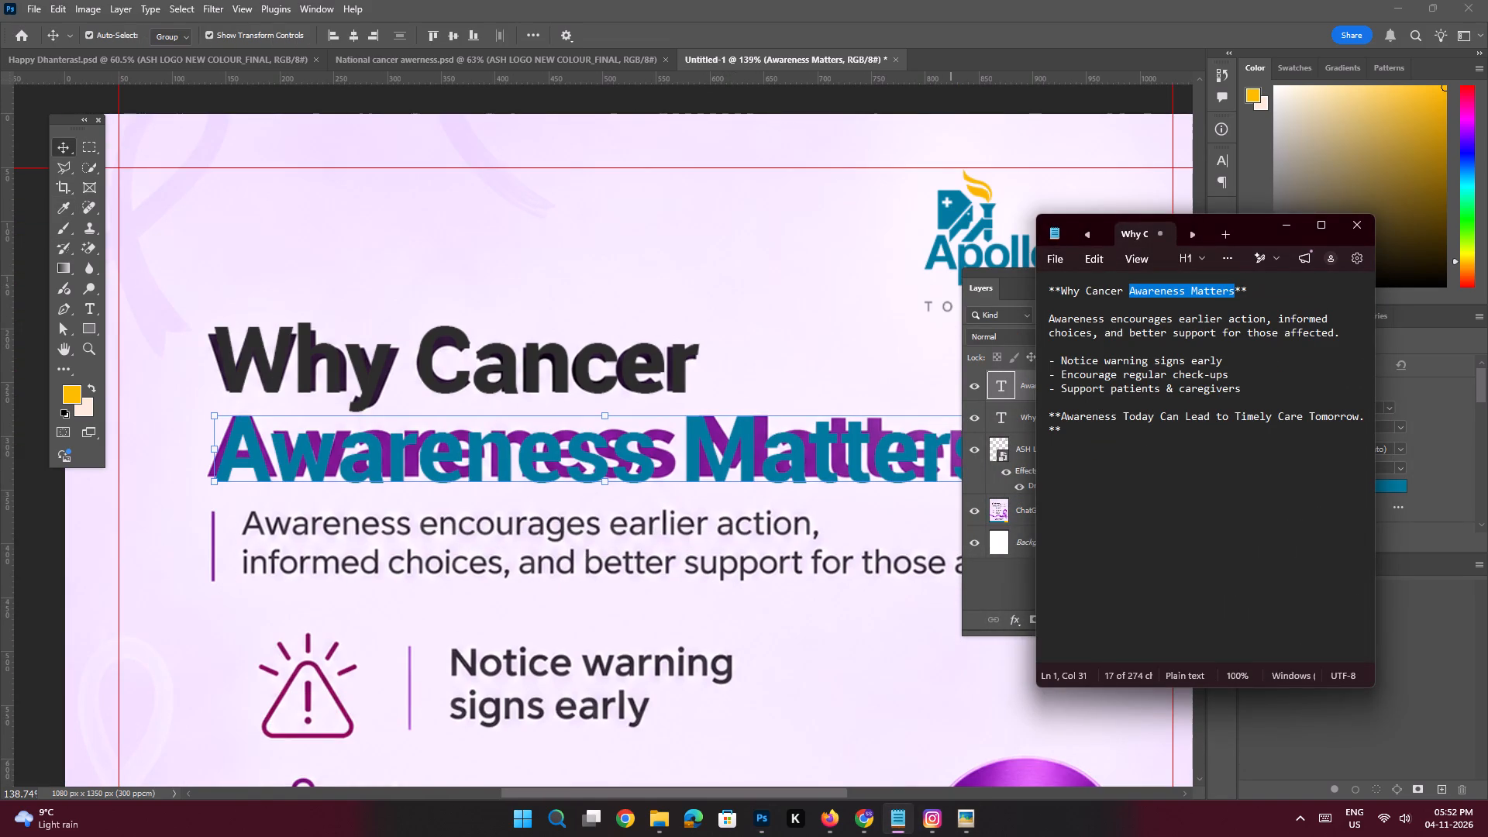
pyautogui.moveTo(1334, 333); pyautogui.dragTo(998, 326)
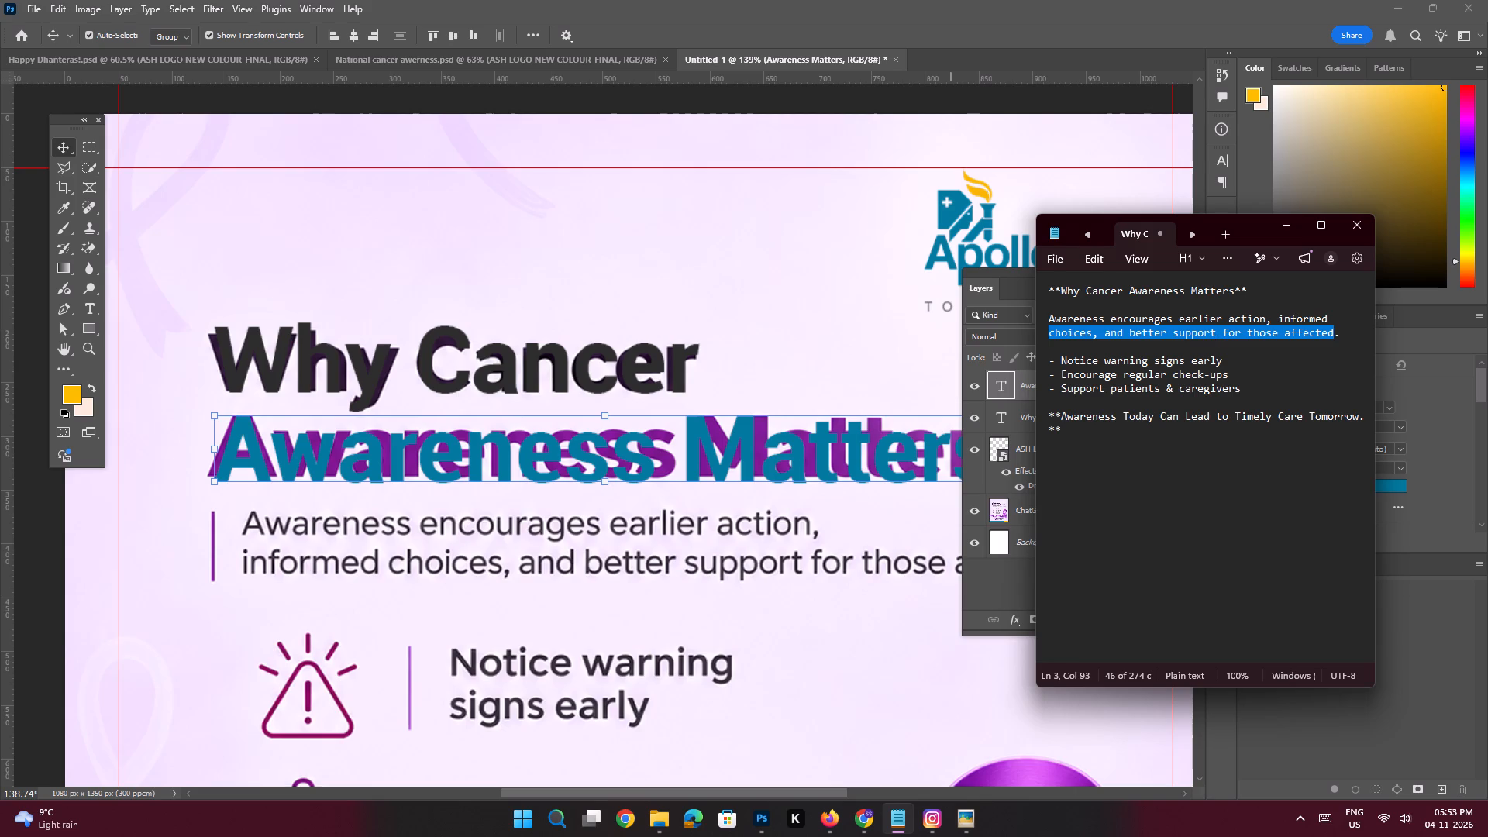
pyautogui.click(1259, 323)
pyautogui.moveTo(1335, 332); pyautogui.dragTo(1008, 311)
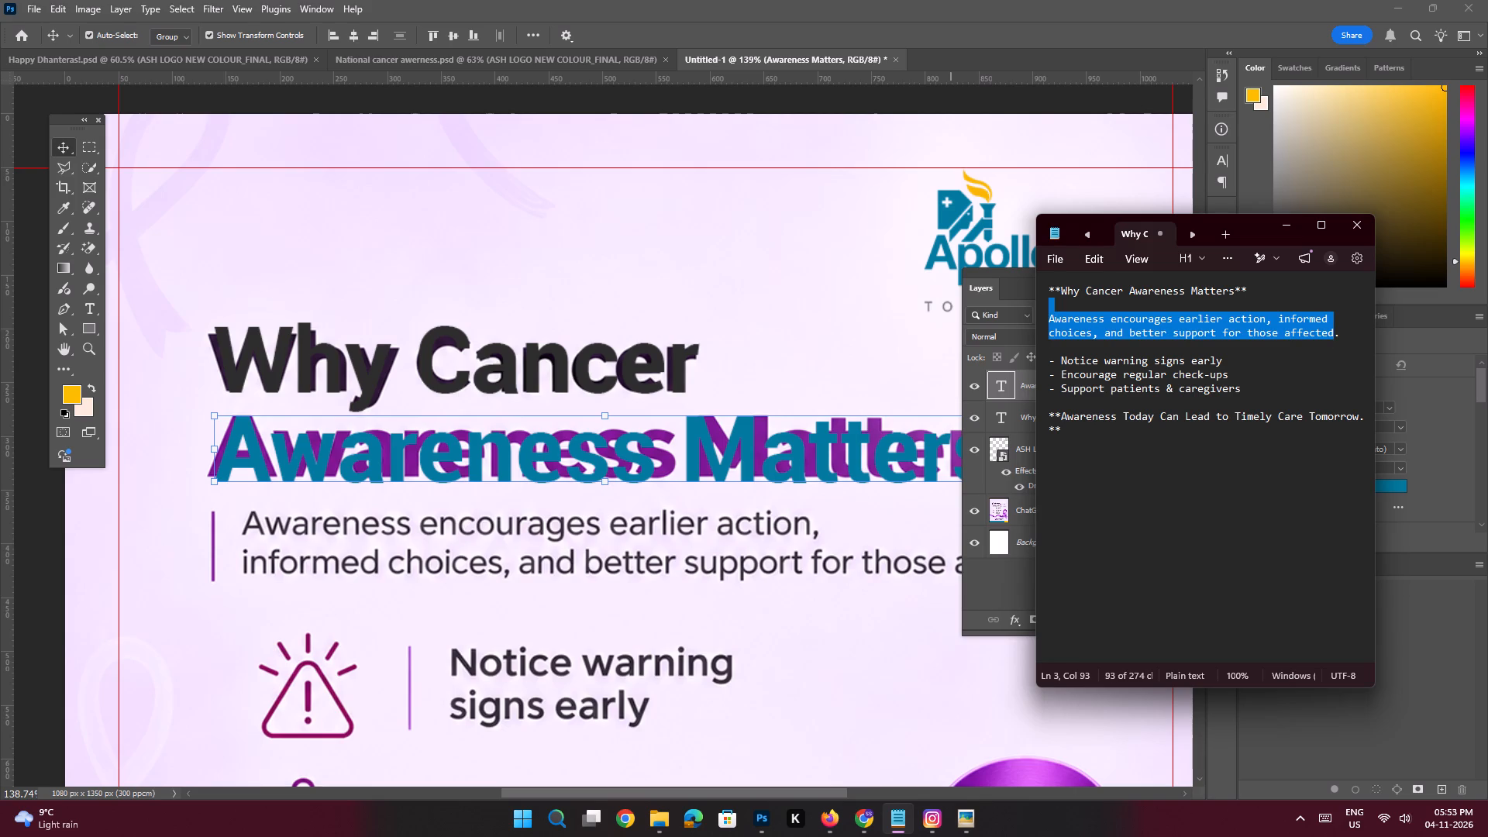
pyautogui.moveTo(1008, 311); pyautogui.dragTo(1008, 319)
pyautogui.hotkey('ctrl', 'c')
pyautogui.hotkey('ctrl', 'c')
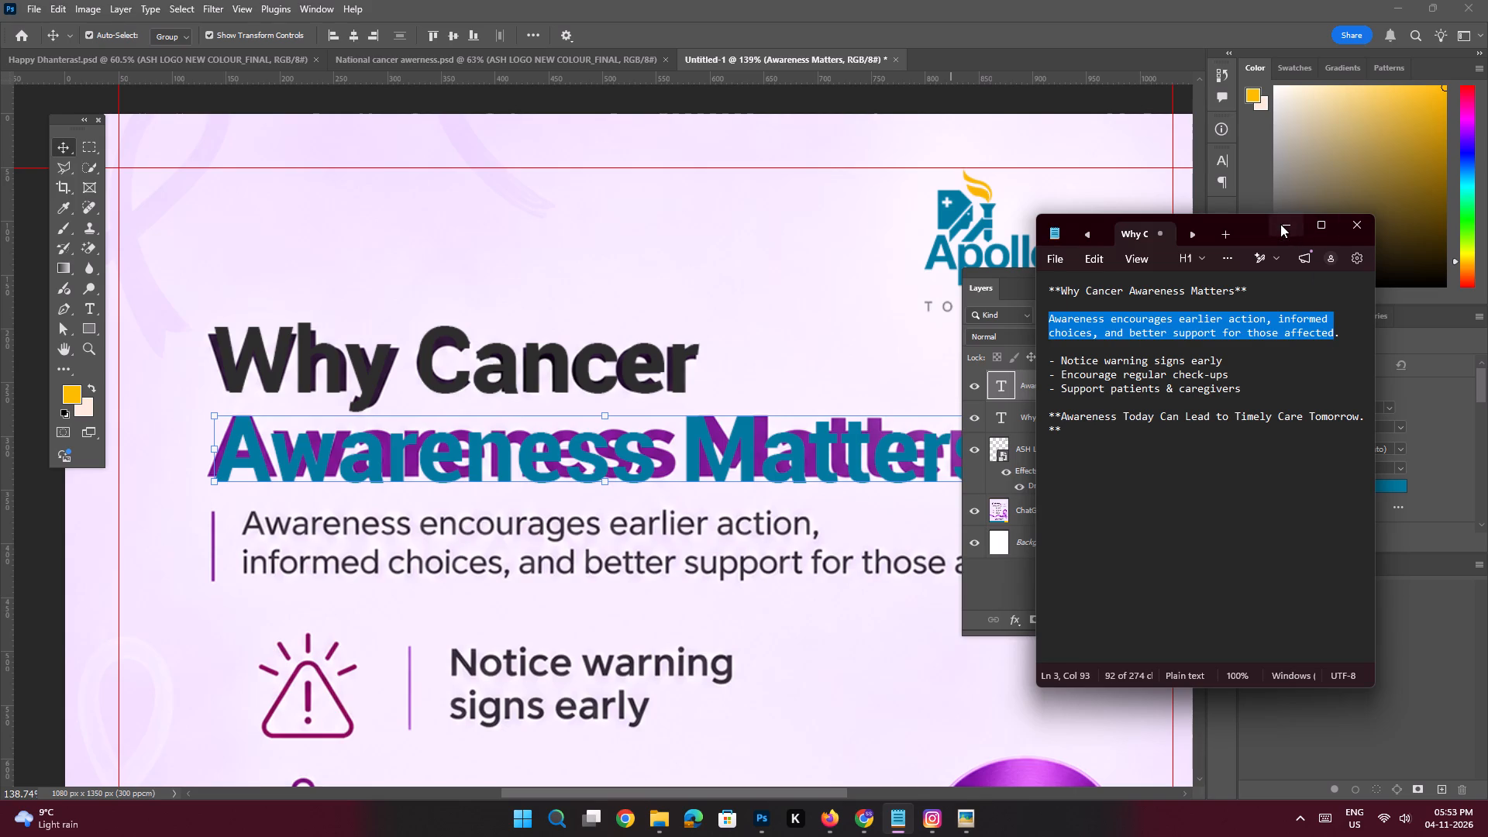
pyautogui.click(1280, 224)
# Back in Photoshop, add the copied sentence as a new text layer above "Awareness Matters", starting just below the original subheading.
pyautogui.press('space')
pyautogui.press('space')
pyautogui.press('space')
pyautogui.press('space')
pyautogui.press('space')
pyautogui.press('space')
pyautogui.press('space')
pyautogui.press('space')
pyautogui.press('space')
pyautogui.moveTo(460, 382); pyautogui.dragTo(566, 333)
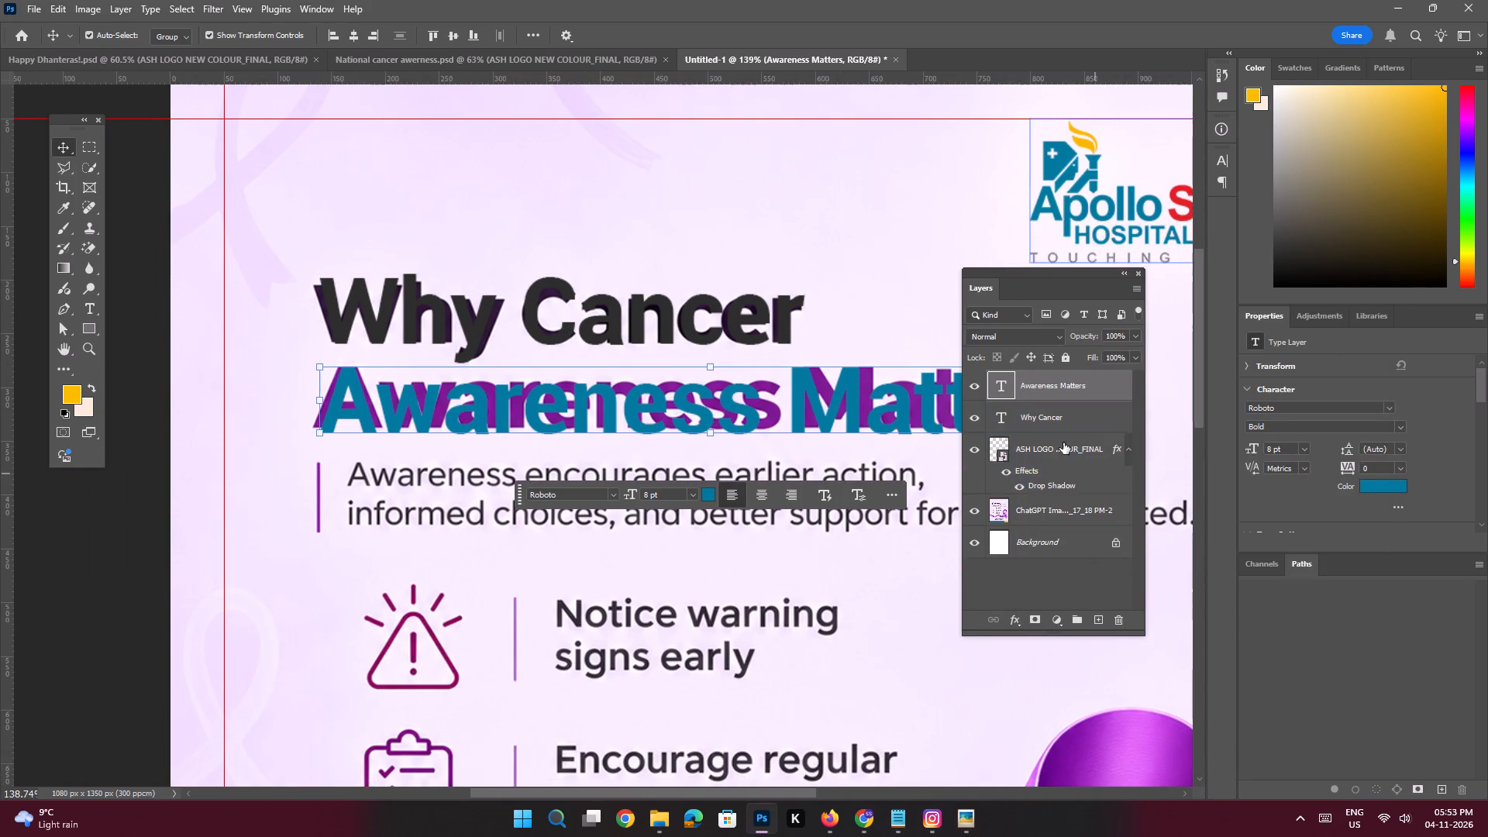
pyautogui.click(1045, 391)
pyautogui.click(1100, 621)
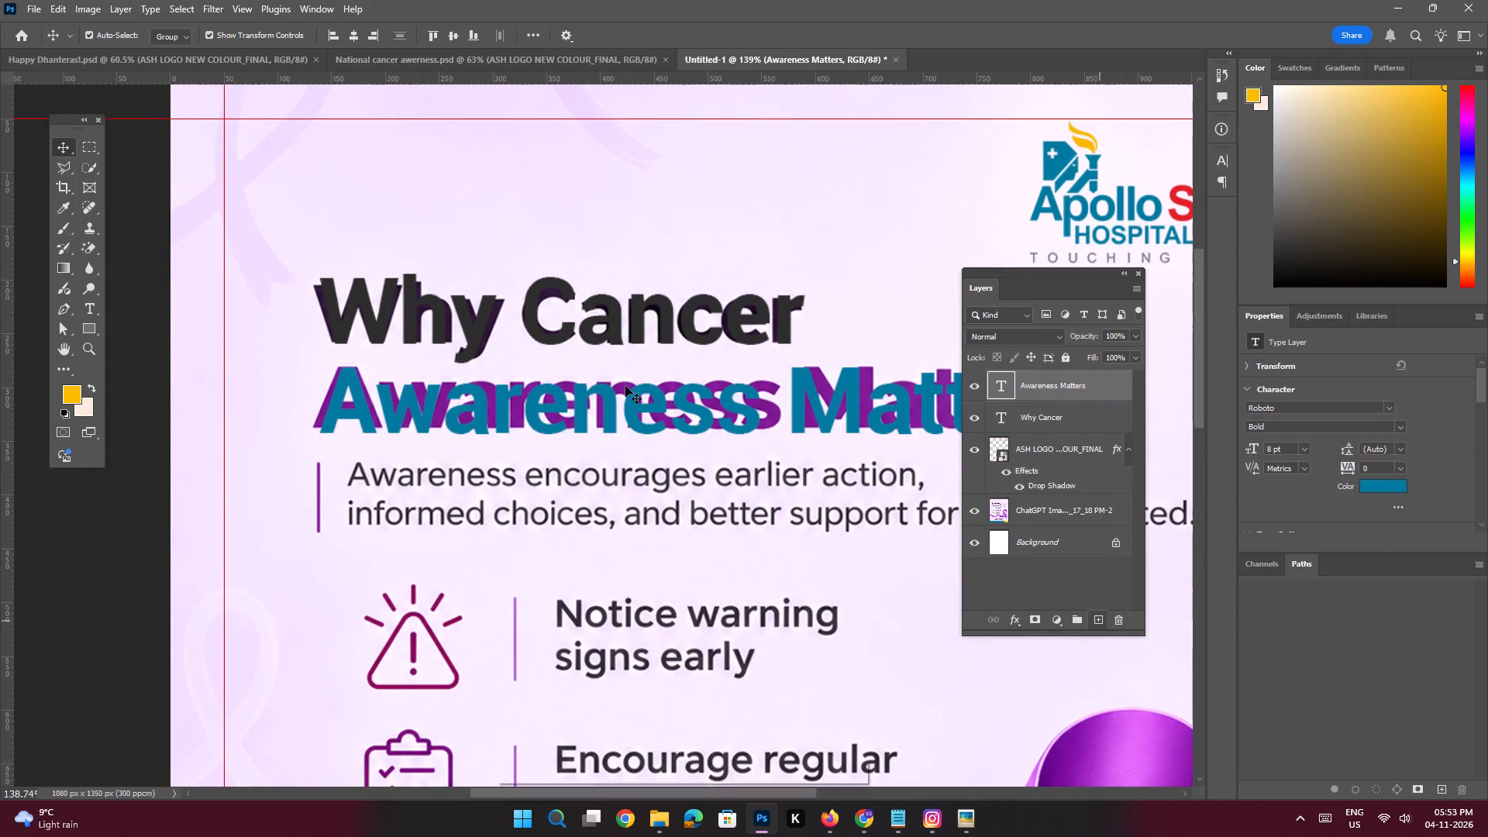
pyautogui.press('space')
pyautogui.press('space')
pyautogui.press('space')
pyautogui.press('space')
pyautogui.press('space')
pyautogui.press('space')
pyautogui.press('space')
pyautogui.press('space')
pyautogui.press('space')
pyautogui.press('space')
pyautogui.press('space')
pyautogui.moveTo(654, 386); pyautogui.dragTo(639, 332)
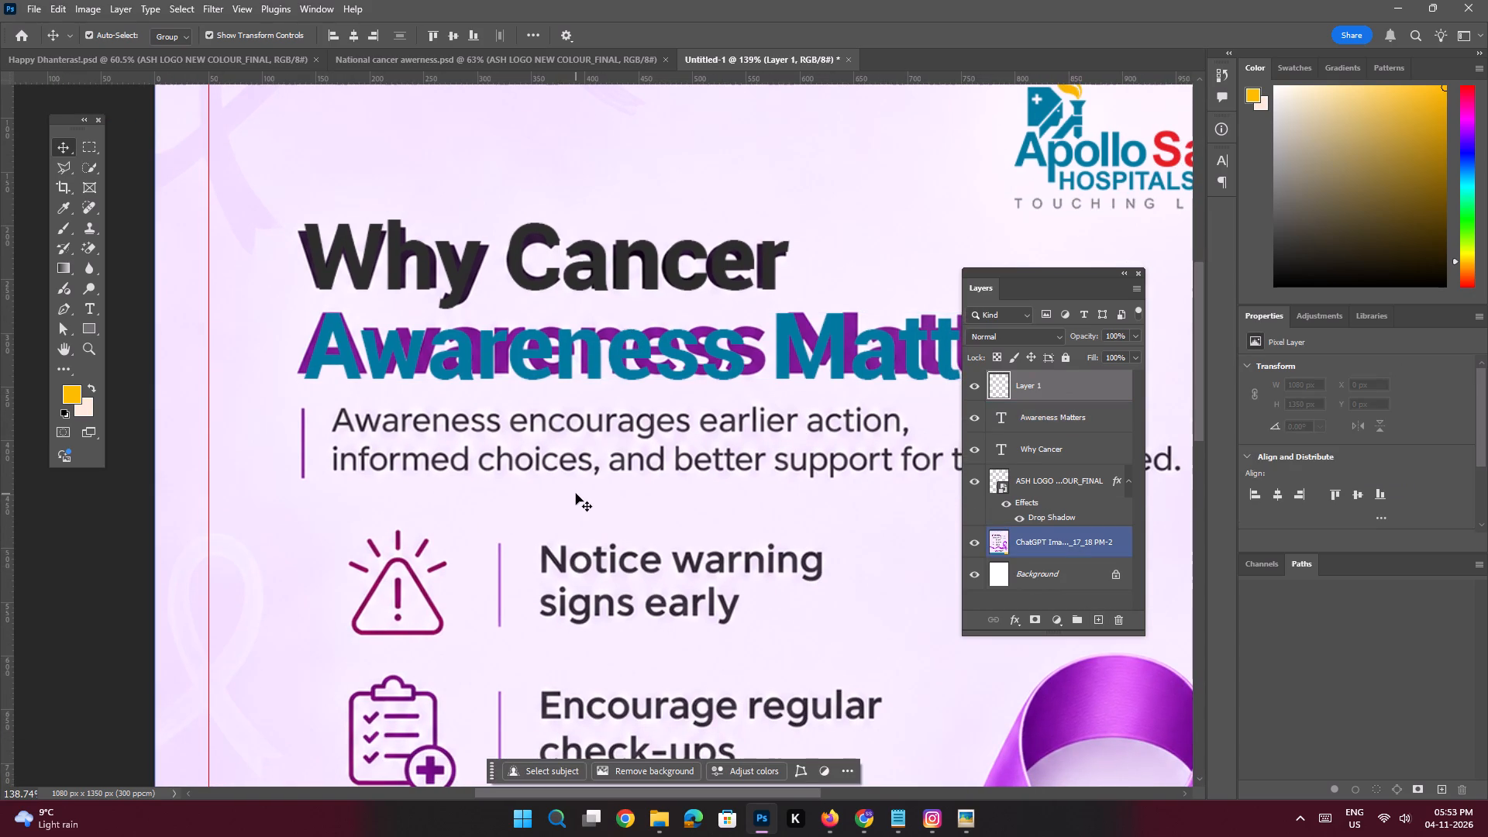
pyautogui.press('t')
pyautogui.click(470, 505)
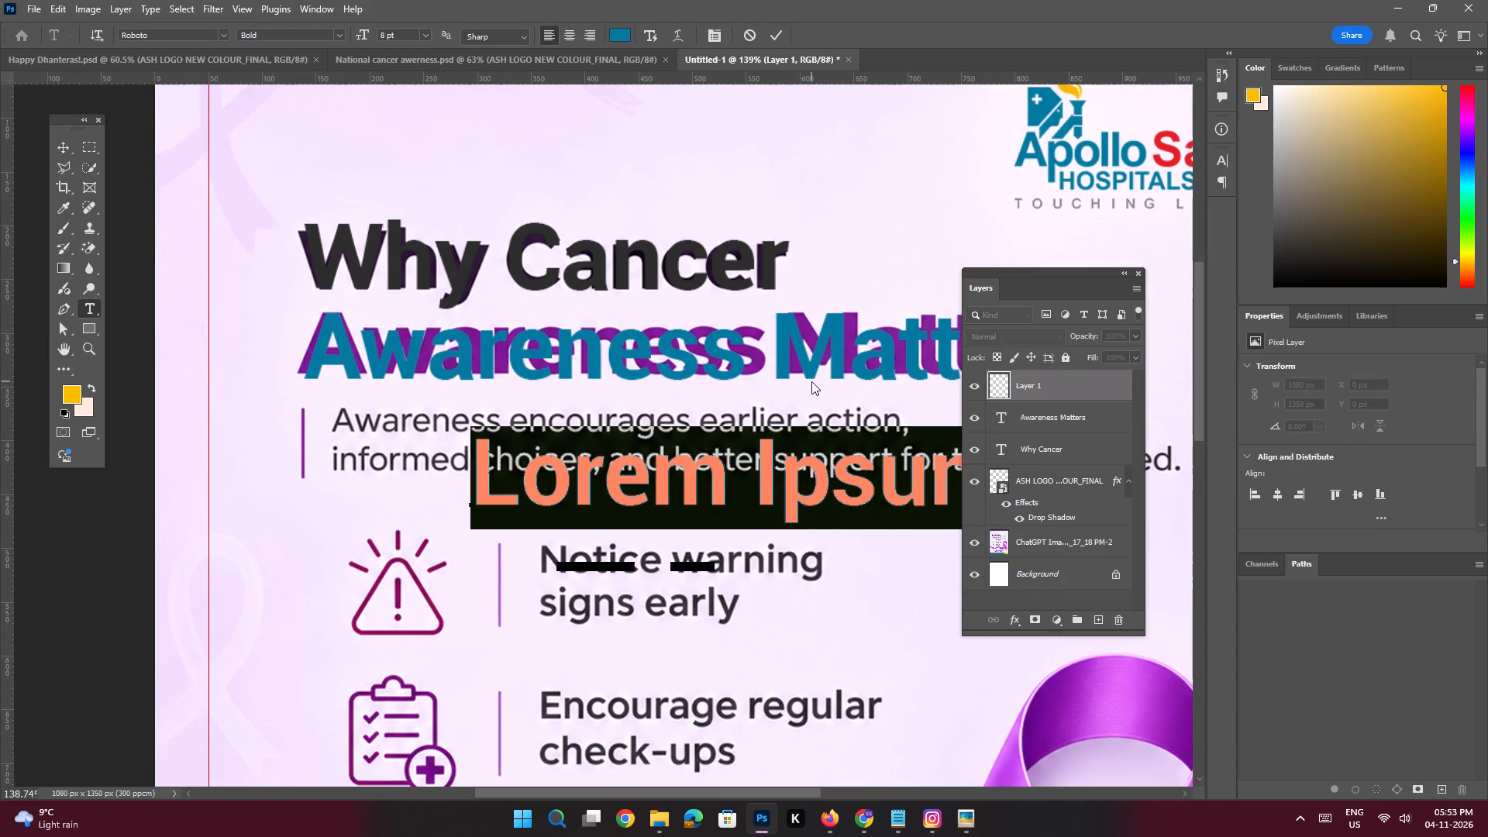
pyautogui.hotkey('ctrl', 'v')
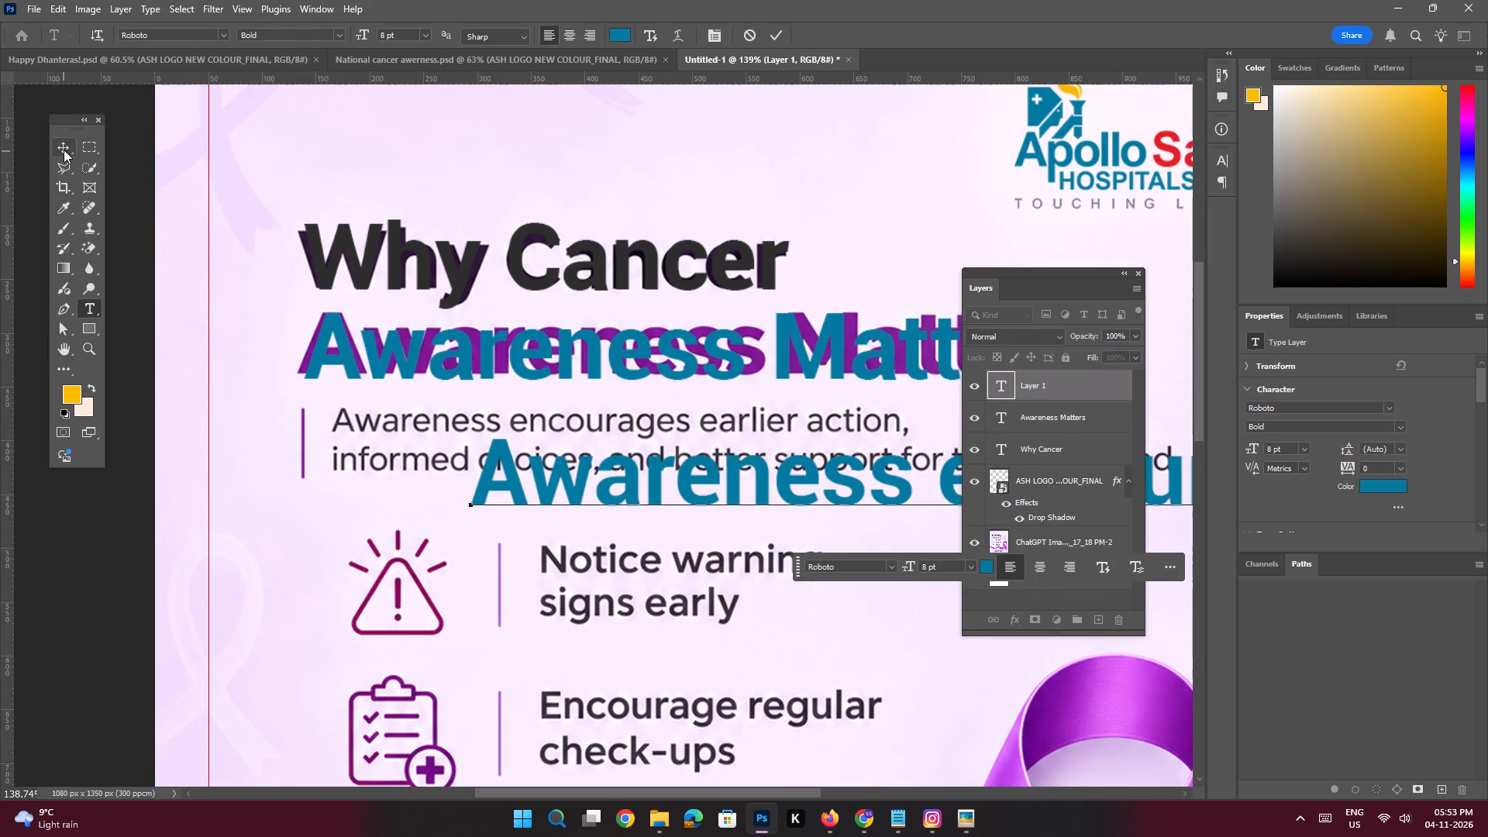
pyautogui.click(64, 150)
# Set the new sentence's font style to Roboto Regular.
pyautogui.click(1399, 423)
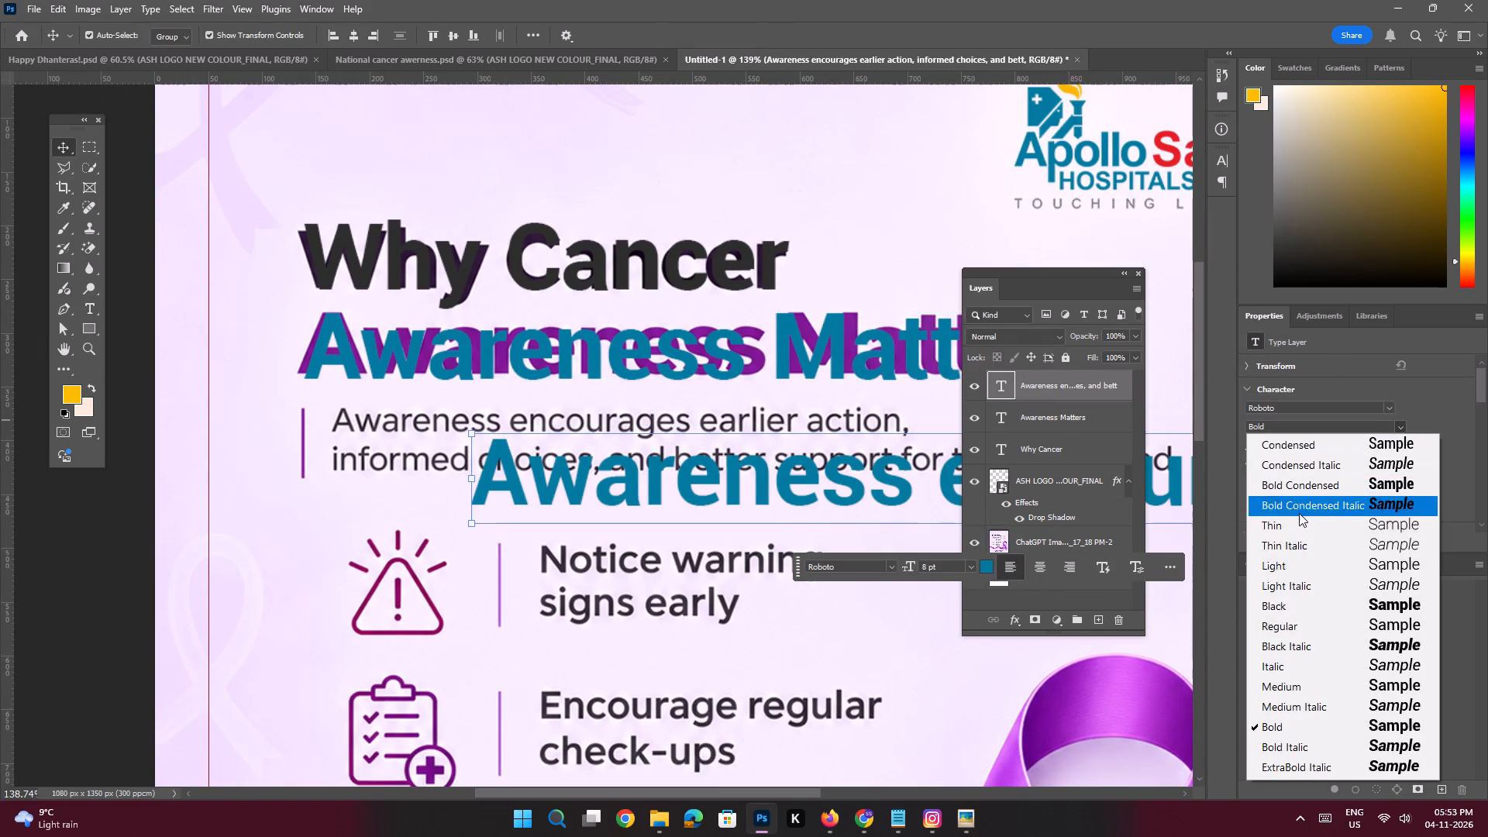
pyautogui.click(1280, 623)
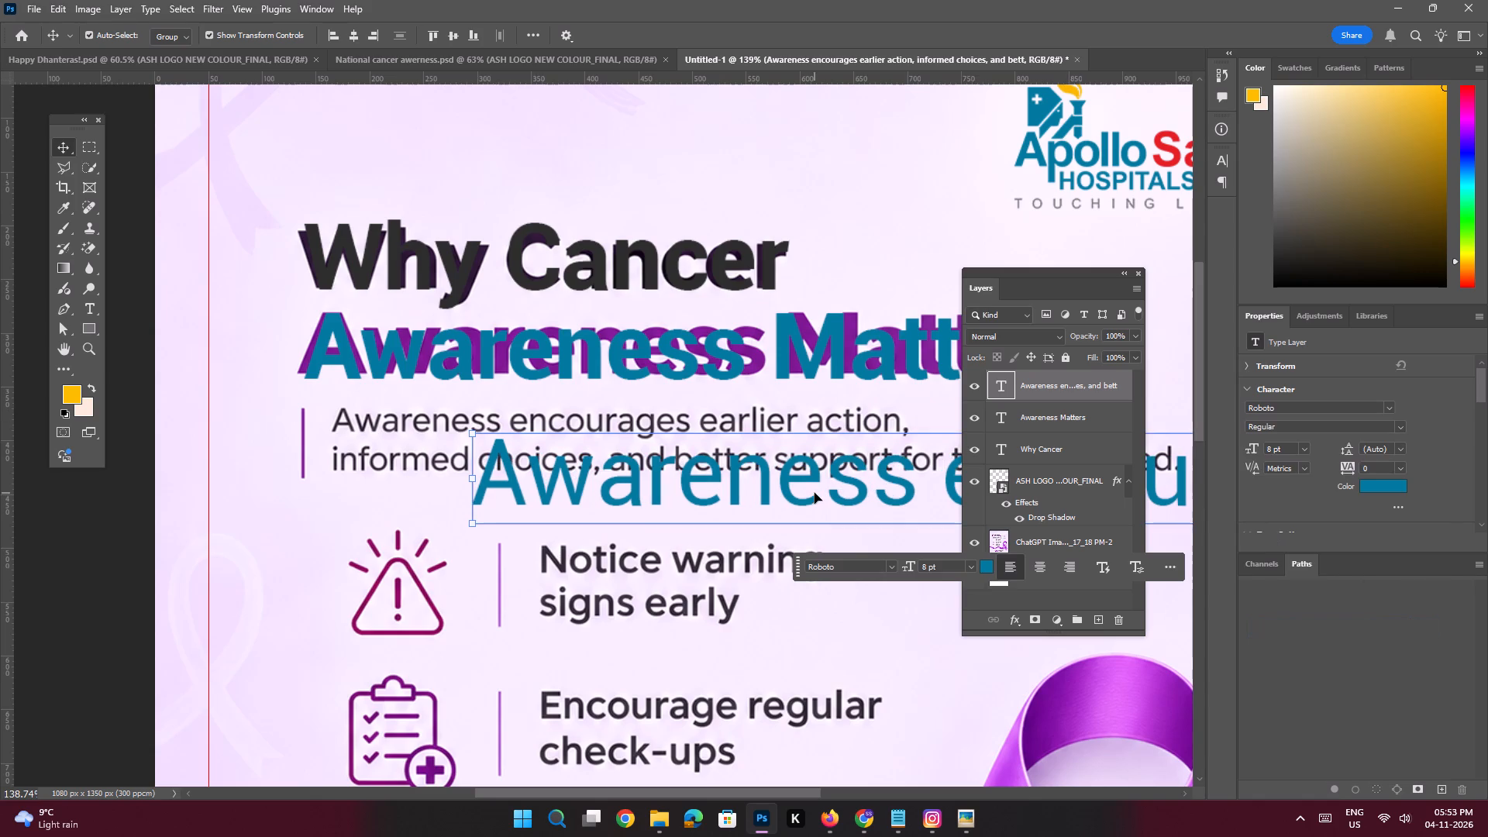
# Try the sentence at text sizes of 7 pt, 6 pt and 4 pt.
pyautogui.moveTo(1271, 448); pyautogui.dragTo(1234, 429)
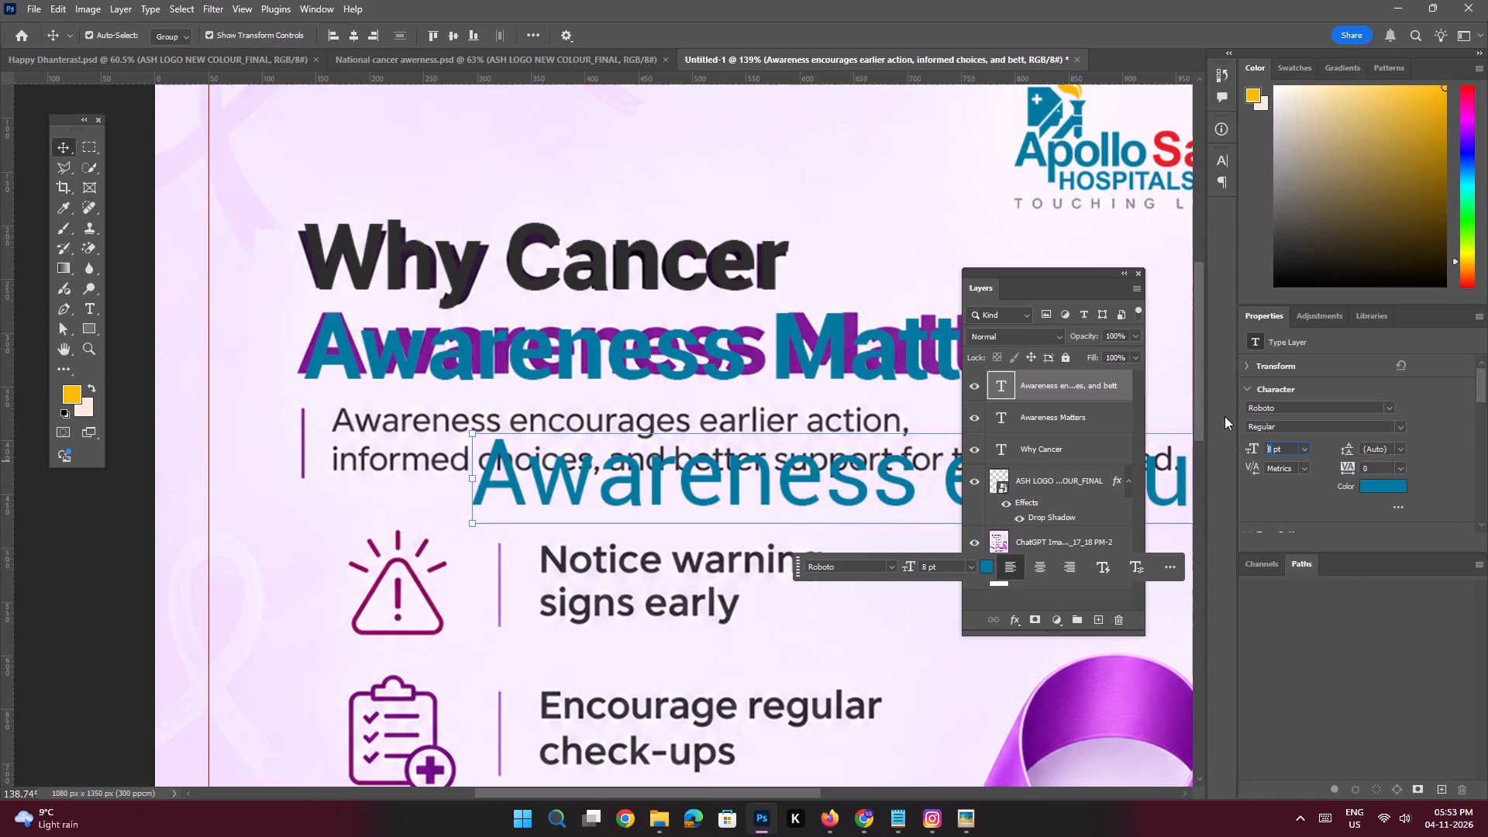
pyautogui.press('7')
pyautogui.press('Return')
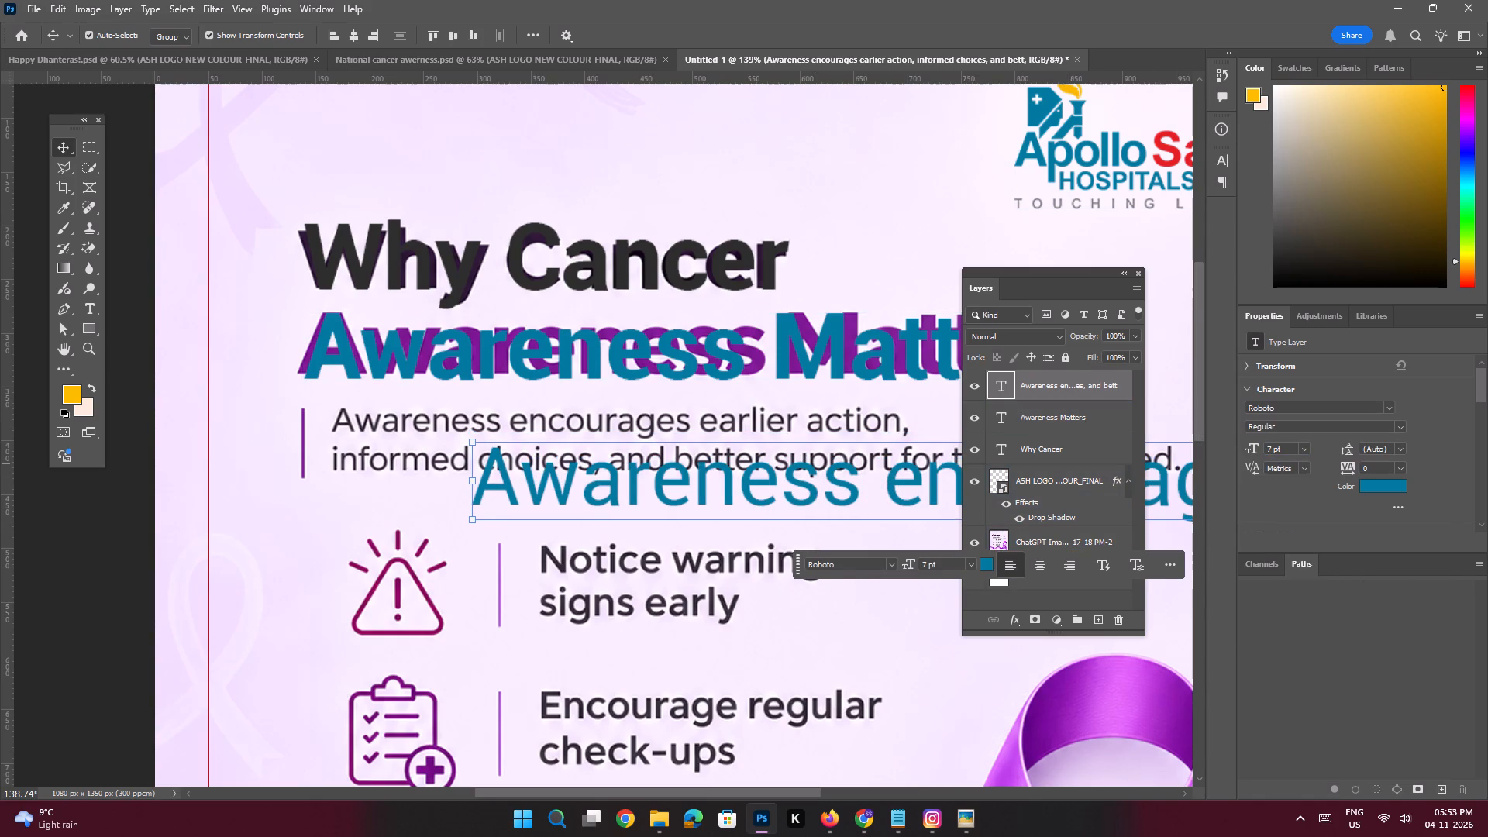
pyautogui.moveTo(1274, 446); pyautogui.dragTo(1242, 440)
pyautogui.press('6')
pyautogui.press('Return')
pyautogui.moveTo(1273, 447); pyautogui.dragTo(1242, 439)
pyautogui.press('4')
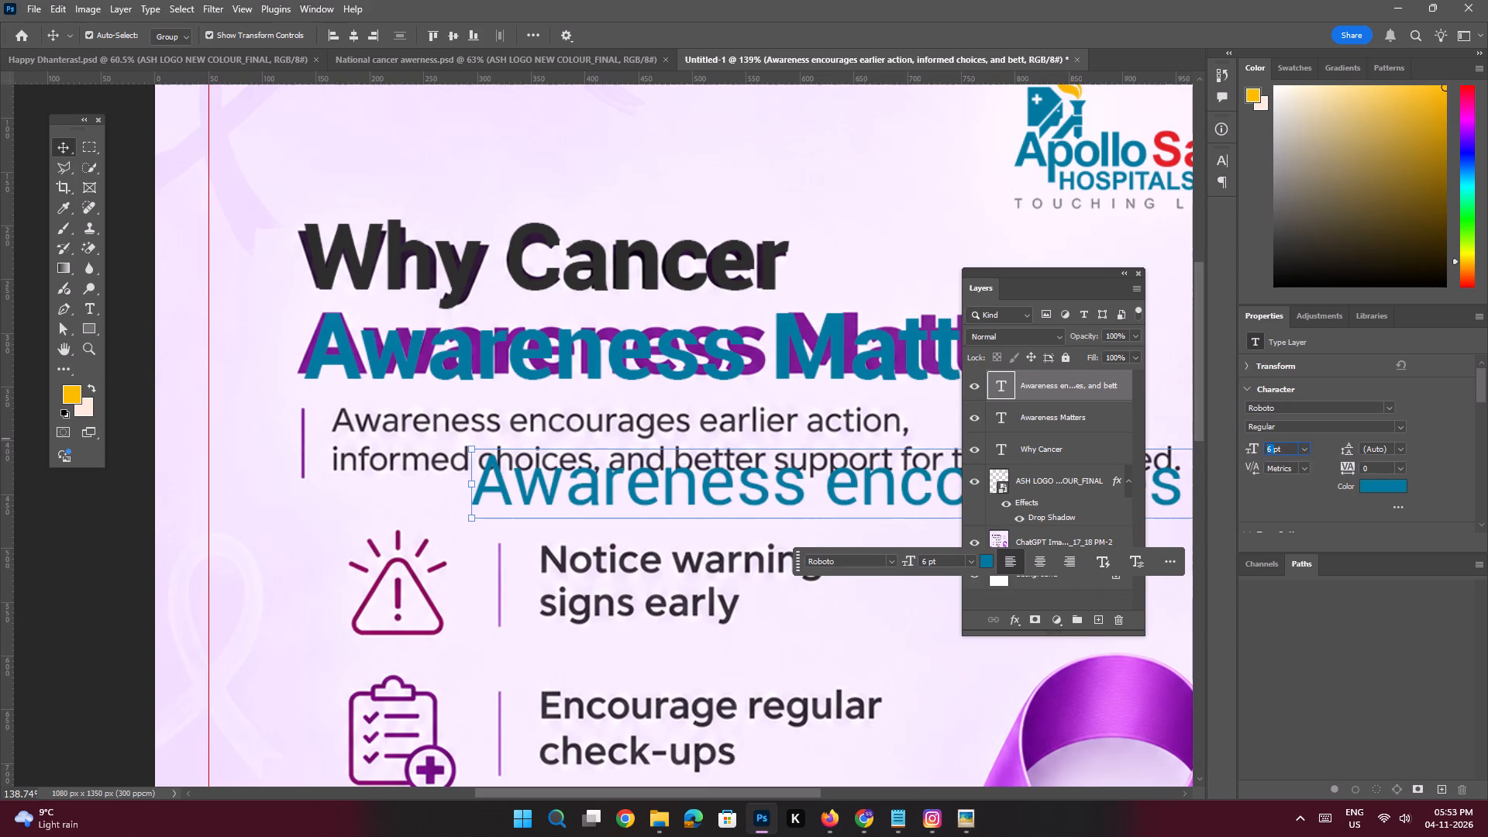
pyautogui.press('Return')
# Move the sentence into the gap between the original subheading and the "Notice warning signs early" item.
pyautogui.moveTo(685, 488); pyautogui.dragTo(603, 501)
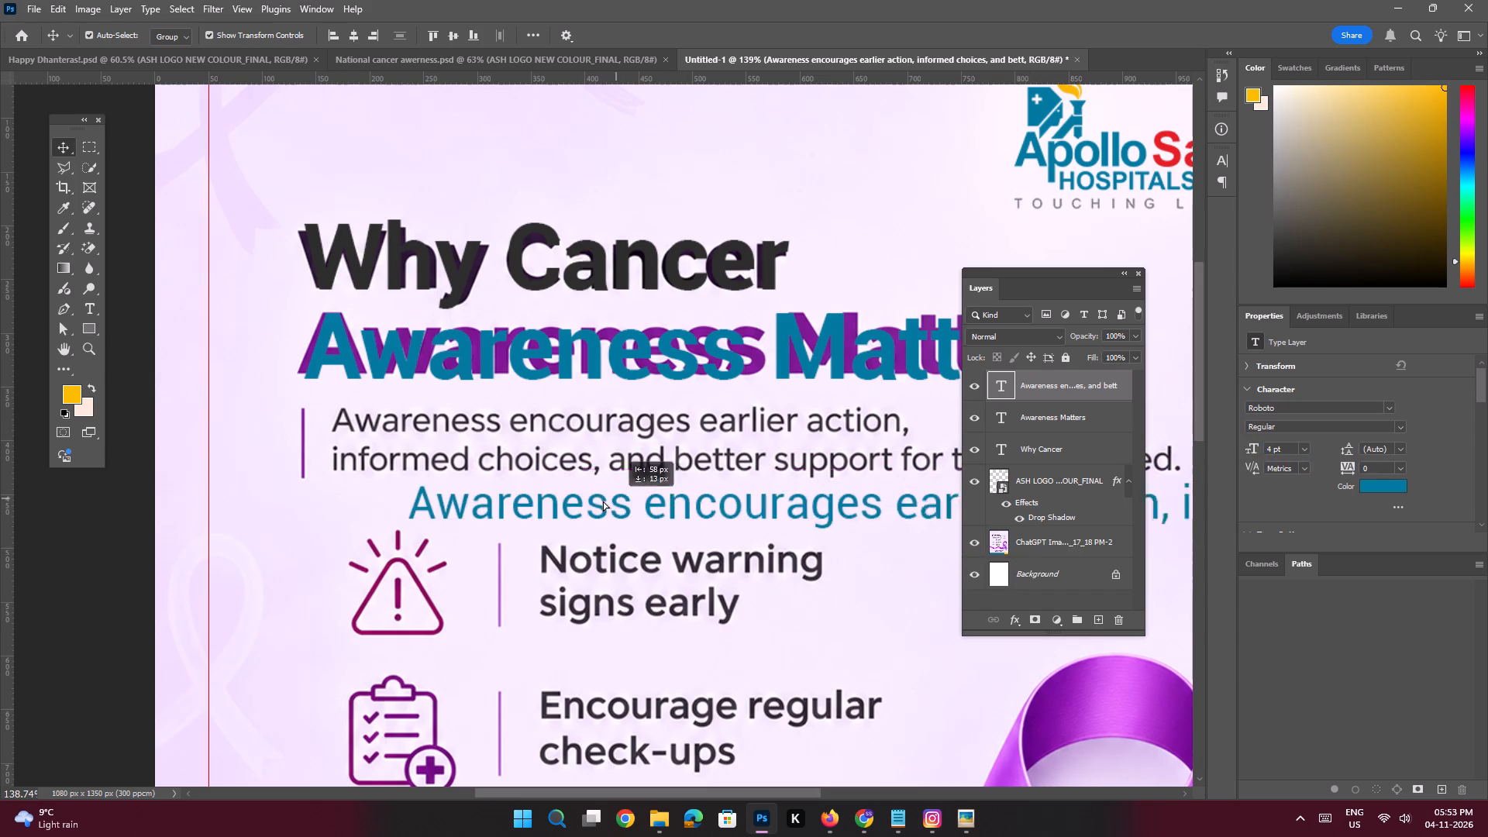
pyautogui.moveTo(603, 501); pyautogui.dragTo(532, 506)
# Set the sentence's text size to 3 pt.
pyautogui.press('space')
pyautogui.press('space')
pyautogui.press('space')
pyautogui.press('space')
pyautogui.press('space')
pyautogui.press('space')
pyautogui.press('space')
pyautogui.press('space')
pyautogui.press('space')
pyautogui.press('space')
pyautogui.press('space')
pyautogui.press('space')
pyautogui.moveTo(610, 491); pyautogui.dragTo(532, 487)
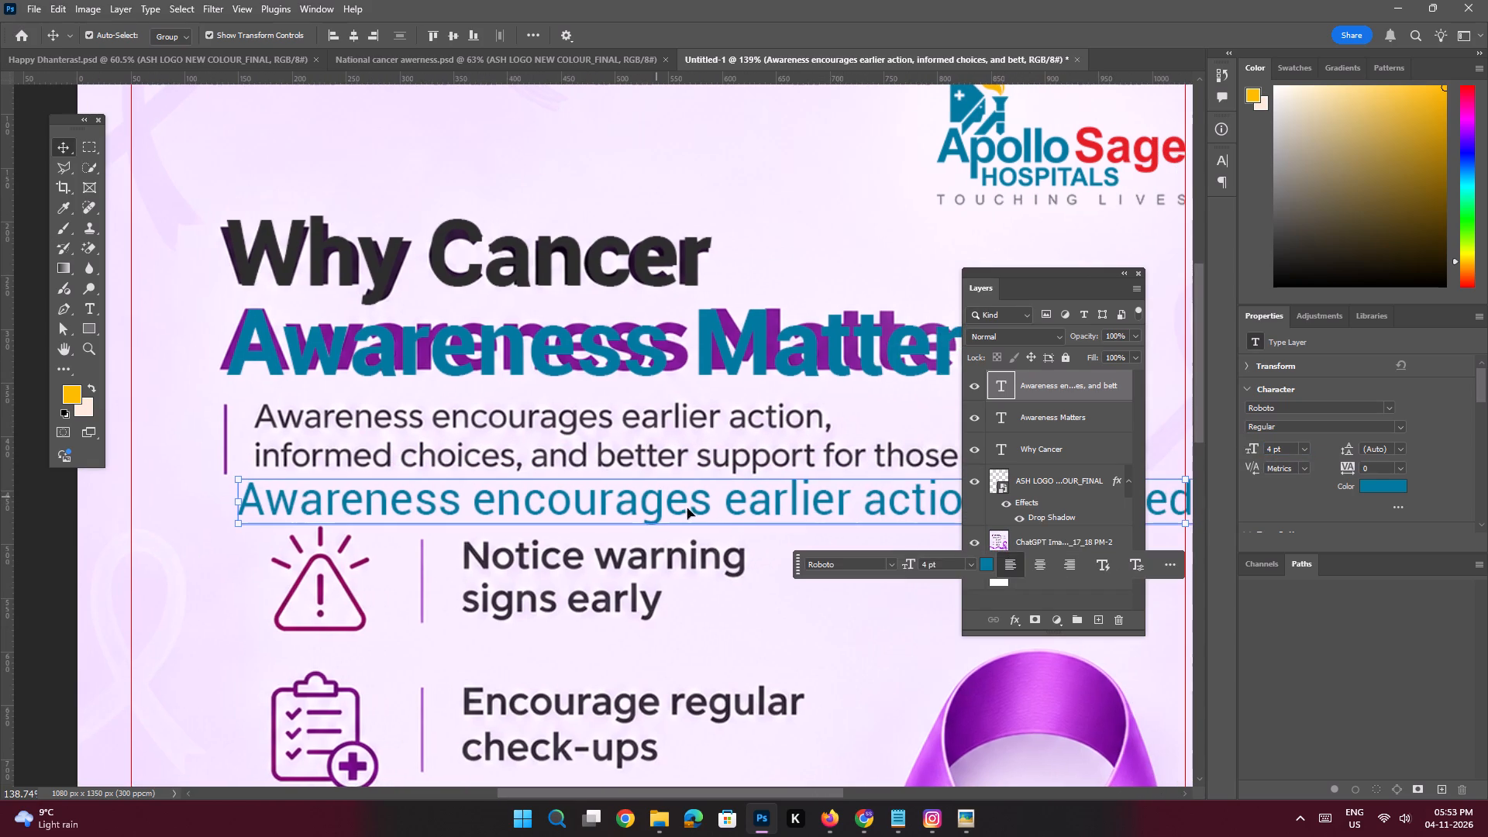
pyautogui.press('space')
pyautogui.press('space')
pyautogui.press('space')
pyautogui.press('space')
pyautogui.press('space')
pyautogui.press('space')
pyautogui.press('space')
pyautogui.press('space')
pyautogui.moveTo(817, 491); pyautogui.dragTo(662, 494)
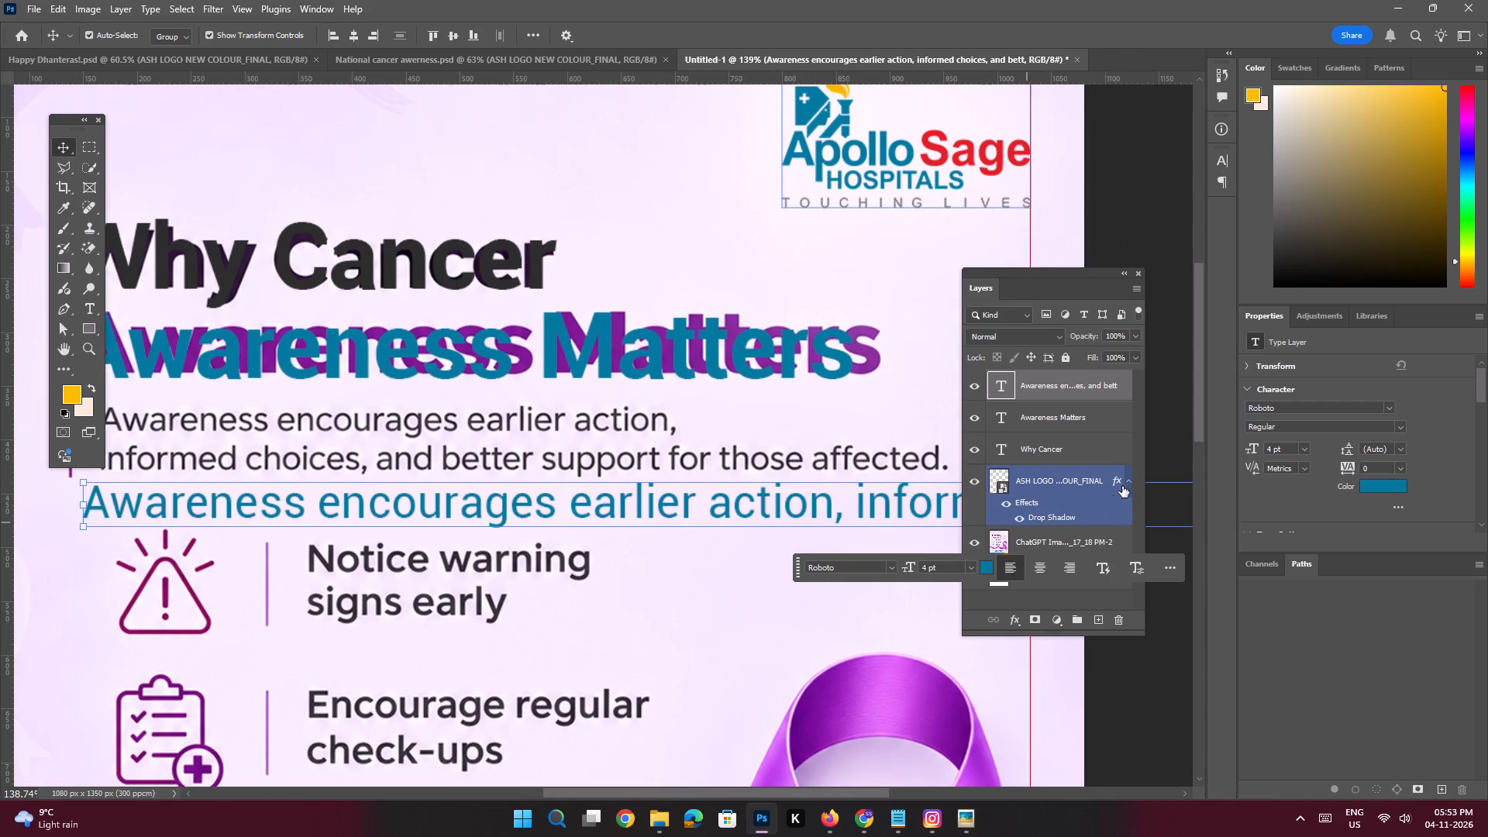
pyautogui.moveTo(1272, 450); pyautogui.dragTo(1242, 425)
pyautogui.press('3')
pyautogui.press('Return')
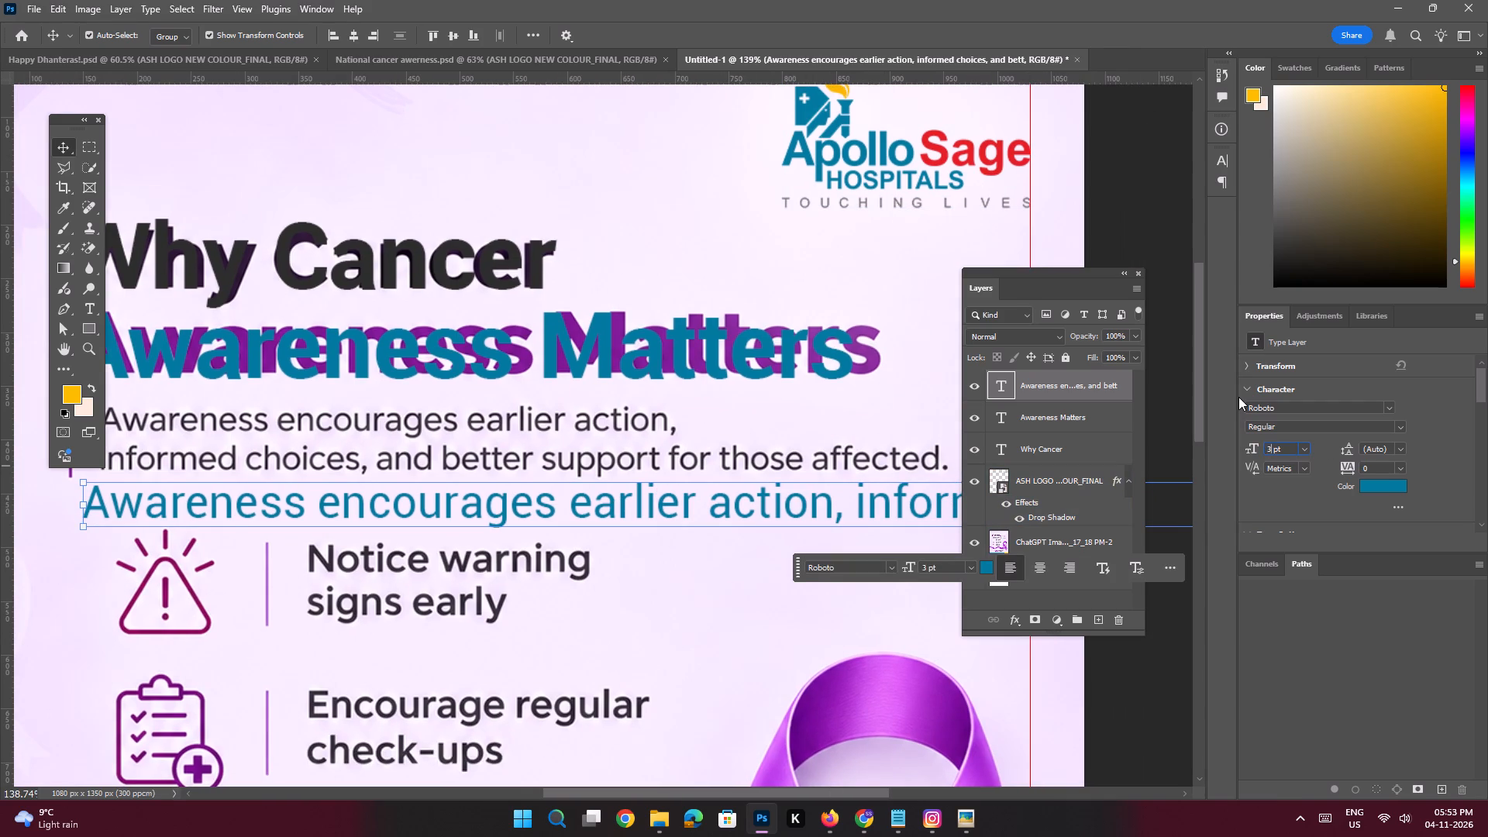
# Shift the sentence sideways by about 15 px so its left edge lines up with the original subheading.
pyautogui.press('space')
pyautogui.press('space')
pyautogui.press('space')
pyautogui.press('space')
pyautogui.press('space')
pyautogui.press('space')
pyautogui.press('space')
pyautogui.press('space')
pyautogui.press('space')
pyautogui.press('space')
pyautogui.moveTo(422, 518); pyautogui.dragTo(485, 520)
pyautogui.keyDown('shift'); pyautogui.moveTo(452, 509); pyautogui.dragTo(468, 510); pyautogui.keyUp('shift')
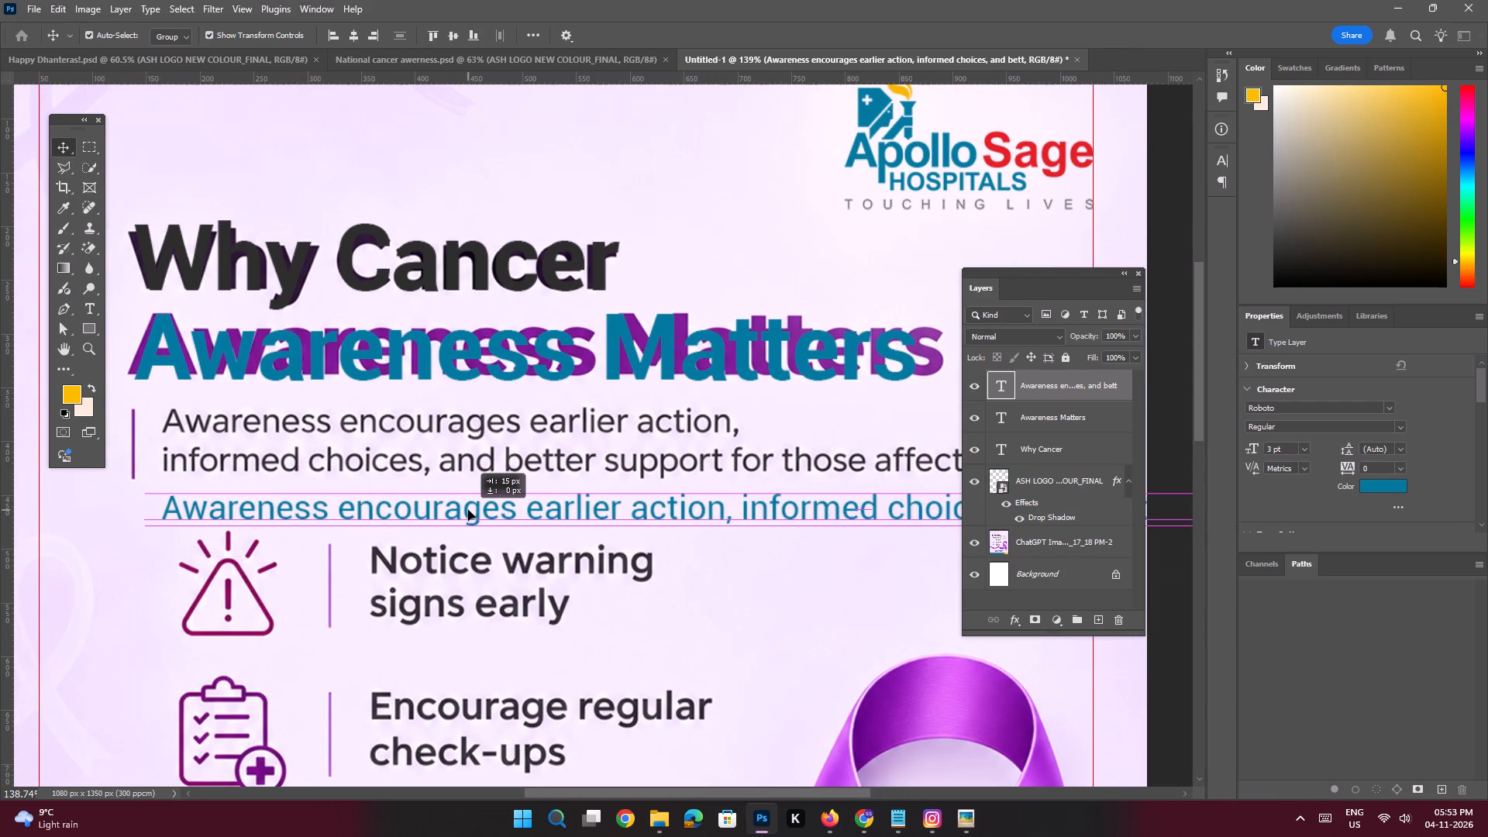
pyautogui.keyDown('shift'); pyautogui.moveTo(468, 510); pyautogui.dragTo(467, 510); pyautogui.keyUp('shift')
# Break the live subheading sentence after "action," so "informed choices, and better support for those affected" starts a second line.
pyautogui.press('space')
pyautogui.press('space')
pyautogui.press('space')
pyautogui.press('space')
pyautogui.press('space')
pyautogui.press('space')
pyautogui.press('space')
pyautogui.press('space')
pyautogui.click(562, 463)
pyautogui.doubleClick(679, 503)
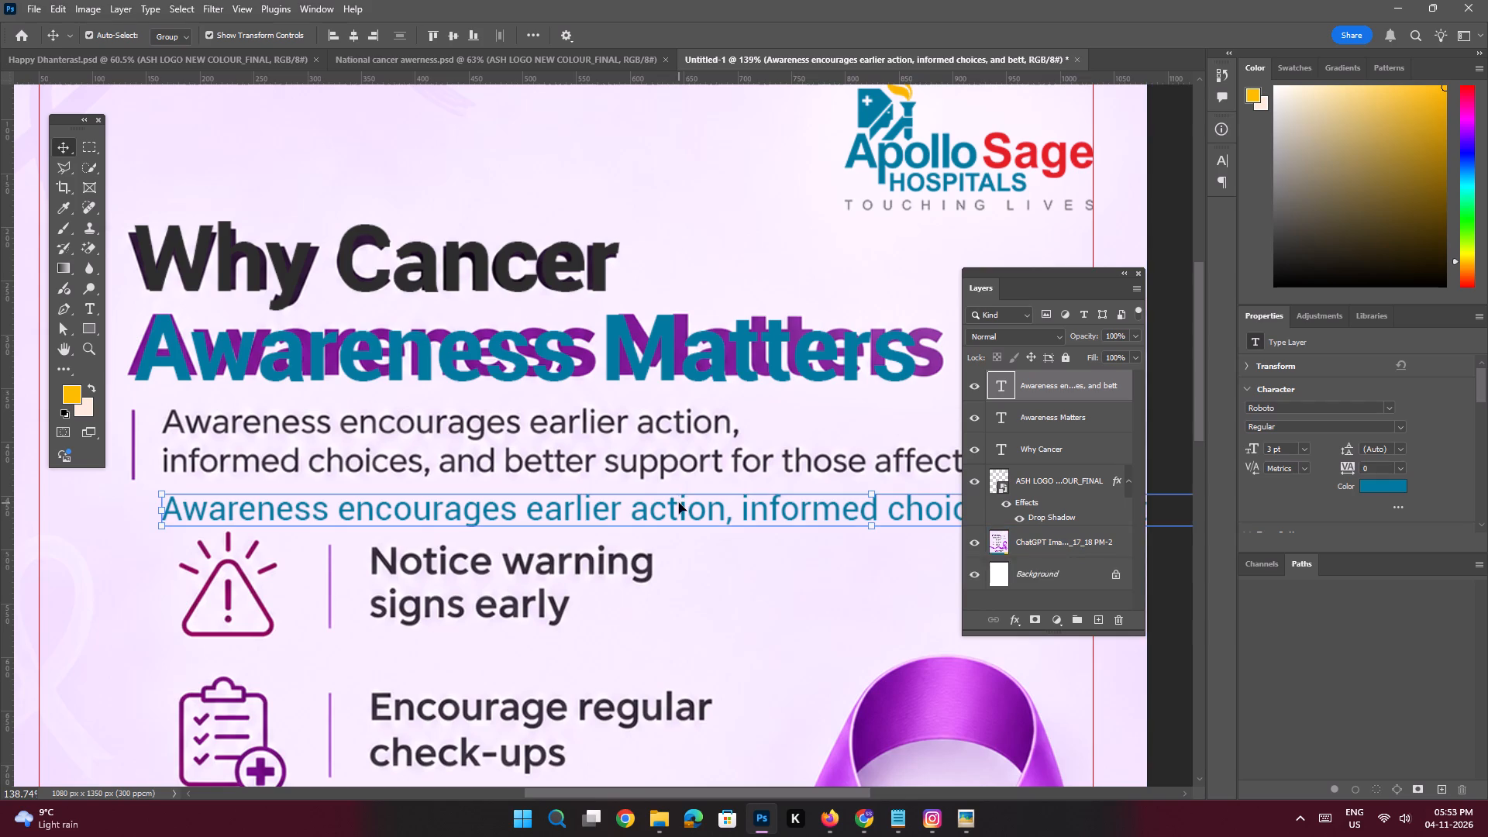
pyautogui.click(739, 501)
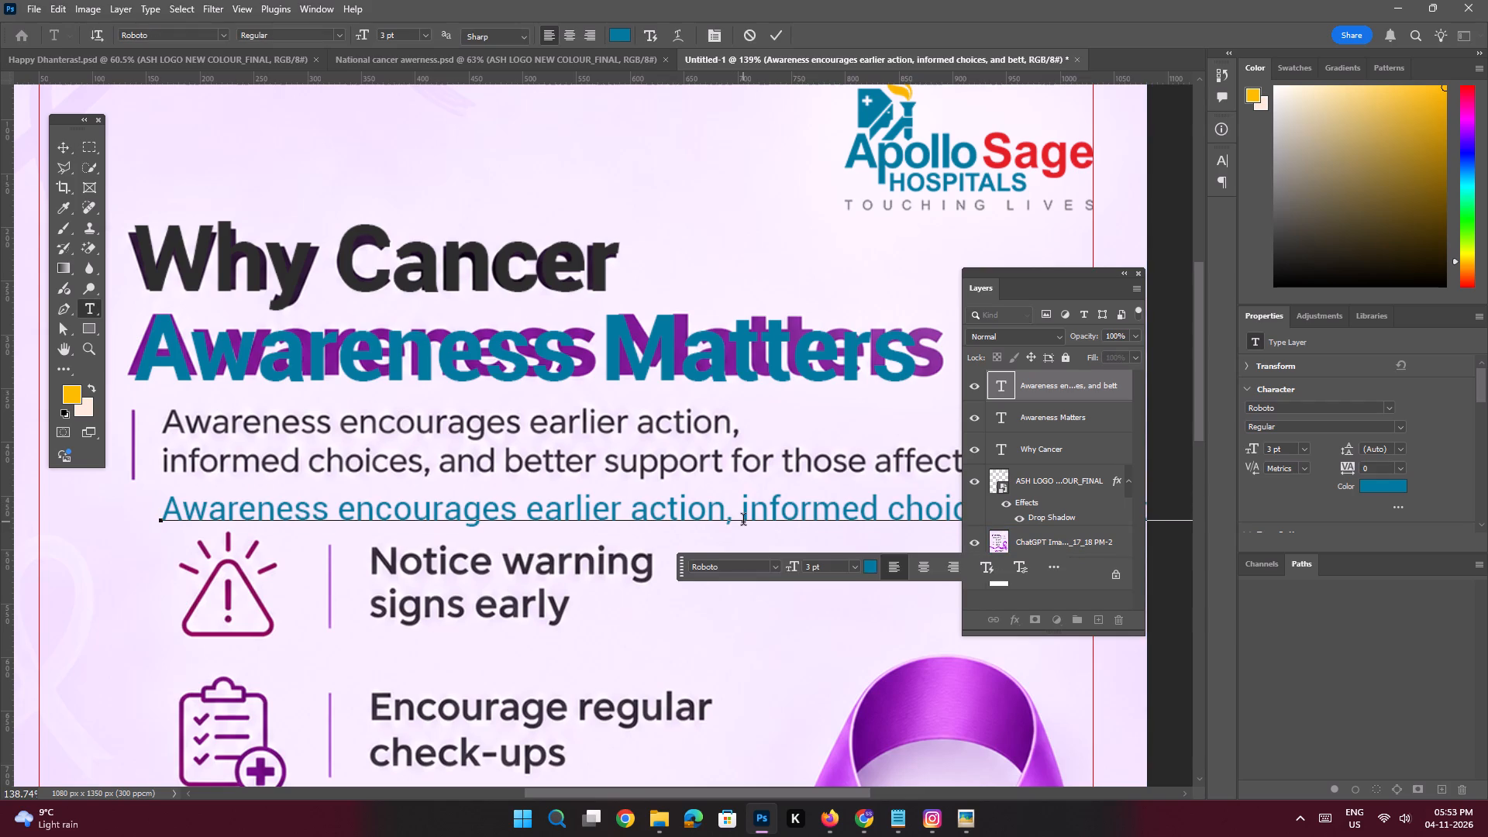
pyautogui.press('Return')
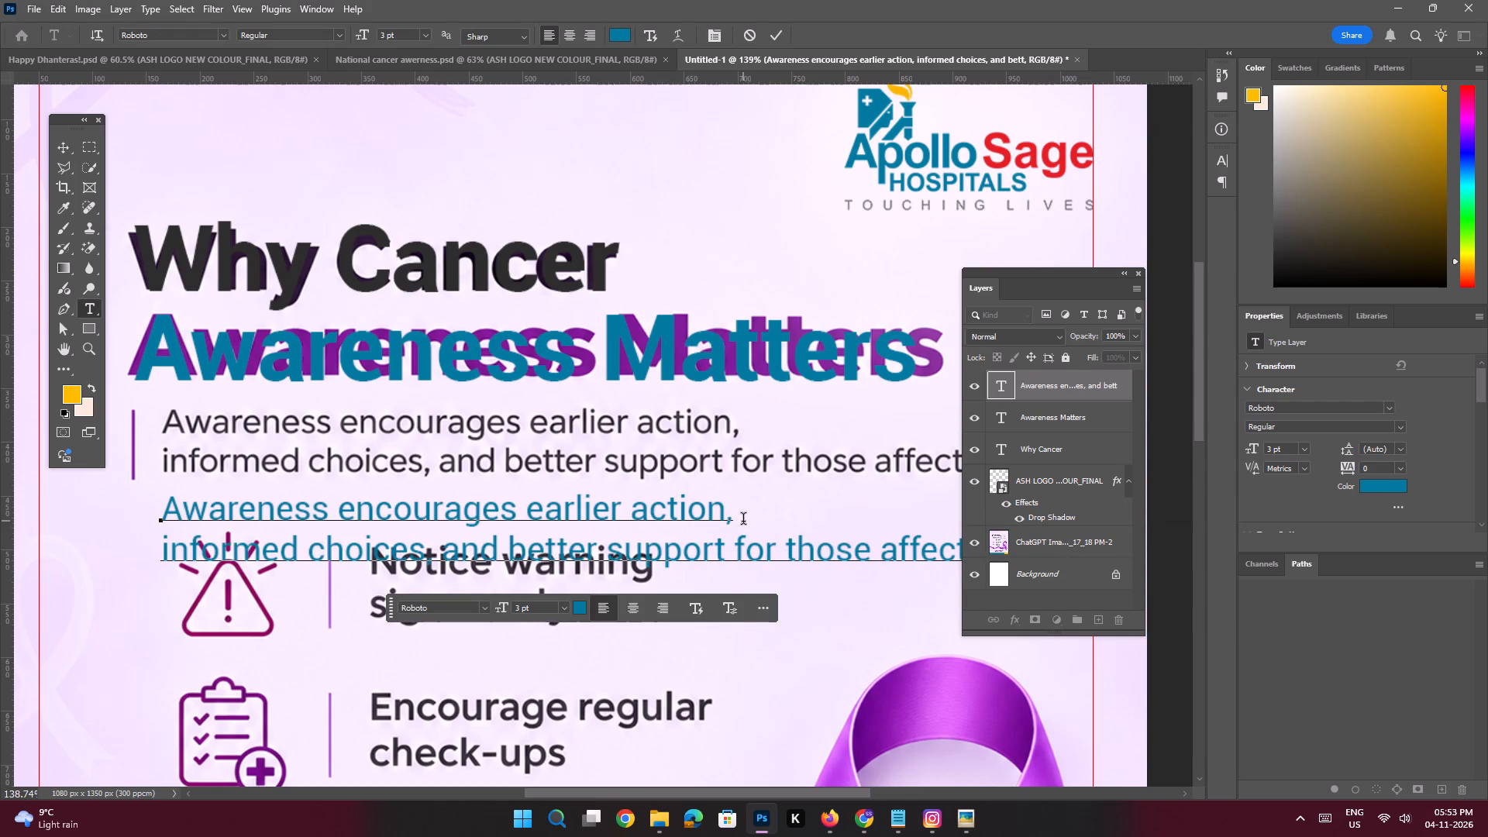
pyautogui.press('Return')
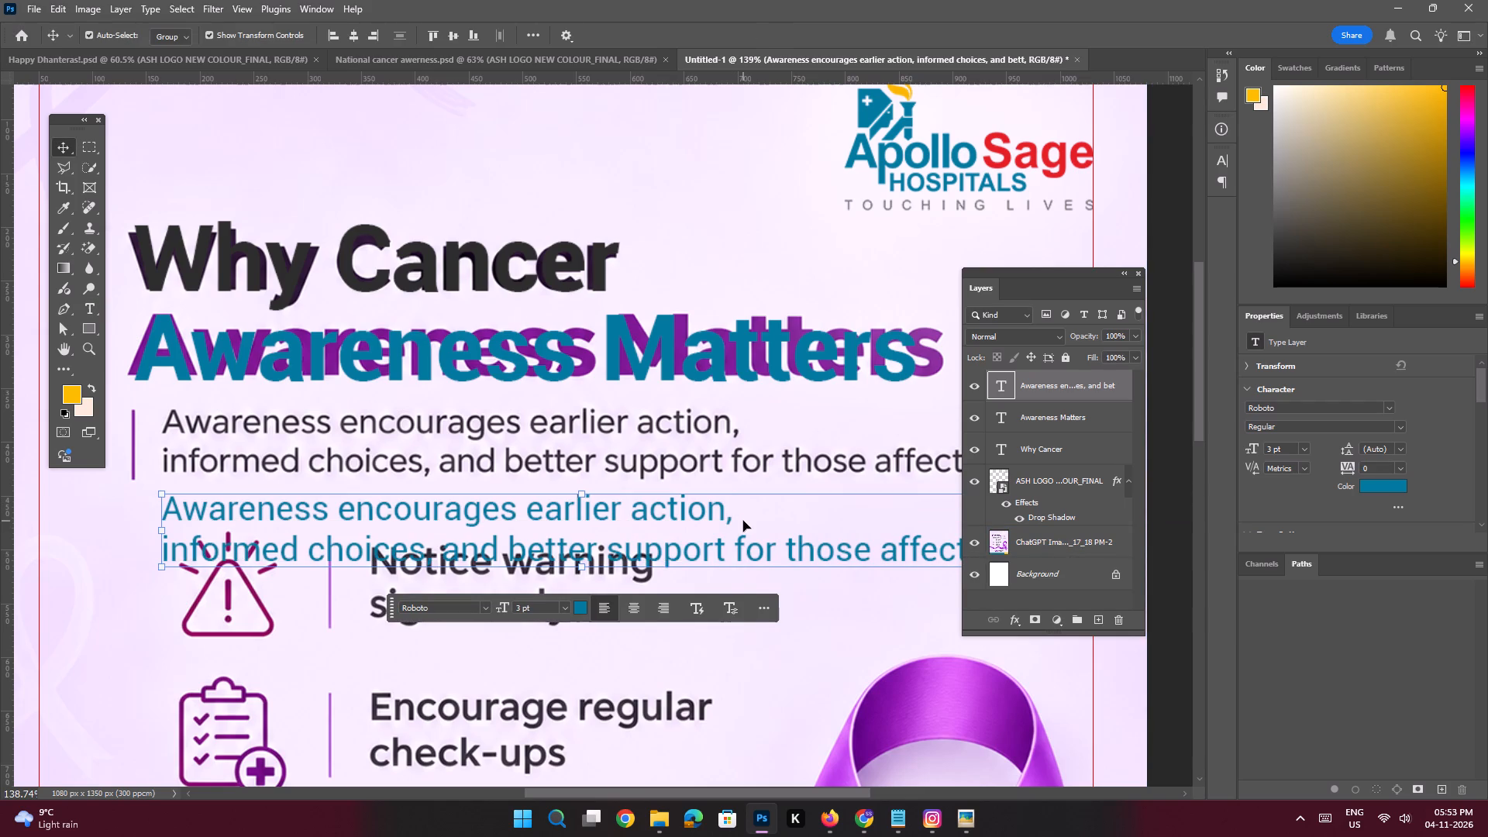
# Recolour the subheading text to dark grey 2d2d2d, sampled from the "Why Cancer" headline.
pyautogui.click(1379, 486)
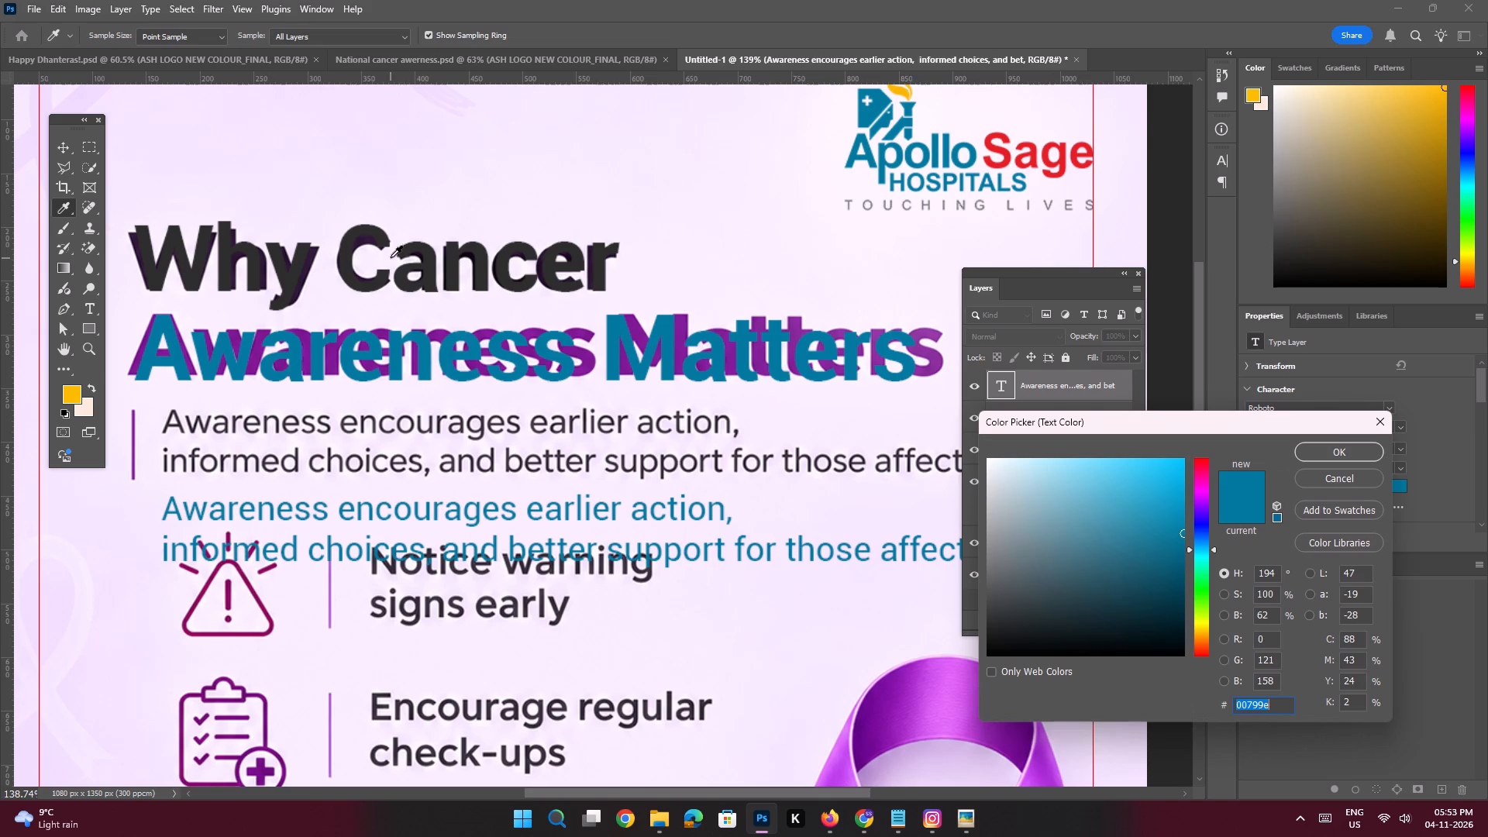
pyautogui.click(419, 250)
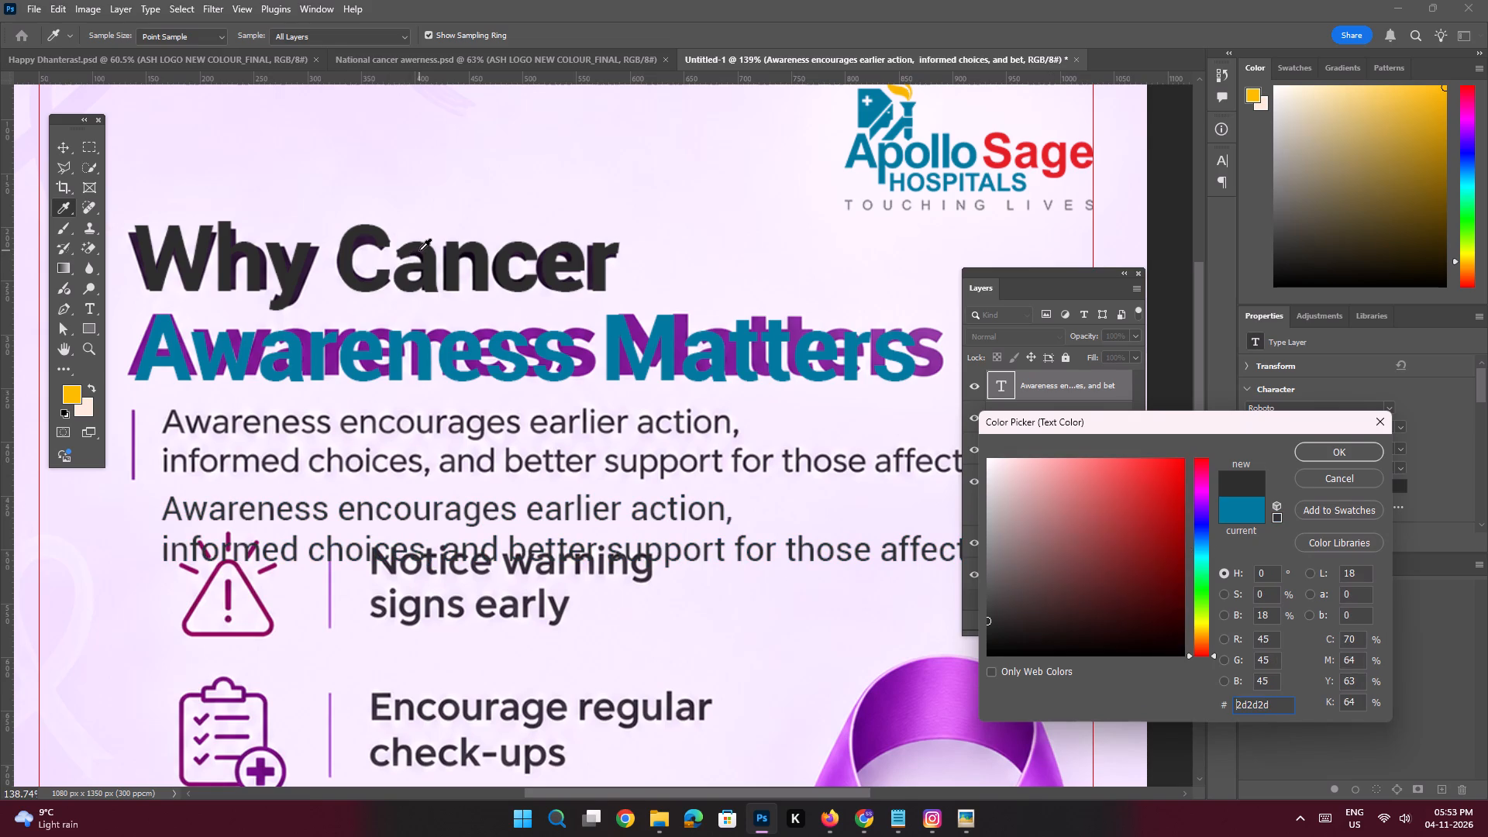
pyautogui.press('Return')
# Set the subheading text's Roboto font style to Medium.
pyautogui.click(1400, 428)
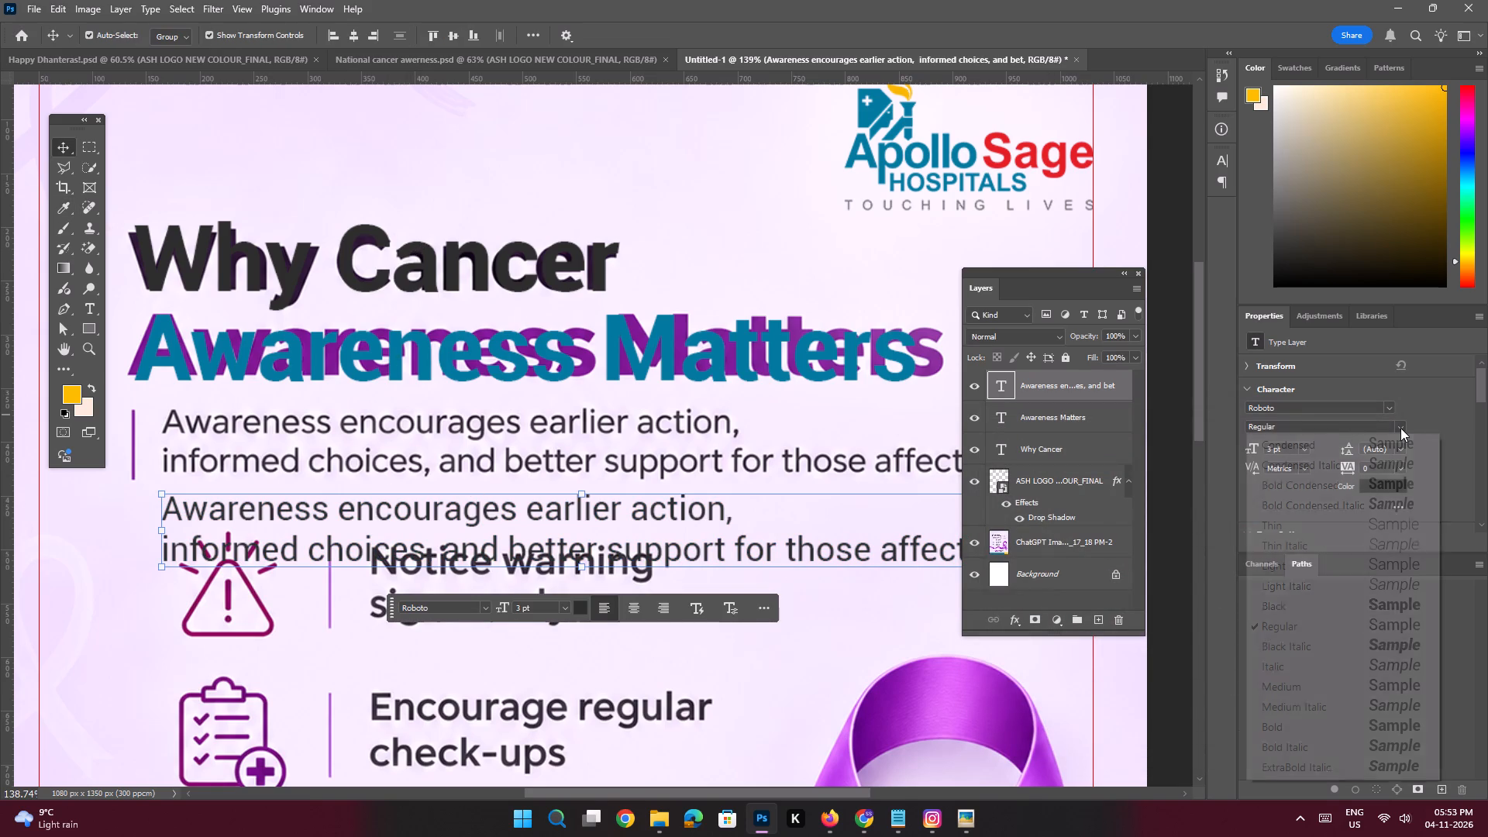
pyautogui.click(1307, 685)
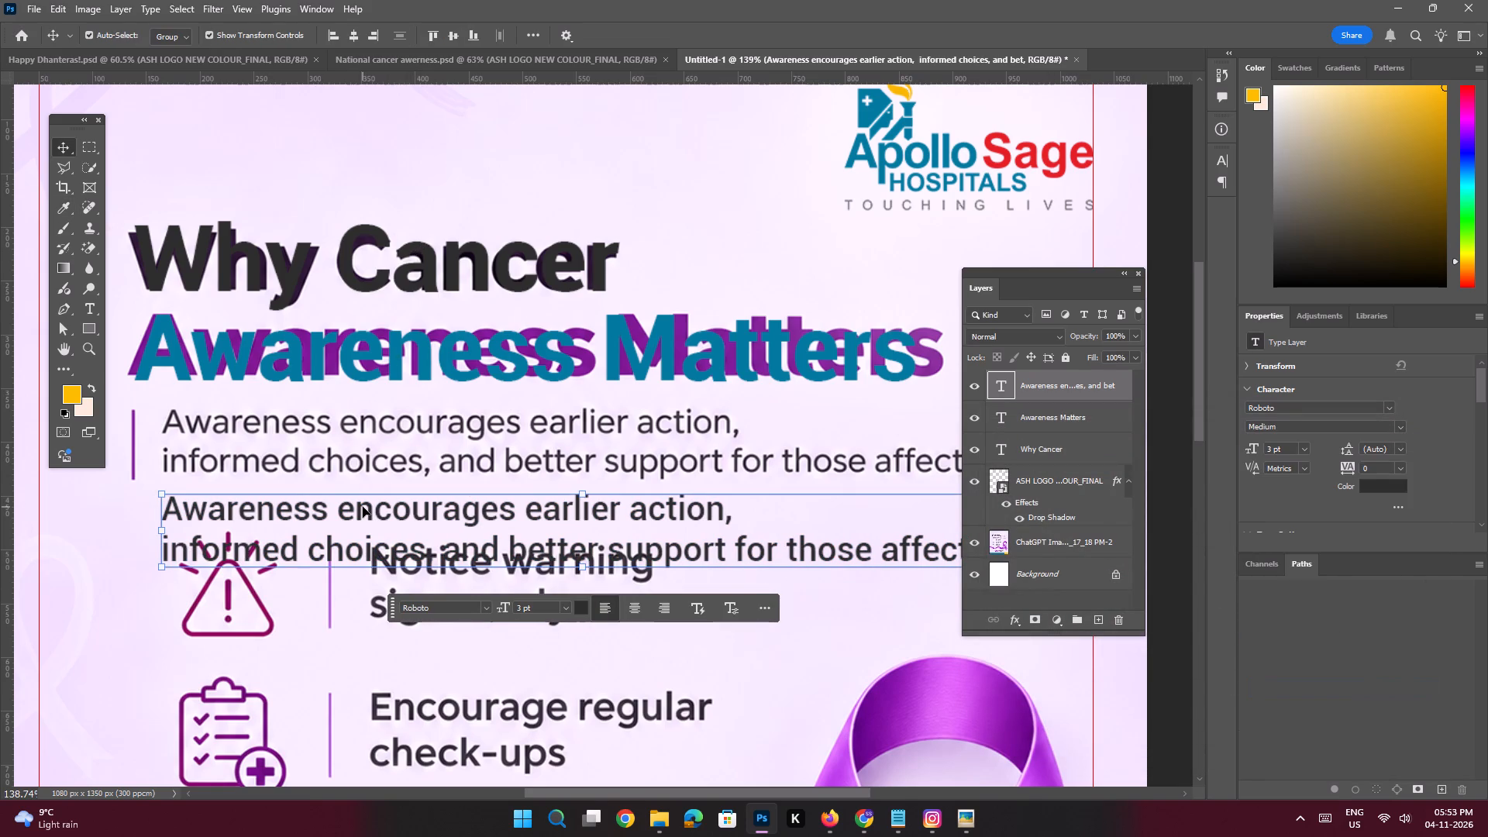
# Move the two-line live subheading up onto the original subheading, lining up its left edge and both text lines.
pyautogui.press('space')
pyautogui.press('space')
pyautogui.press('space')
pyautogui.press('space')
pyautogui.press('space')
pyautogui.press('space')
pyautogui.press('space')
pyautogui.press('space')
pyautogui.press('space')
pyautogui.press('space')
pyautogui.press('space')
pyautogui.moveTo(350, 508); pyautogui.dragTo(504, 539)
pyautogui.moveTo(446, 540); pyautogui.dragTo(453, 460)
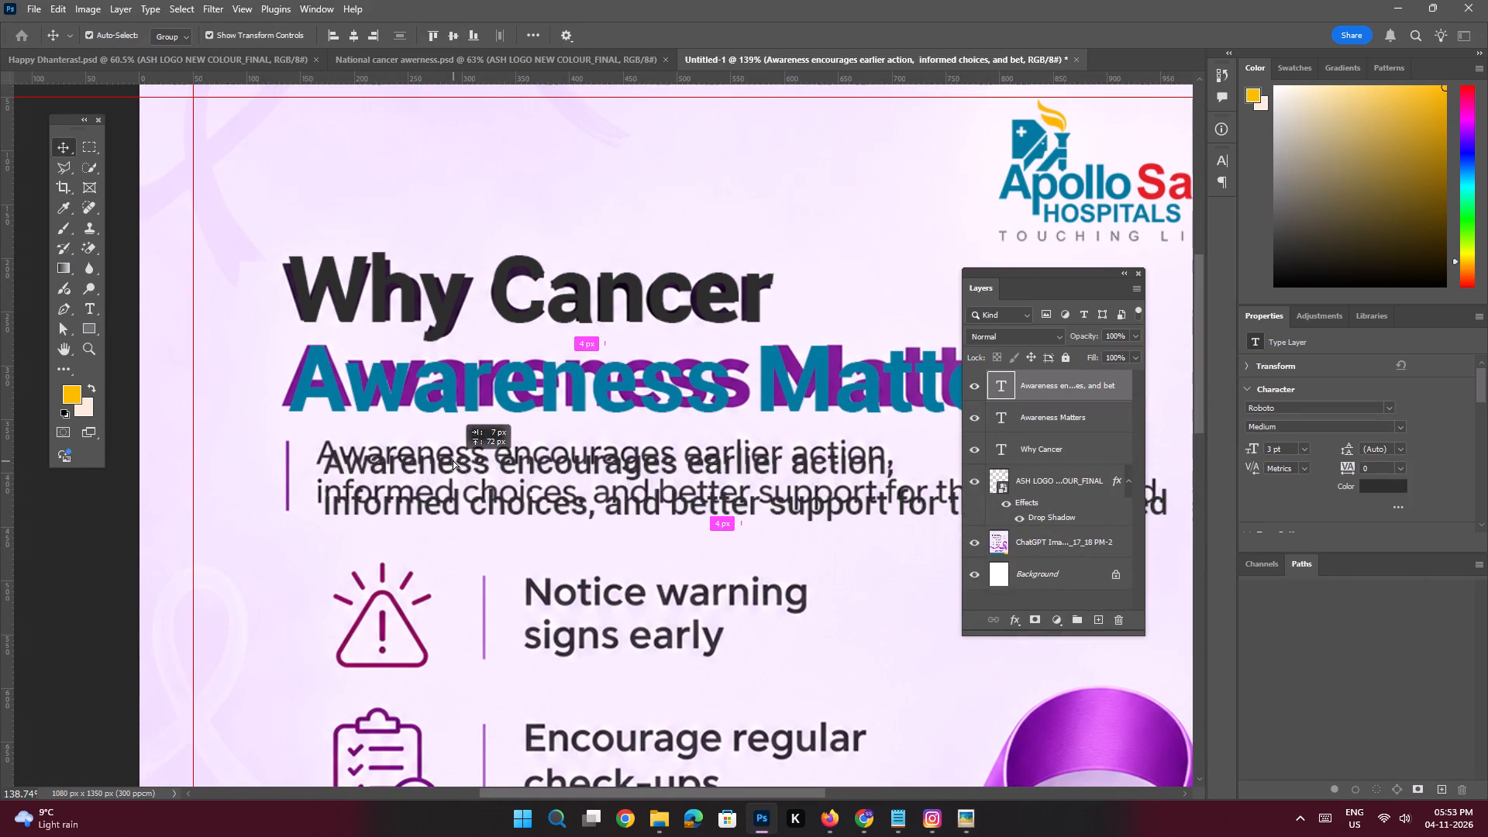
pyautogui.moveTo(453, 460); pyautogui.dragTo(447, 454)
# On the ChatGPT image layer, outline the whole headline and subheading block with a Polygonal Lasso selection of about 847 by 269 px.
pyautogui.press('space')
pyautogui.press('space')
pyautogui.press('space')
pyautogui.press('space')
pyautogui.press('space')
pyautogui.press('space')
pyautogui.press('space')
pyautogui.press('space')
pyautogui.press('space')
pyautogui.press('space')
pyautogui.press('space')
pyautogui.press('space')
pyautogui.press('space')
pyautogui.press('space')
pyautogui.press('space')
pyautogui.press('space')
pyautogui.press('space')
pyautogui.press('space')
pyautogui.press('space')
pyautogui.press('space')
pyautogui.moveTo(590, 353); pyautogui.dragTo(486, 414)
pyautogui.keyDown('ctrl'); pyautogui.moveTo(621, 381); pyautogui.dragTo(581, 379); pyautogui.keyUp('ctrl')
pyautogui.click(587, 302)
pyautogui.press('space')
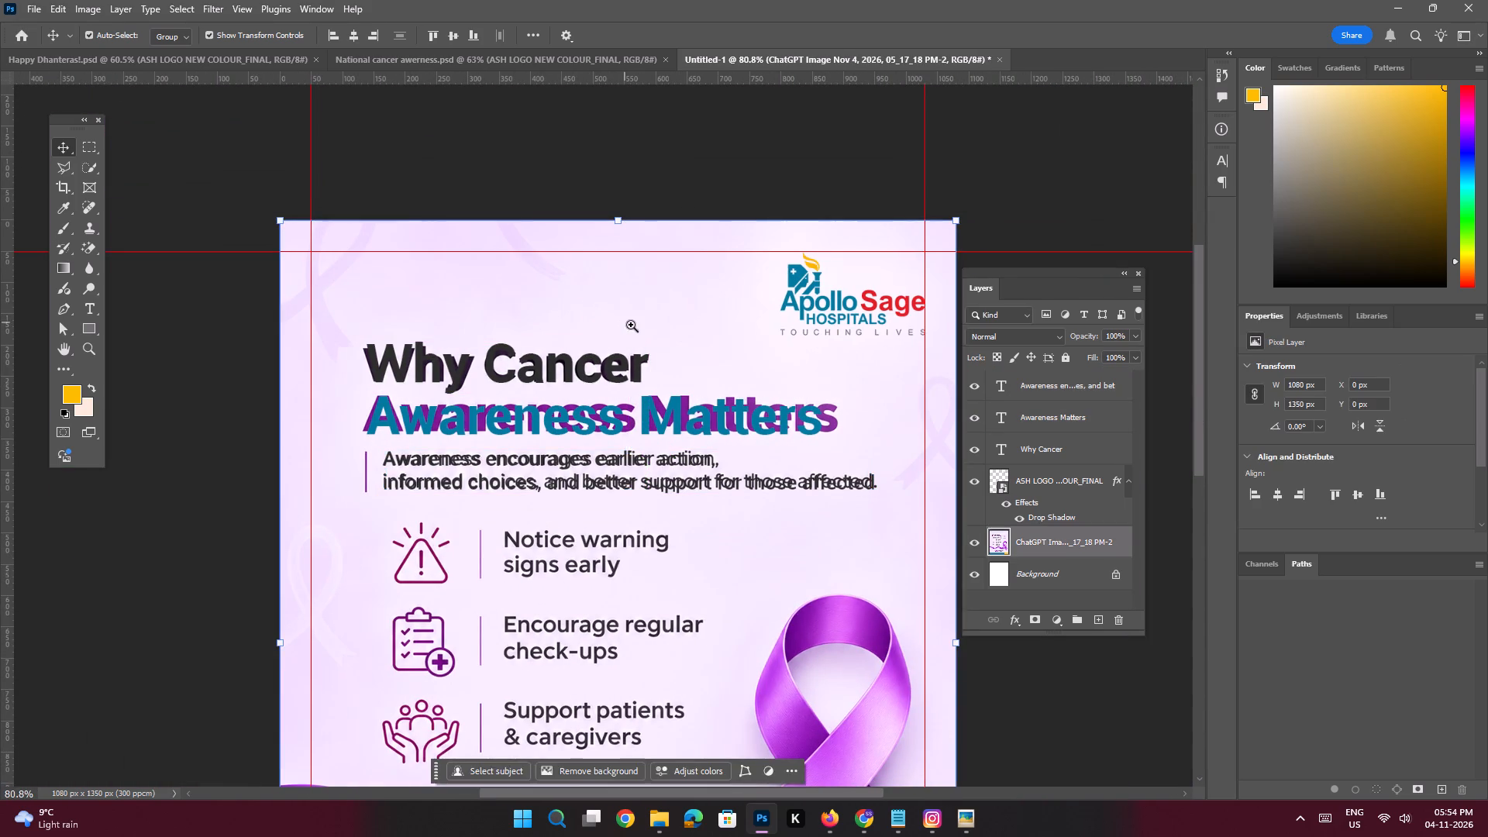
pyautogui.keyDown('ctrl'); pyautogui.moveTo(635, 325); pyautogui.dragTo(647, 361); pyautogui.keyUp('ctrl')
pyautogui.moveTo(684, 340); pyautogui.dragTo(645, 365)
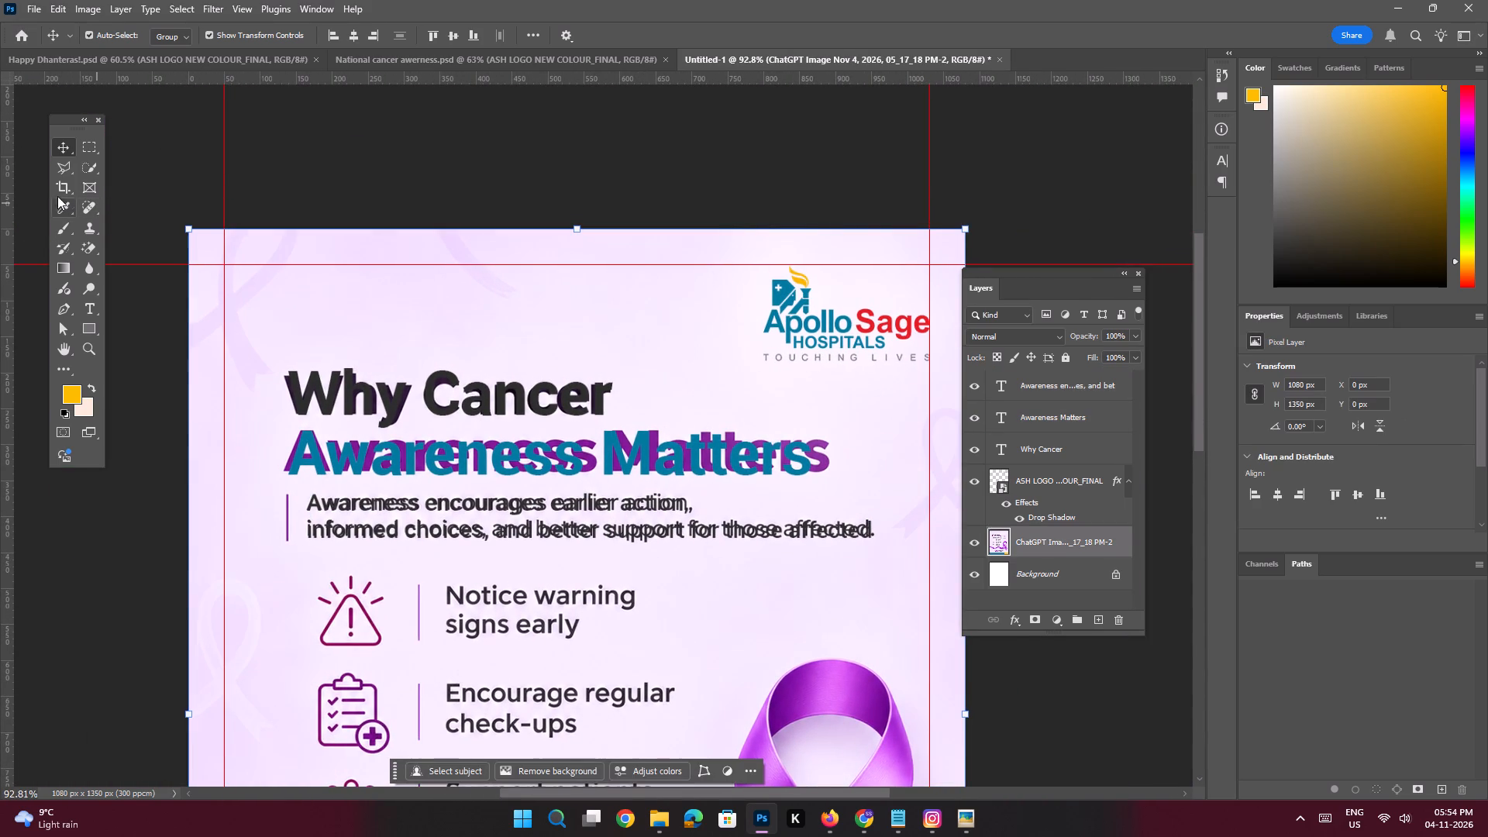
pyautogui.click(64, 166)
pyautogui.click(294, 363)
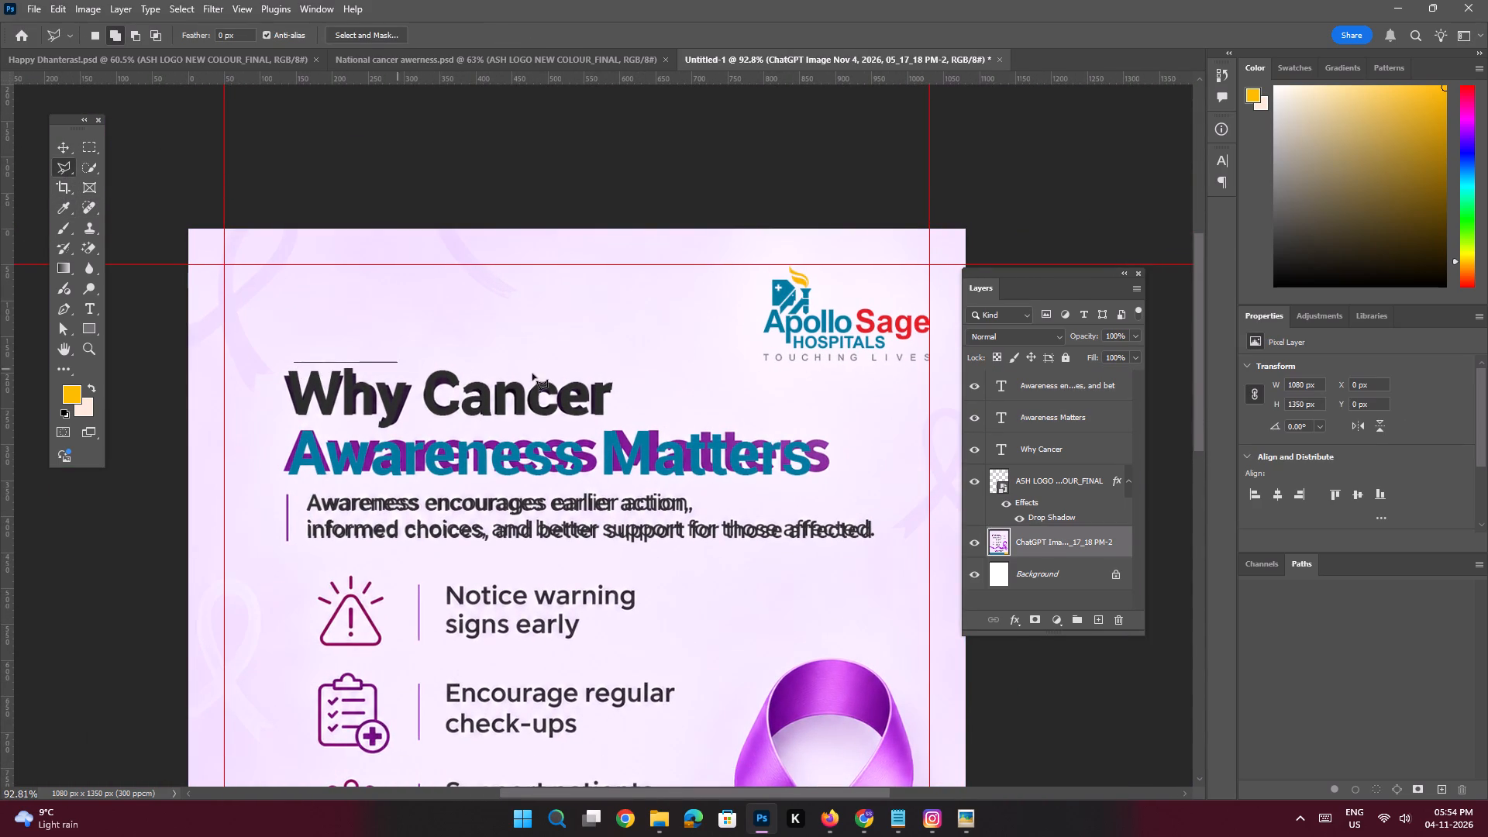
pyautogui.keyDown('shift'); pyautogui.click(608, 376); pyautogui.keyUp('shift')
pyautogui.click(629, 387)
pyautogui.click(618, 418)
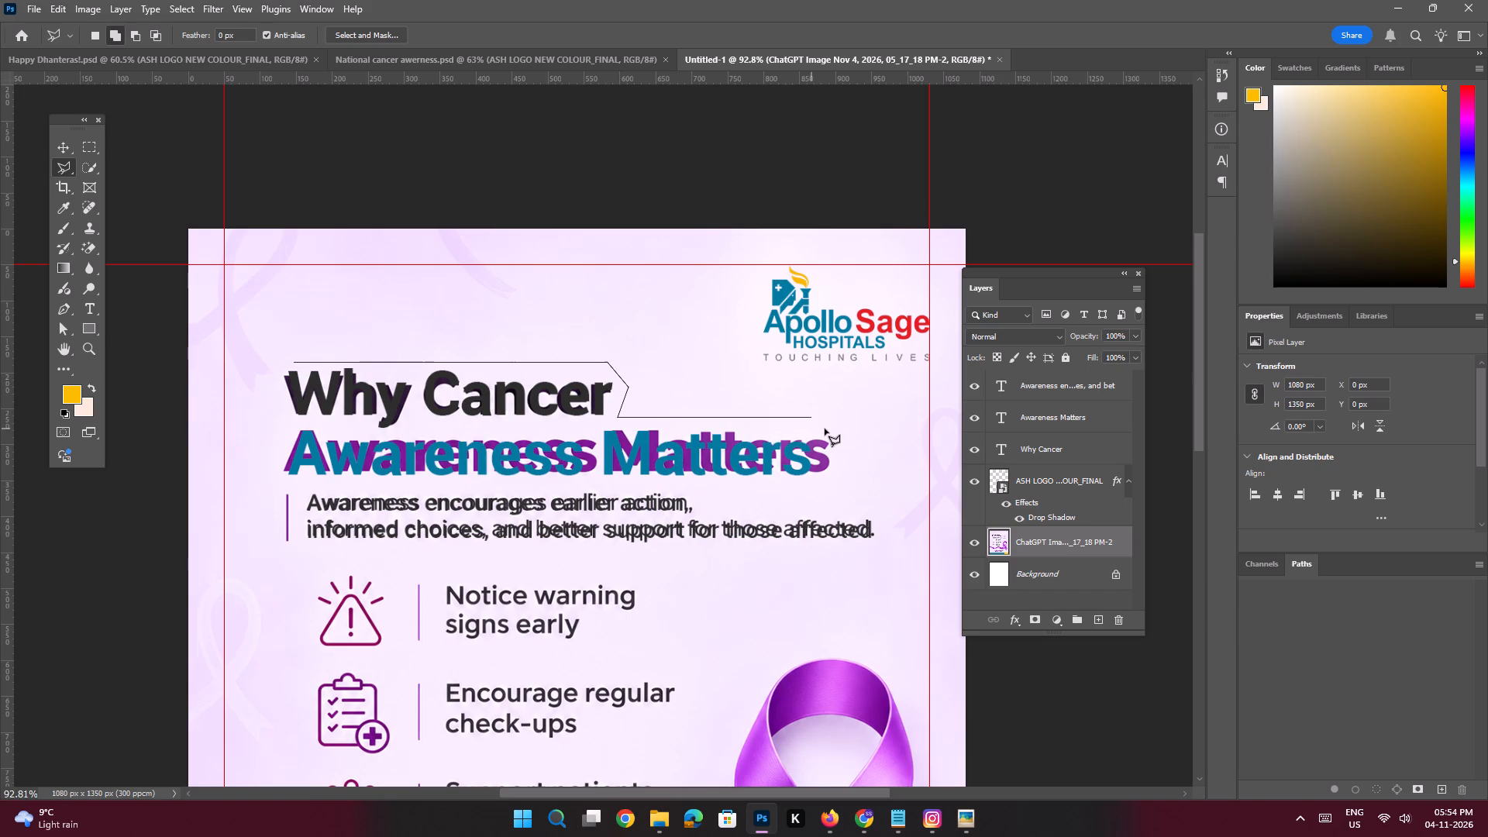
pyautogui.keyDown('shift'); pyautogui.click(832, 427); pyautogui.keyUp('shift')
pyautogui.click(842, 459)
pyautogui.click(840, 477)
pyautogui.click(706, 484)
pyautogui.click(704, 512)
pyautogui.keyDown('shift'); pyautogui.click(870, 509); pyautogui.keyUp('shift')
pyautogui.click(879, 526)
pyautogui.click(875, 542)
pyautogui.click(863, 549)
pyautogui.click(676, 551)
pyautogui.click(570, 554)
pyautogui.keyDown('shift'); pyautogui.click(325, 549); pyautogui.keyUp('shift')
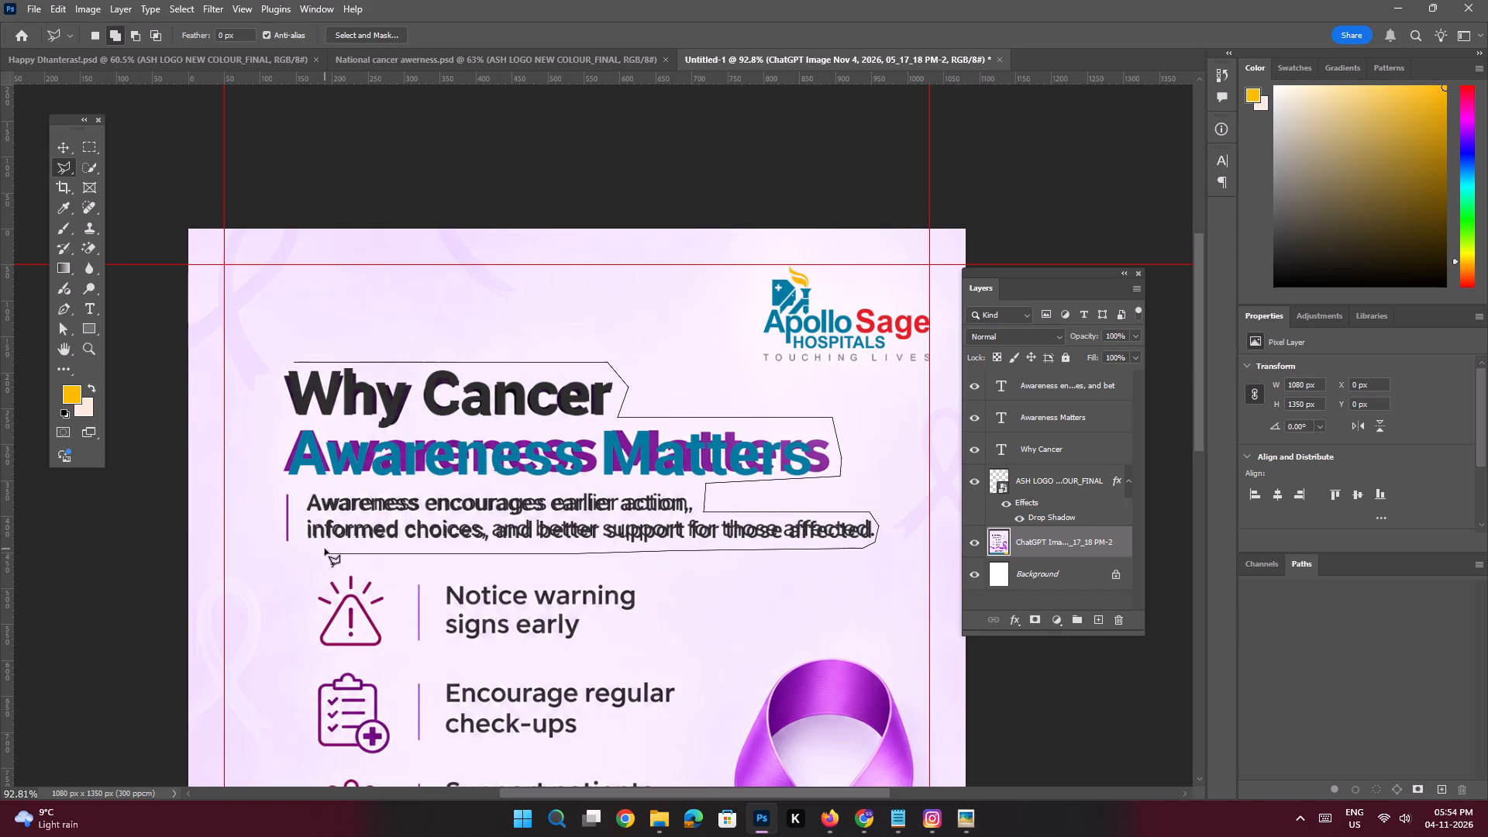
pyautogui.click(281, 551)
pyautogui.moveTo(270, 493); pyautogui.dragTo(270, 484)
pyautogui.click(277, 403)
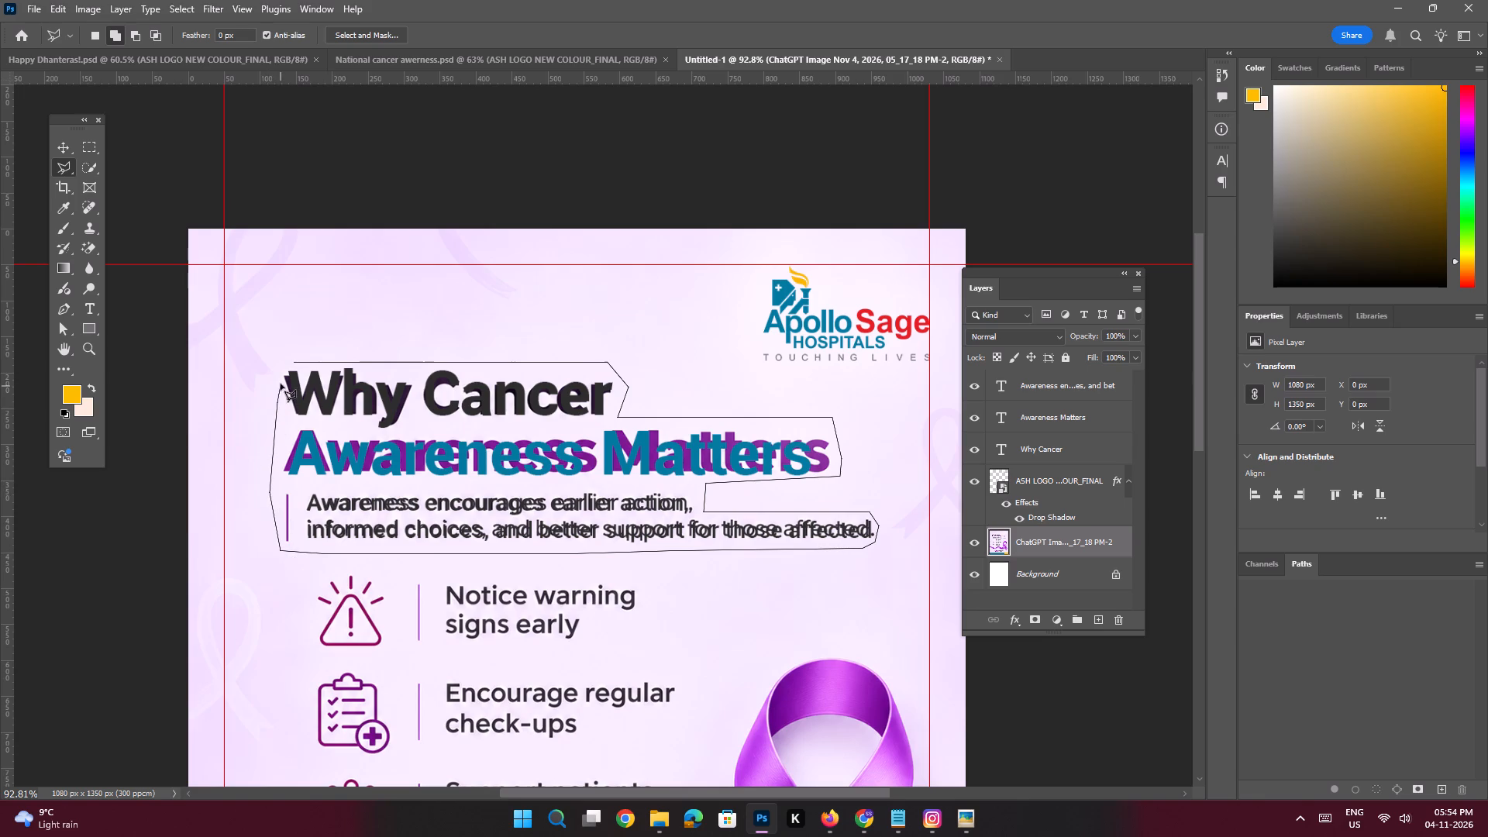
pyautogui.click(283, 372)
pyautogui.click(287, 361)
pyautogui.doubleClick(291, 361)
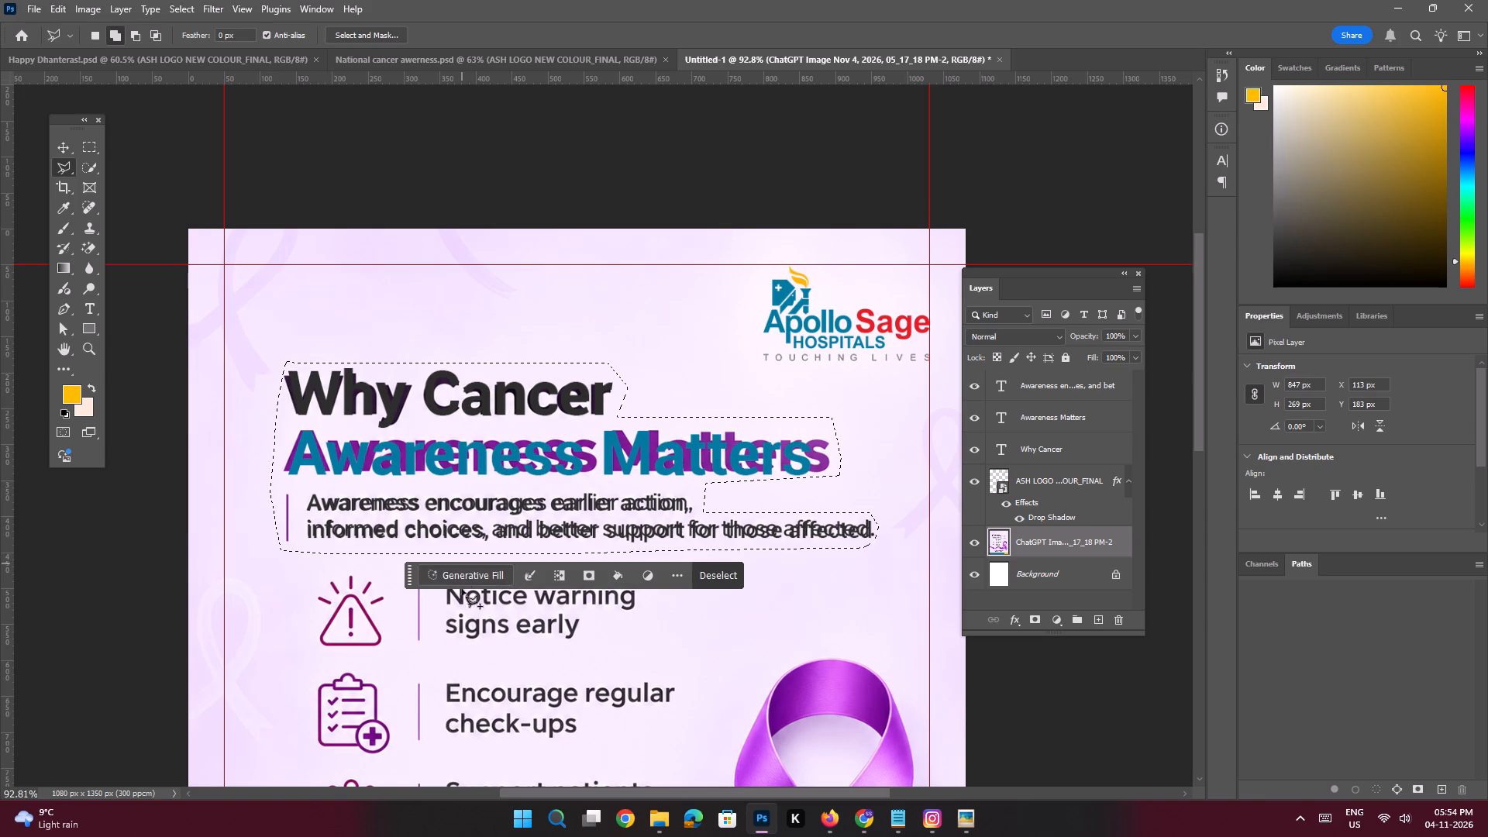
# Run Generative Fill on the selected headline and subheading area with the prompt "Remove this".
pyautogui.click(438, 575)
pyautogui.write('Remove this')
pyautogui.press('space')
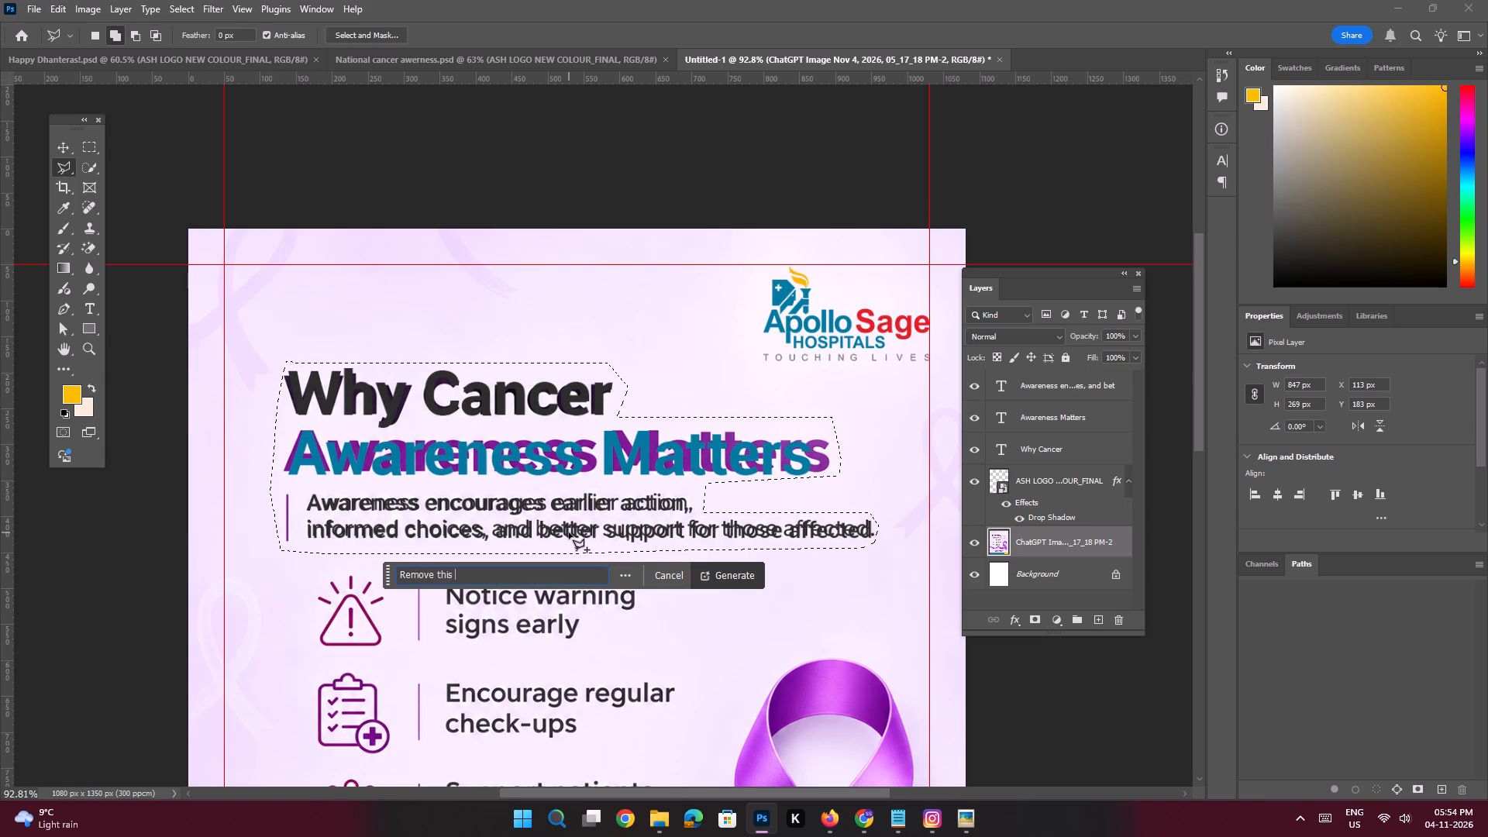
pyautogui.press('Return')
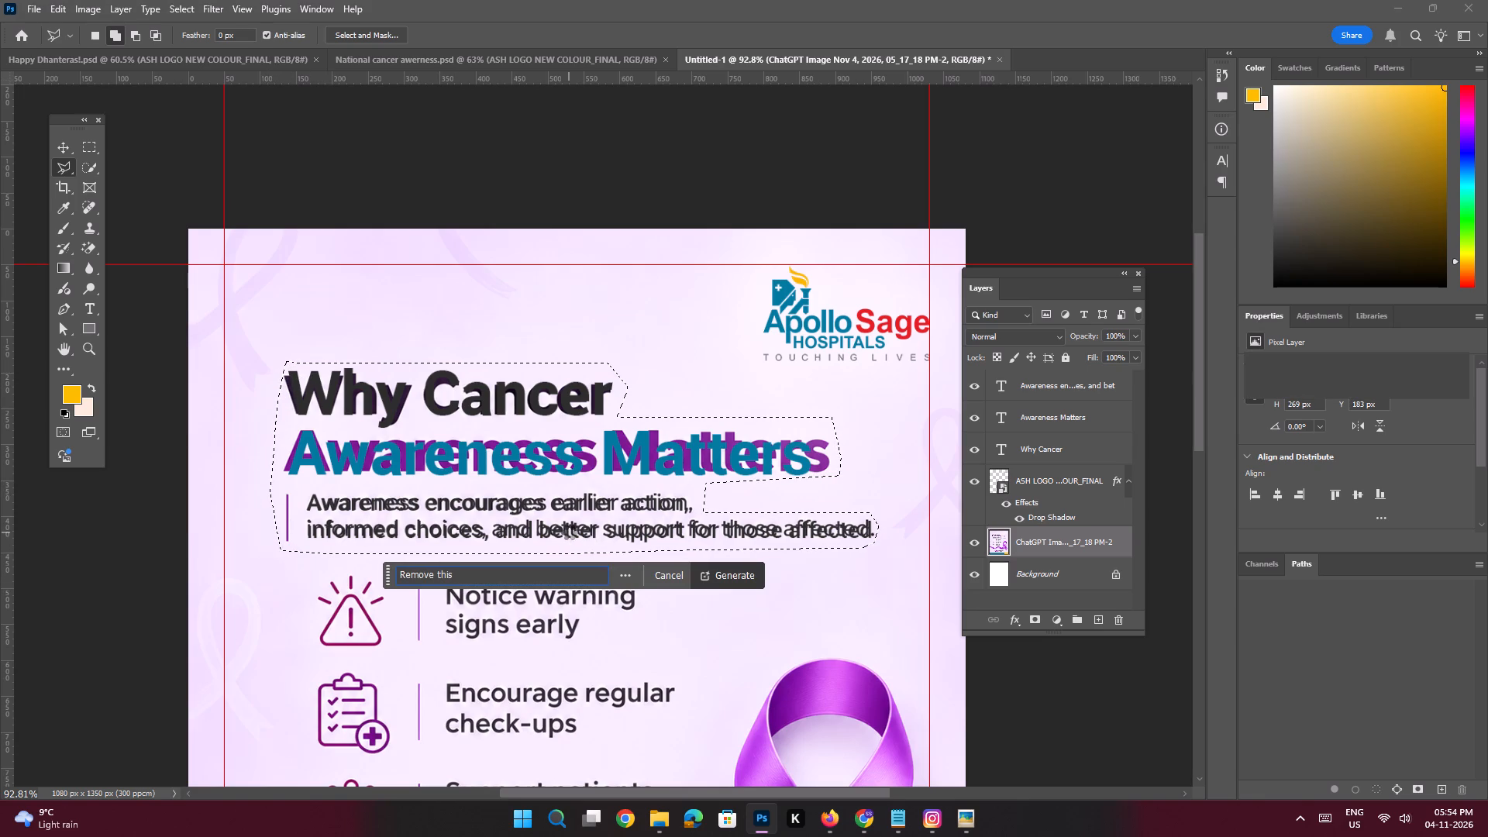
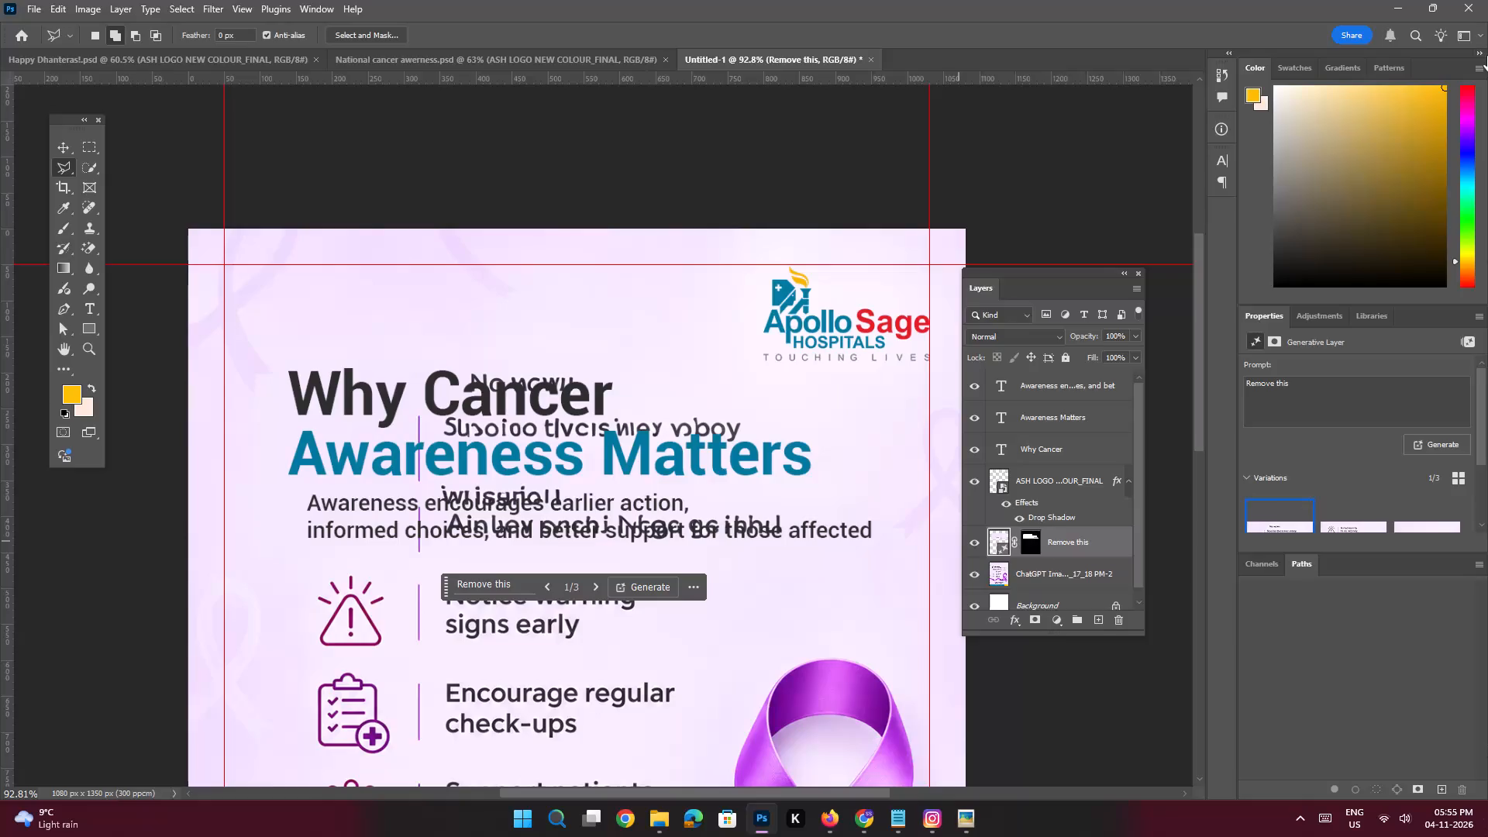
# Choose the third Generative Fill variation for the cleared headline area, and leave the layer deselected.
pyautogui.click(1415, 525)
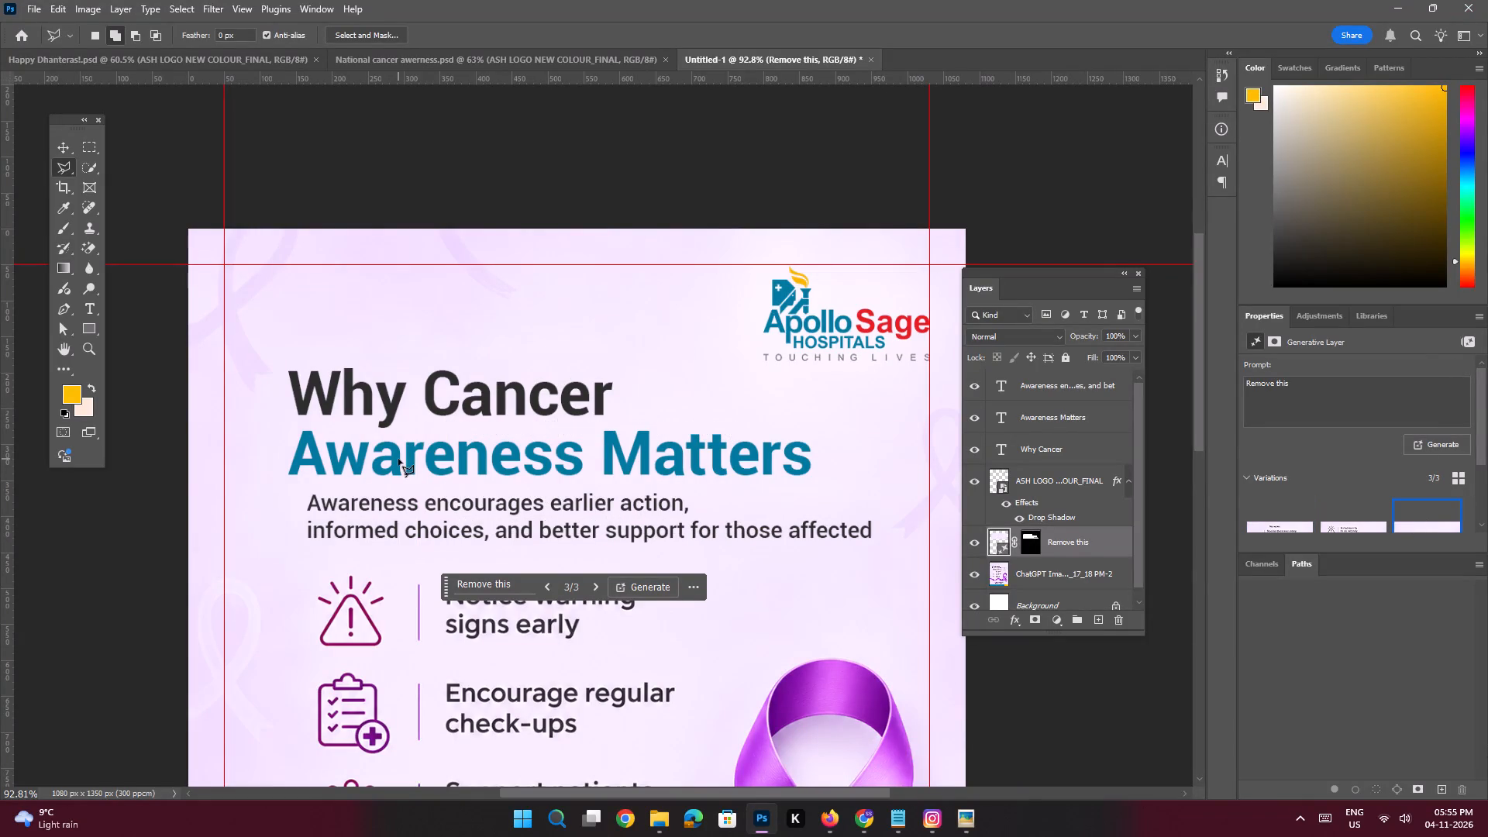
pyautogui.click(64, 144)
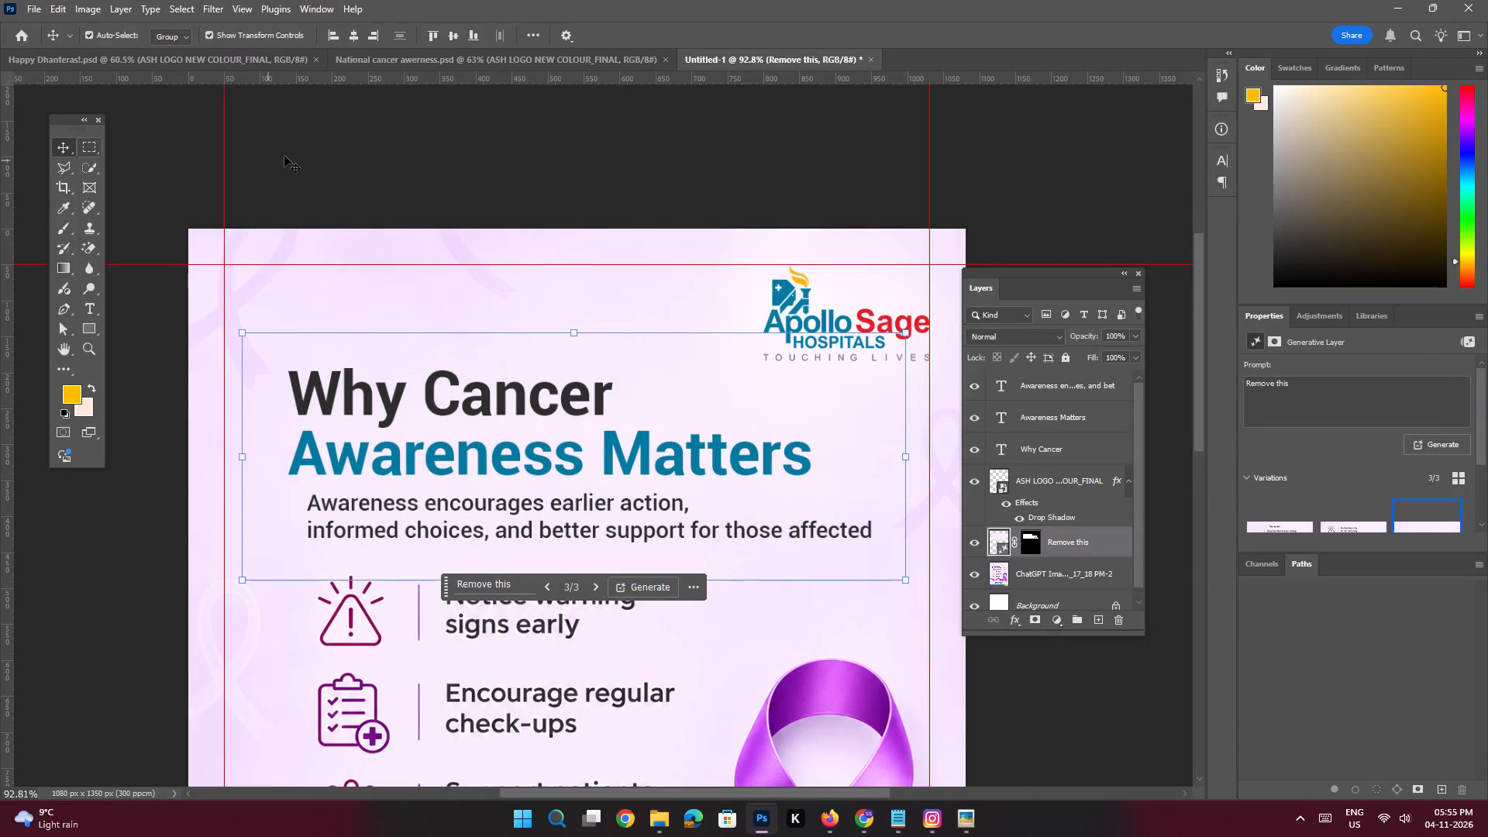
pyautogui.click(284, 156)
# On a new top layer, draw a vertical rectangle about 2 by 72 px beside the two-line subheading in the teal of "Awareness Matters".
pyautogui.press('space')
pyautogui.press('space')
pyautogui.press('space')
pyautogui.press('space')
pyautogui.press('space')
pyautogui.press('space')
pyautogui.press('space')
pyautogui.press('space')
pyautogui.press('space')
pyautogui.press('space')
pyautogui.press('space')
pyautogui.press('space')
pyautogui.moveTo(450, 515); pyautogui.dragTo(536, 505)
pyautogui.keyDown('ctrl'); pyautogui.moveTo(389, 488); pyautogui.dragTo(425, 524); pyautogui.keyUp('ctrl')
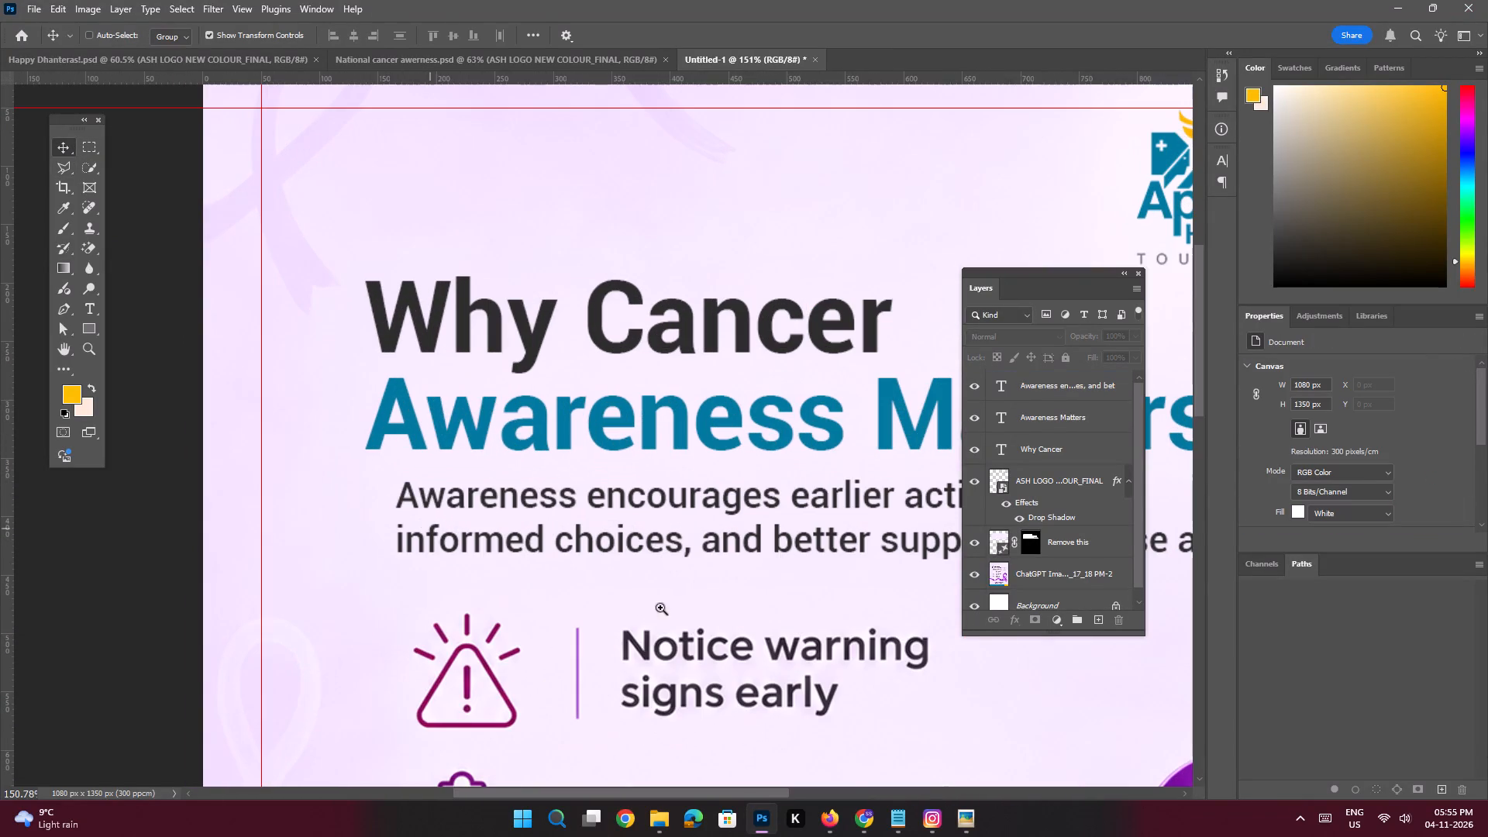
pyautogui.click(1064, 395)
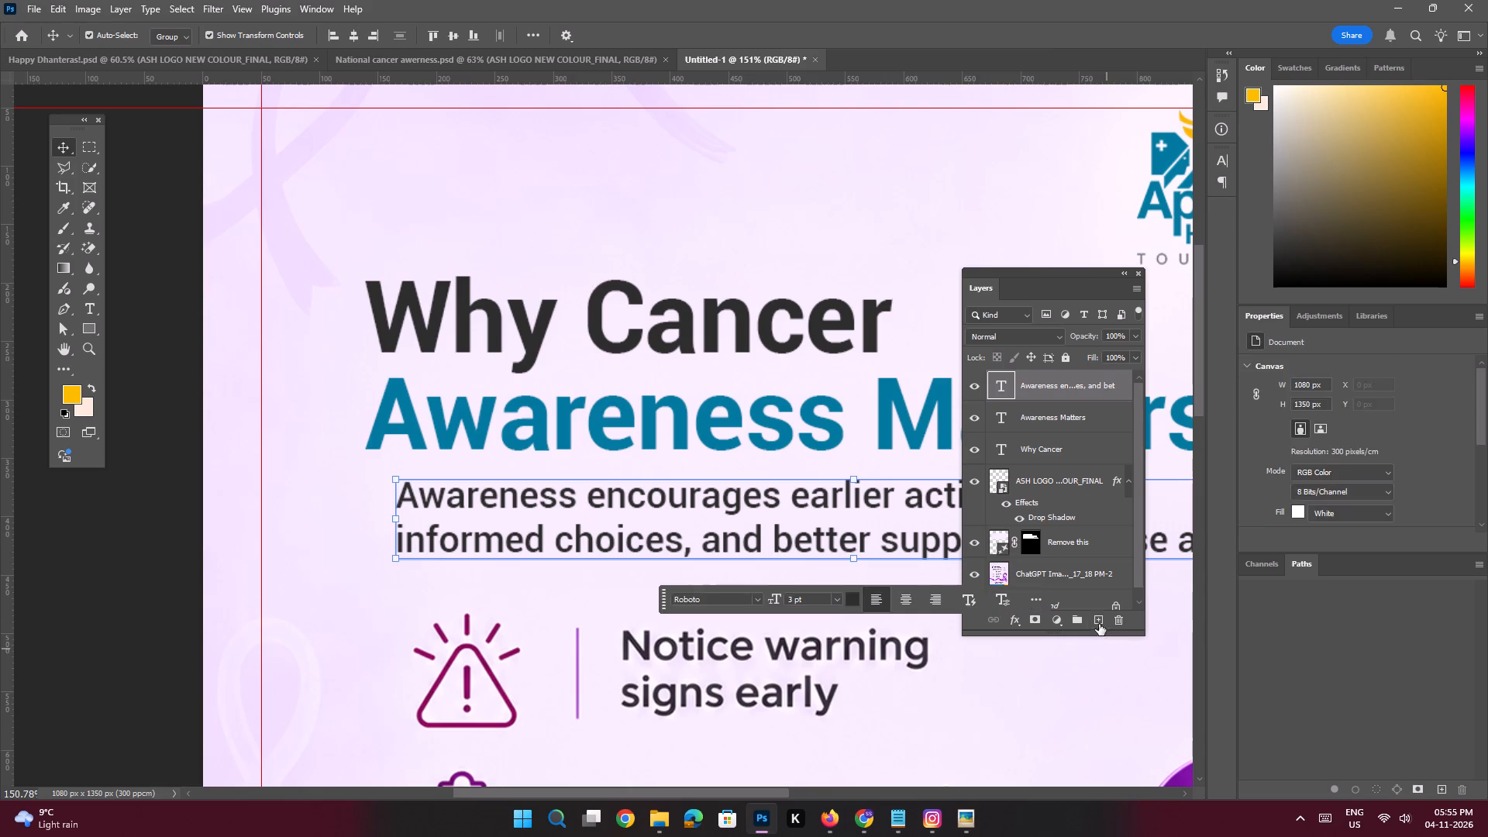
pyautogui.click(1097, 623)
pyautogui.click(91, 331)
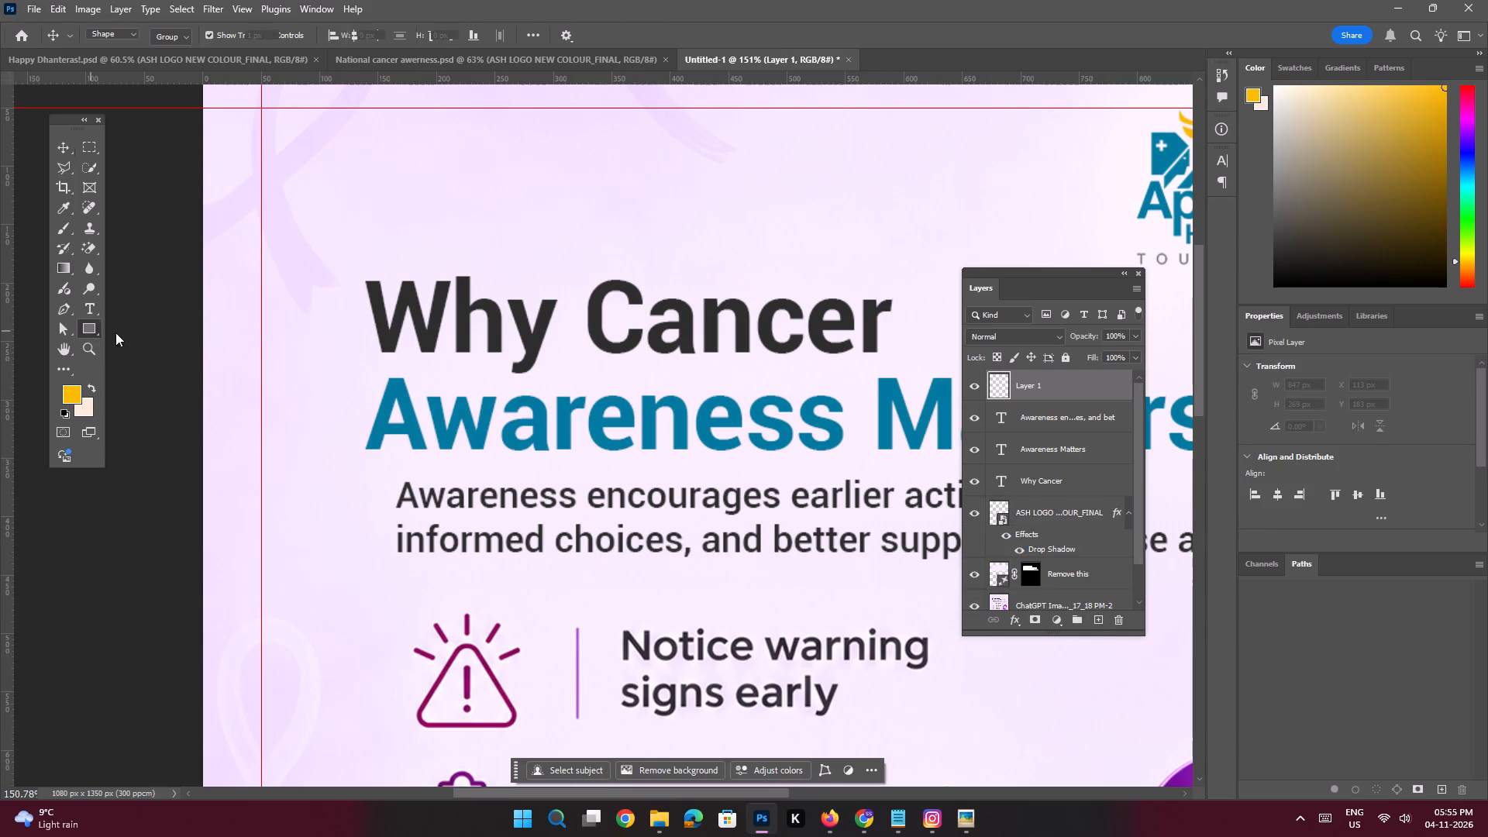
pyautogui.press('space')
pyautogui.keyDown('ctrl'); pyautogui.moveTo(443, 493); pyautogui.dragTo(477, 542); pyautogui.keyUp('ctrl')
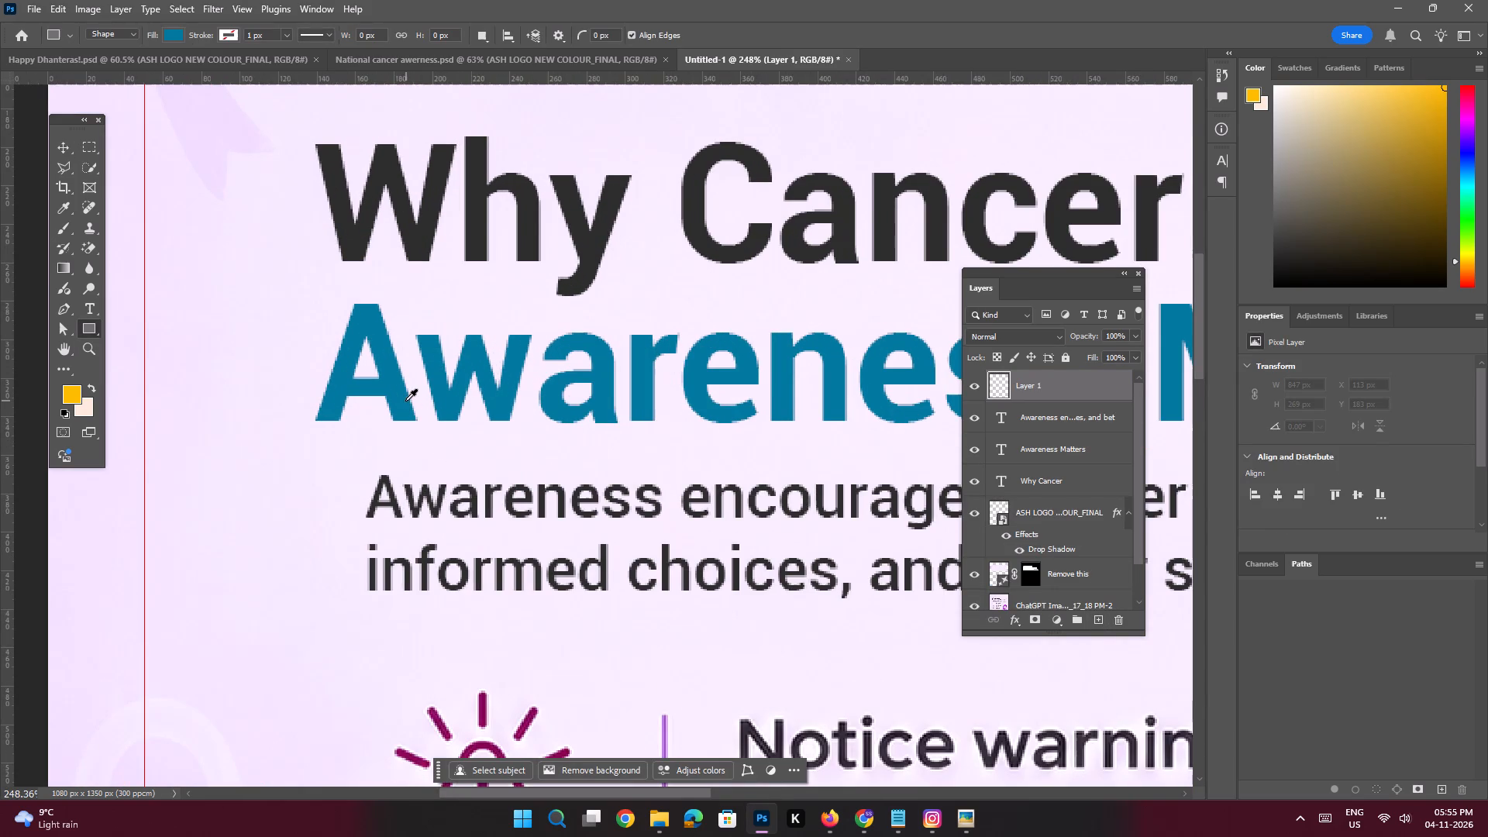
pyautogui.keyDown('alt'); pyautogui.click(405, 401); pyautogui.keyUp('alt')
pyautogui.press('space')
pyautogui.press('space')
pyautogui.press('space')
pyautogui.press('space')
pyautogui.press('space')
pyautogui.press('space')
pyautogui.moveTo(388, 458); pyautogui.dragTo(453, 430)
pyautogui.moveTo(385, 435); pyautogui.dragTo(395, 537)
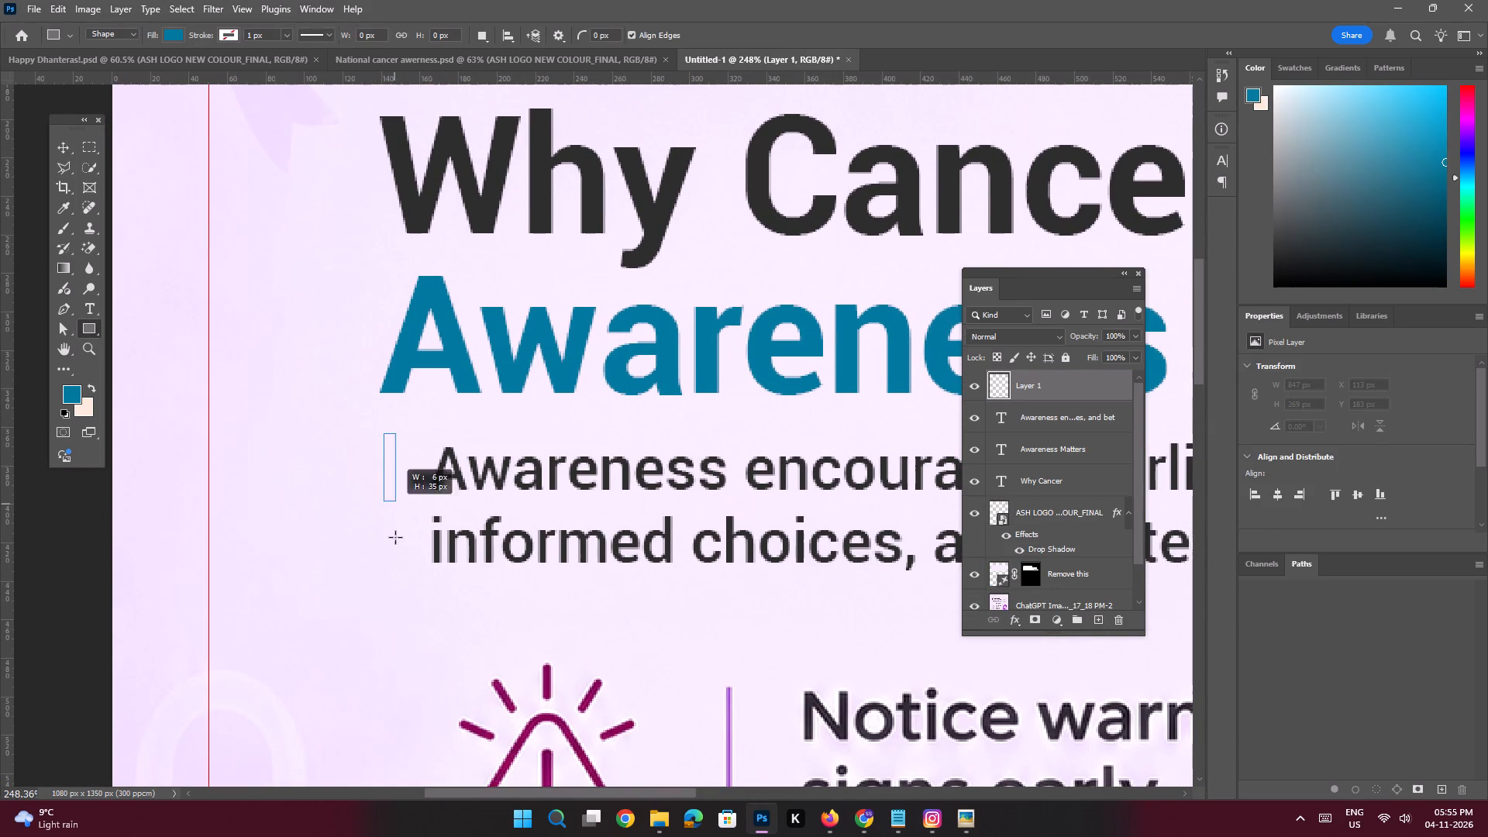
pyautogui.moveTo(395, 537); pyautogui.dragTo(384, 570)
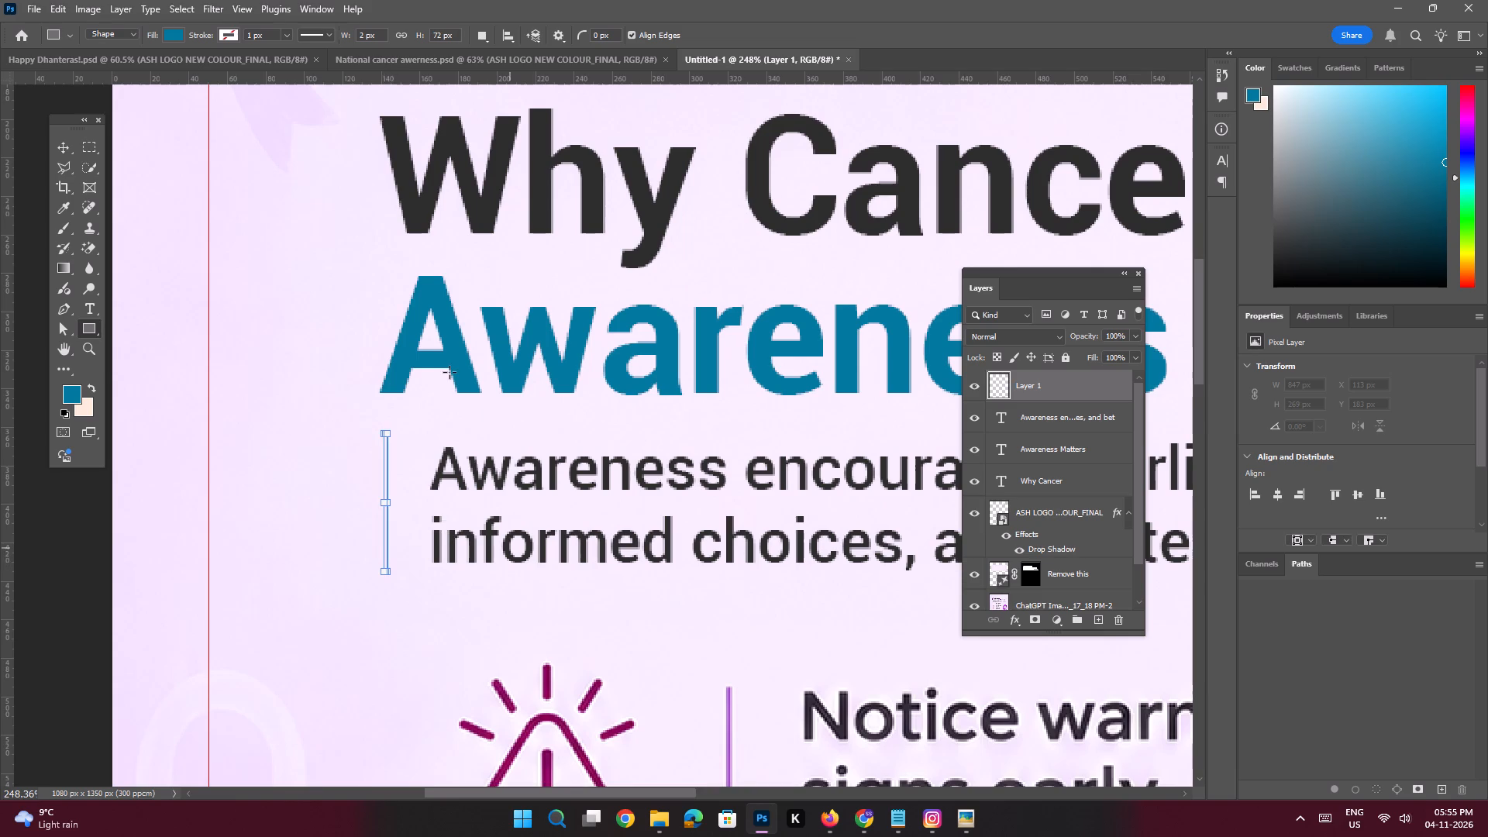
# Nudge the vertical teal bar 2 px to the right, closer to the subheading, and deselect it.
pyautogui.click(59, 149)
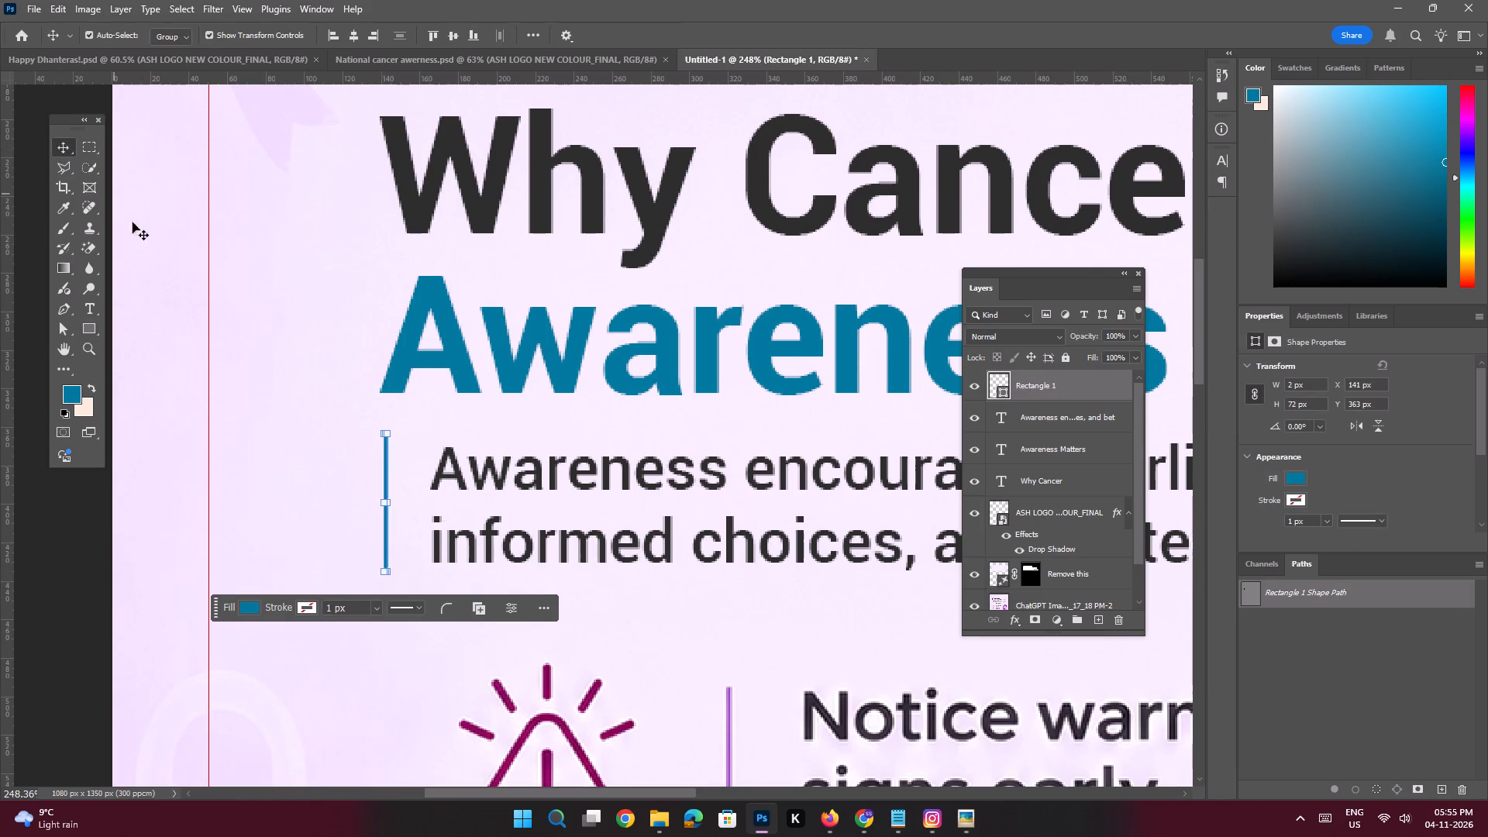
pyautogui.press('Right')
pyautogui.press('Right')
pyautogui.press('space')
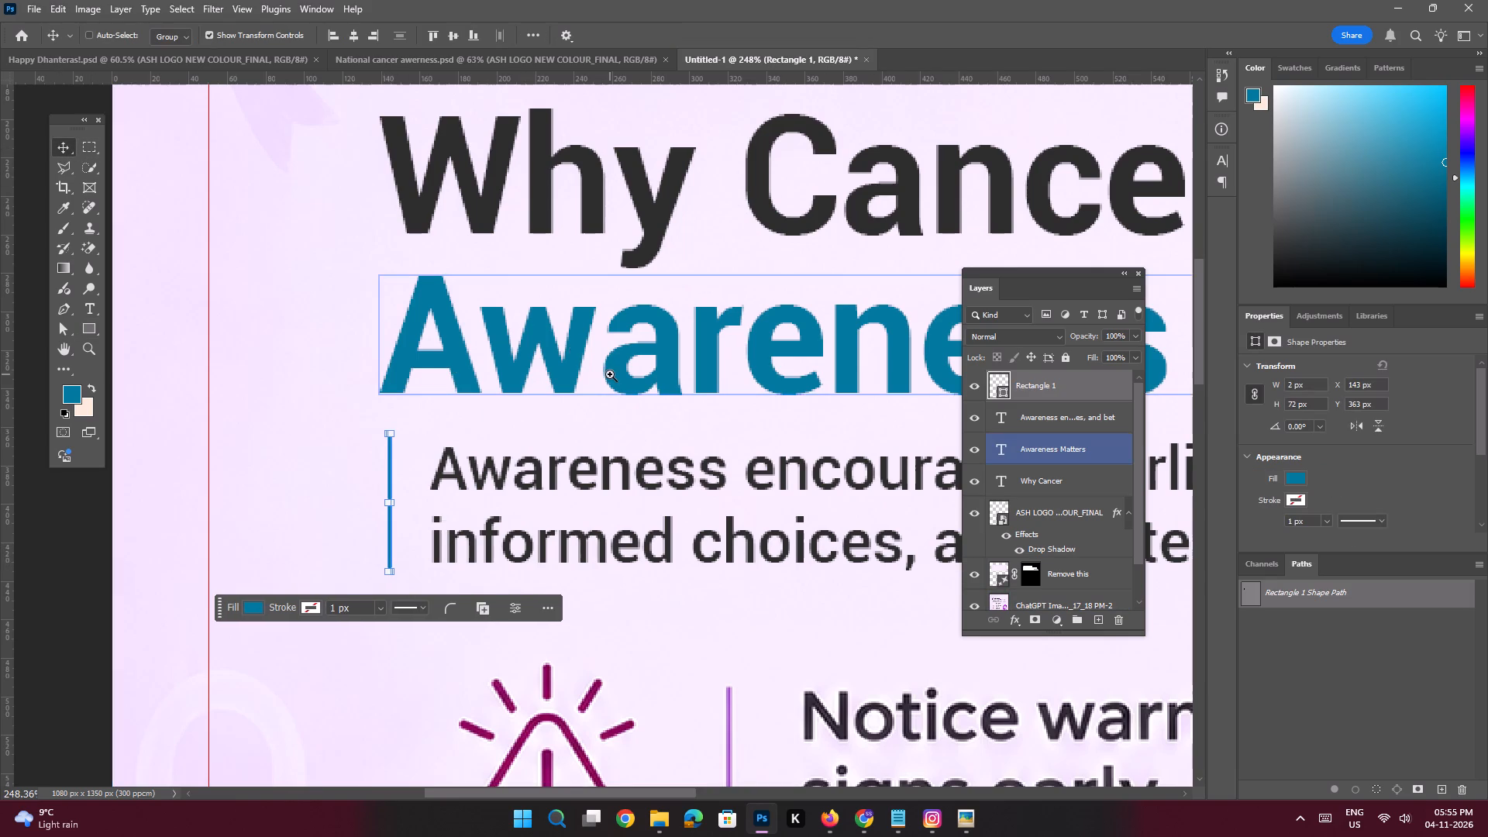
pyautogui.keyDown('ctrl'); pyautogui.moveTo(610, 374); pyautogui.dragTo(520, 352); pyautogui.keyUp('ctrl')
pyautogui.click(273, 404)
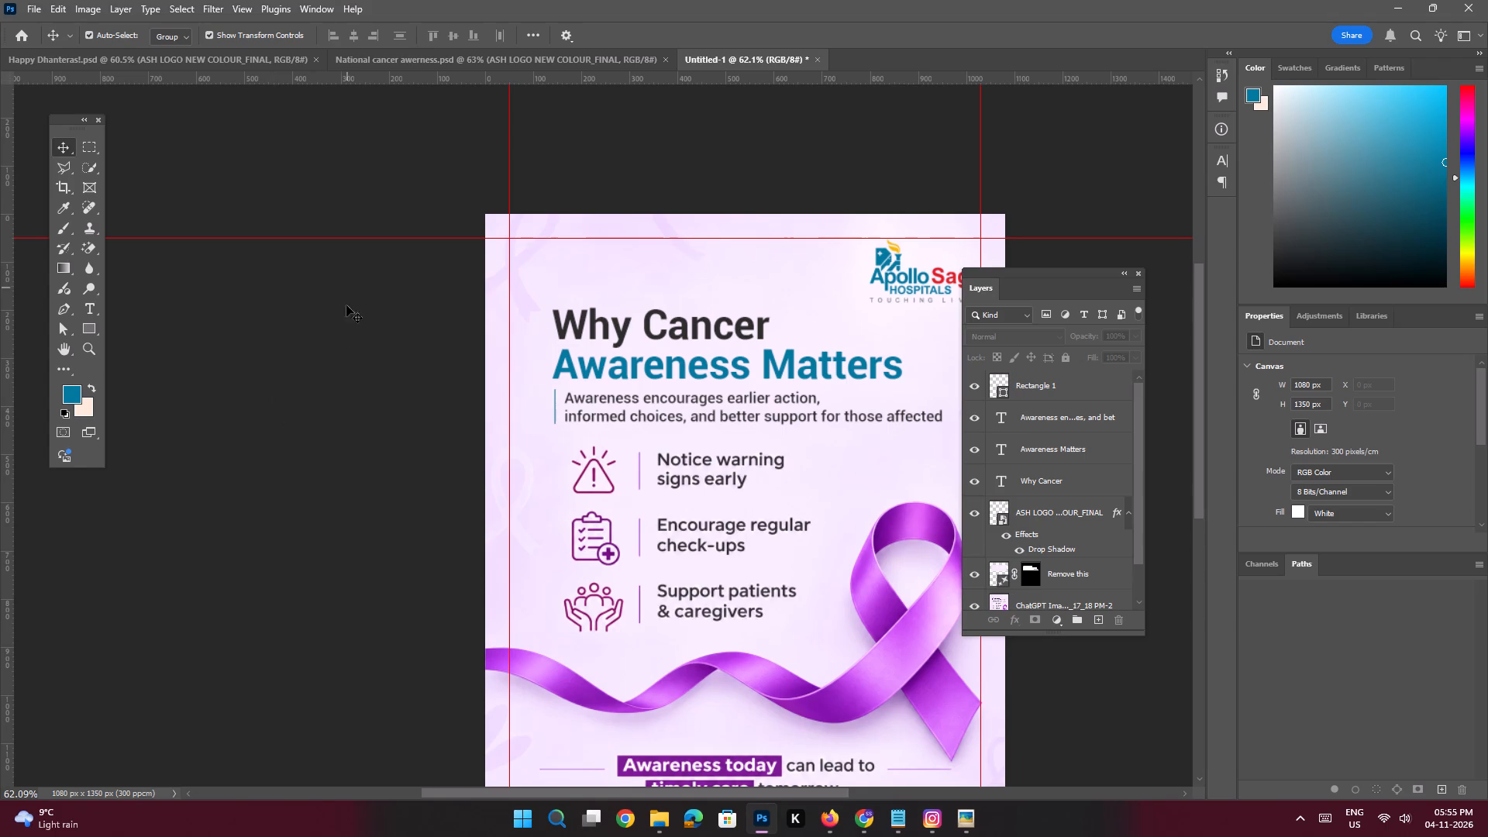
# Switch to Notepad and copy "Awareness Today" from the closing line, then return to the poster.
pyautogui.press('space')
pyautogui.press('space')
pyautogui.press('space')
pyautogui.press('space')
pyautogui.press('space')
pyautogui.press('space')
pyautogui.press('space')
pyautogui.press('space')
pyautogui.press('space')
pyautogui.press('space')
pyautogui.press('space')
pyautogui.press('space')
pyautogui.press('space')
pyautogui.press('space')
pyautogui.press('space')
pyautogui.press('space')
pyautogui.press('space')
pyautogui.moveTo(725, 498); pyautogui.dragTo(643, 328)
pyautogui.keyDown('ctrl'); pyautogui.moveTo(629, 582); pyautogui.dragTo(668, 629); pyautogui.keyUp('ctrl')
pyautogui.moveTo(708, 600); pyautogui.dragTo(670, 588)
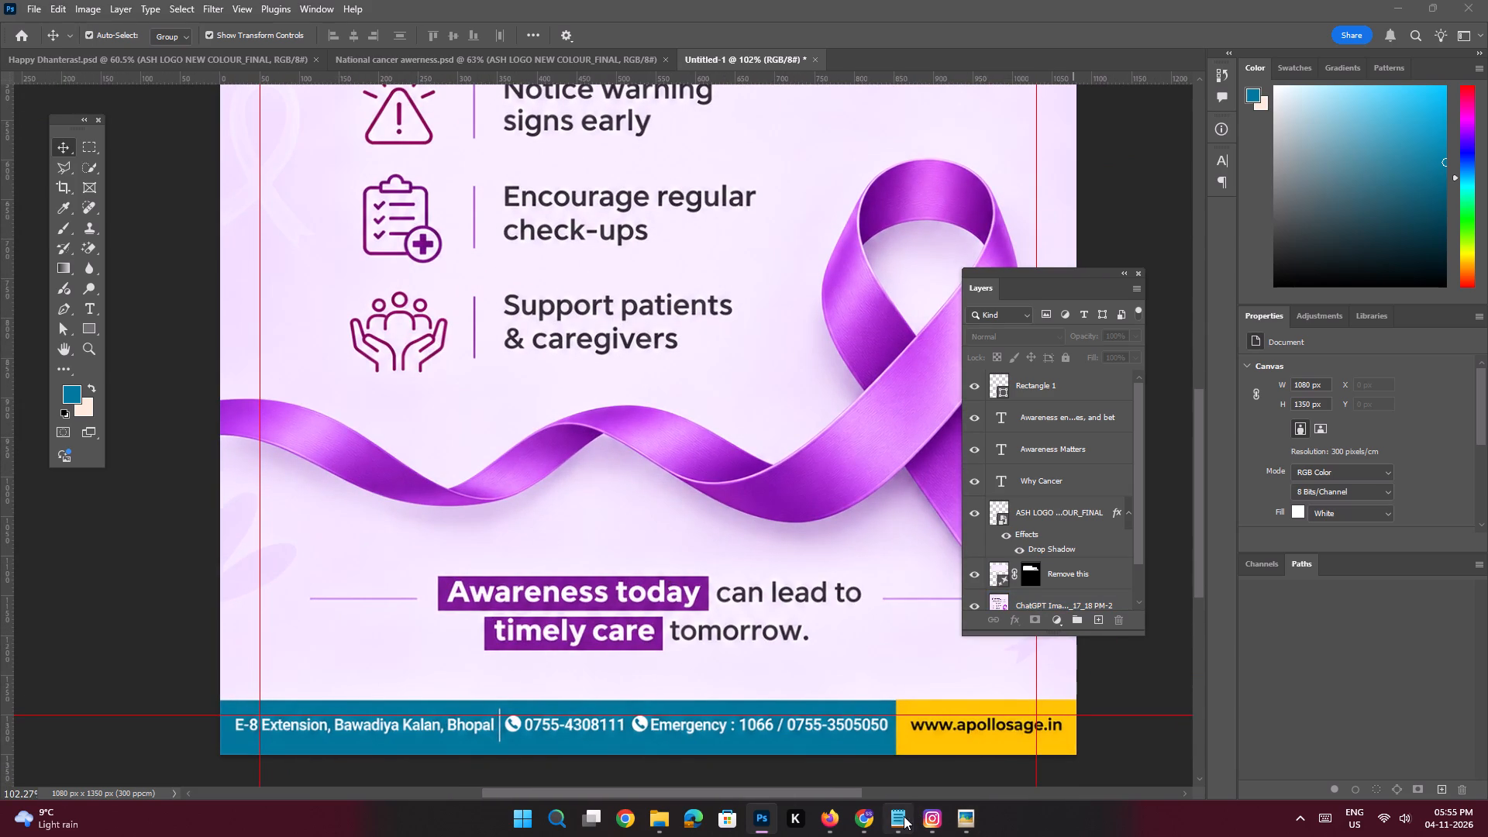
pyautogui.click(904, 816)
pyautogui.scroll(-5, 1180, 522)
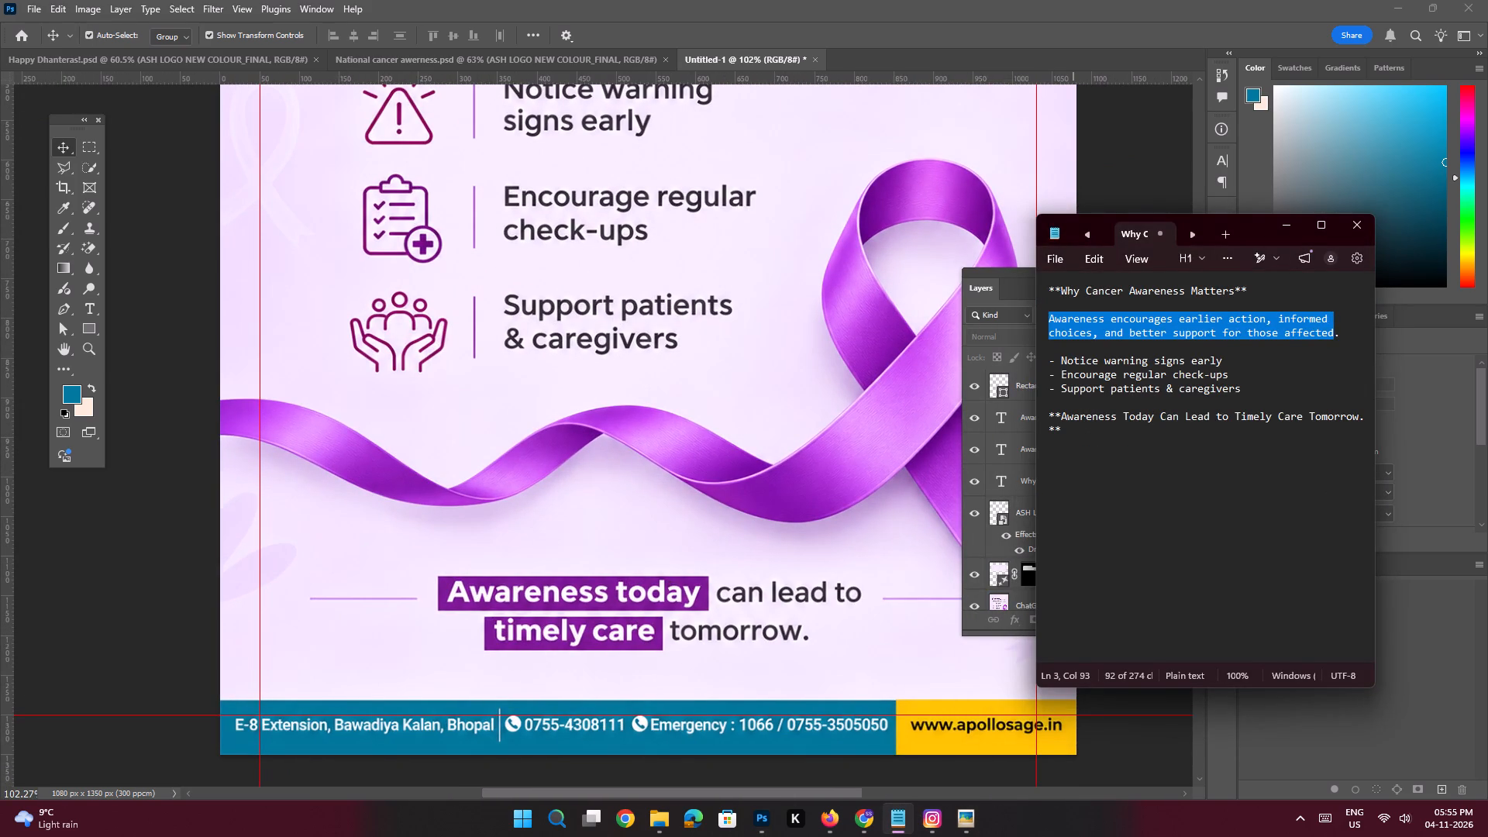
pyautogui.moveTo(1156, 417); pyautogui.dragTo(1060, 417)
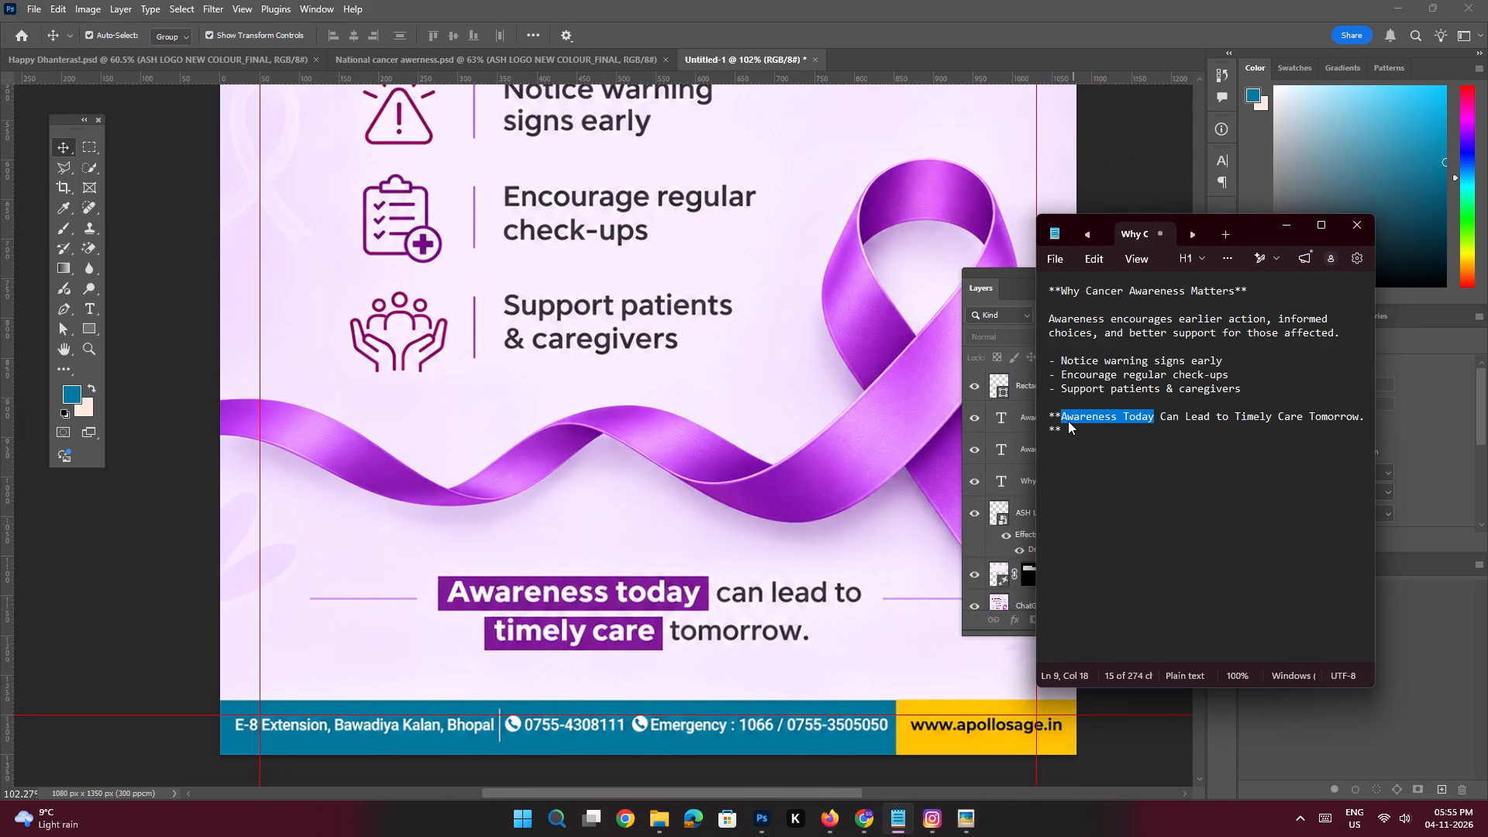
pyautogui.hotkey('ctrl', 'c')
pyautogui.hotkey('ctrl', 'c')
pyautogui.click(1279, 222)
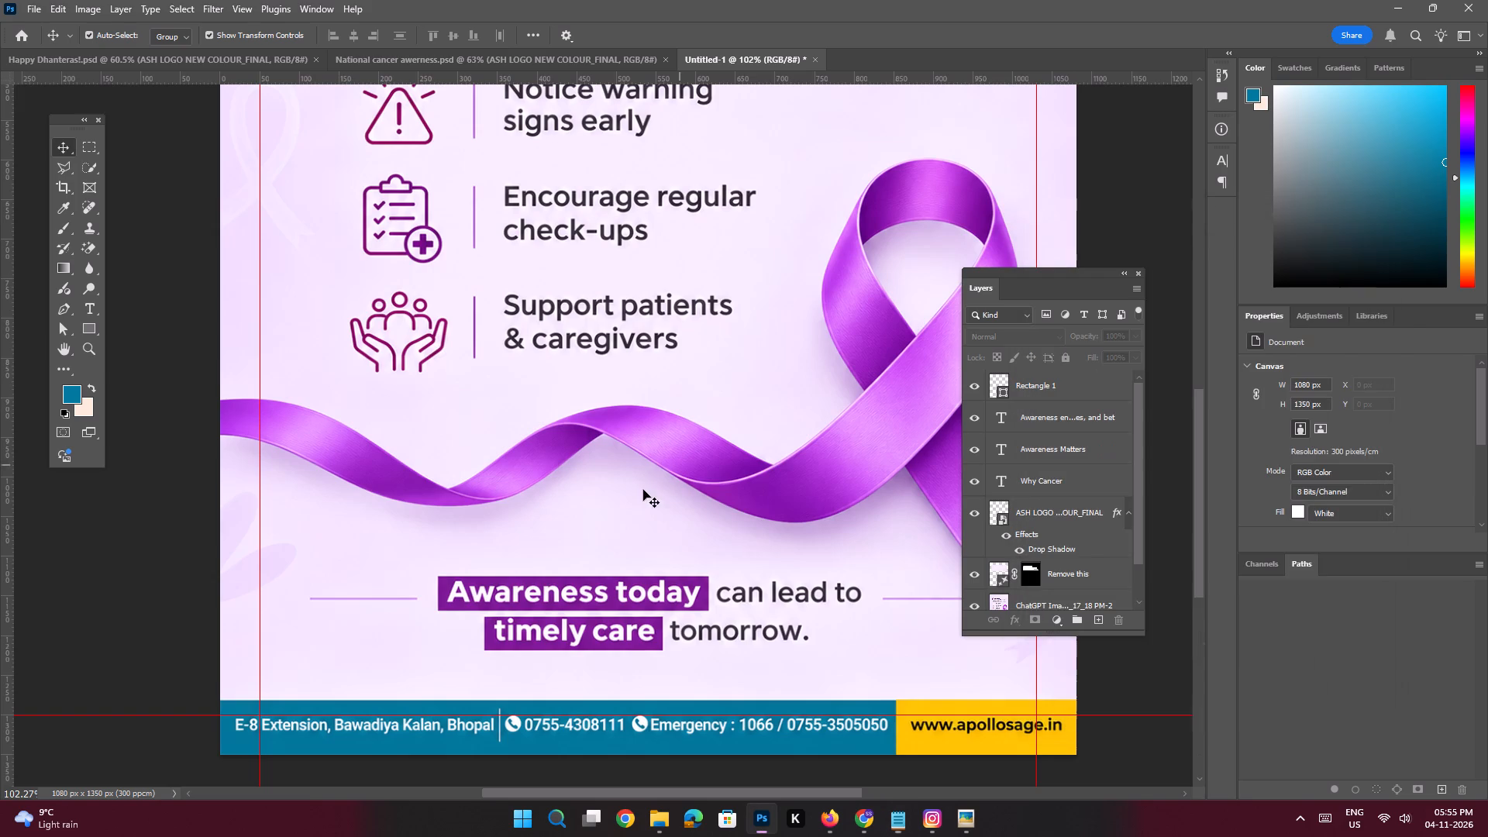
# On a new top layer, add the copied "Awareness Today" text just above the original closing line in Roboto Bold.
pyautogui.scroll(4, 1049, 399)
pyautogui.click(1049, 391)
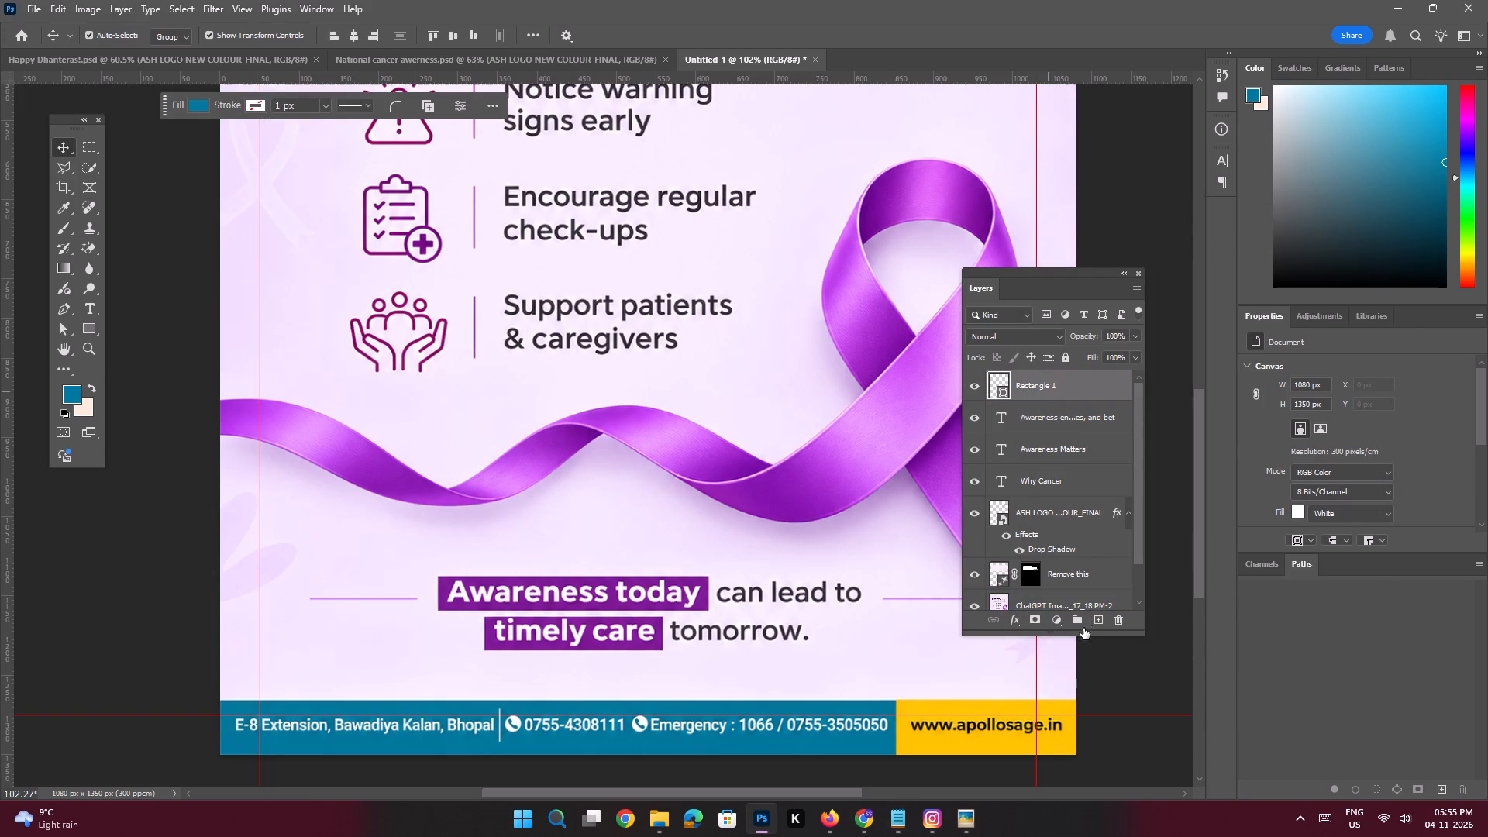
pyautogui.click(1100, 619)
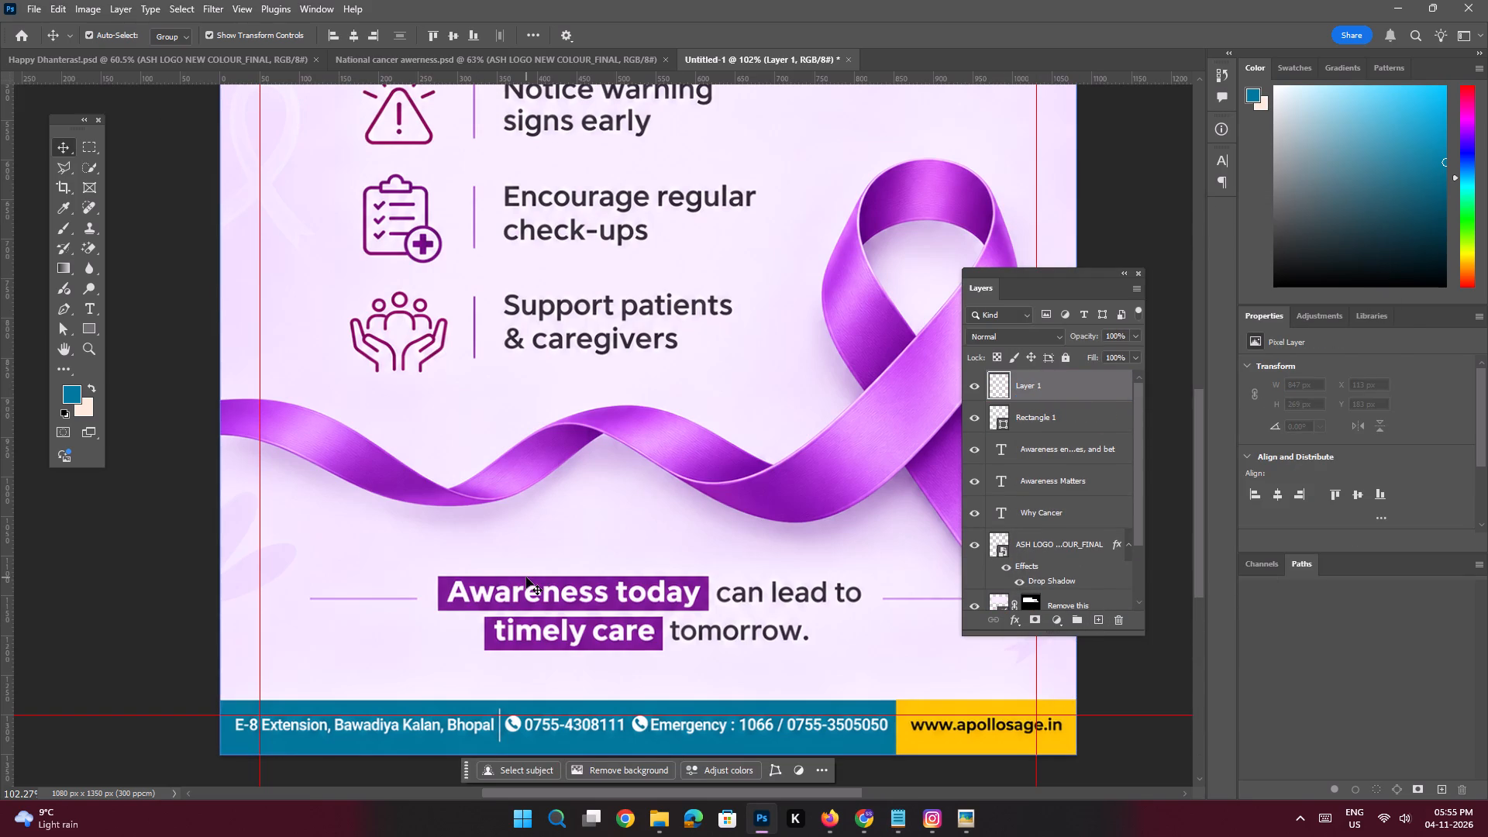
pyautogui.press('t')
pyautogui.click(476, 563)
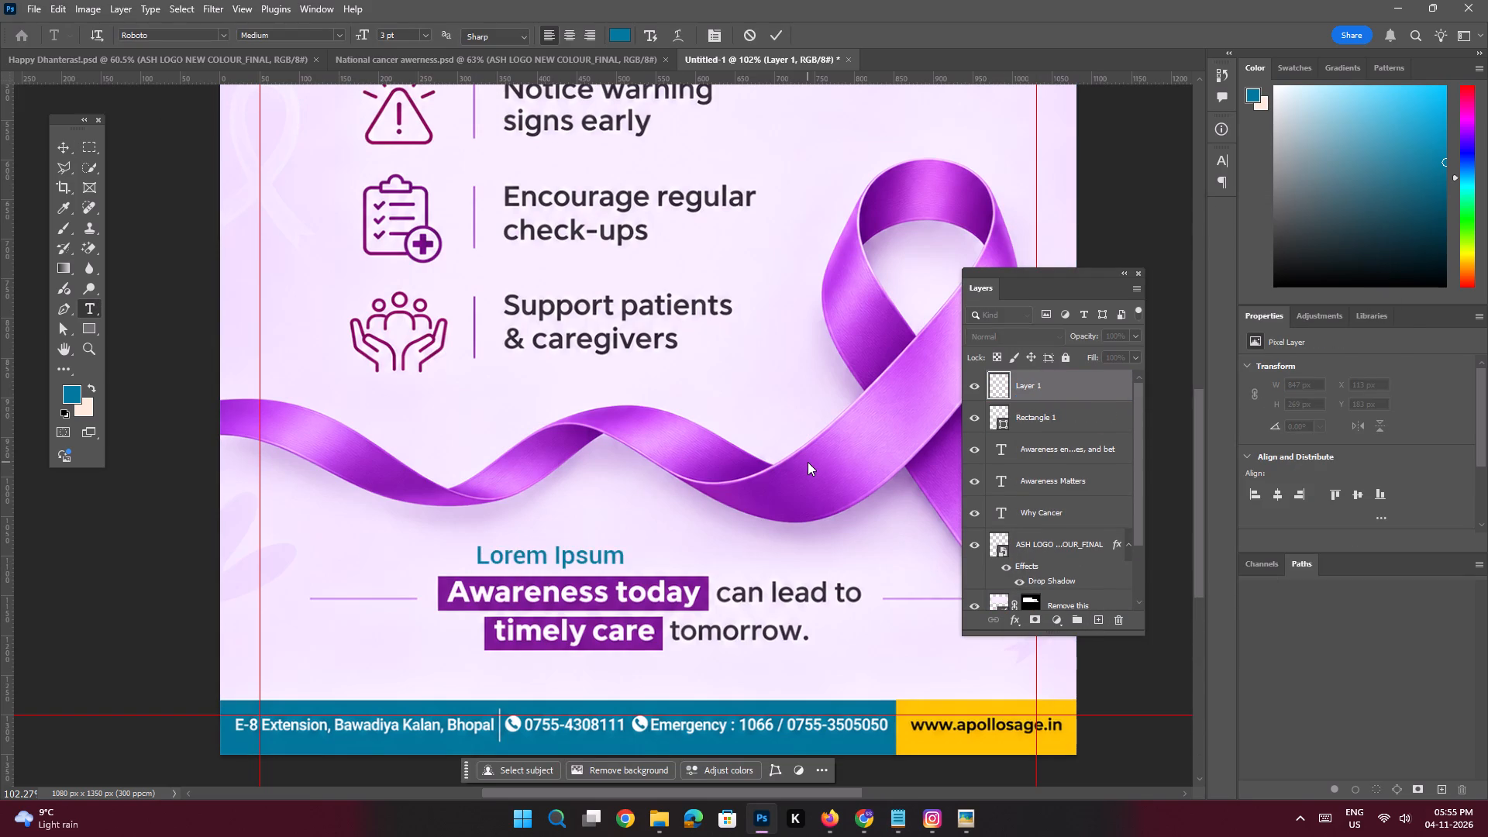
pyautogui.hotkey('ctrl', 'v')
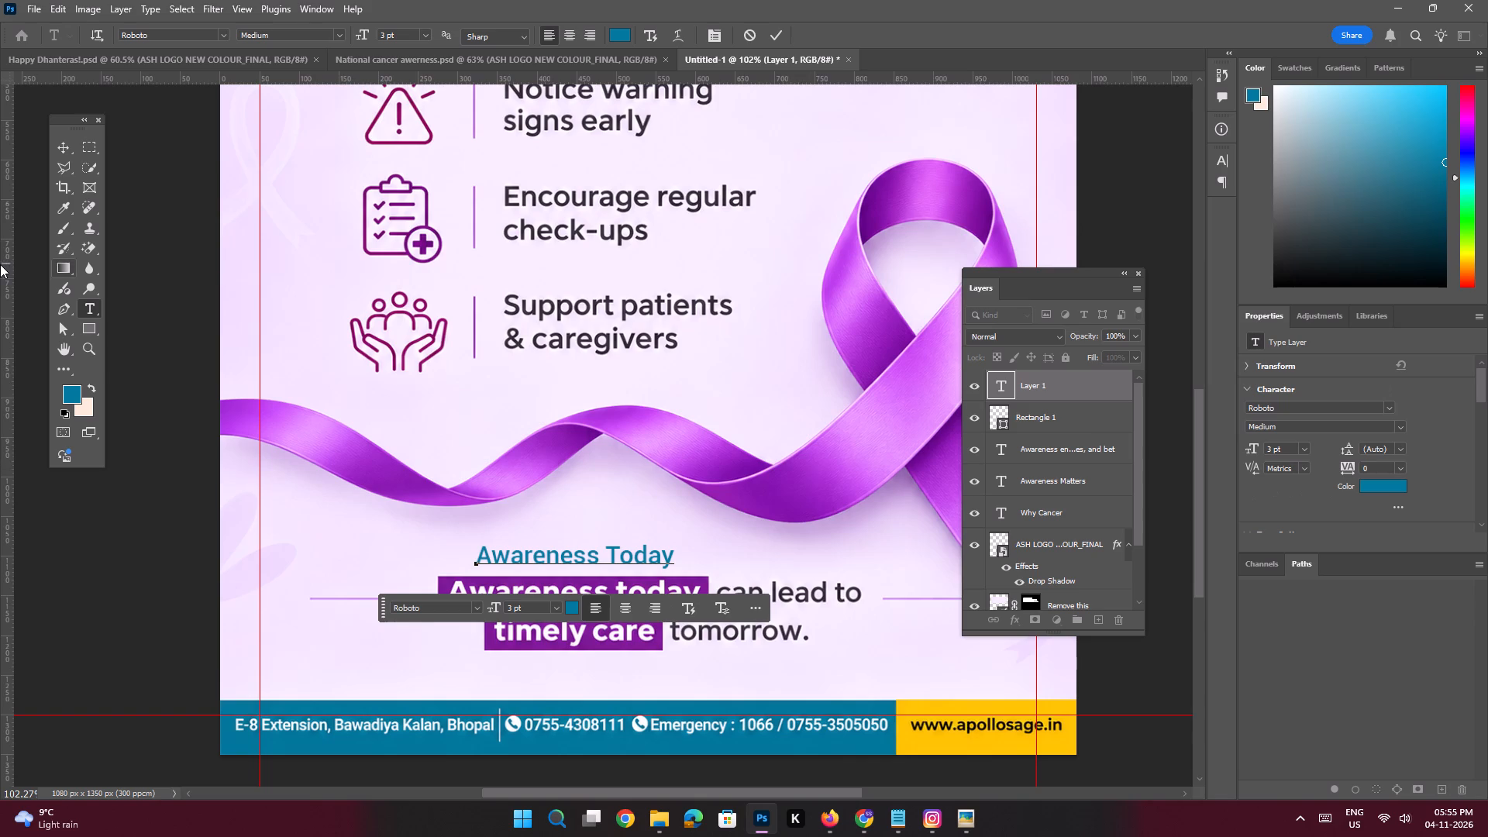
pyautogui.click(73, 145)
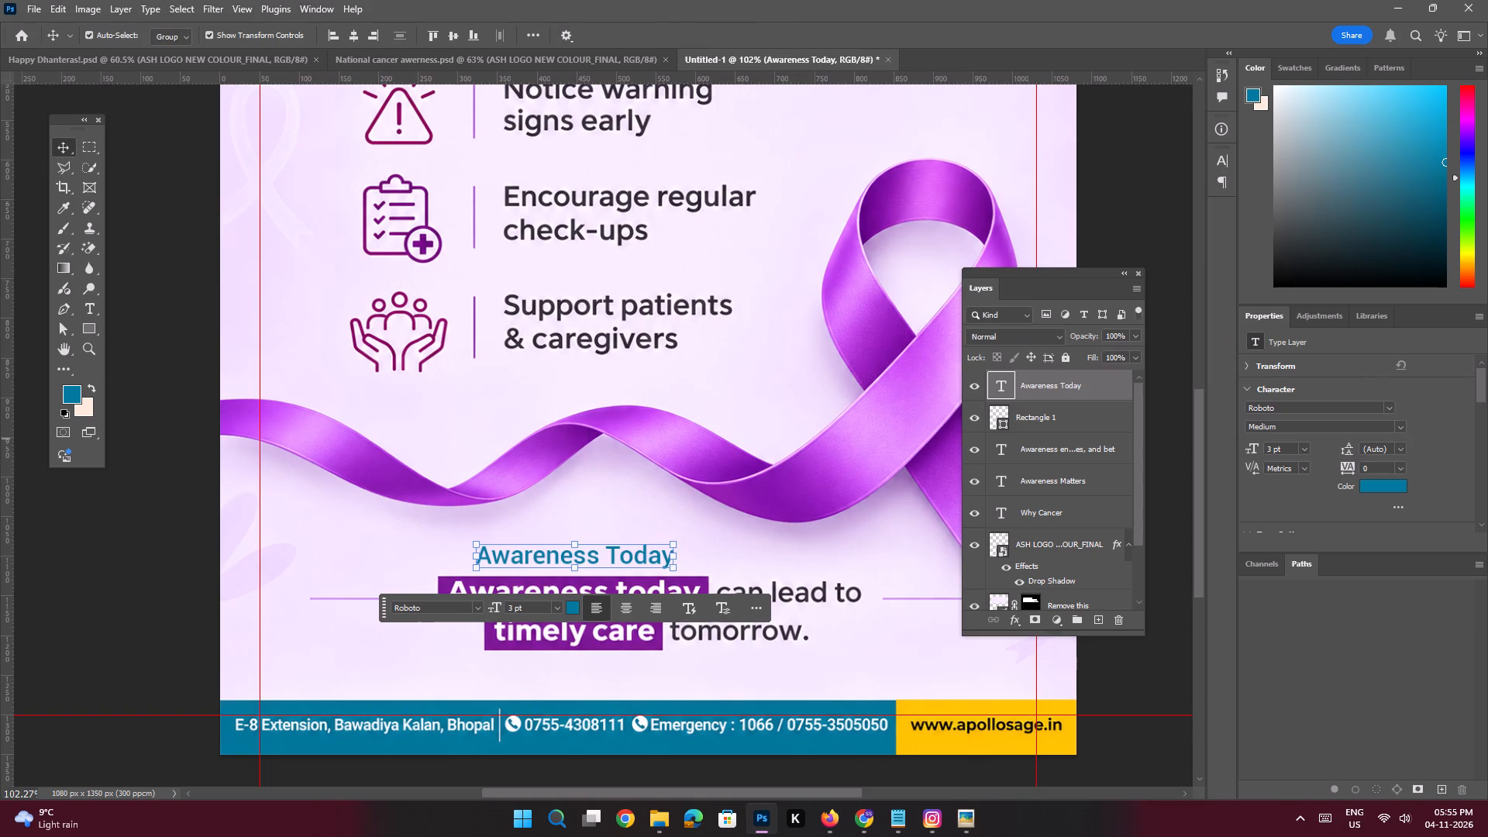
pyautogui.click(1401, 427)
pyautogui.click(1293, 728)
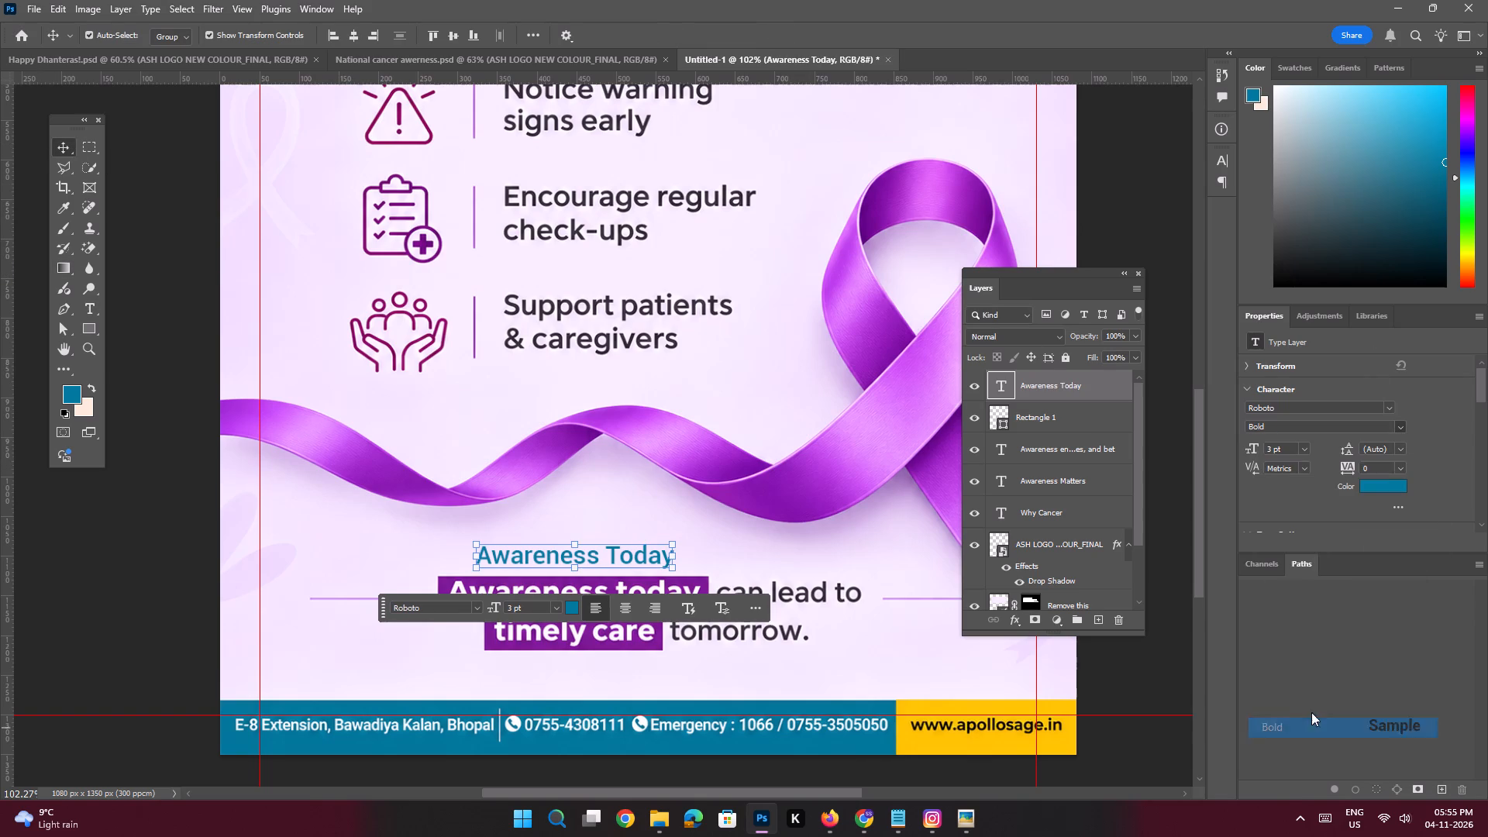
# Move the live "Awareness Today" text down onto the original purple-highlighted words, lining up its left edge.
pyautogui.press('space')
pyautogui.keyDown('ctrl'); pyautogui.moveTo(536, 547); pyautogui.dragTo(600, 592); pyautogui.keyUp('ctrl')
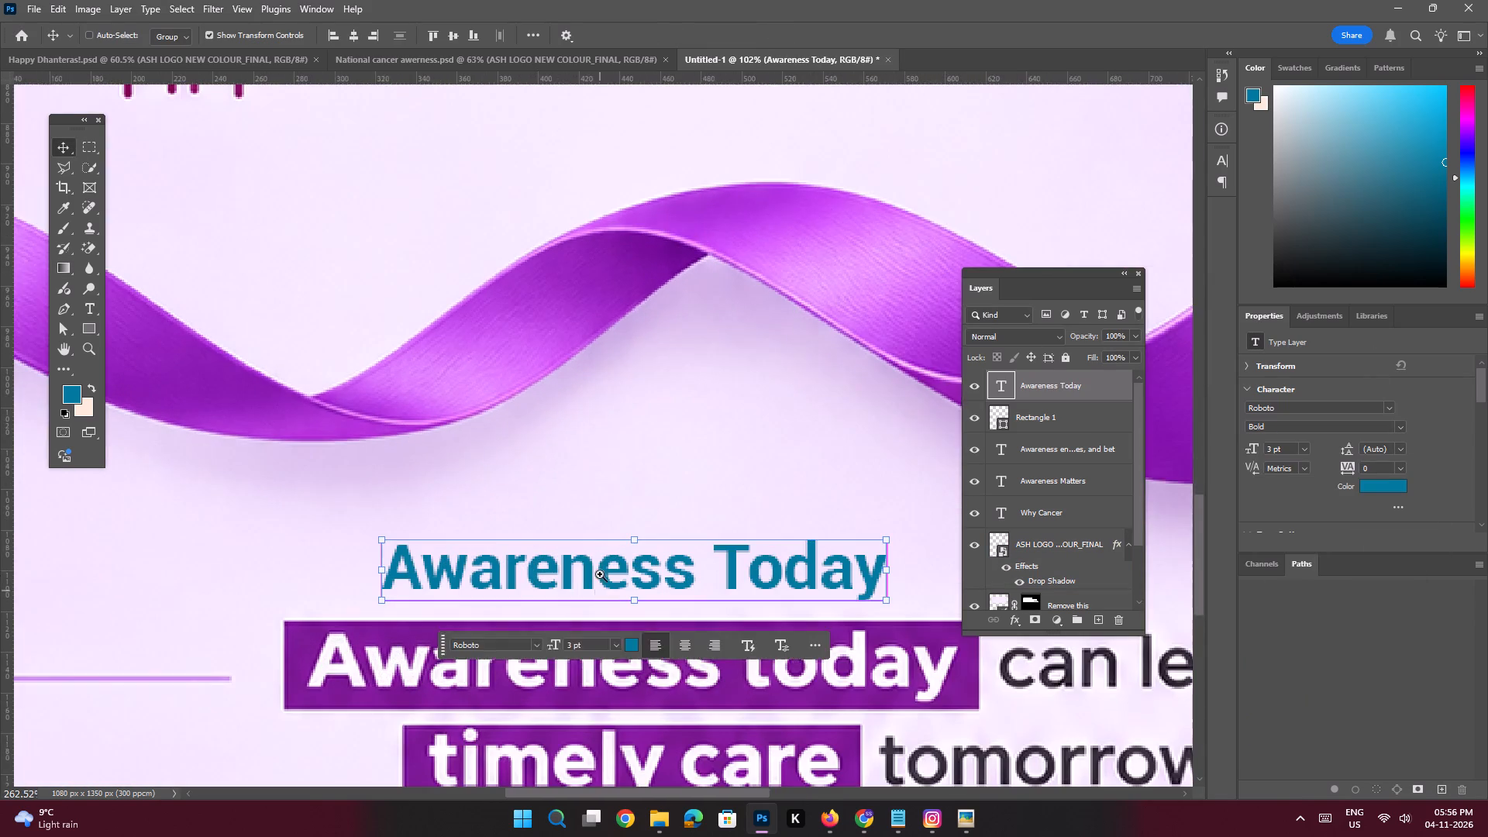
pyautogui.moveTo(594, 549); pyautogui.dragTo(637, 477)
pyautogui.moveTo(632, 502); pyautogui.dragTo(577, 594)
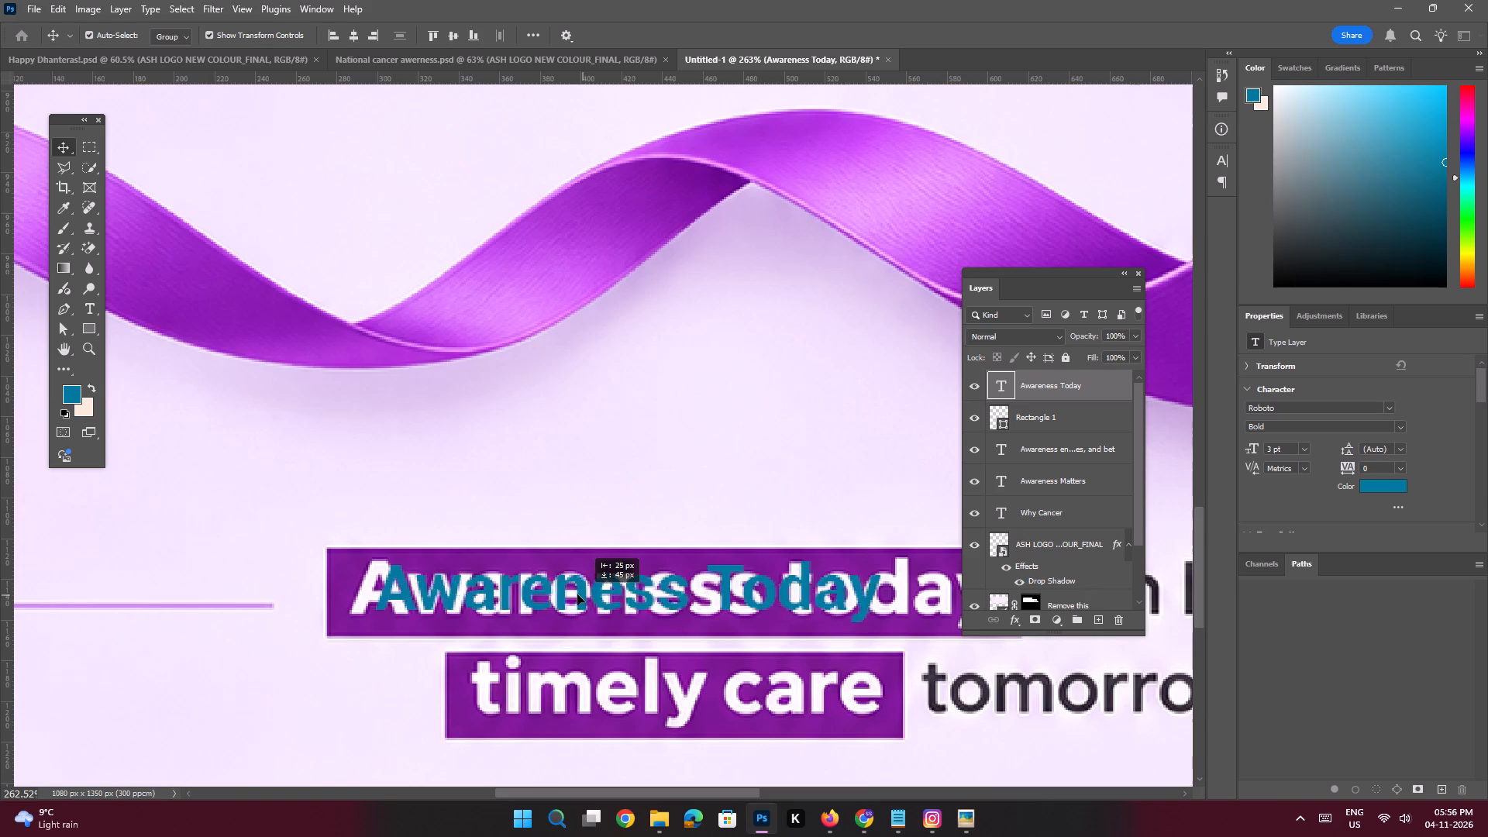
pyautogui.moveTo(577, 594); pyautogui.dragTo(566, 594)
pyautogui.press('space')
pyautogui.press('space')
pyautogui.press('space')
pyautogui.press('space')
pyautogui.press('space')
pyautogui.press('space')
pyautogui.press('space')
pyautogui.press('space')
pyautogui.press('space')
pyautogui.press('space')
pyautogui.press('space')
pyautogui.press('space')
pyautogui.press('space')
pyautogui.press('space')
pyautogui.press('space')
pyautogui.press('space')
pyautogui.press('space')
pyautogui.press('space')
pyautogui.press('space')
pyautogui.moveTo(739, 530); pyautogui.dragTo(583, 532)
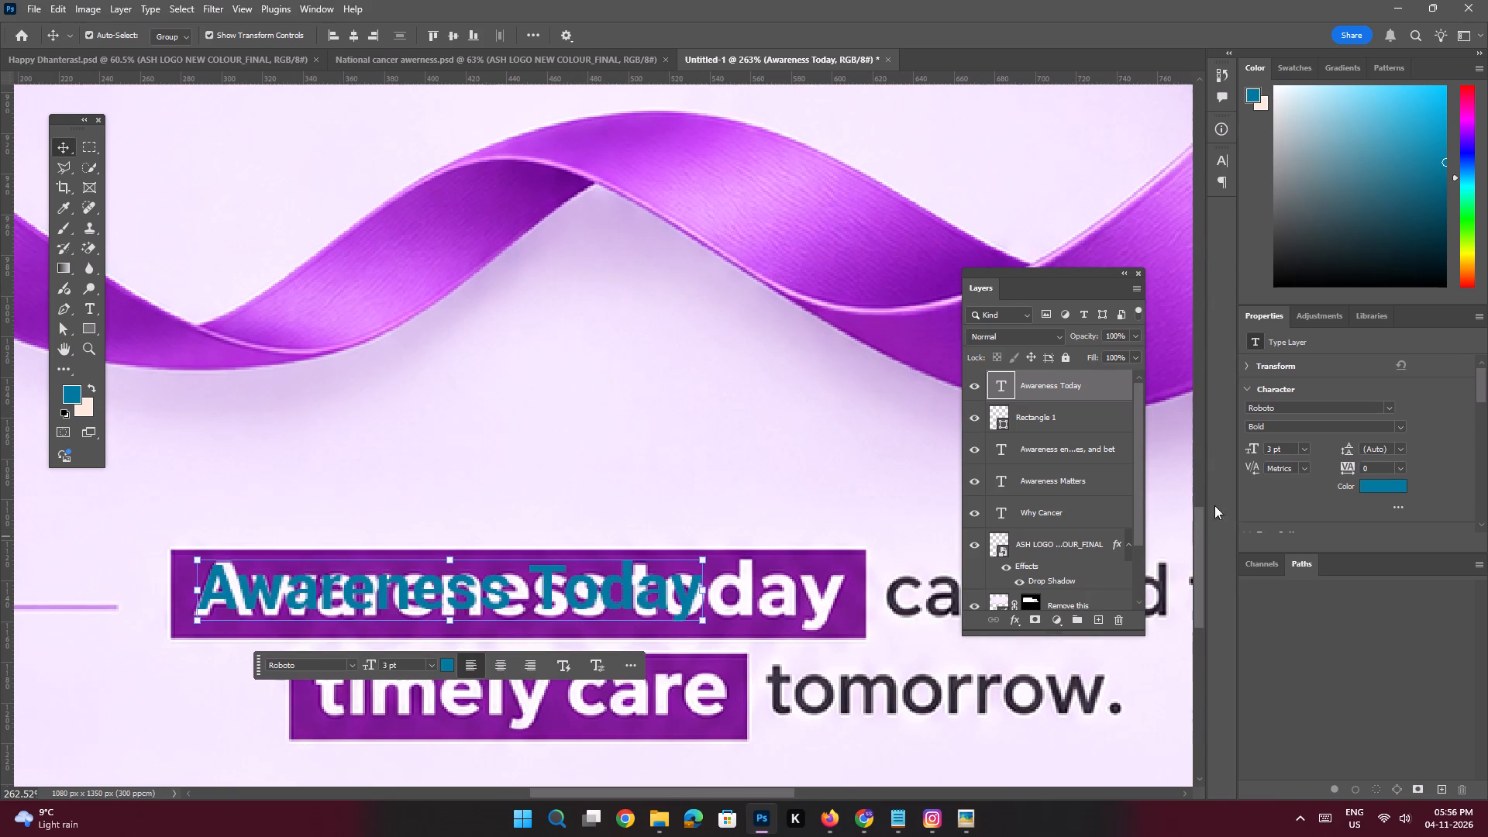
# Set the "Awareness Today" text size to 4 pt and shift it slightly down onto the original words.
pyautogui.moveTo(1269, 449); pyautogui.dragTo(1256, 443)
pyautogui.press('4')
pyautogui.press('Return')
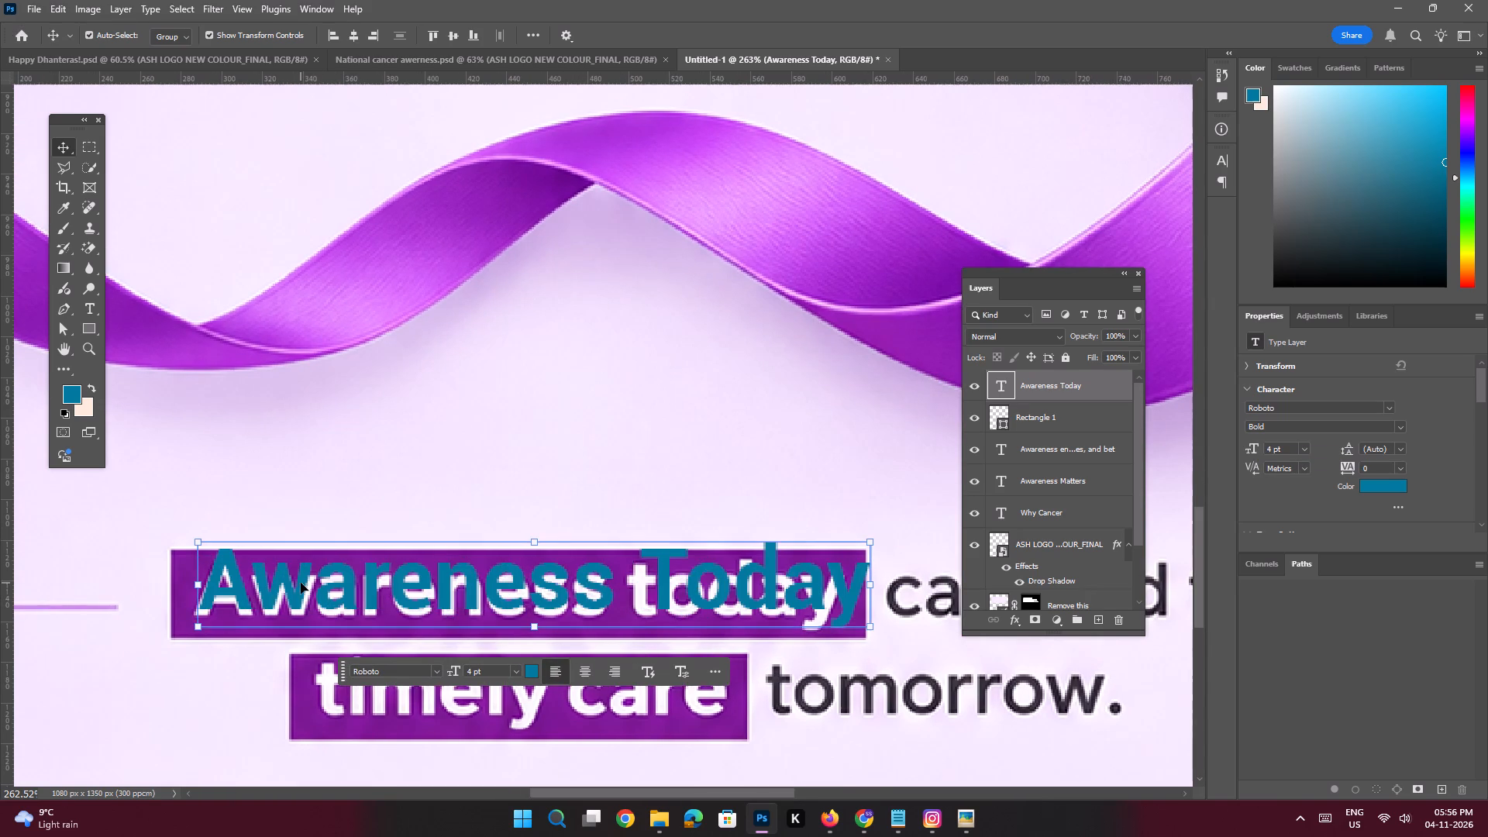
pyautogui.moveTo(301, 583); pyautogui.dragTo(300, 593)
# Try 3.5 pt for the "Awareness Today" text, then set its size to 3.9 pt.
pyautogui.moveTo(1273, 448); pyautogui.dragTo(1251, 439)
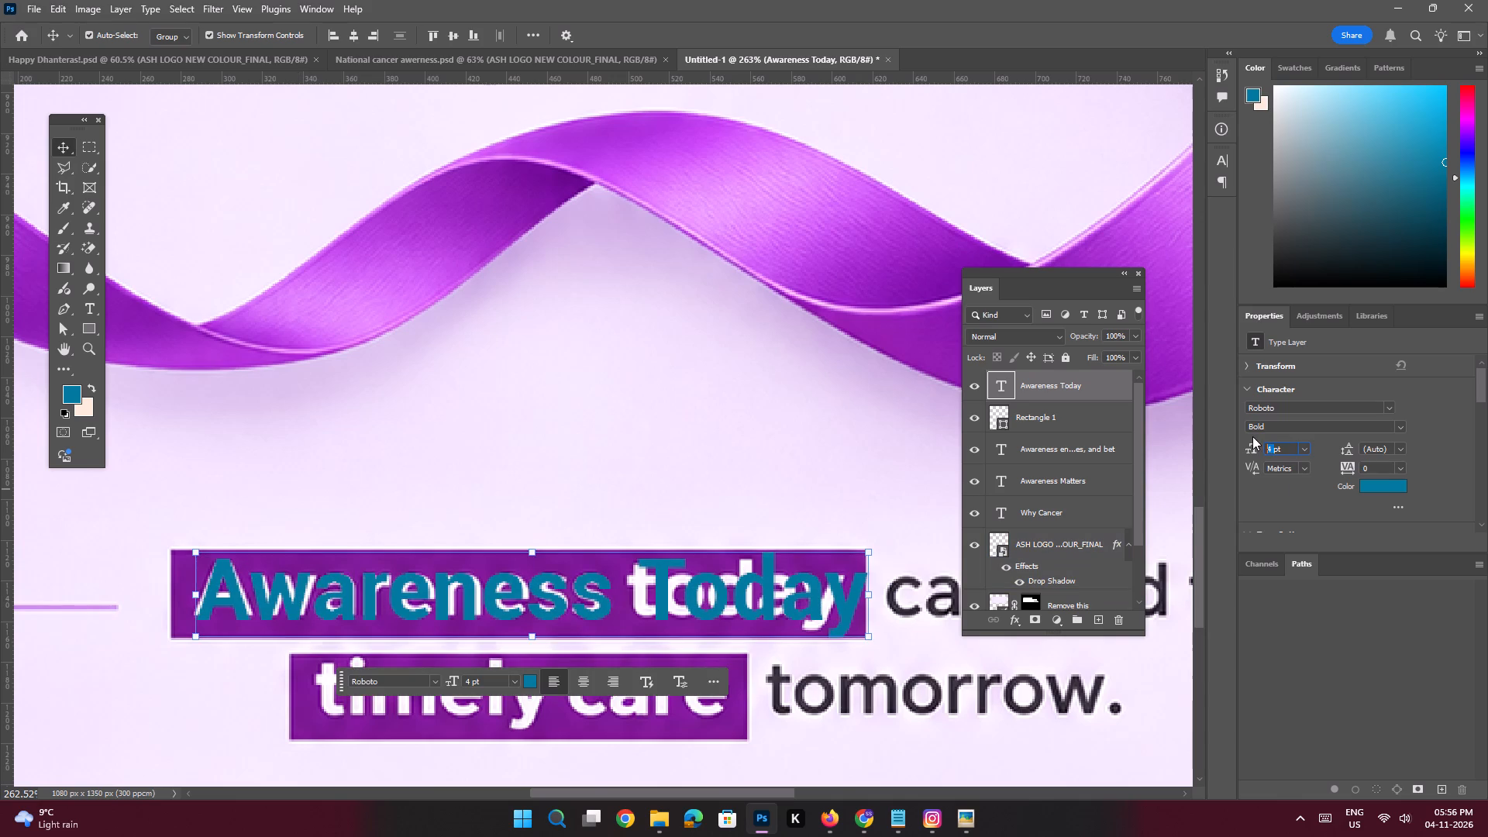
pyautogui.write('3.5')
pyautogui.press('Return')
pyautogui.moveTo(1278, 449); pyautogui.dragTo(1256, 437)
pyautogui.write('3.9')
pyautogui.press('Return')
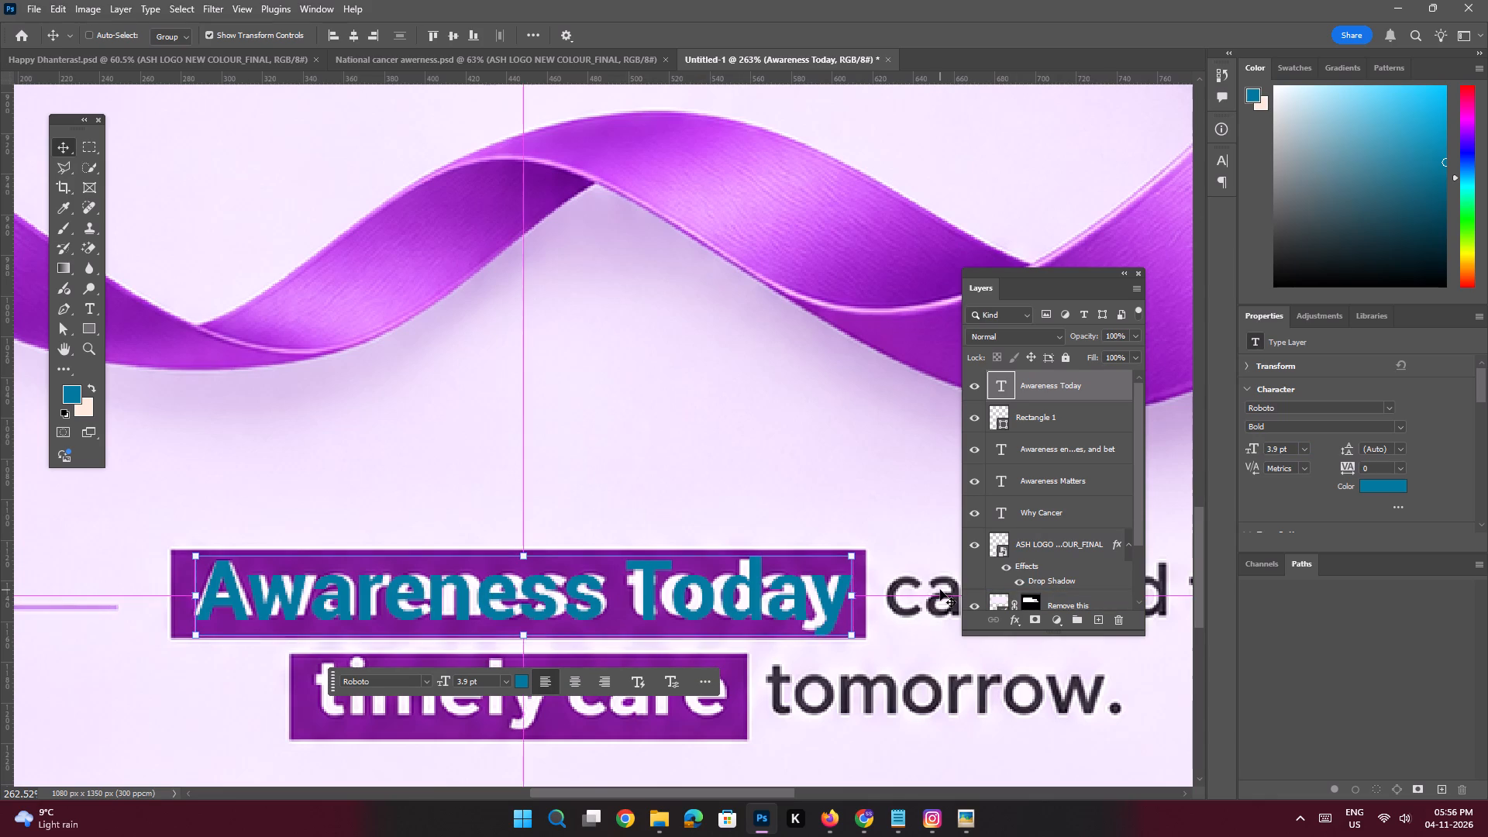
# Scale the "Awareness Today" text to about 98.7% with Free Transform to match the width of the original words.
pyautogui.hotkey('ctrl', 't')
pyautogui.click(854, 645)
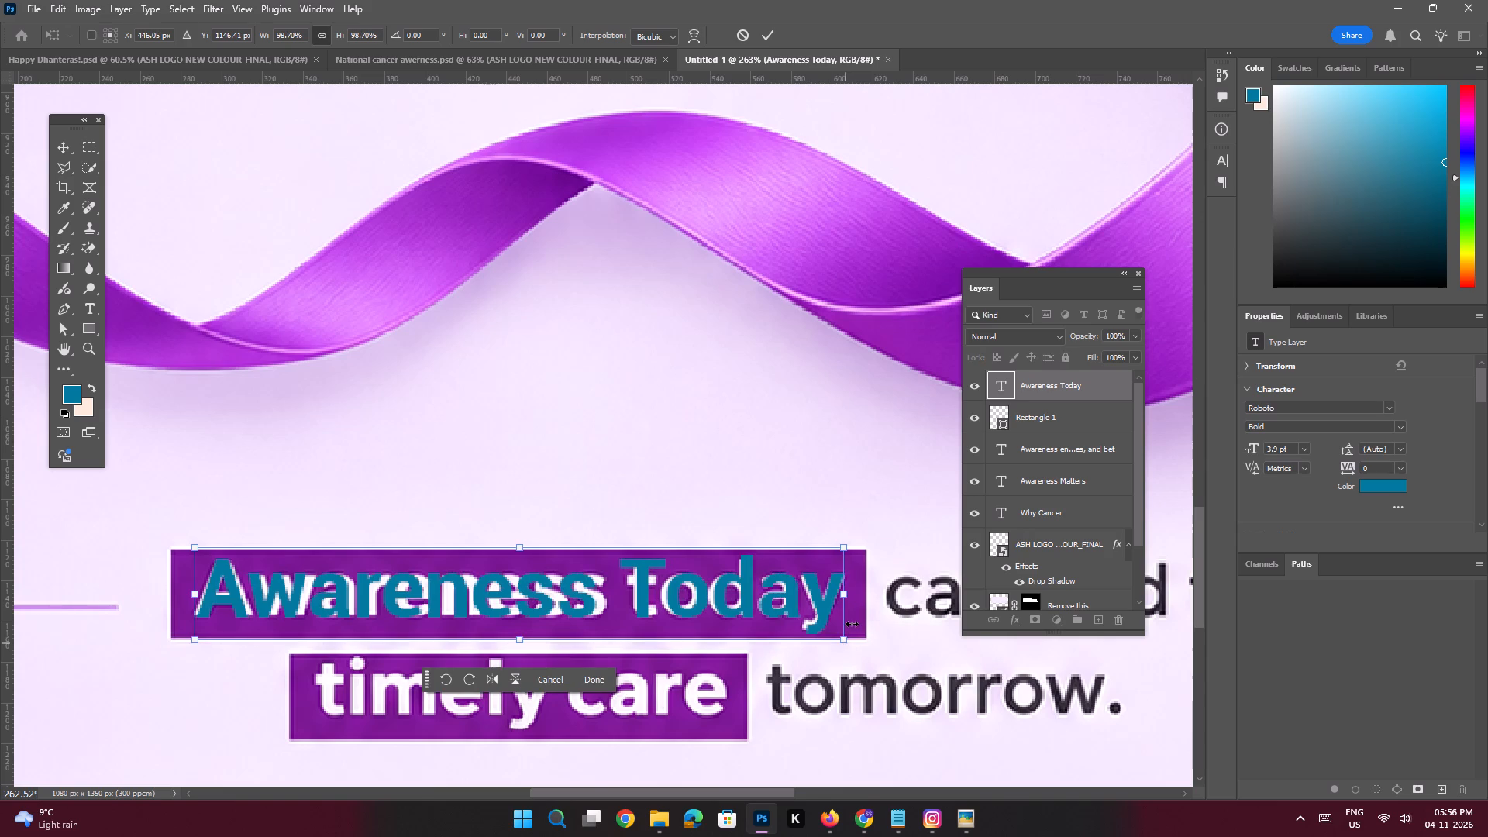
pyautogui.press('Return')
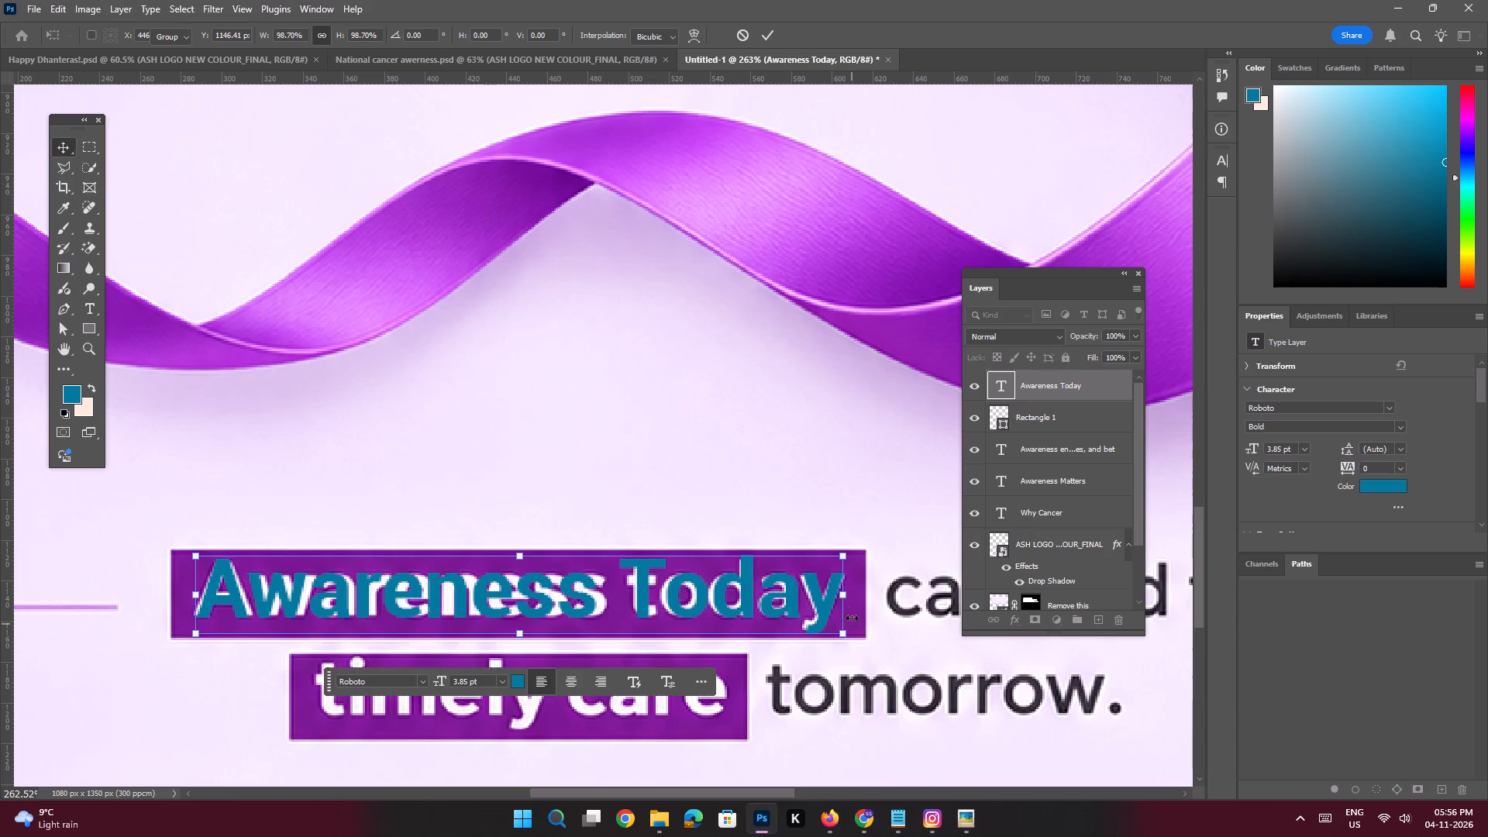
# Copy "Can Lead to" from the closing line in Notepad and return to the poster's closing text.
pyautogui.press('space')
pyautogui.press('space')
pyautogui.press('space')
pyautogui.press('space')
pyautogui.press('space')
pyautogui.press('space')
pyautogui.press('space')
pyautogui.press('space')
pyautogui.press('space')
pyautogui.press('space')
pyautogui.press('space')
pyautogui.press('space')
pyautogui.press('space')
pyautogui.press('space')
pyautogui.press('space')
pyautogui.press('space')
pyautogui.press('space')
pyautogui.press('space')
pyautogui.press('space')
pyautogui.press('space')
pyautogui.moveTo(863, 583); pyautogui.dragTo(735, 570)
pyautogui.moveTo(749, 565); pyautogui.dragTo(736, 564)
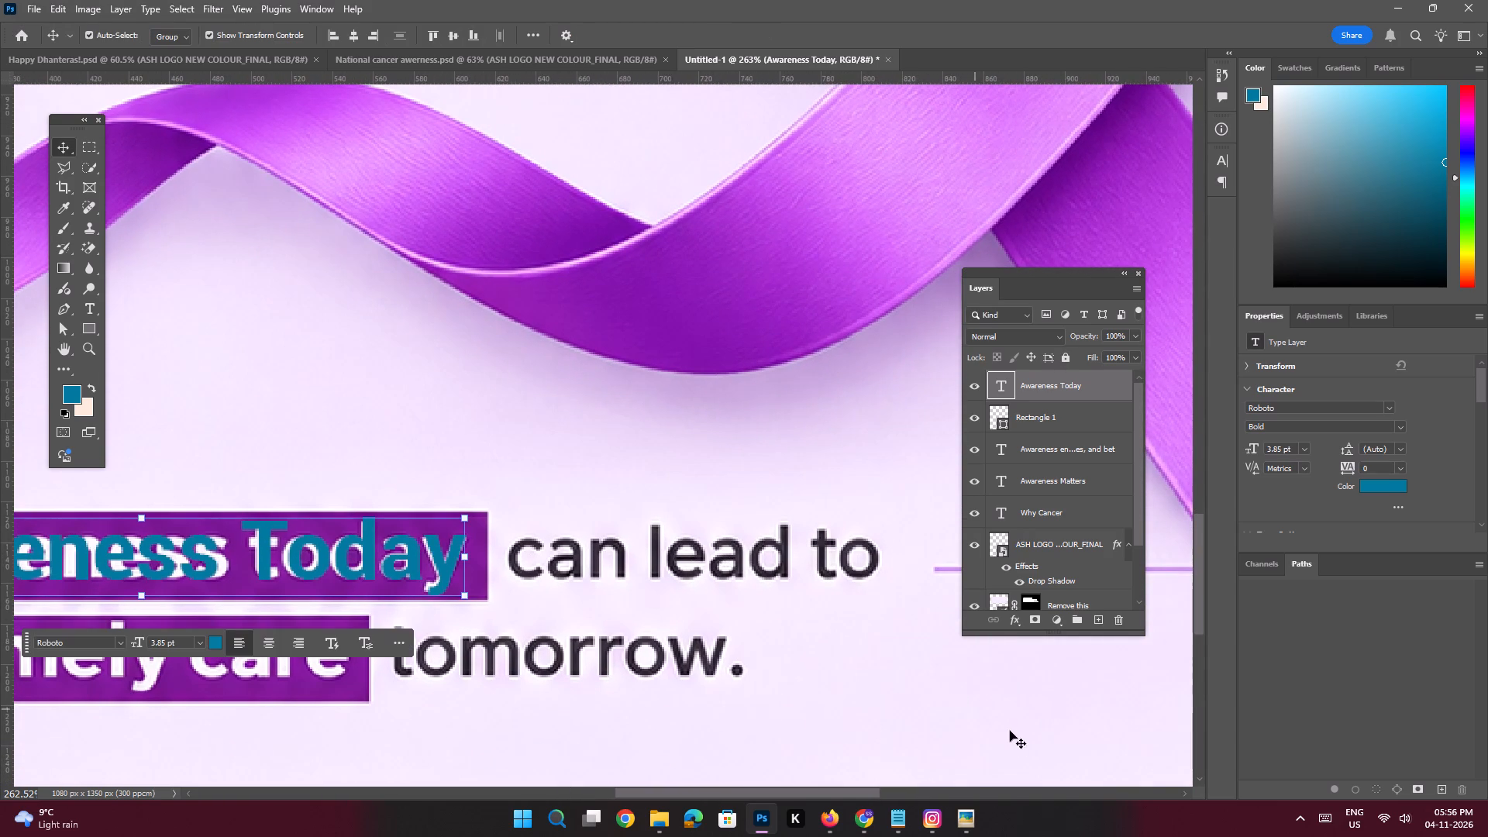
pyautogui.click(905, 820)
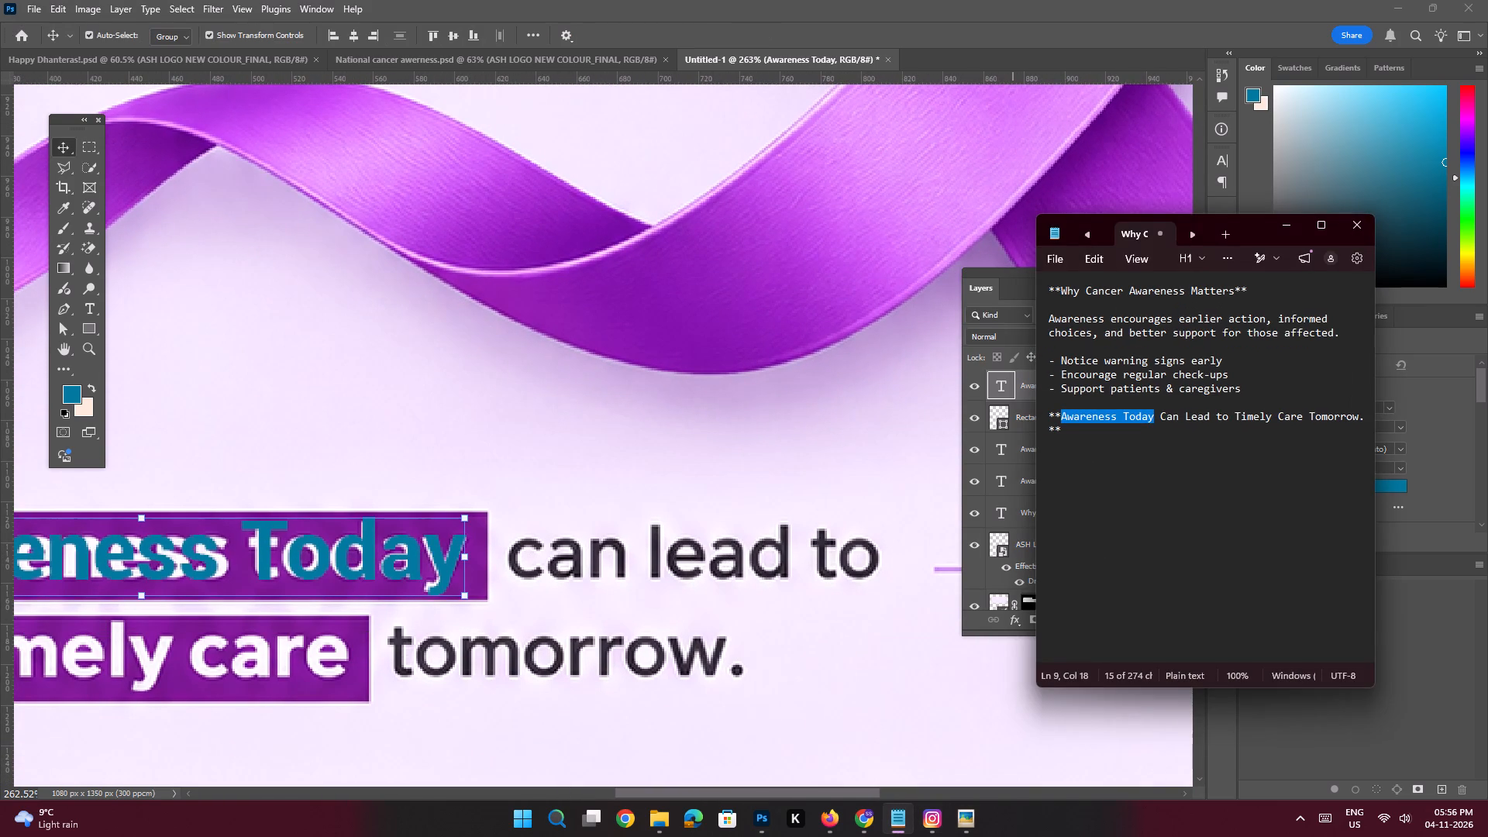
pyautogui.moveTo(1231, 417); pyautogui.dragTo(1159, 417)
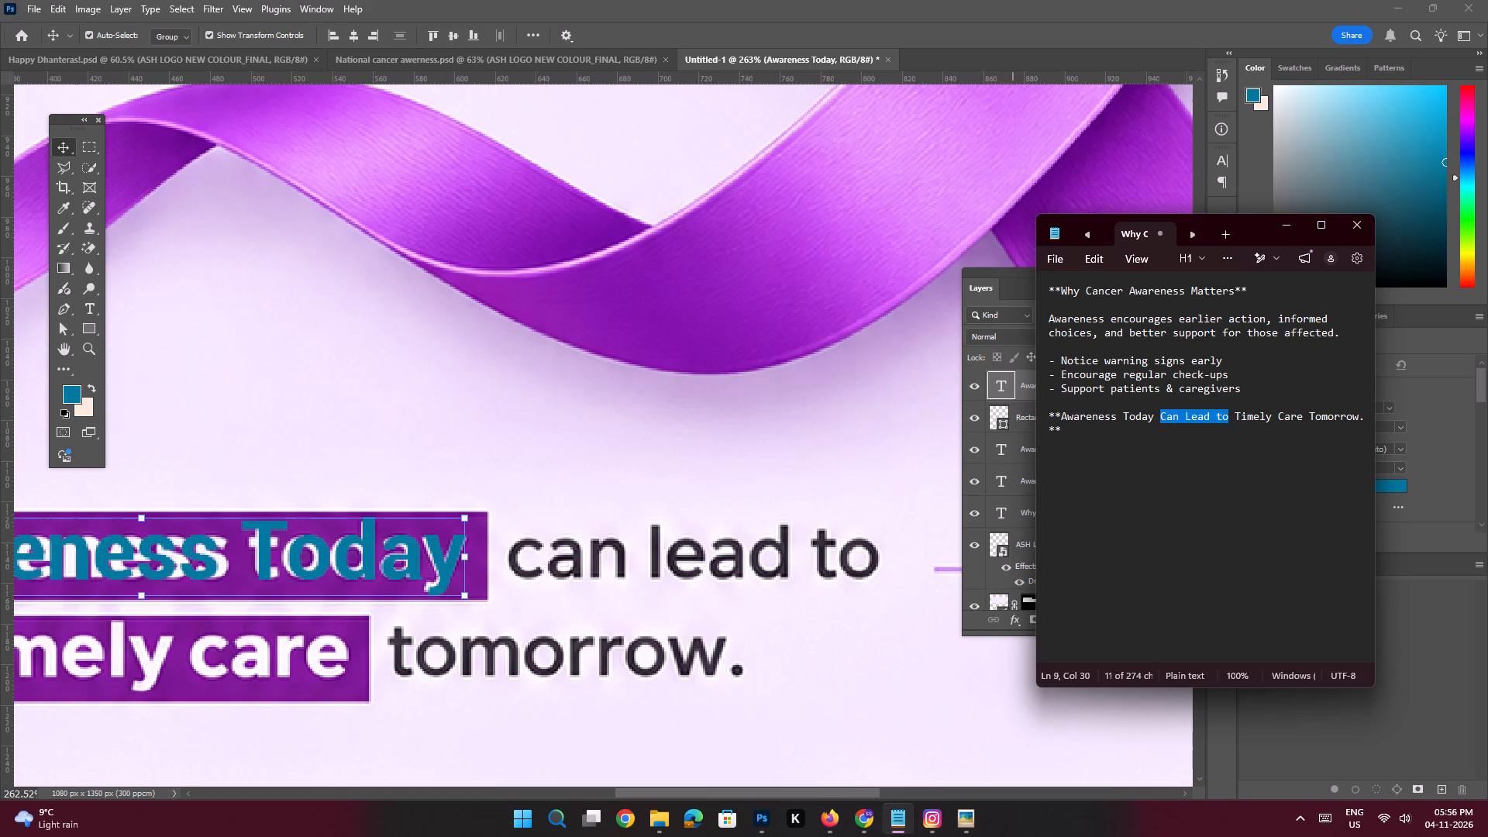
pyautogui.hotkey('ctrl', 'c')
pyautogui.hotkey('ctrl', 'c')
pyautogui.click(1288, 227)
pyautogui.press('space')
pyautogui.keyDown('ctrl'); pyautogui.moveTo(627, 504); pyautogui.dragTo(587, 503); pyautogui.keyUp('ctrl')
pyautogui.moveTo(572, 508); pyautogui.dragTo(591, 508)
pyautogui.click(660, 439)
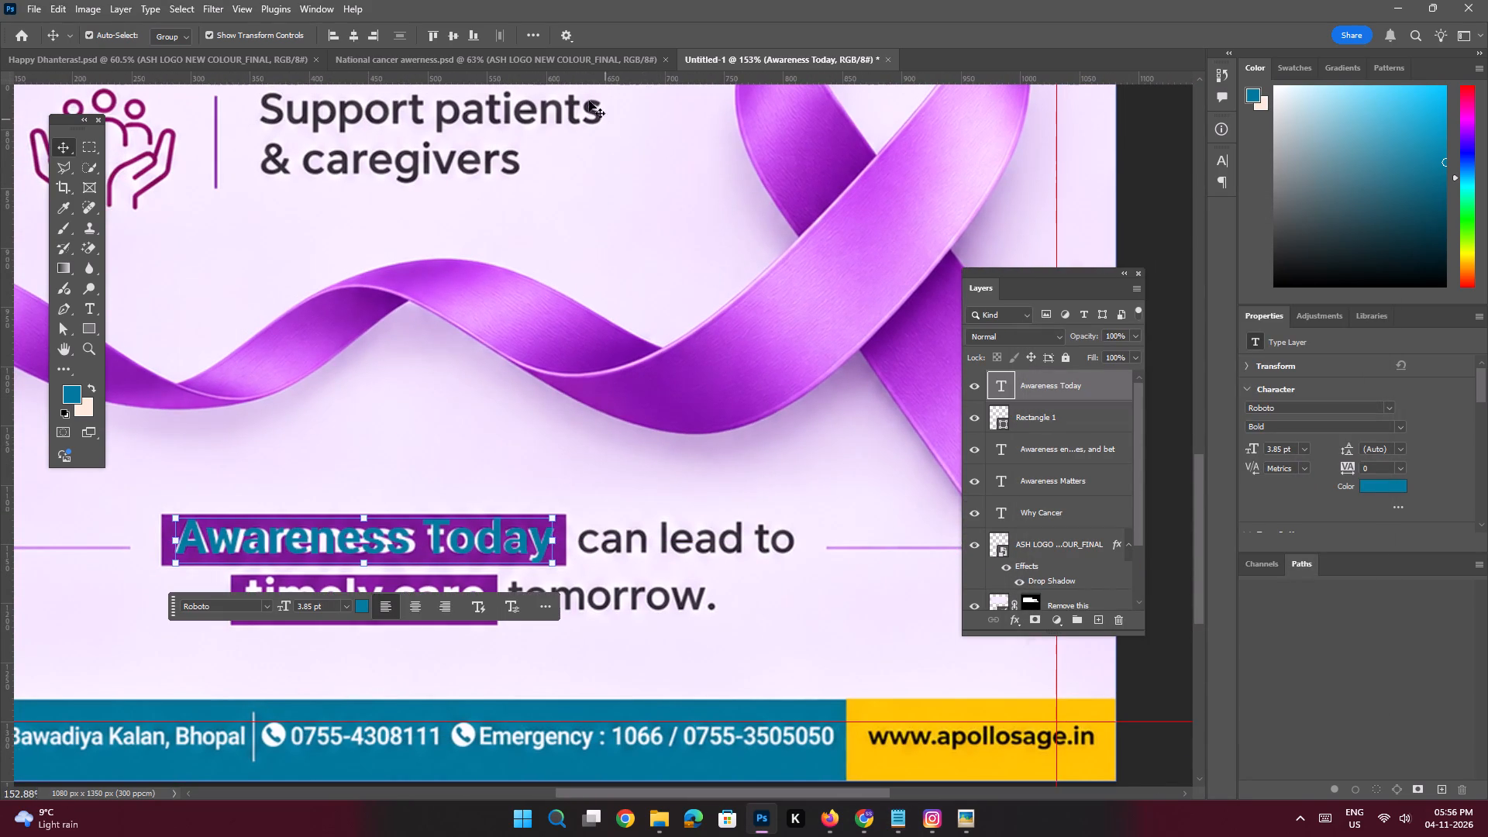
# Copy the dark "begins with" text layer from National cancer awerness.psd into Untitled-1 and place it over the original "can lead to" words.
pyautogui.click(559, 62)
pyautogui.press('space')
pyautogui.press('space')
pyautogui.press('space')
pyautogui.press('space')
pyautogui.press('space')
pyautogui.press('space')
pyautogui.press('space')
pyautogui.press('space')
pyautogui.moveTo(599, 502); pyautogui.dragTo(617, 447)
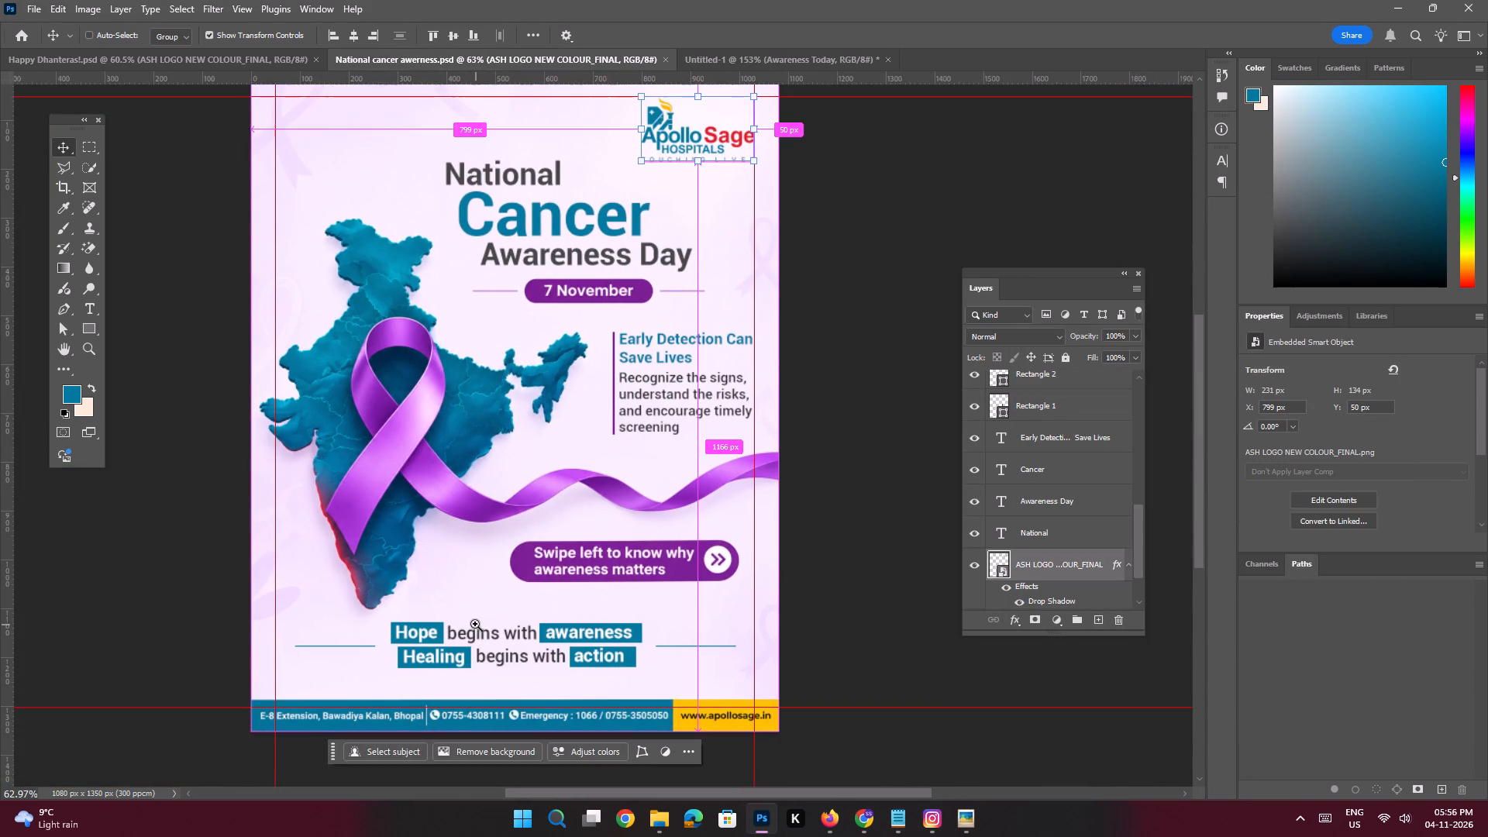
pyautogui.keyDown('ctrl'); pyautogui.moveTo(474, 624); pyautogui.dragTo(505, 660); pyautogui.keyUp('ctrl')
pyautogui.click(501, 641)
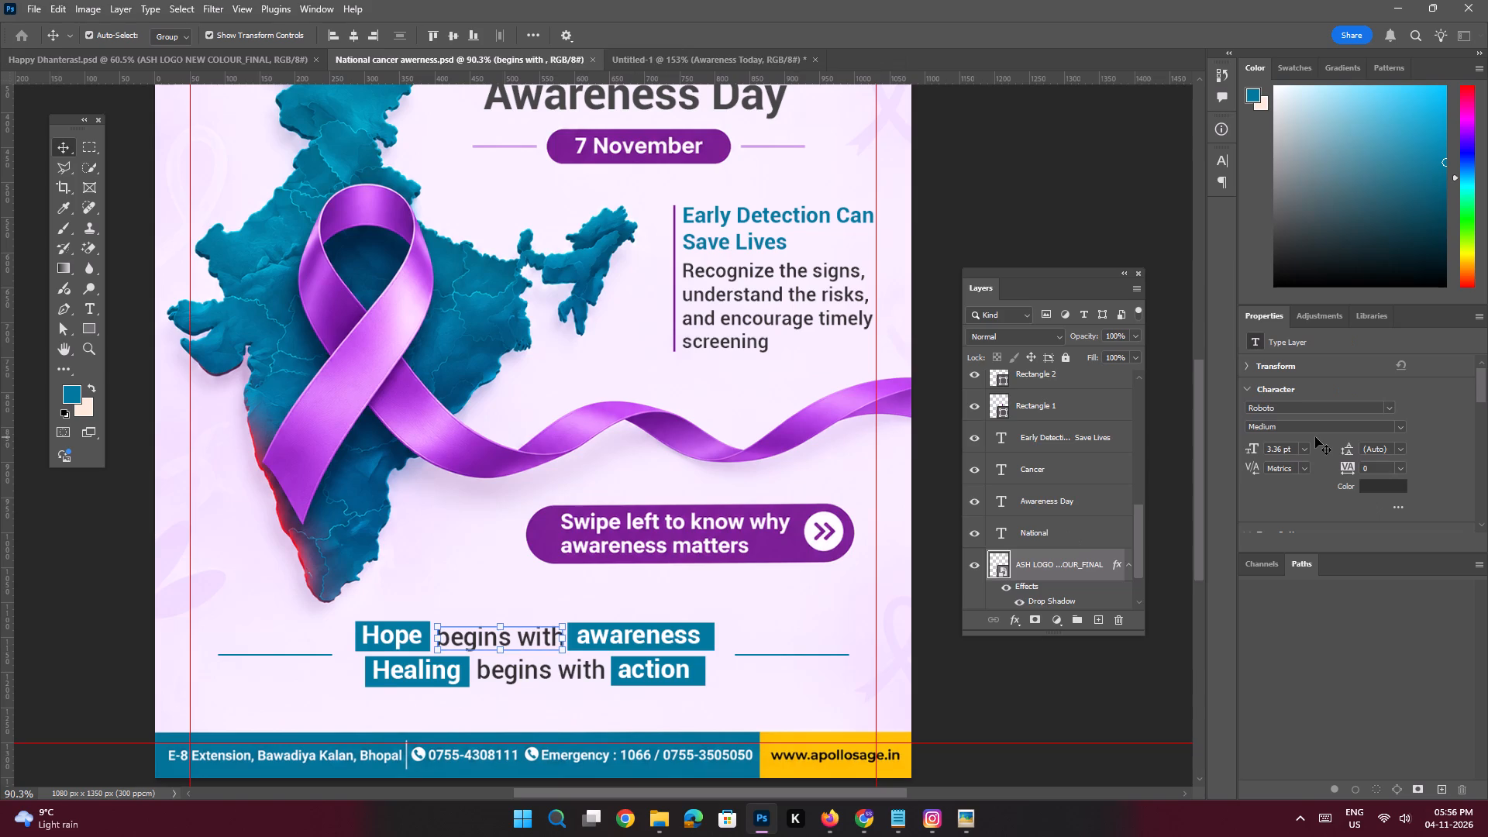
pyautogui.moveTo(1044, 385); pyautogui.dragTo(855, 111)
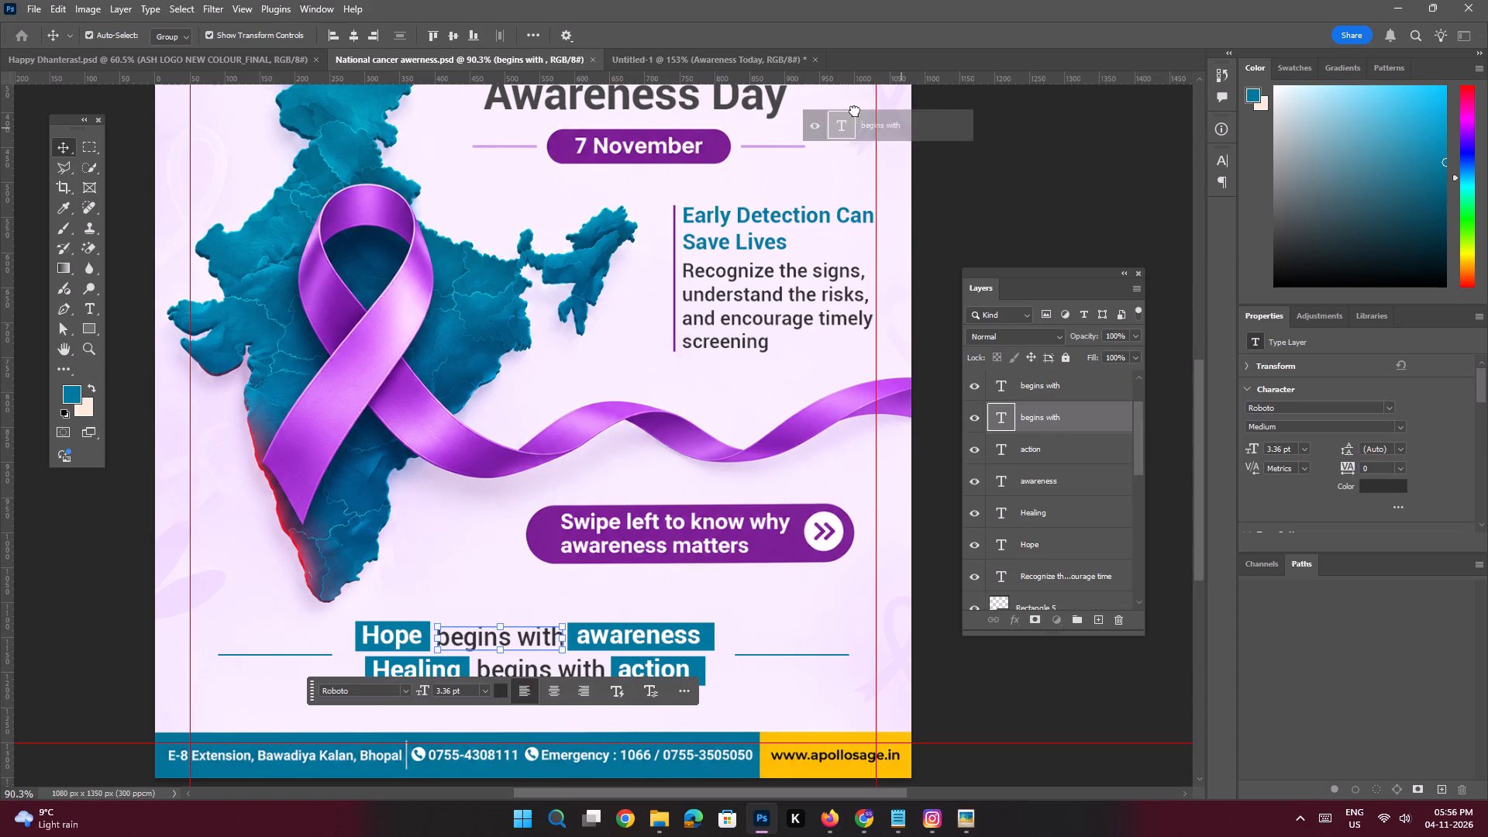
pyautogui.moveTo(855, 111); pyautogui.dragTo(757, 552)
pyautogui.moveTo(722, 555); pyautogui.dragTo(740, 555)
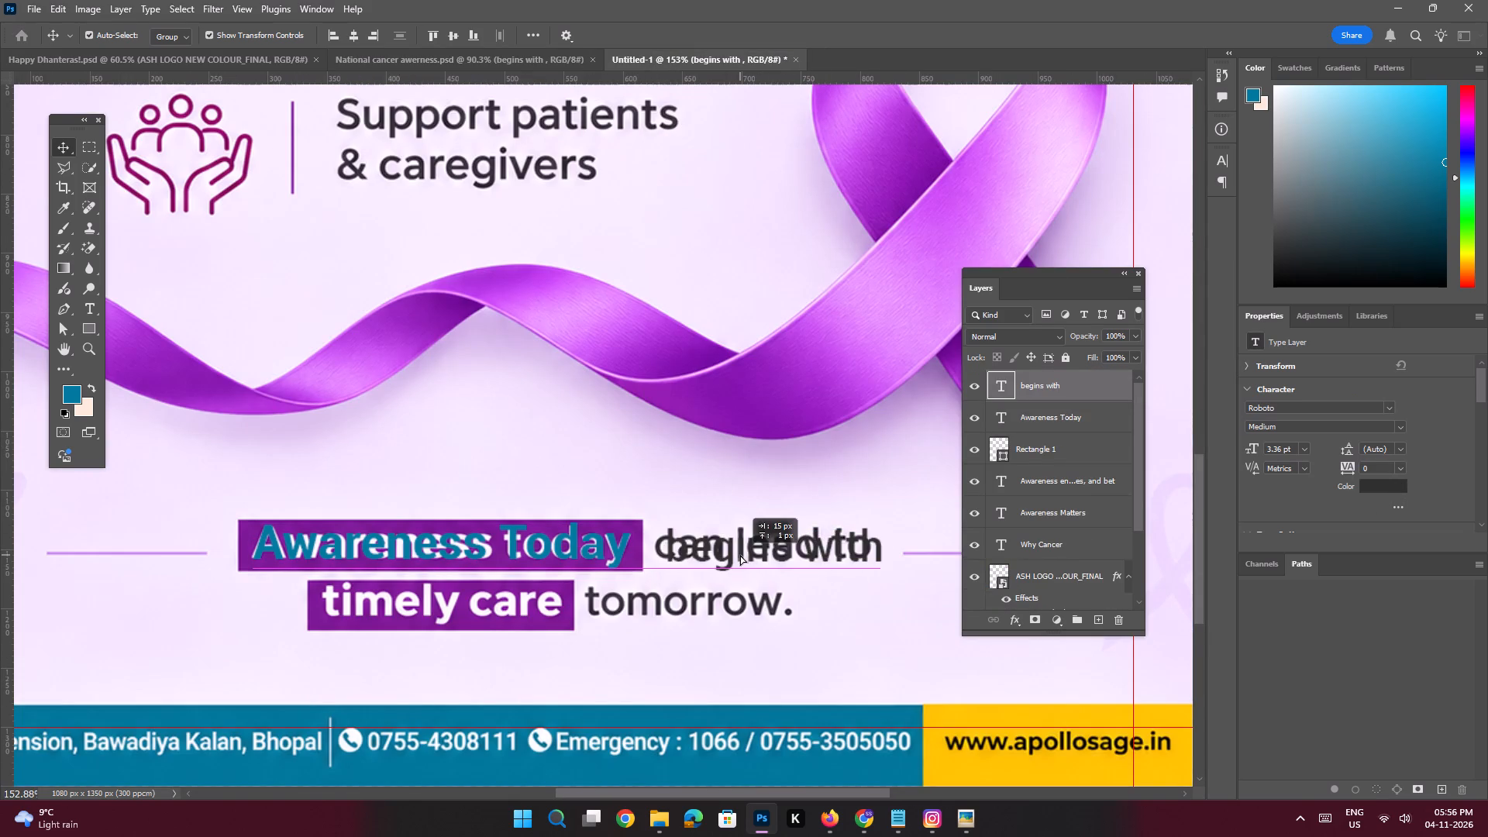
pyautogui.moveTo(740, 555); pyautogui.dragTo(732, 553)
# Replace the copied "begins with" text with the copied wording "Can Lead to".
pyautogui.doubleClick(732, 553)
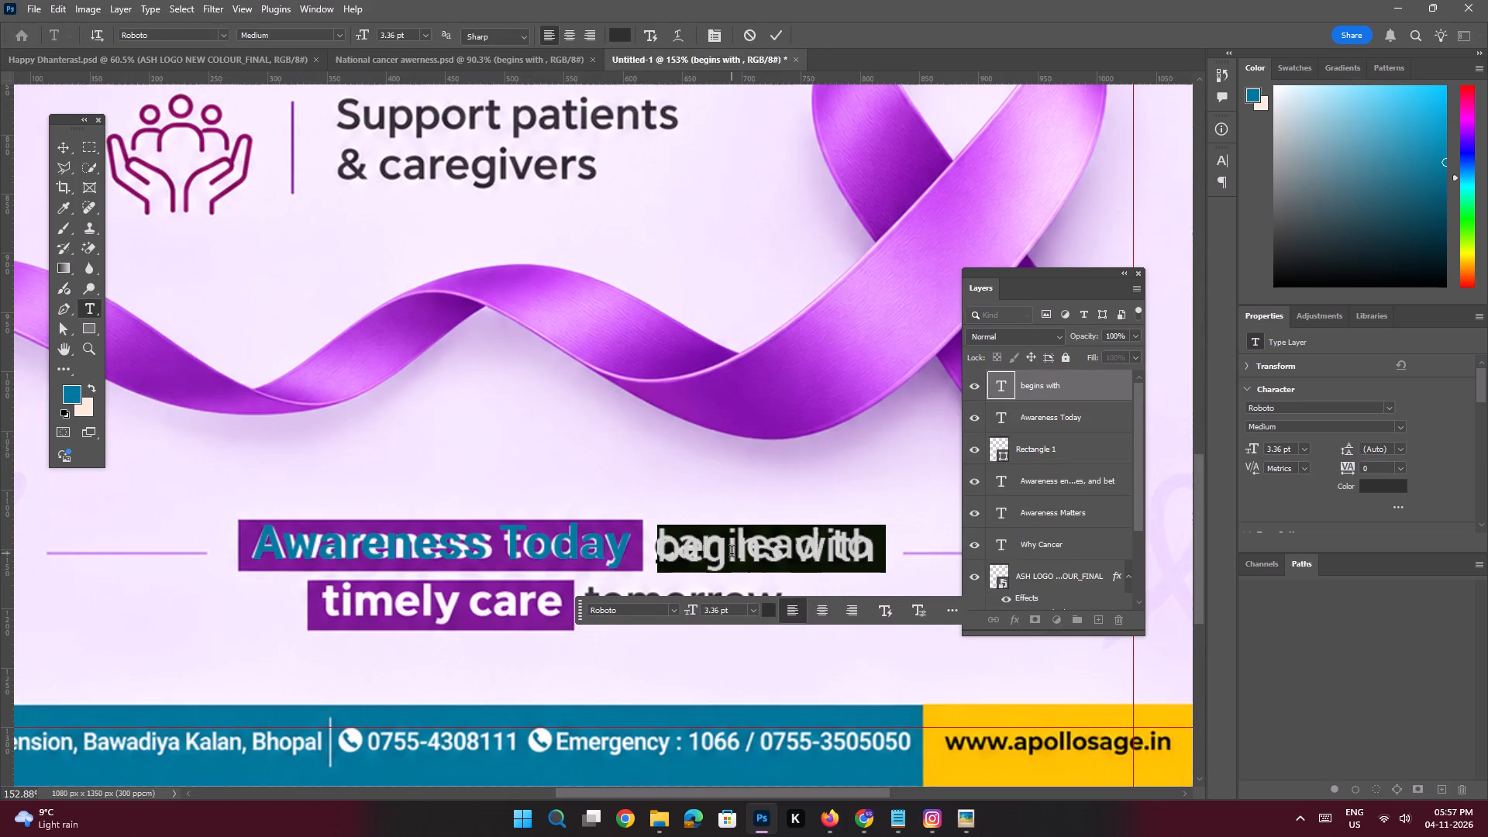
pyautogui.hotkey('ctrl', 'v')
pyautogui.press('Return')
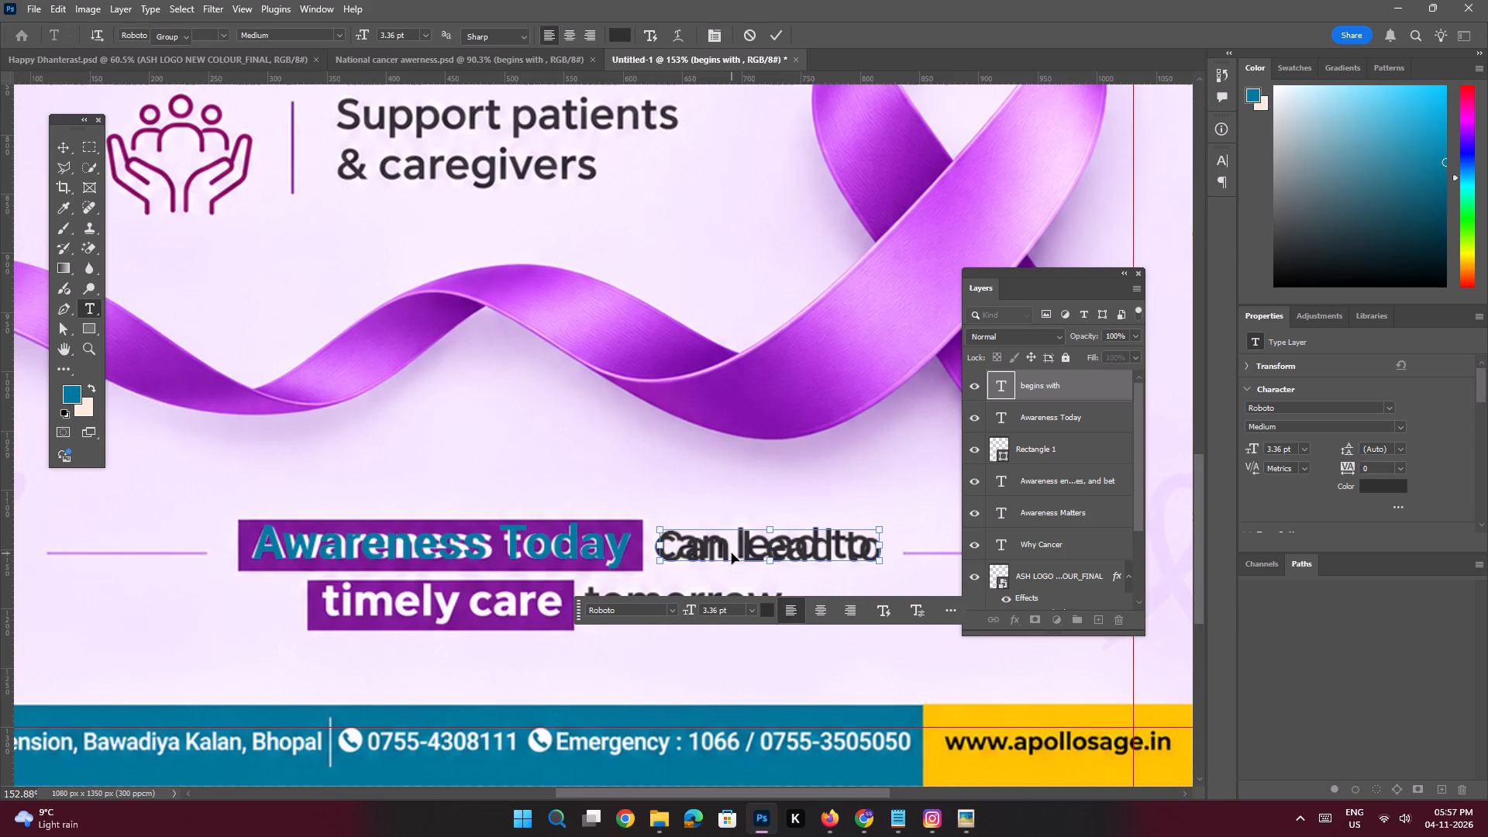
# Nudge the "Can Lead to" text so its start lines up with the original "can lead to" words.
pyautogui.press('space')
pyautogui.keyDown('ctrl'); pyautogui.moveTo(706, 548); pyautogui.dragTo(760, 600); pyautogui.keyUp('ctrl')
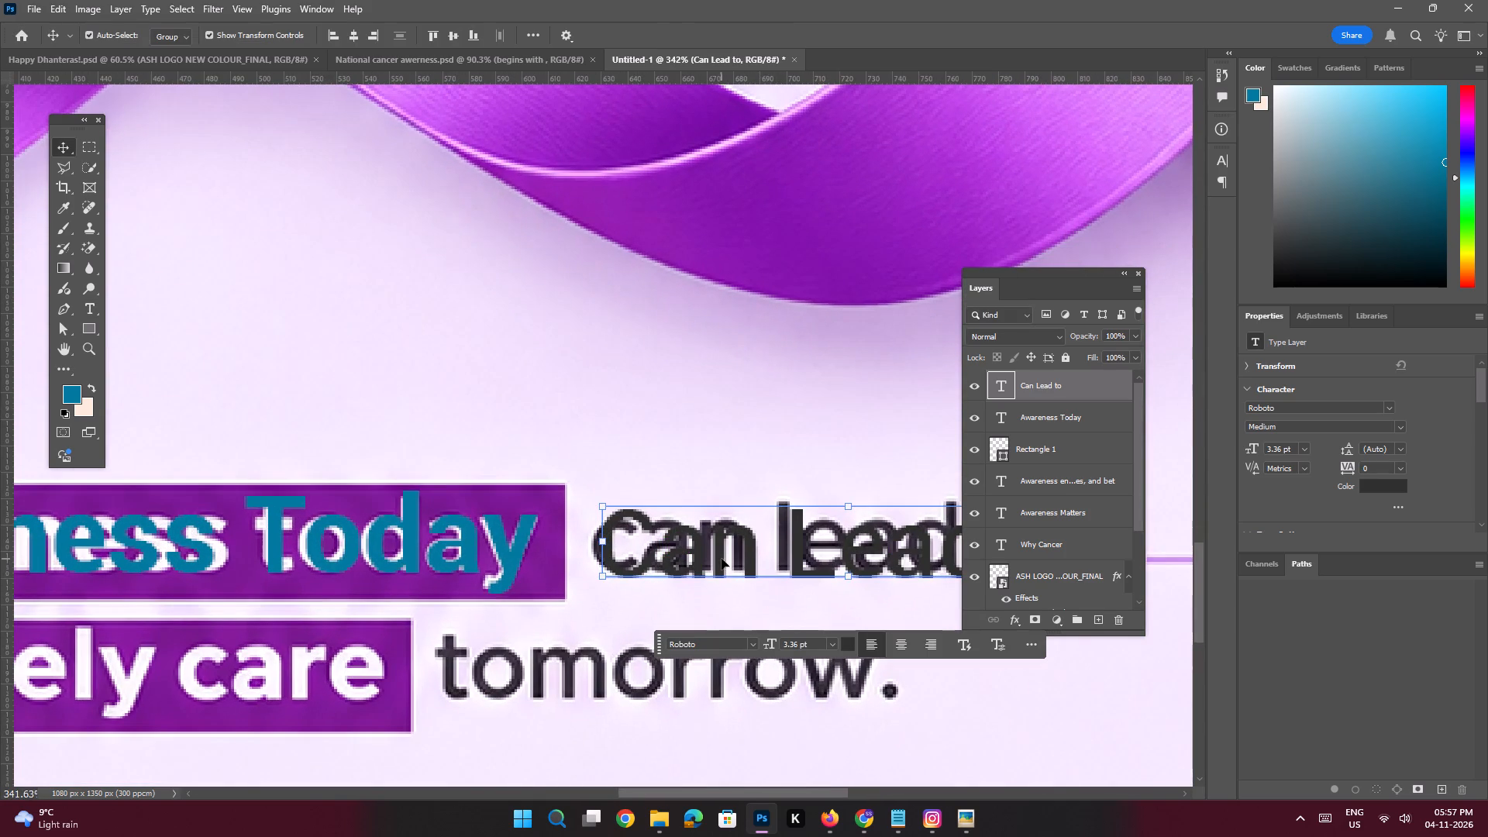
pyautogui.keyDown('shift'); pyautogui.moveTo(702, 553); pyautogui.dragTo(696, 553); pyautogui.keyUp('shift')
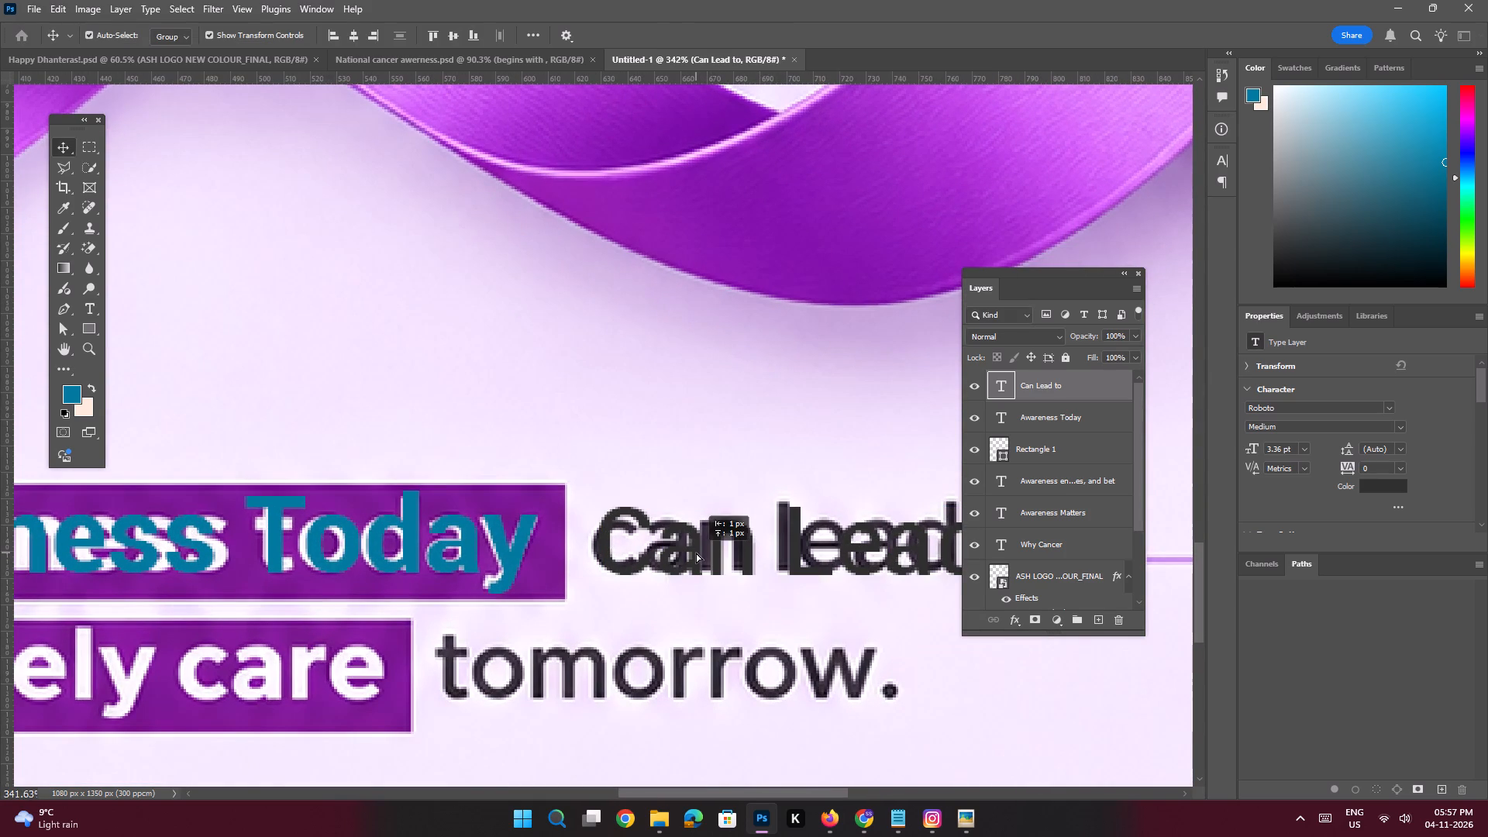
pyautogui.keyDown('shift'); pyautogui.moveTo(696, 553); pyautogui.dragTo(694, 553); pyautogui.keyUp('shift')
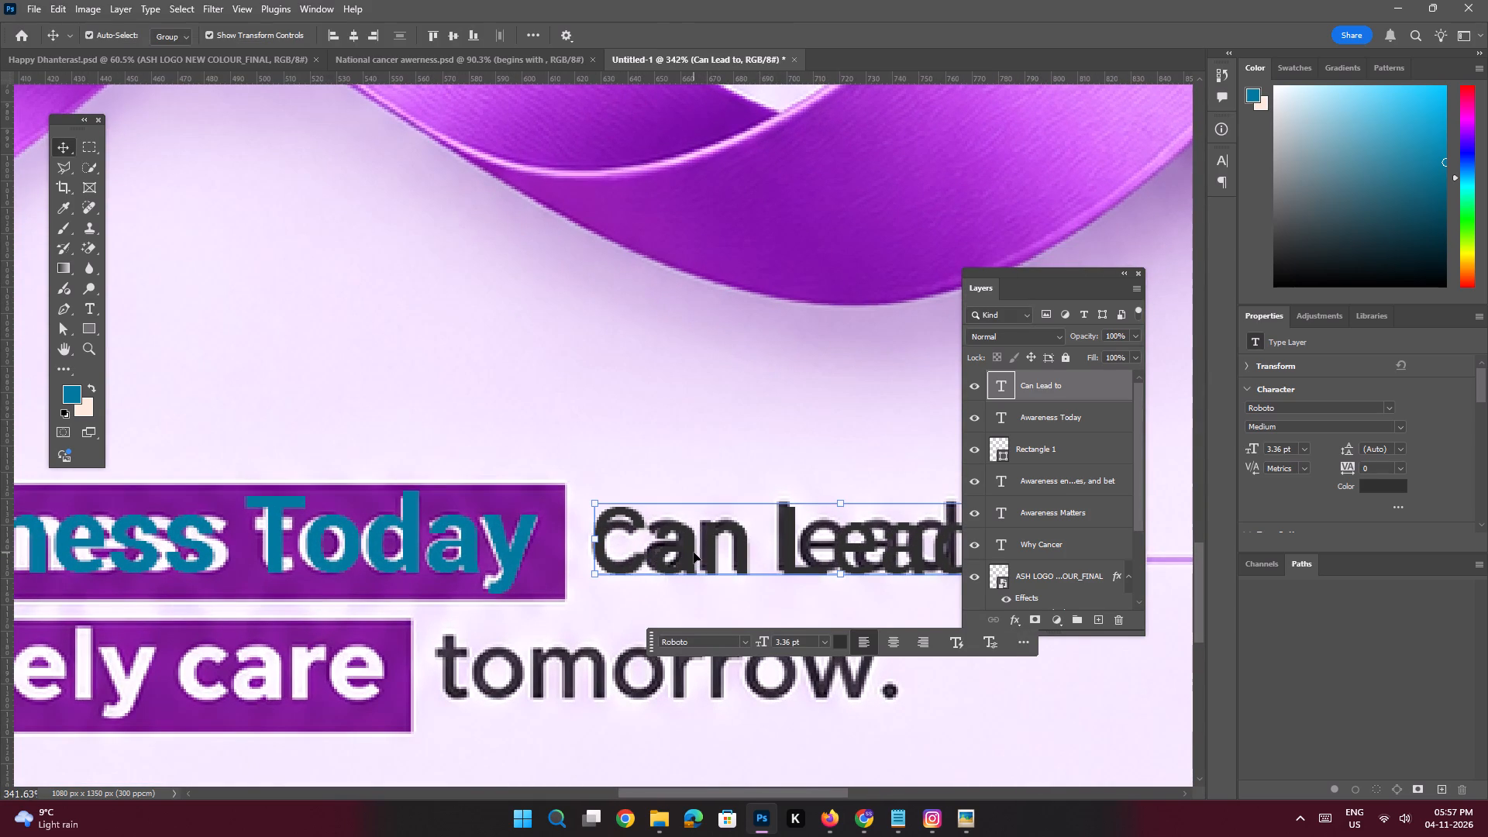
pyautogui.press('Down')
pyautogui.press('space')
pyautogui.keyDown('ctrl'); pyautogui.moveTo(708, 503); pyautogui.dragTo(641, 491); pyautogui.keyUp('ctrl')
pyautogui.moveTo(650, 484); pyautogui.dragTo(675, 480)
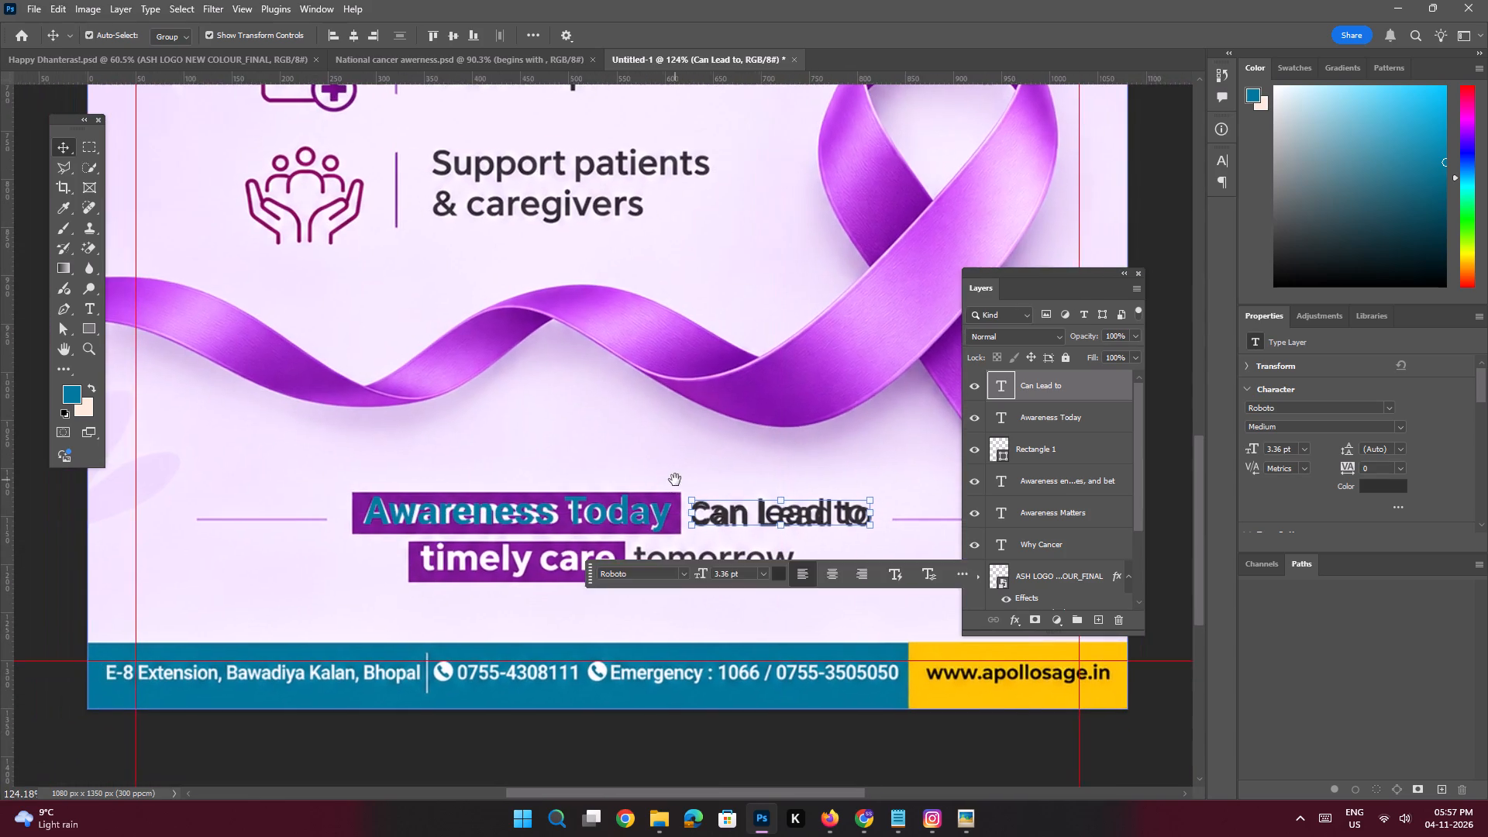
pyautogui.keyDown('ctrl'); pyautogui.moveTo(637, 481); pyautogui.dragTo(658, 511); pyautogui.keyUp('ctrl')
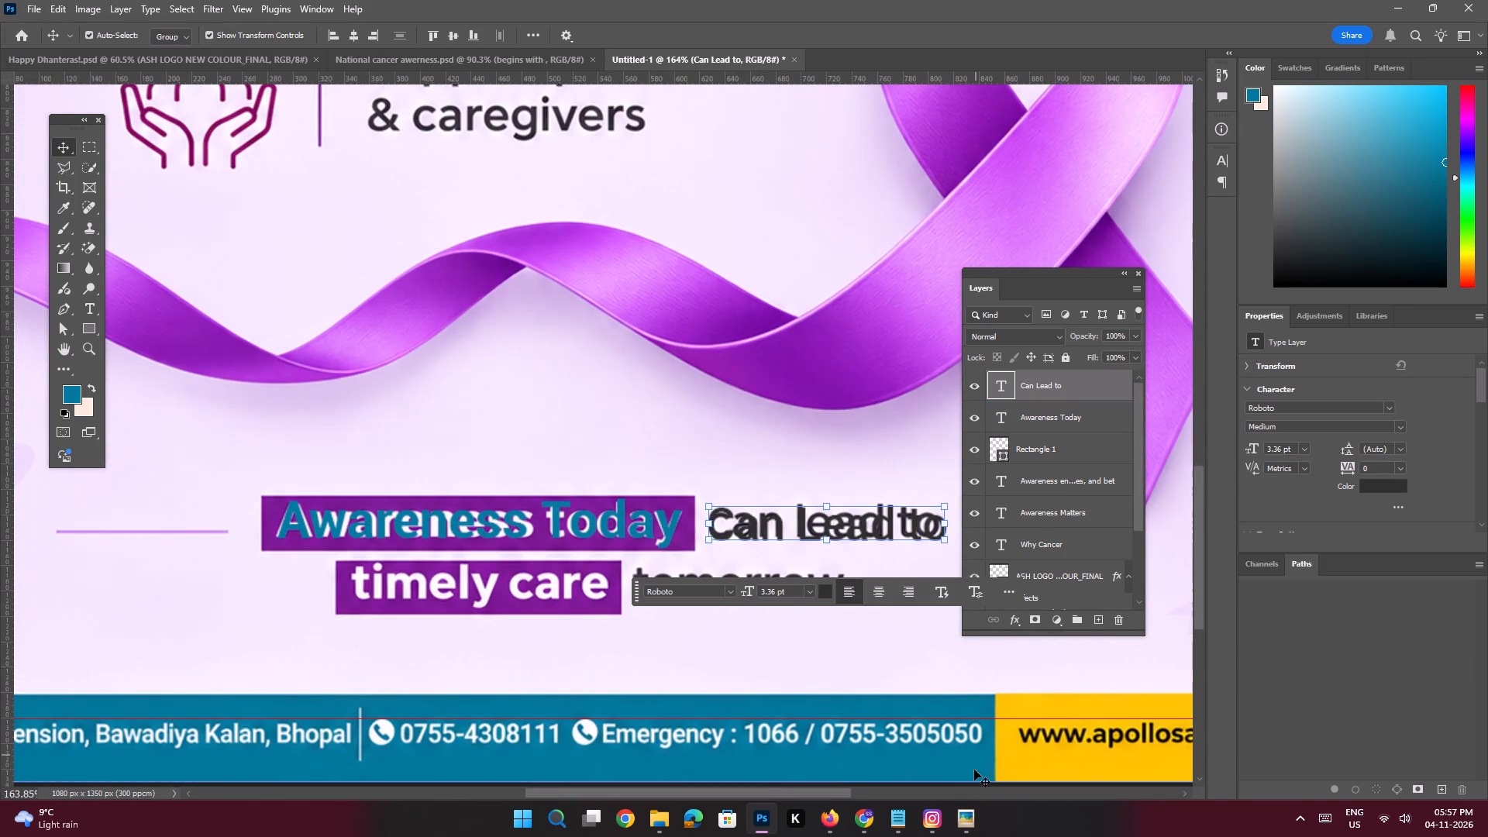
# Copy "Timely Care" from the closing line in Notepad and return to the poster.
pyautogui.click(897, 818)
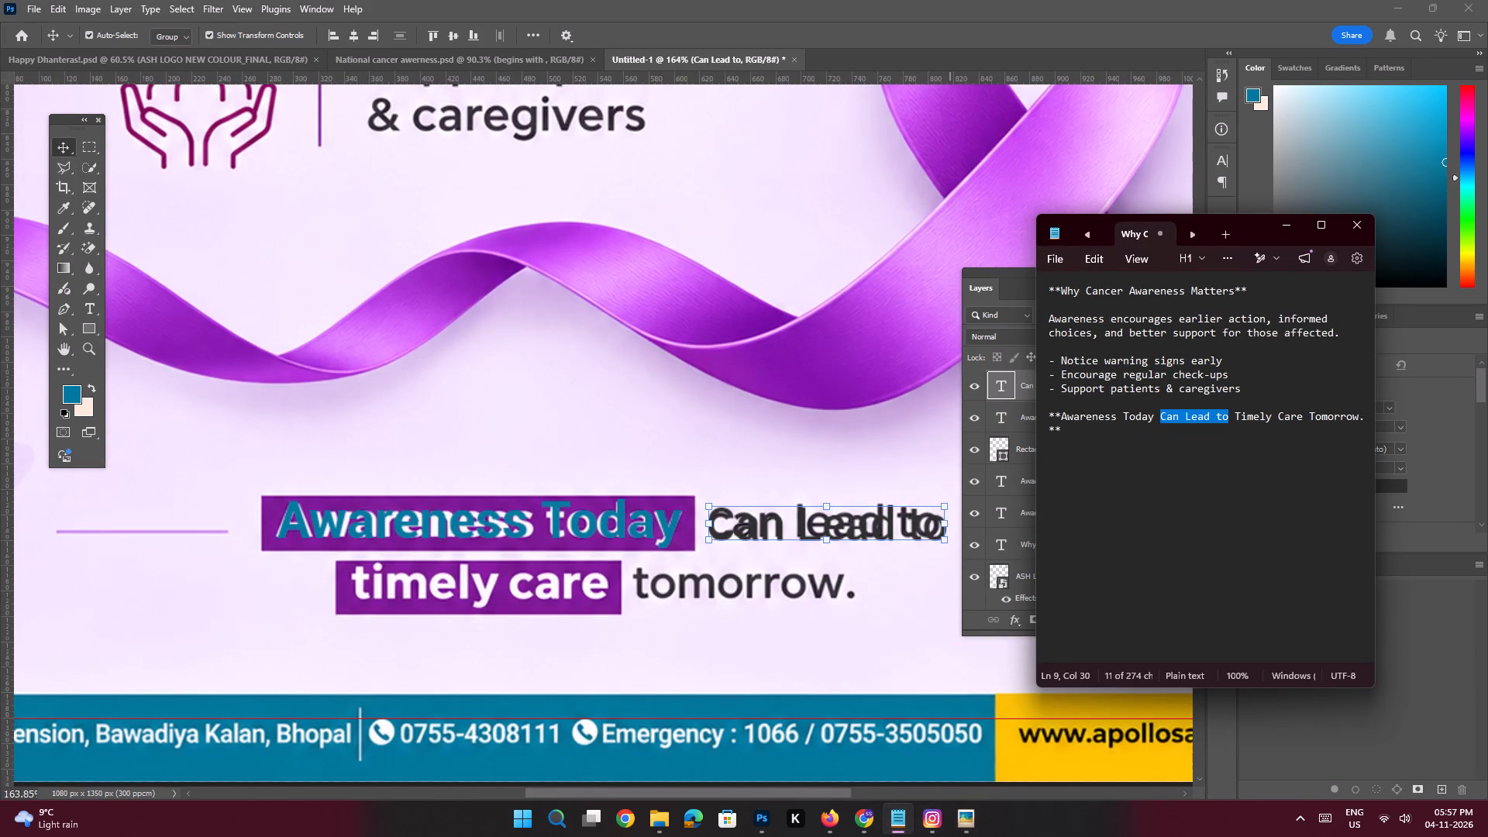
pyautogui.moveTo(1304, 418); pyautogui.dragTo(1235, 420)
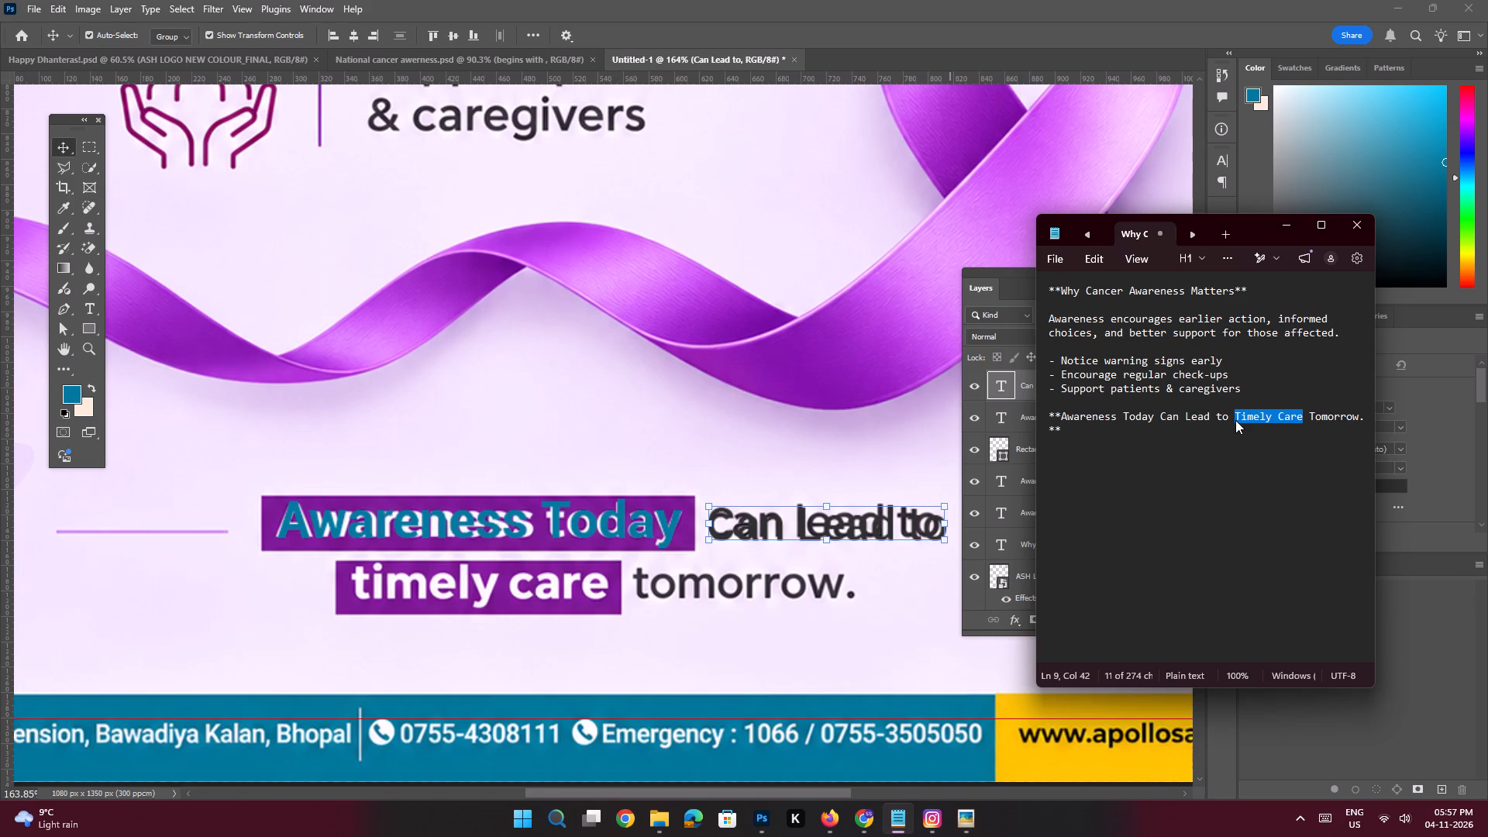
pyautogui.hotkey('ctrl', 'c')
pyautogui.hotkey('ctrl', 'c')
pyautogui.click(1288, 226)
# Duplicate the "Awareness Today" text onto the "timely care" highlight, replace its wording with "Timely Care" and fit it over the original words.
pyautogui.press('space')
pyautogui.press('space')
pyautogui.press('space')
pyautogui.press('space')
pyautogui.press('space')
pyautogui.press('space')
pyautogui.press('space')
pyautogui.press('space')
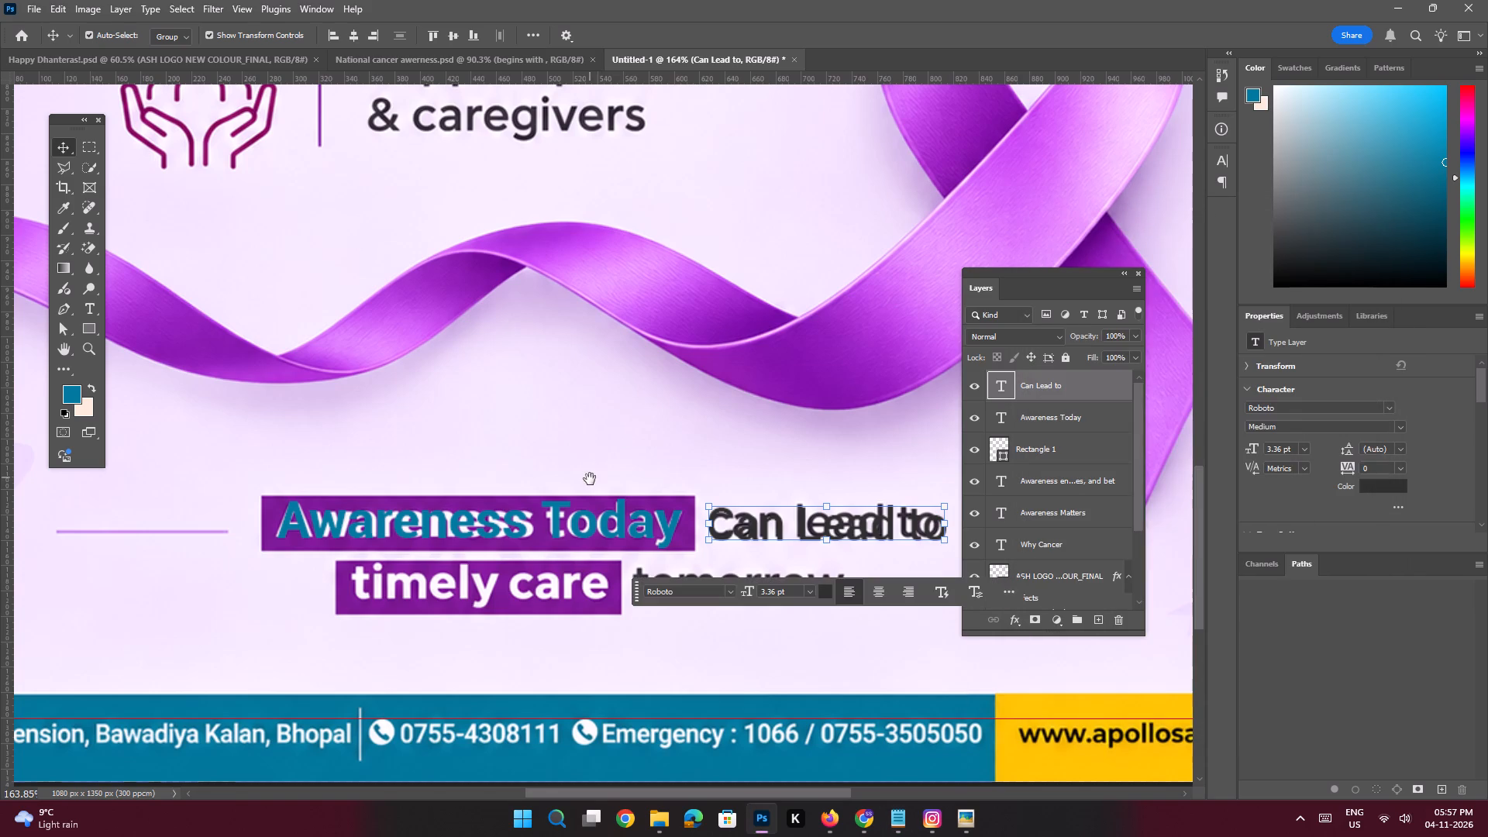
pyautogui.moveTo(590, 479); pyautogui.dragTo(613, 456)
pyautogui.click(518, 500)
pyautogui.press('space')
pyautogui.keyDown('ctrl'); pyautogui.moveTo(463, 496); pyautogui.dragTo(491, 523); pyautogui.keyUp('ctrl')
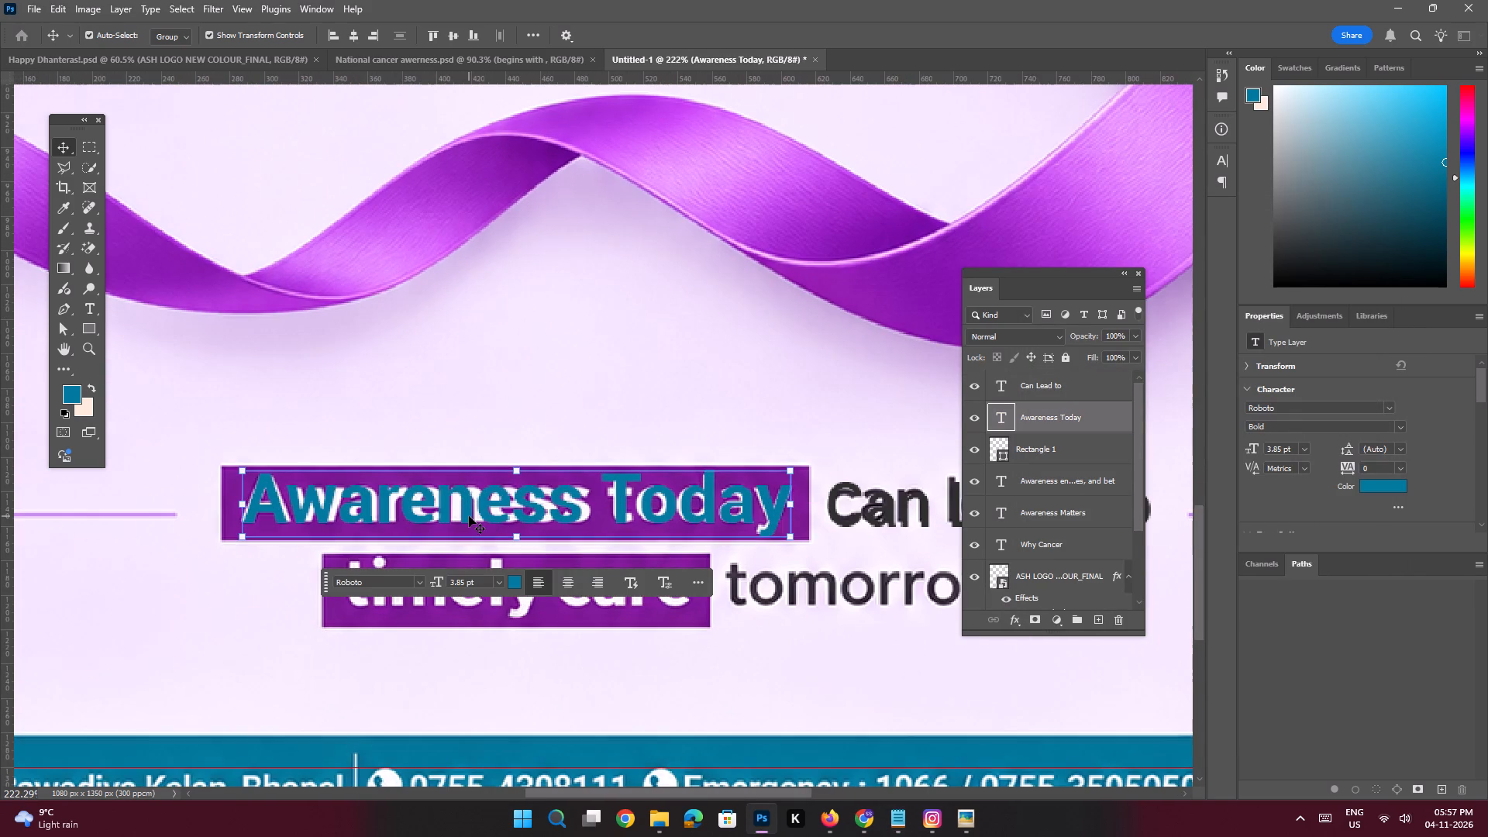
pyautogui.hotkey('ctrl', 'j')
pyautogui.moveTo(468, 506); pyautogui.dragTo(469, 601)
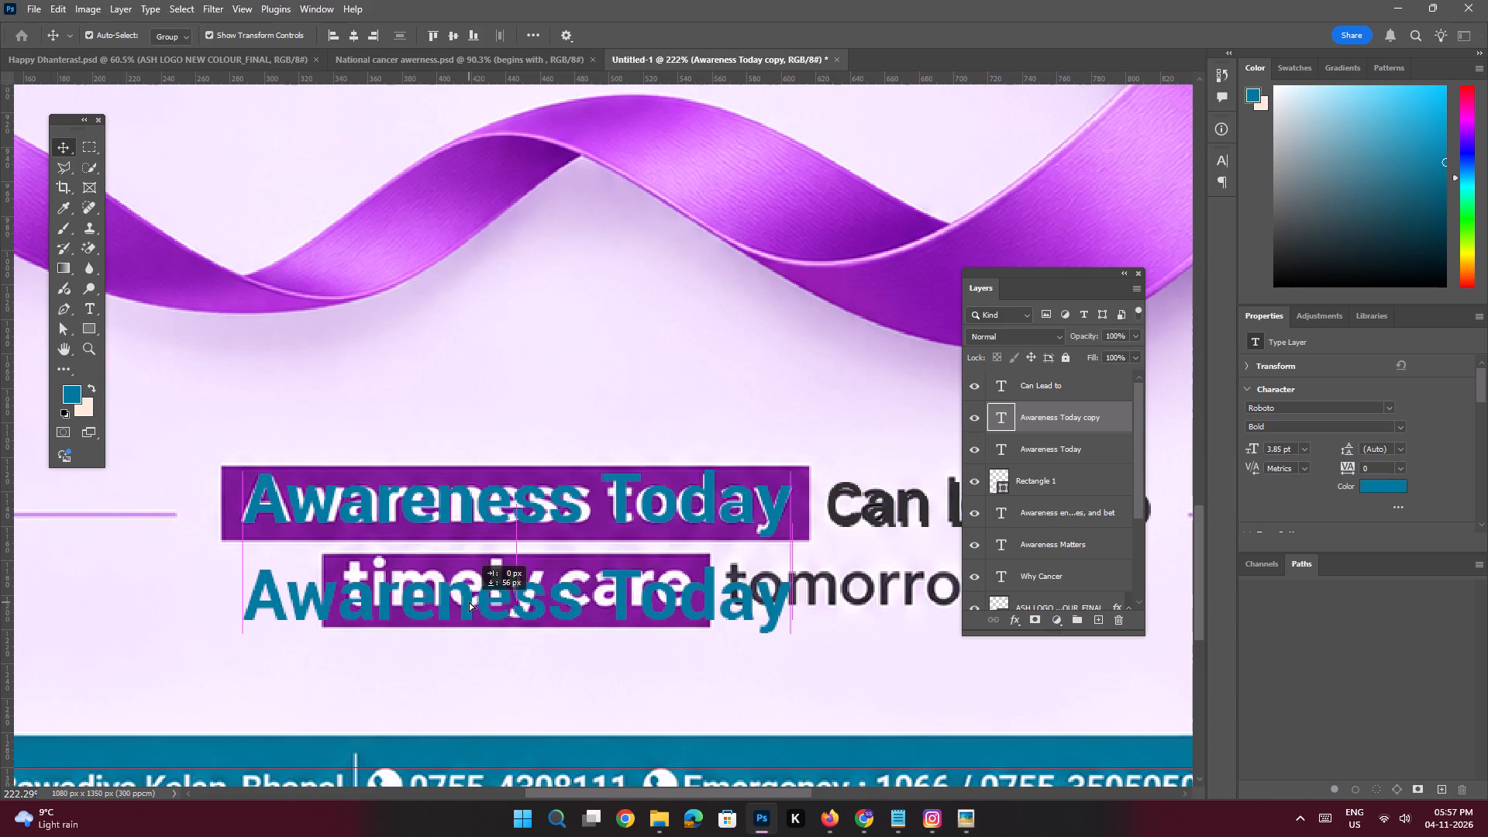
pyautogui.moveTo(469, 601); pyautogui.dragTo(468, 596)
pyautogui.doubleClick(468, 596)
pyautogui.hotkey('ctrl', 'v')
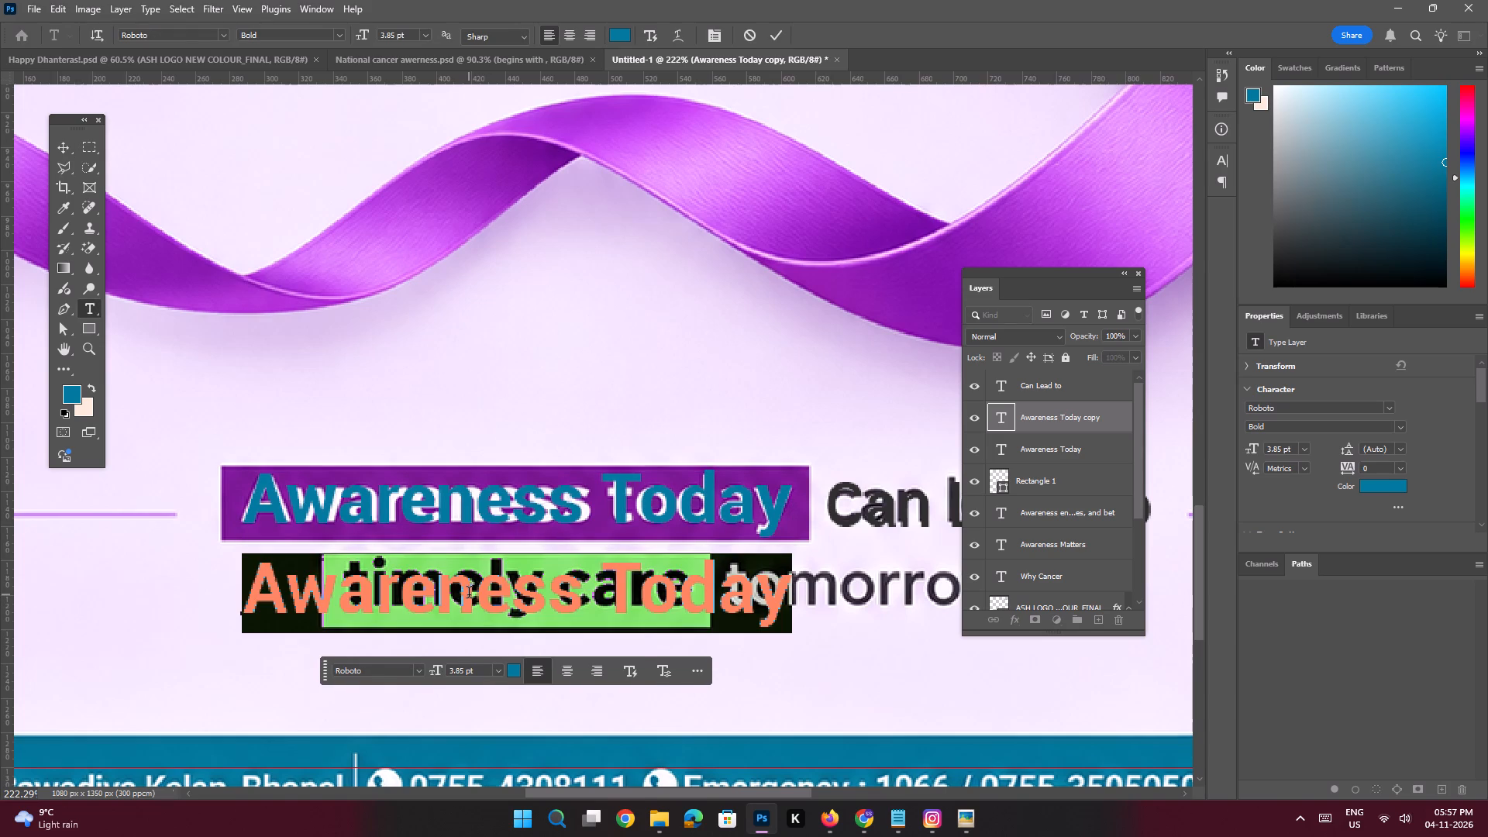
pyautogui.press('Return')
pyautogui.moveTo(463, 594); pyautogui.dragTo(539, 599)
# Copy "Tomorrow." including the period from the closing line in Notepad, leaving the note's wording intact, and return to the poster.
pyautogui.press('space')
pyautogui.press('space')
pyautogui.press('space')
pyautogui.press('space')
pyautogui.press('space')
pyautogui.press('space')
pyautogui.press('space')
pyautogui.press('space')
pyautogui.press('space')
pyautogui.press('space')
pyautogui.press('space')
pyautogui.press('space')
pyautogui.moveTo(644, 553); pyautogui.dragTo(476, 563)
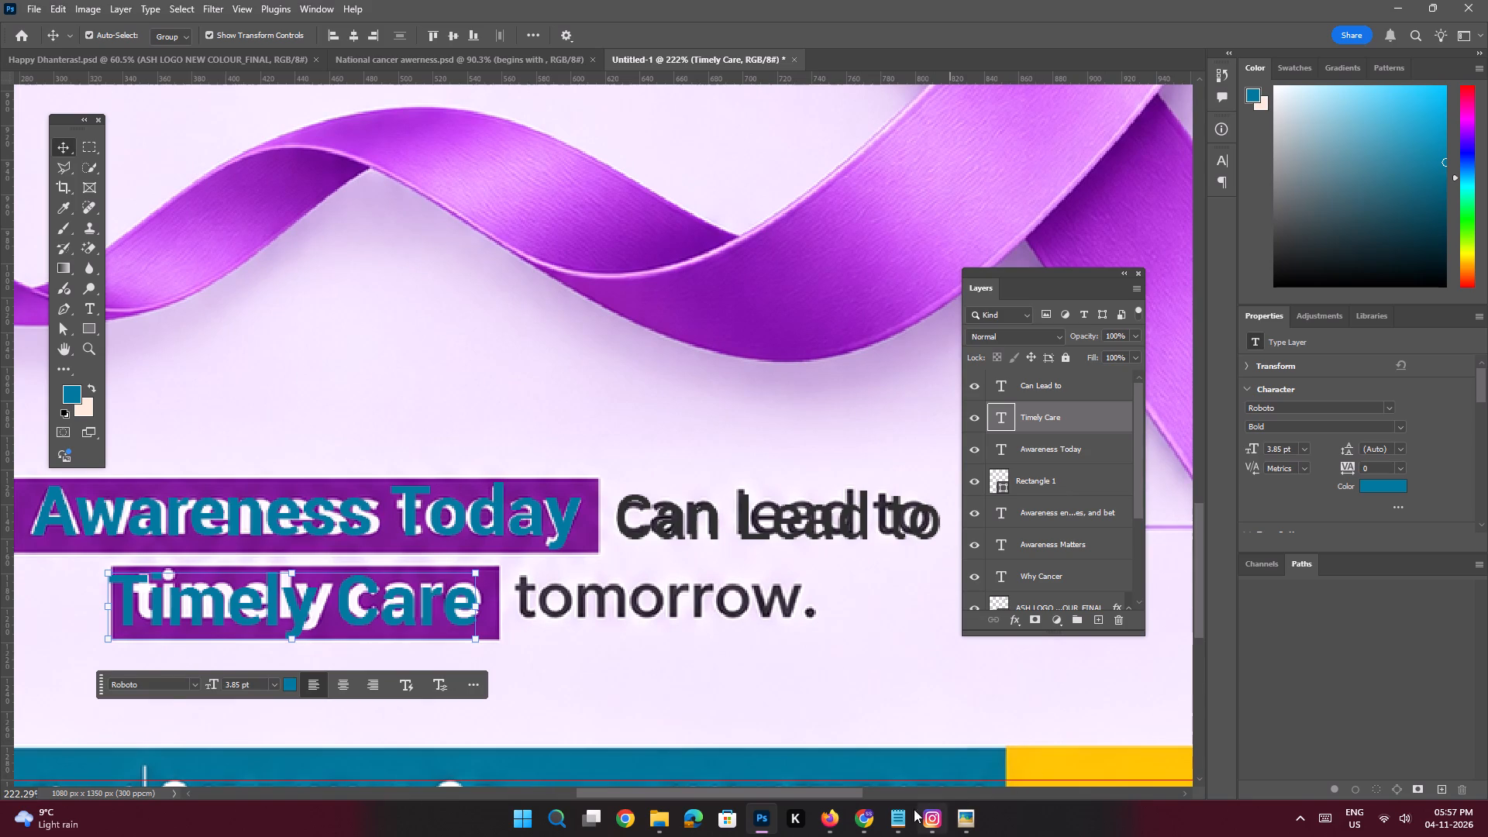
pyautogui.click(889, 821)
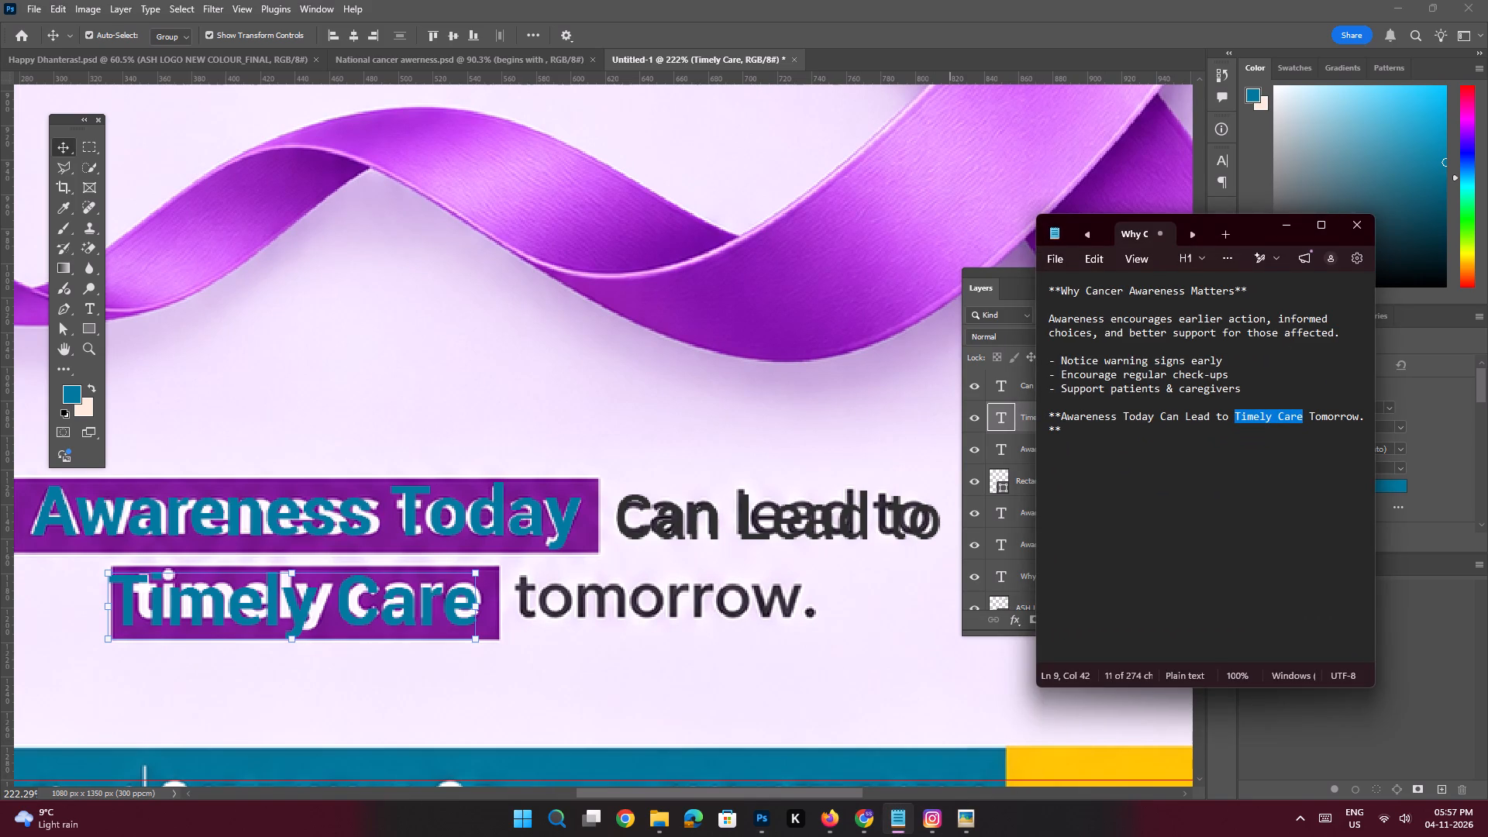
pyautogui.moveTo(1310, 415); pyautogui.dragTo(1362, 418)
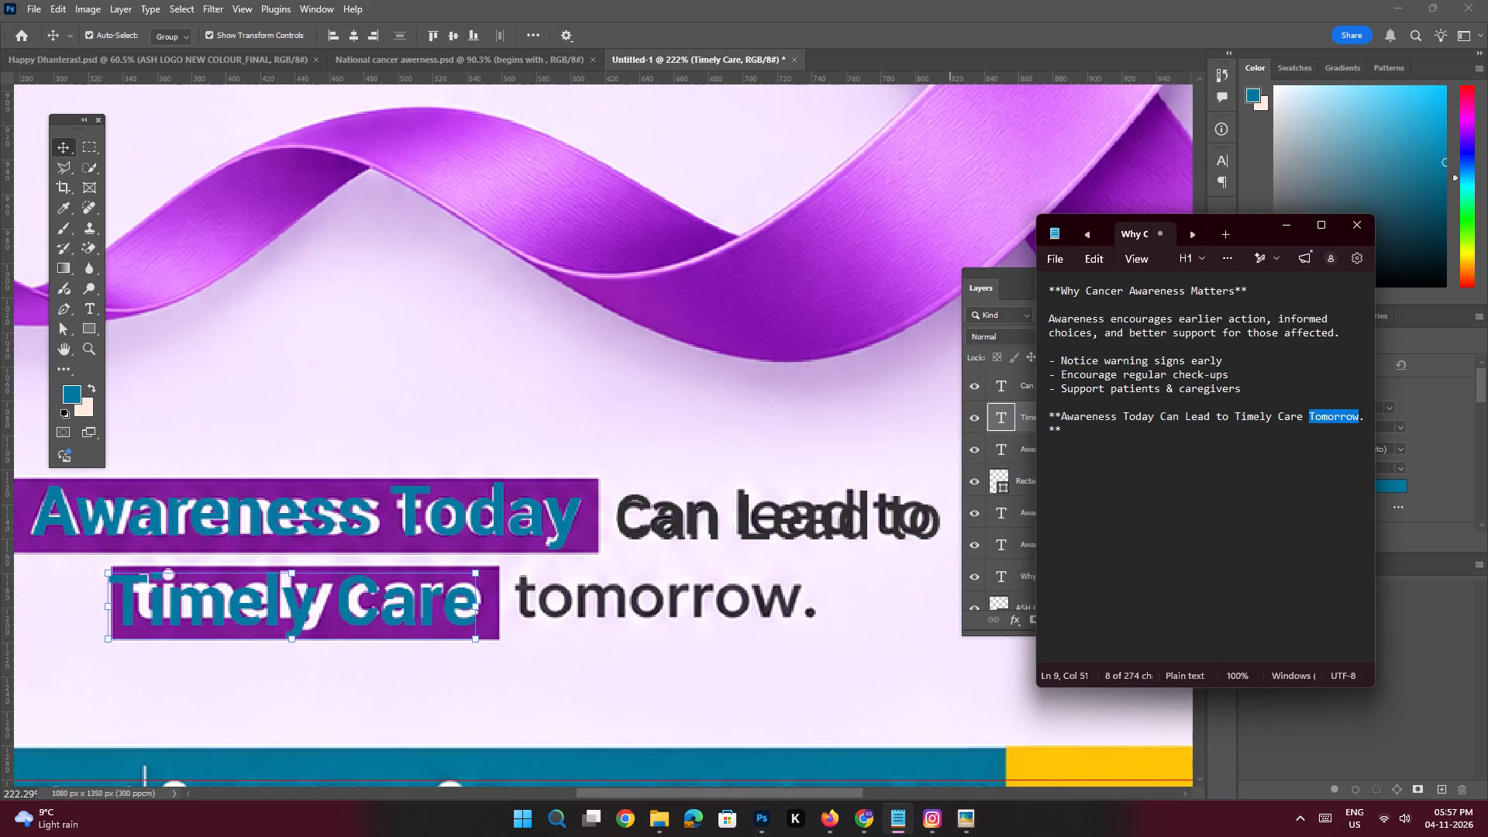
pyautogui.moveTo(1363, 419); pyautogui.dragTo(1307, 422)
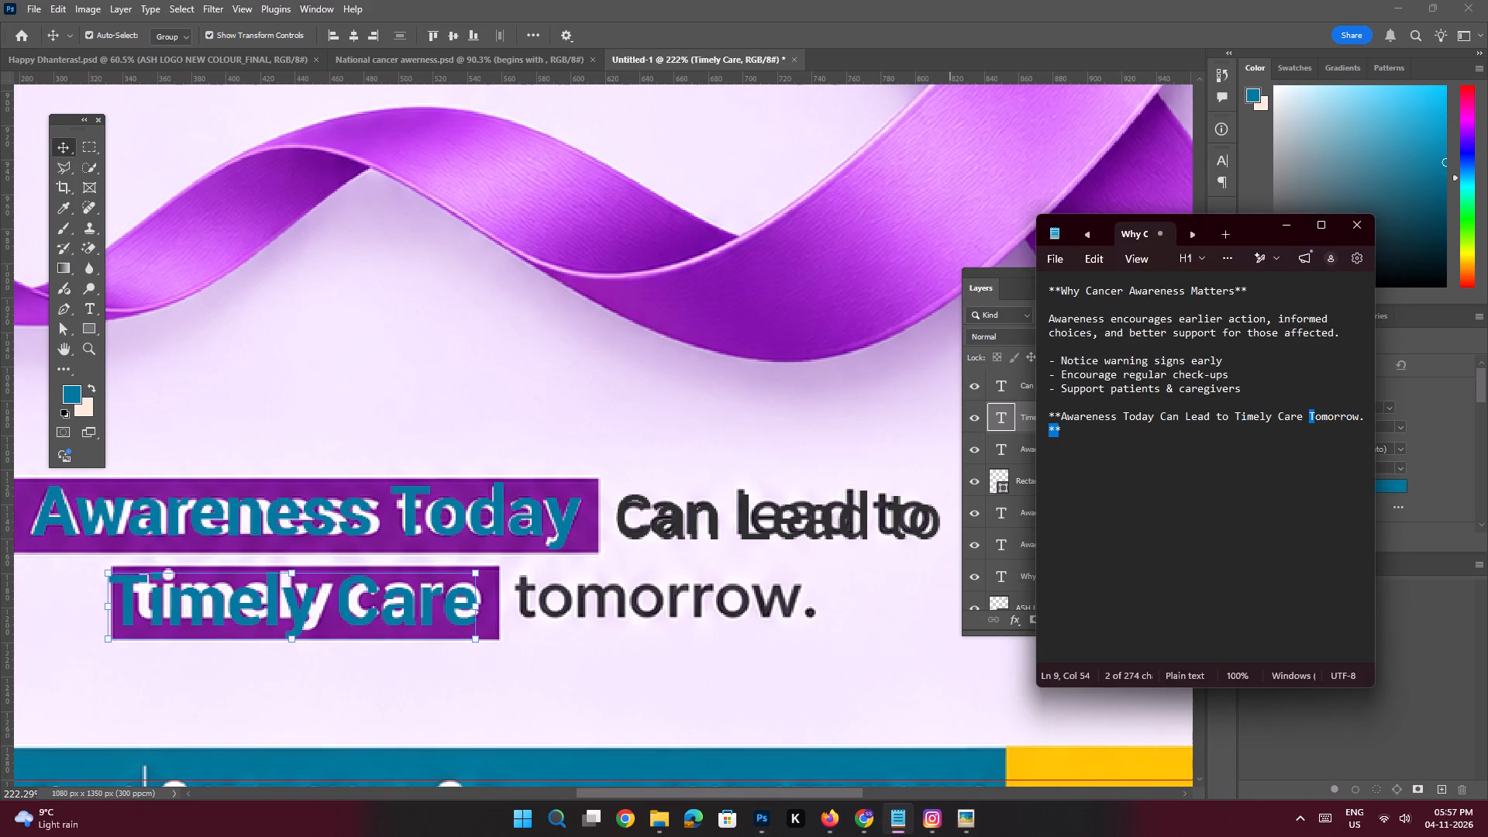
pyautogui.hotkey('ctrl', 'c')
pyautogui.press('c')
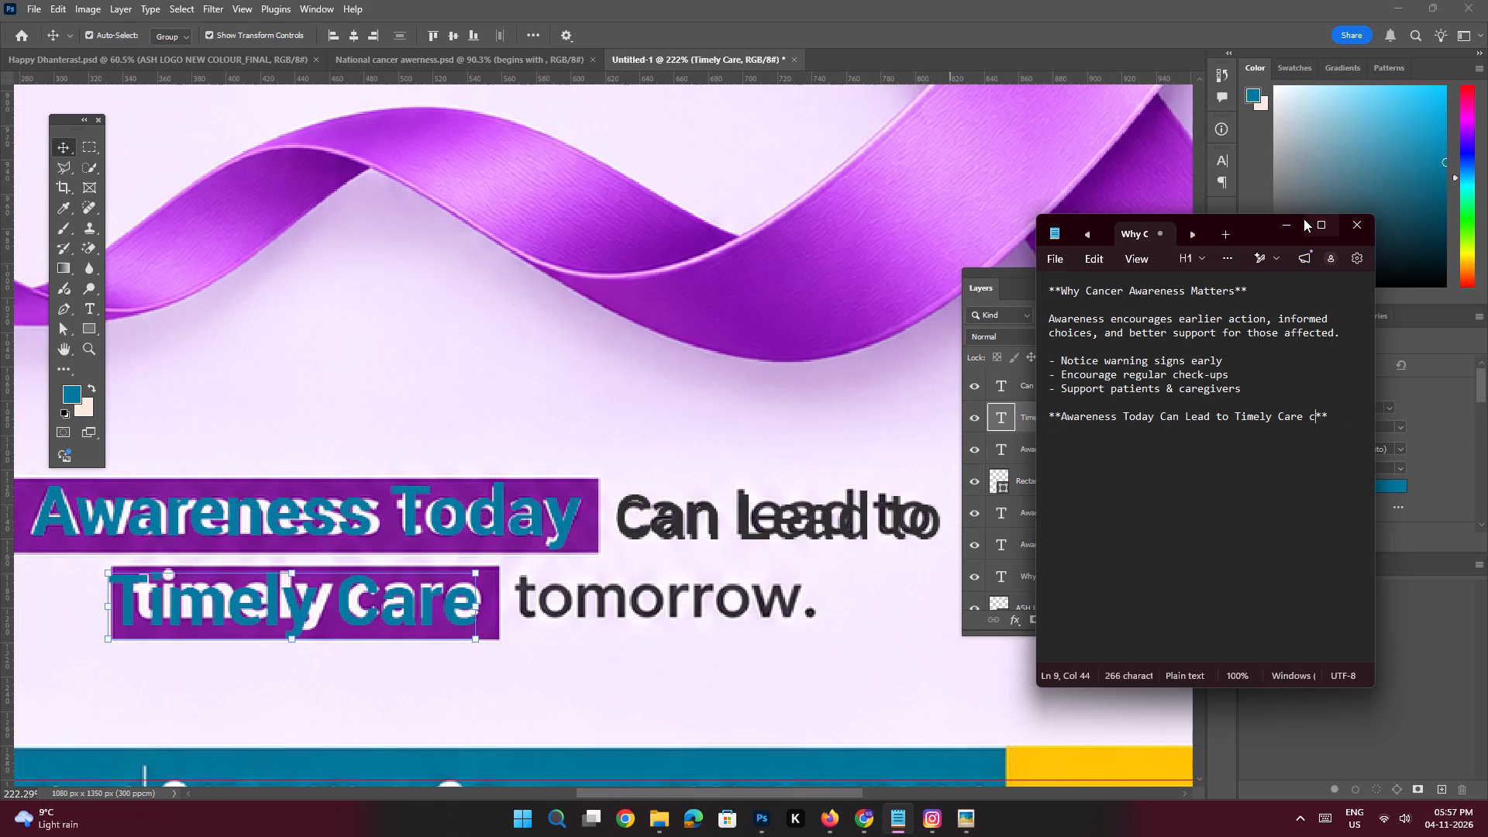
pyautogui.hotkey('ctrl', 'z')
pyautogui.hotkey('ctrl', 'c')
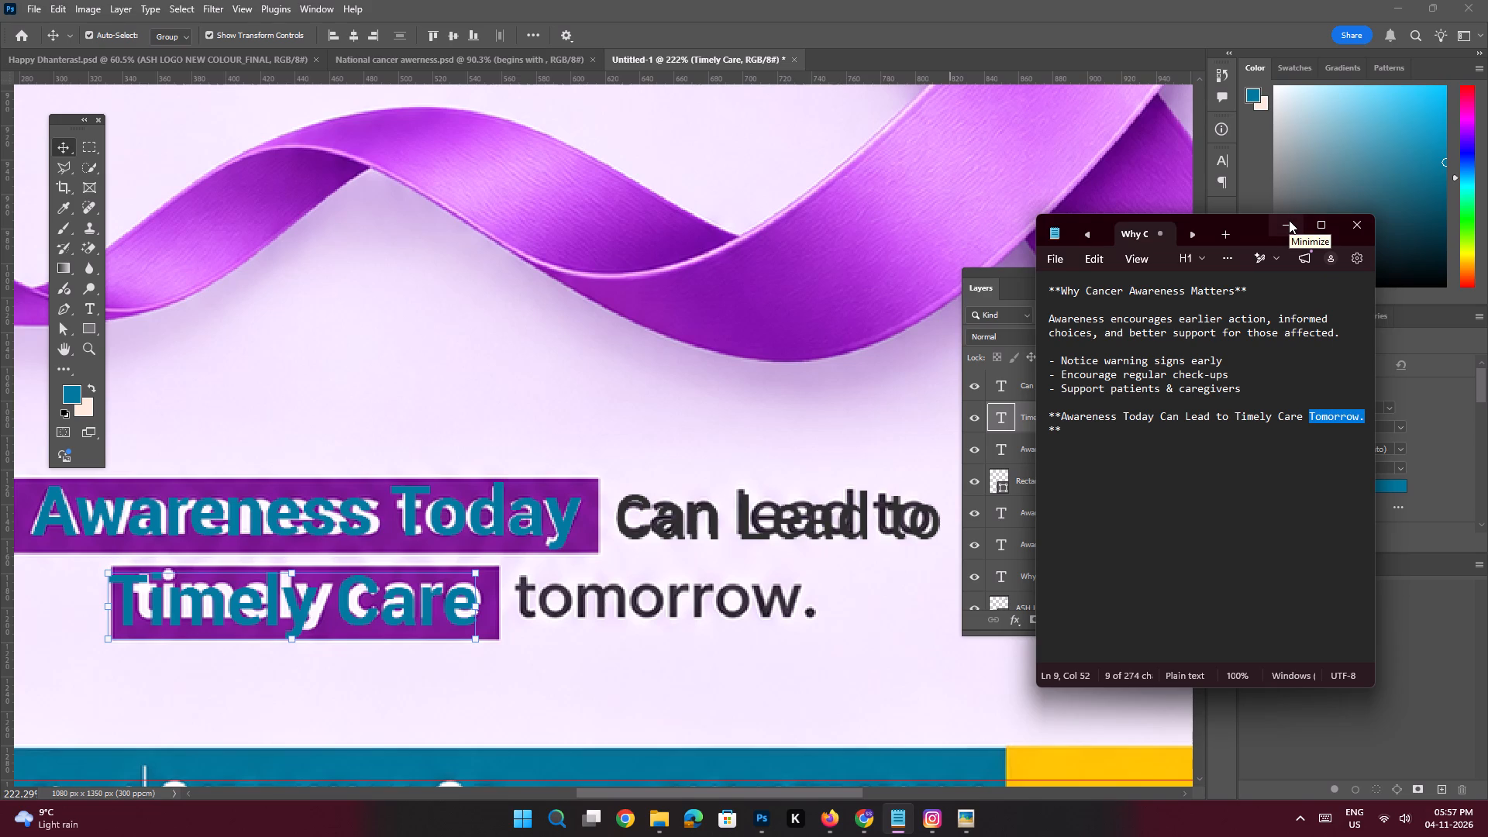
pyautogui.click(1288, 222)
# Duplicate the "Can Lead to" text onto the original "tomorrow." and replace the duplicate's wording with "Tomorrow.".
pyautogui.click(694, 517)
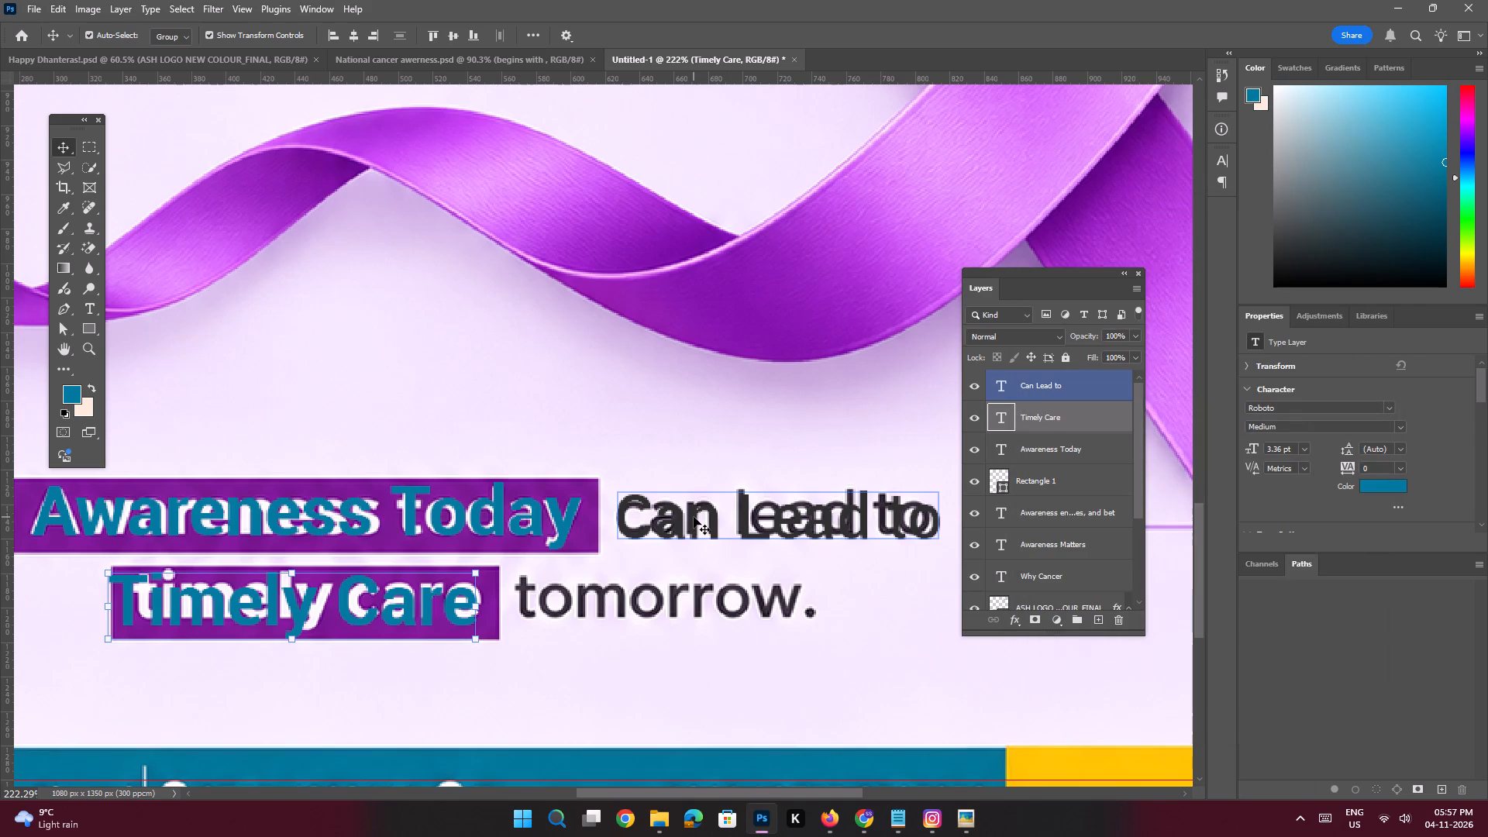
pyautogui.keyDown('alt'); pyautogui.keyDown('shift'); pyautogui.moveTo(691, 520); pyautogui.dragTo(689, 600); pyautogui.keyUp('shift'); pyautogui.keyUp('alt')
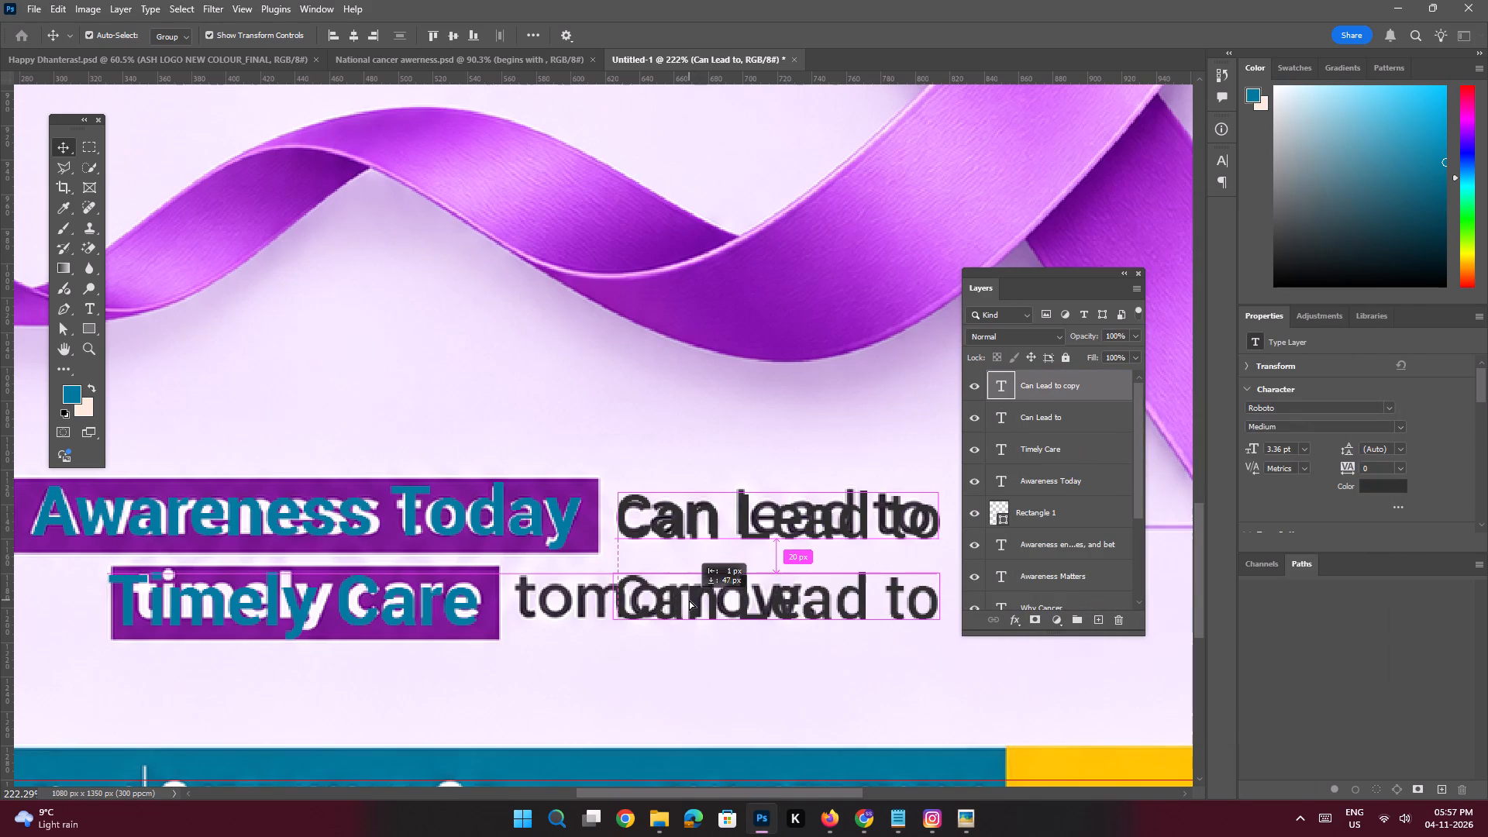
pyautogui.keyDown('alt'); pyautogui.keyDown('shift'); pyautogui.moveTo(689, 600); pyautogui.dragTo(593, 602); pyautogui.keyUp('shift'); pyautogui.keyUp('alt')
pyautogui.doubleClick(593, 602)
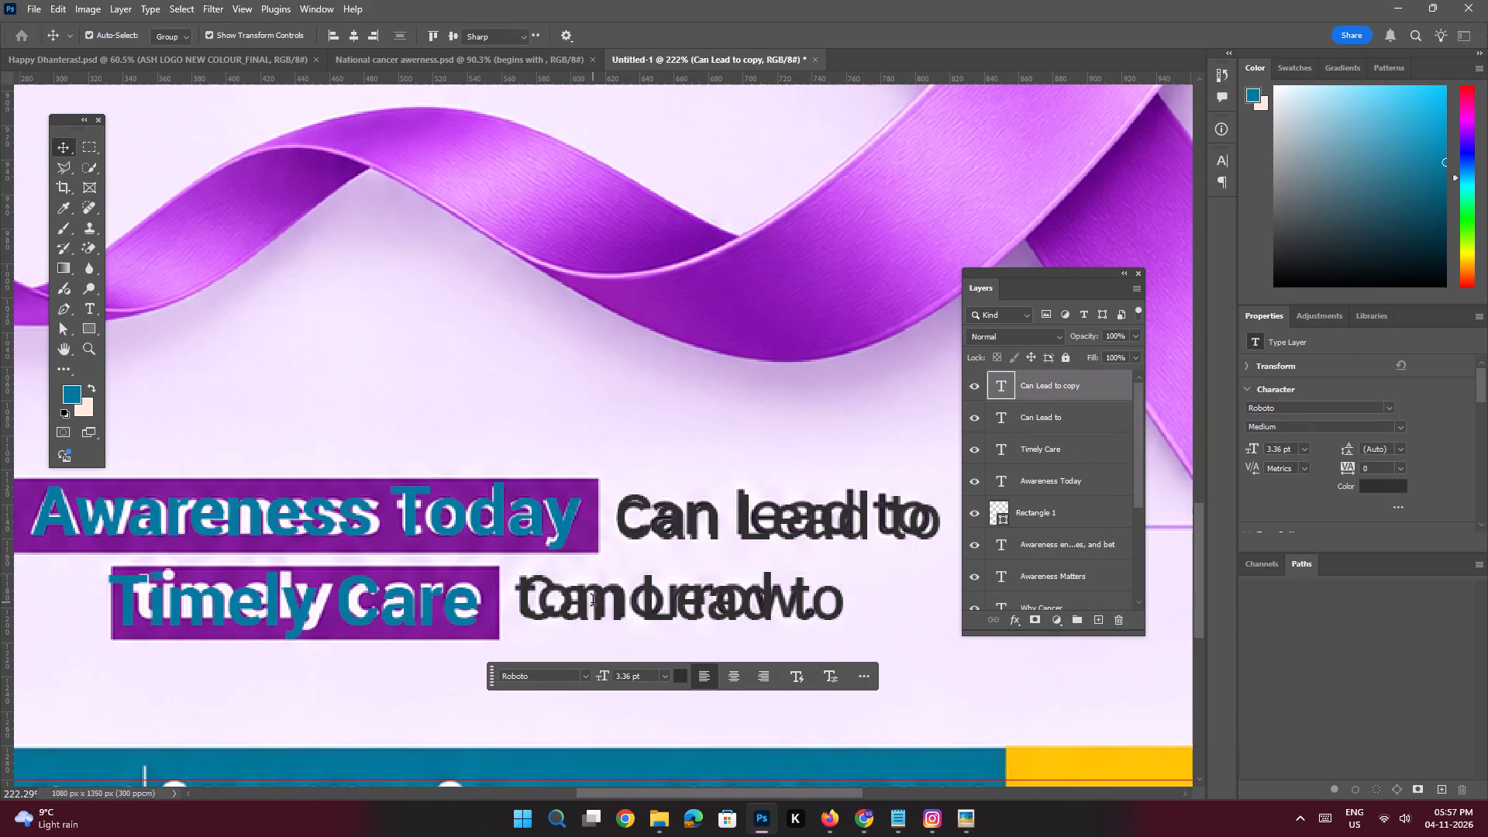
pyautogui.hotkey('ctrl', 'v')
pyautogui.press('Return')
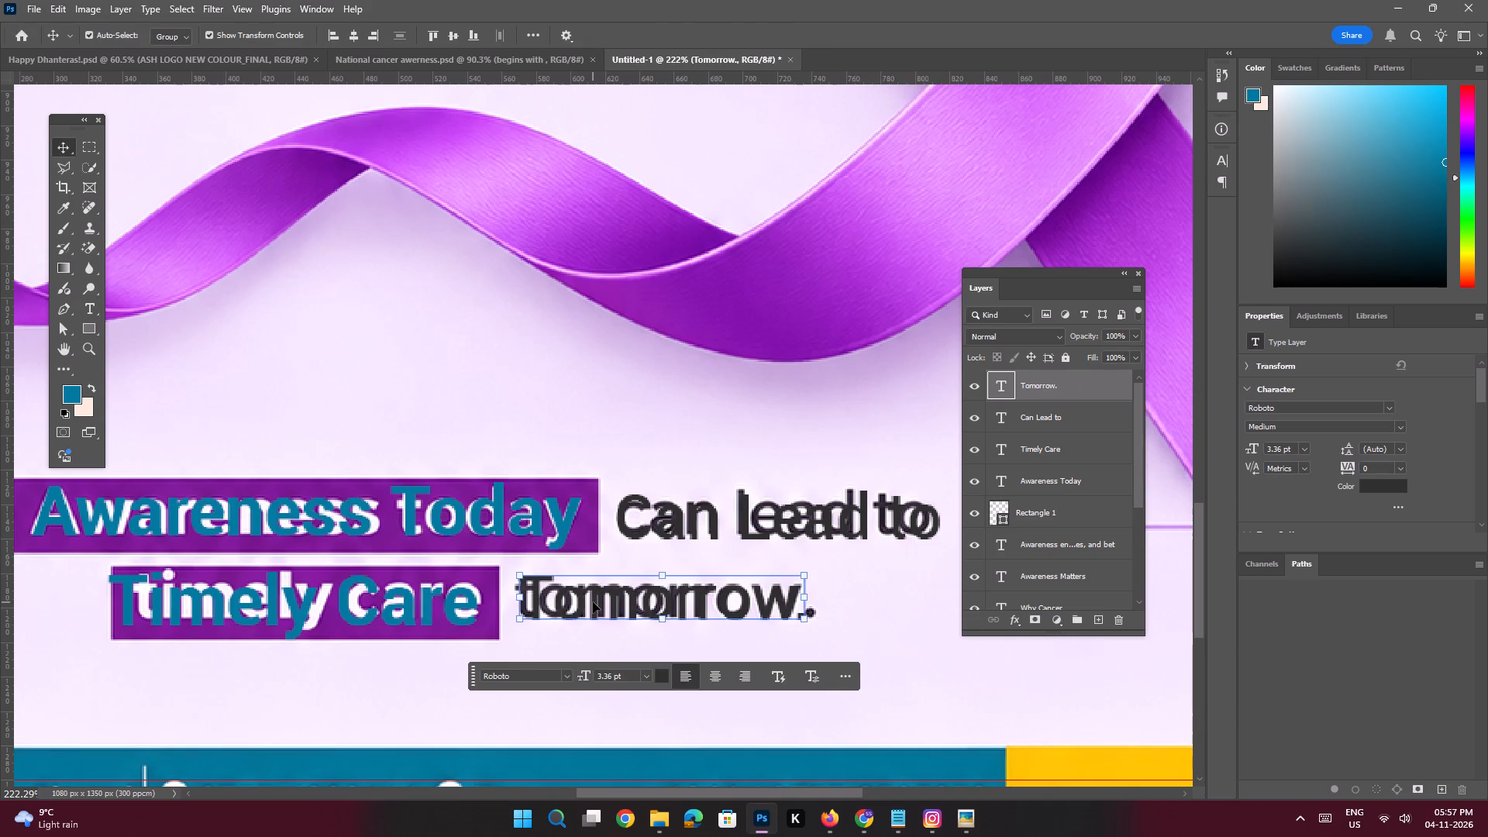
# On a new layer above Rectangle 1, draw a blue rectangle about 345 × 48 px covering the purple "Awareness today" highlight.
pyautogui.press('space')
pyautogui.press('space')
pyautogui.press('space')
pyautogui.press('space')
pyautogui.press('space')
pyautogui.press('space')
pyautogui.press('space')
pyautogui.press('space')
pyautogui.press('space')
pyautogui.press('space')
pyautogui.press('space')
pyautogui.press('space')
pyautogui.press('space')
pyautogui.press('space')
pyautogui.press('space')
pyautogui.press('space')
pyautogui.press('space')
pyautogui.press('space')
pyautogui.press('space')
pyautogui.press('space')
pyautogui.moveTo(489, 549); pyautogui.dragTo(653, 545)
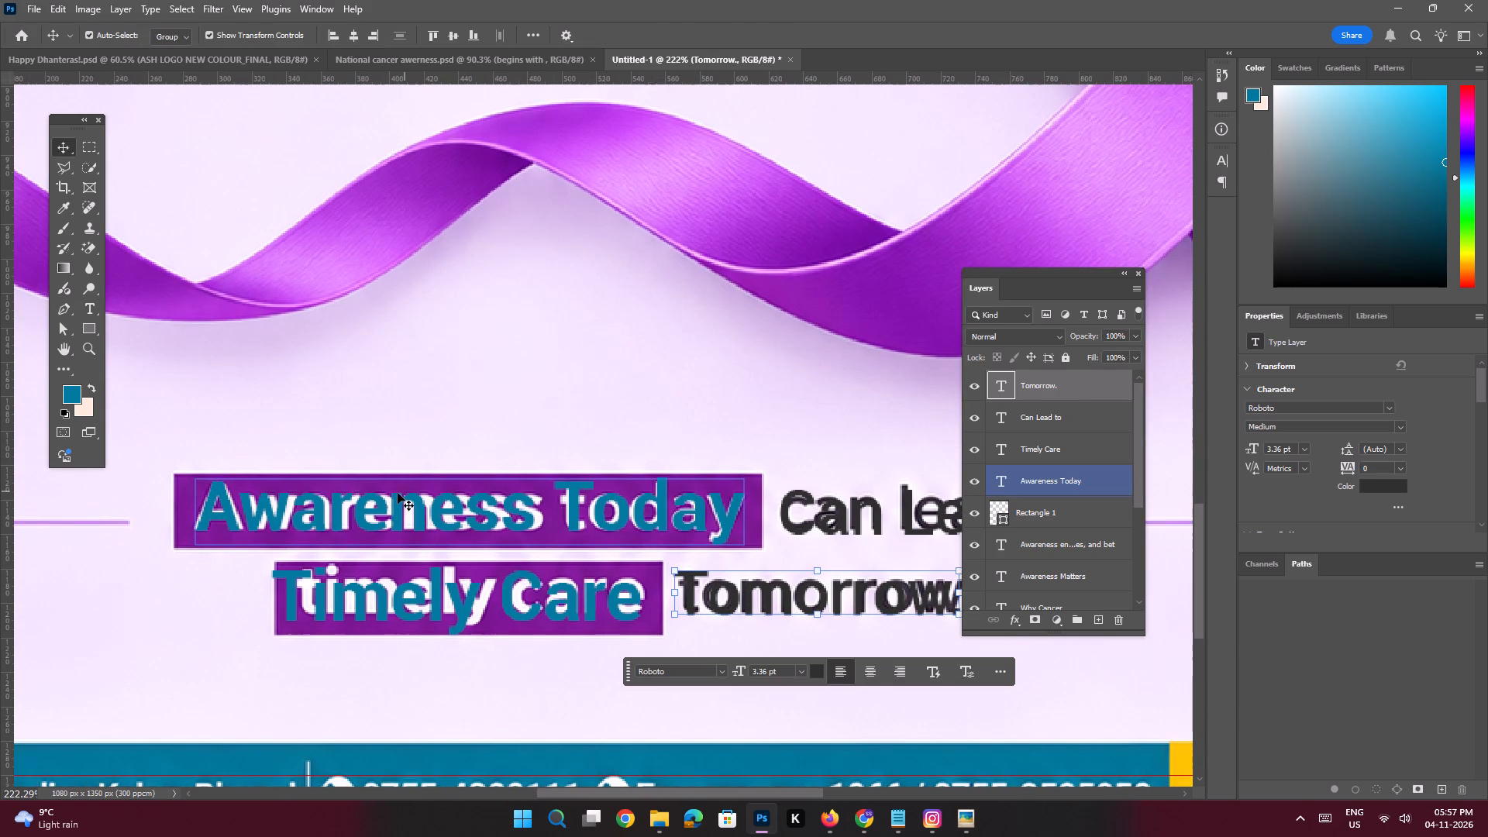
pyautogui.click(1043, 528)
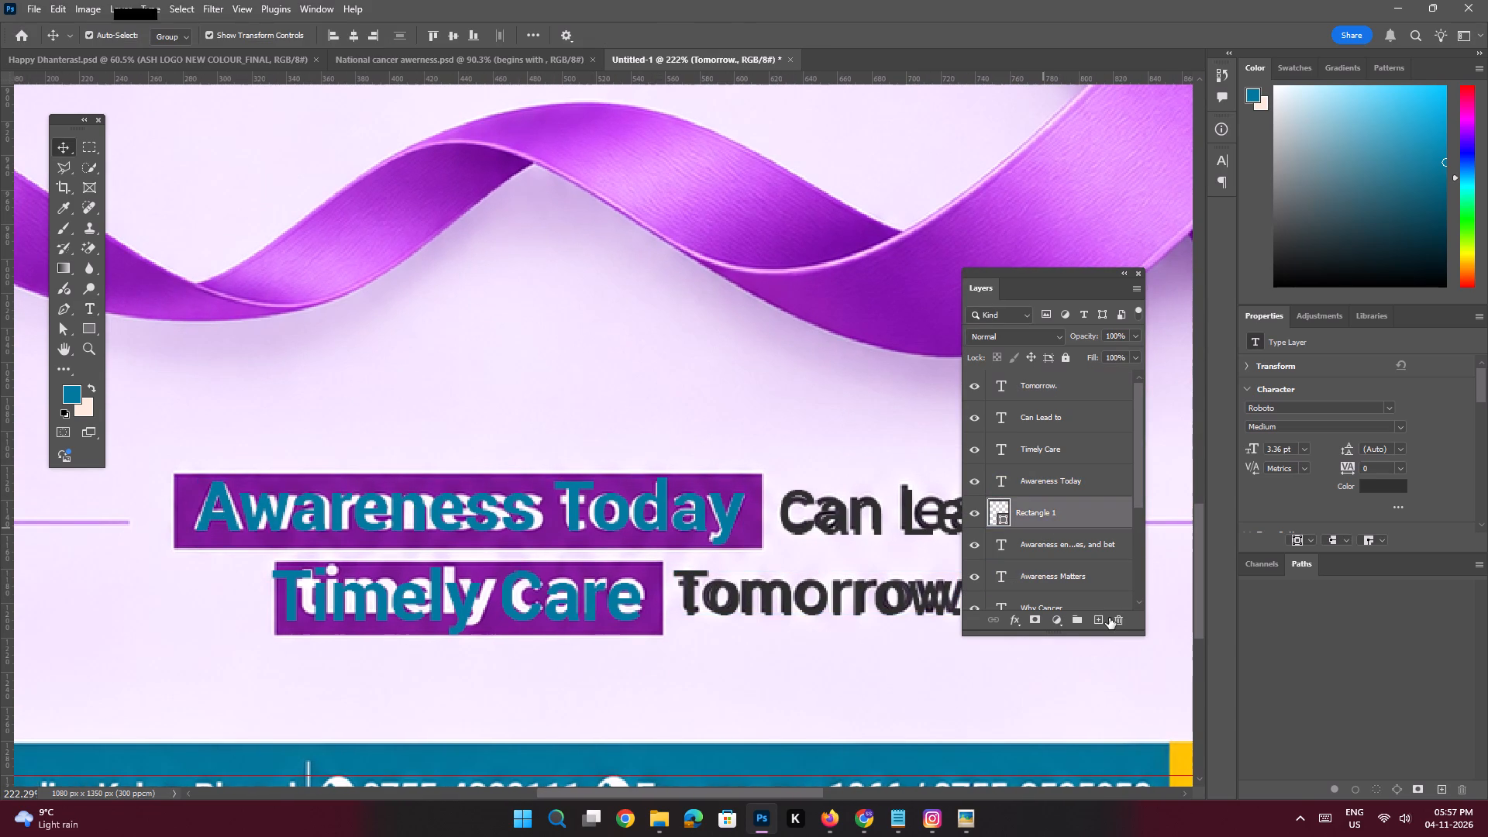
pyautogui.click(1100, 619)
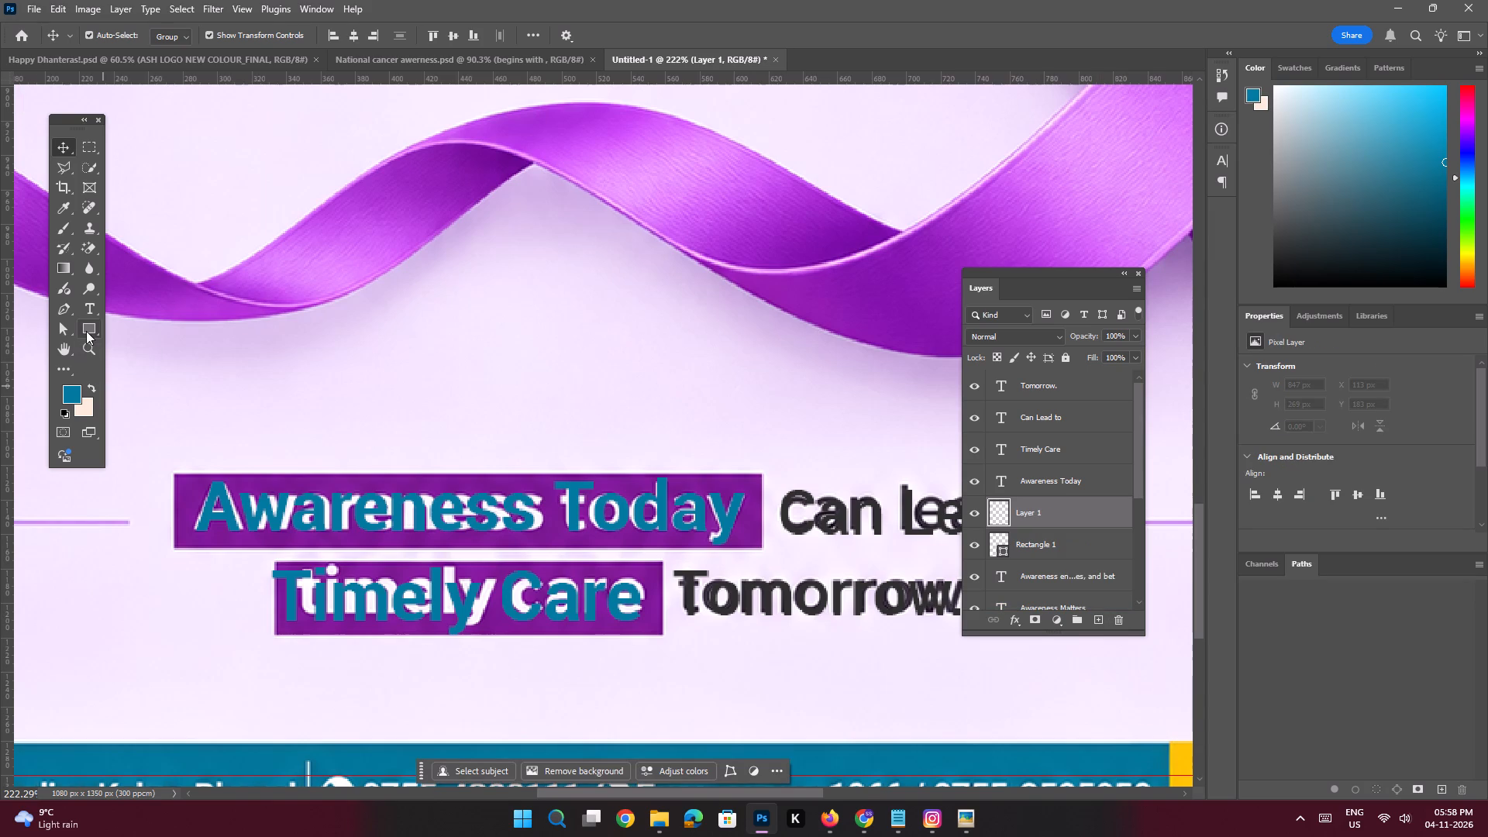
pyautogui.click(86, 331)
pyautogui.moveTo(171, 470); pyautogui.dragTo(181, 497)
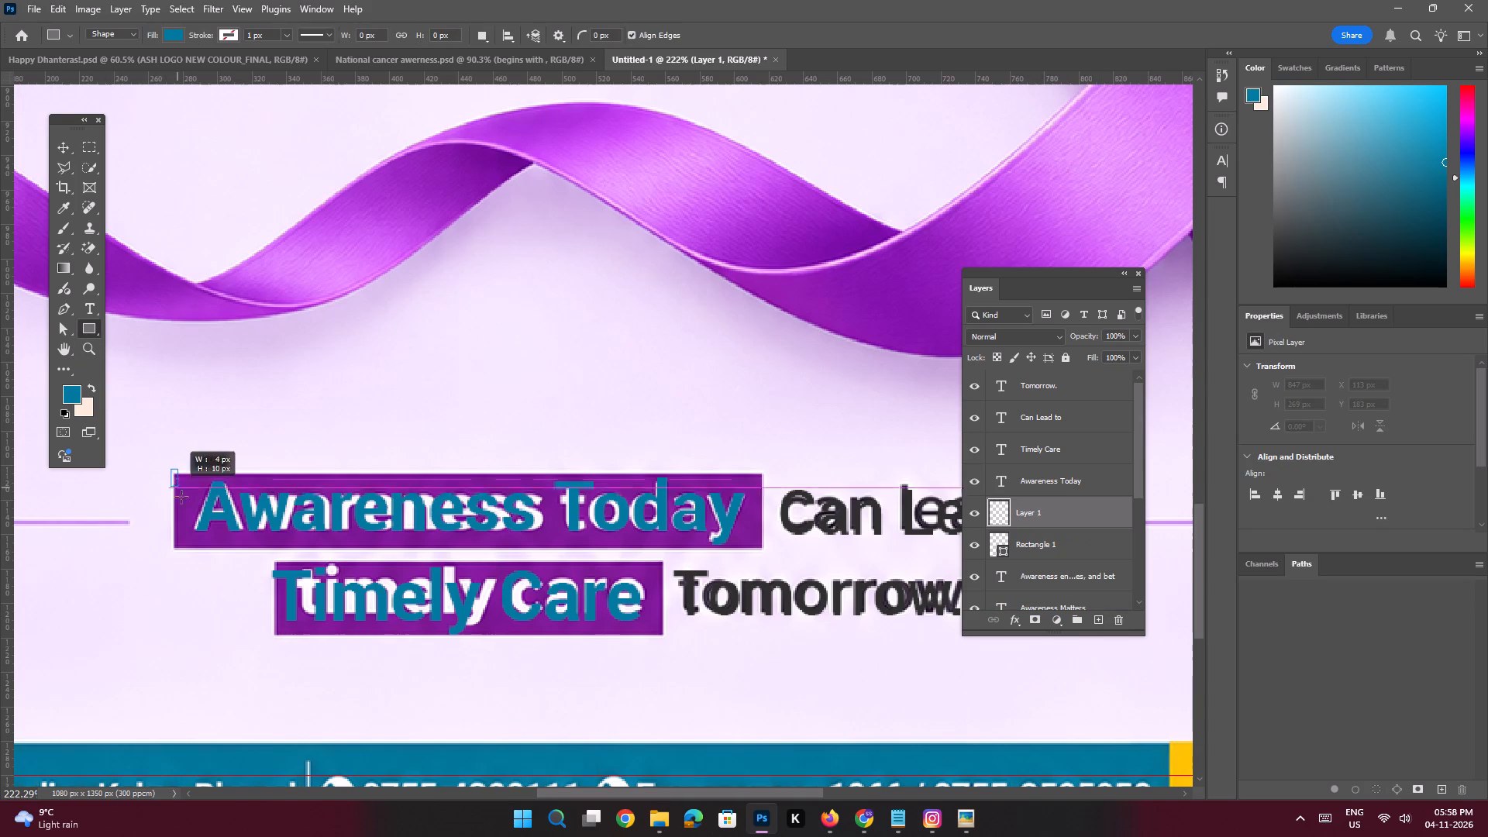
pyautogui.moveTo(181, 497); pyautogui.dragTo(763, 553)
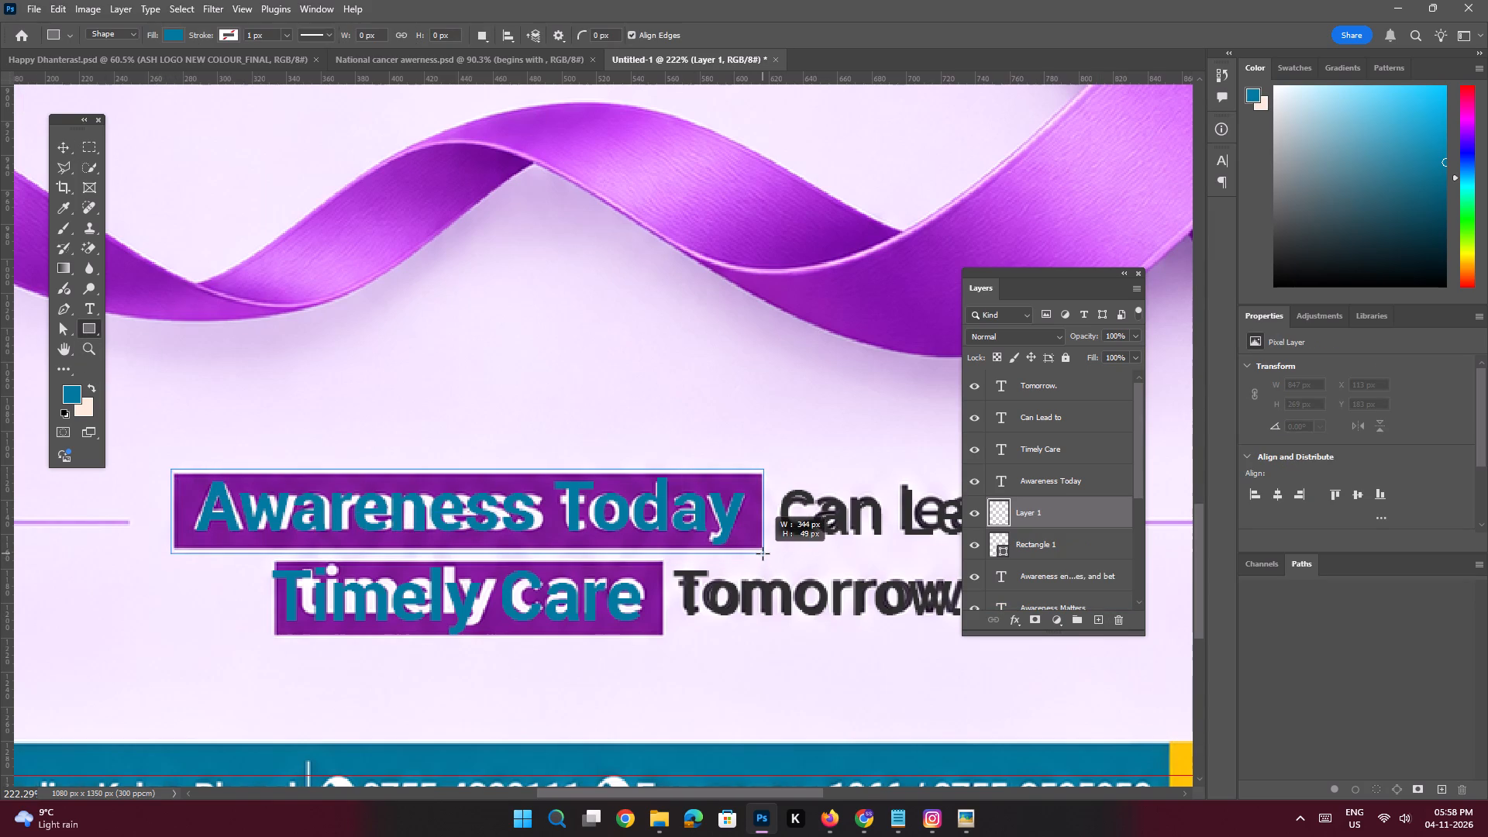
pyautogui.moveTo(763, 553); pyautogui.dragTo(764, 551)
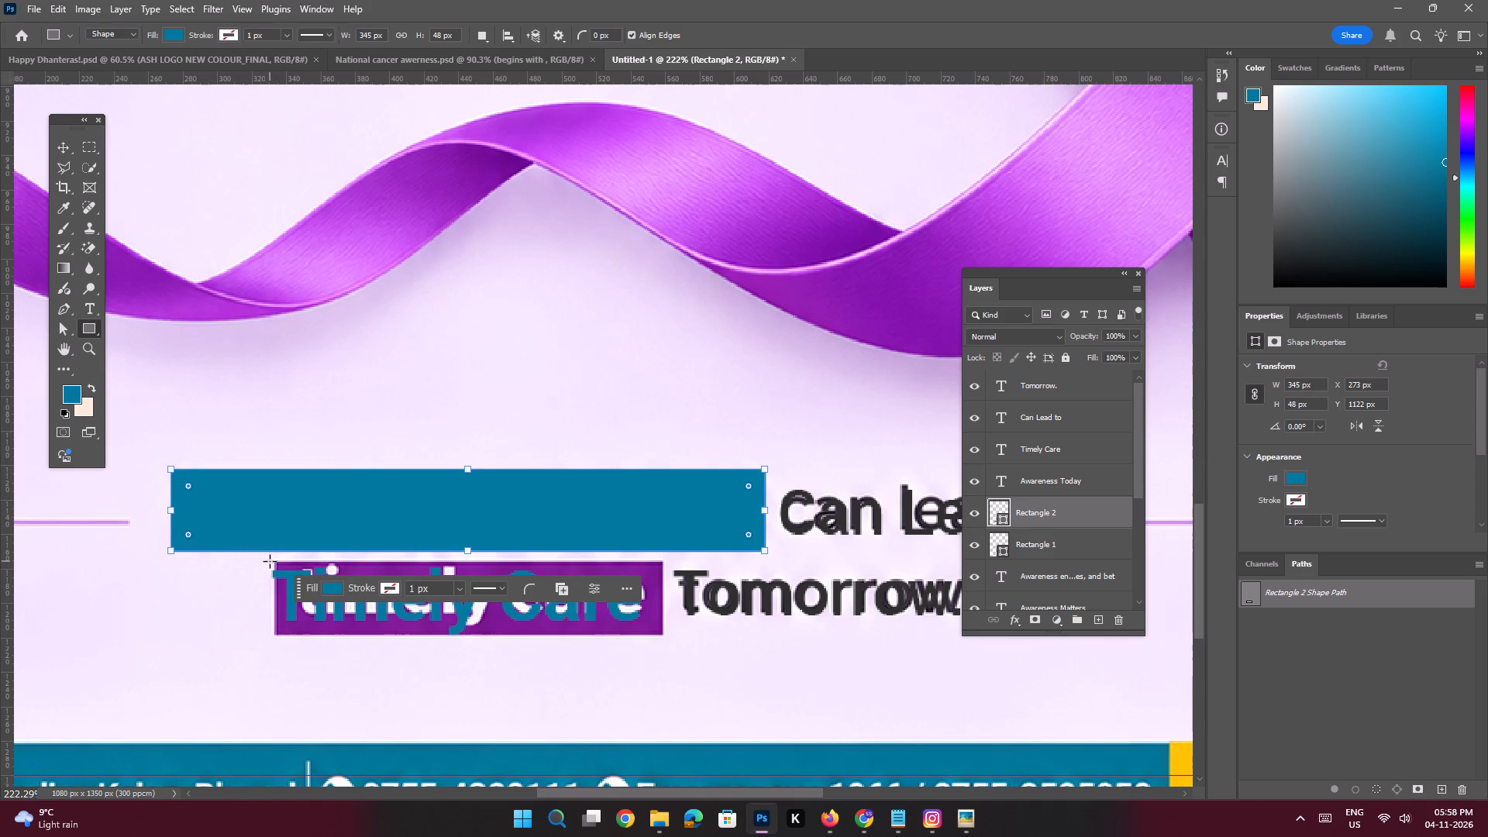
# On a new layer above the first highlight box, draw a blue rectangle about 233 × 51 px covering the purple "timely care" highlight.
pyautogui.click(1094, 620)
pyautogui.moveTo(271, 558); pyautogui.dragTo(284, 578)
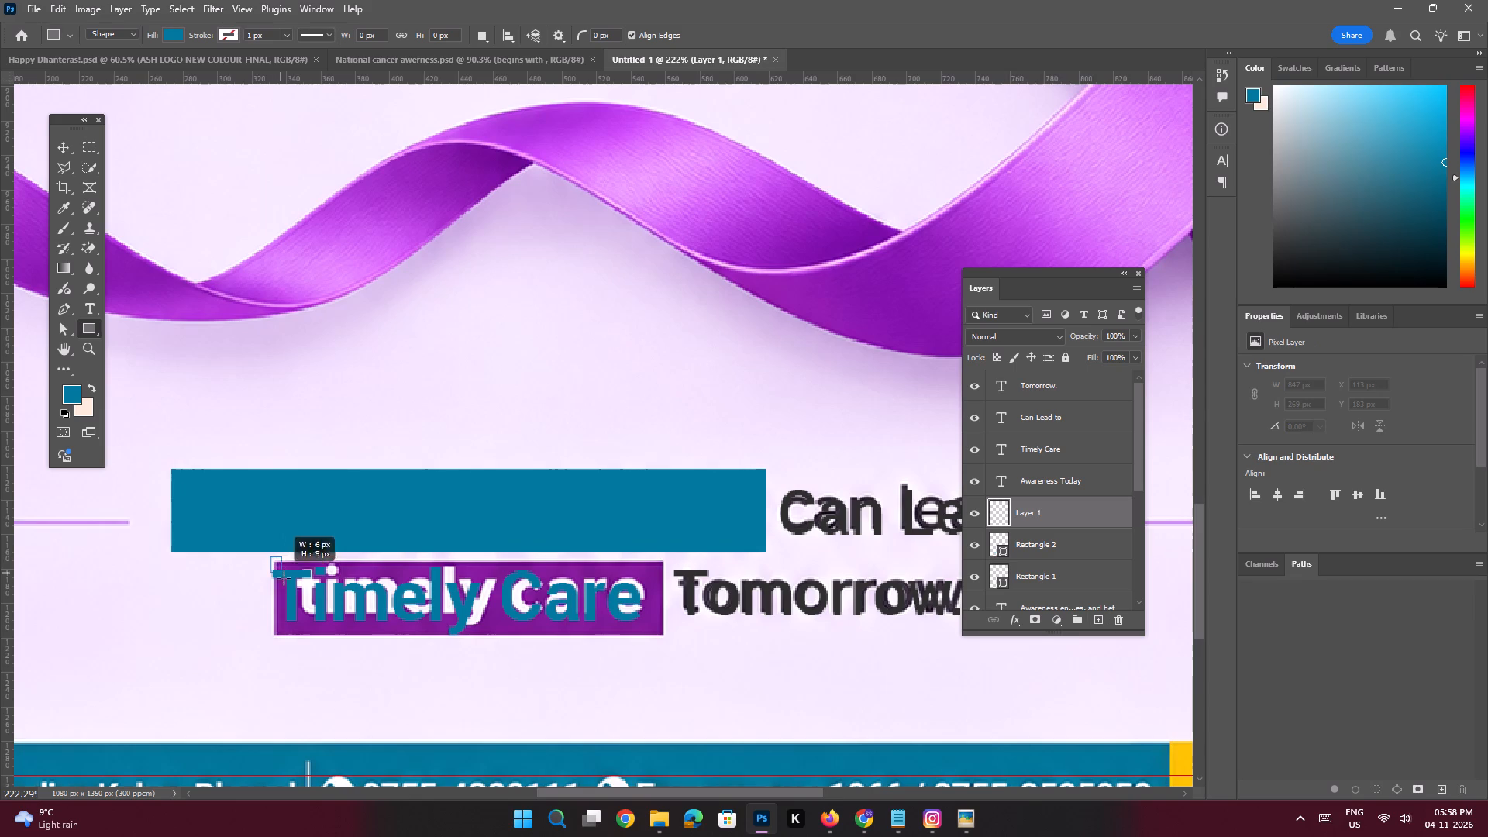
pyautogui.moveTo(284, 578); pyautogui.dragTo(286, 587)
pyautogui.hotkey('ctrl', 'z')
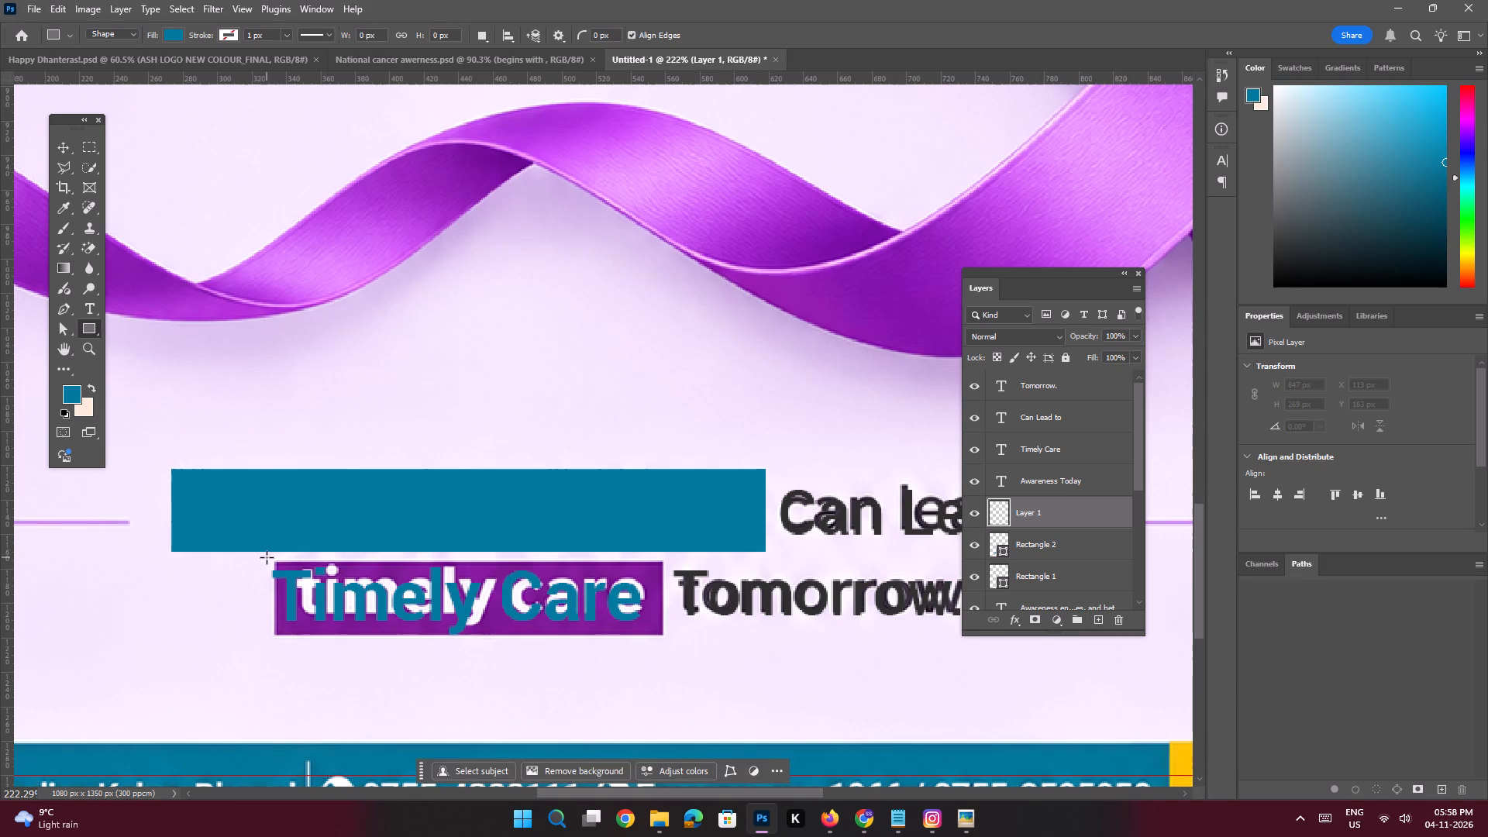
pyautogui.moveTo(267, 557); pyautogui.dragTo(669, 642)
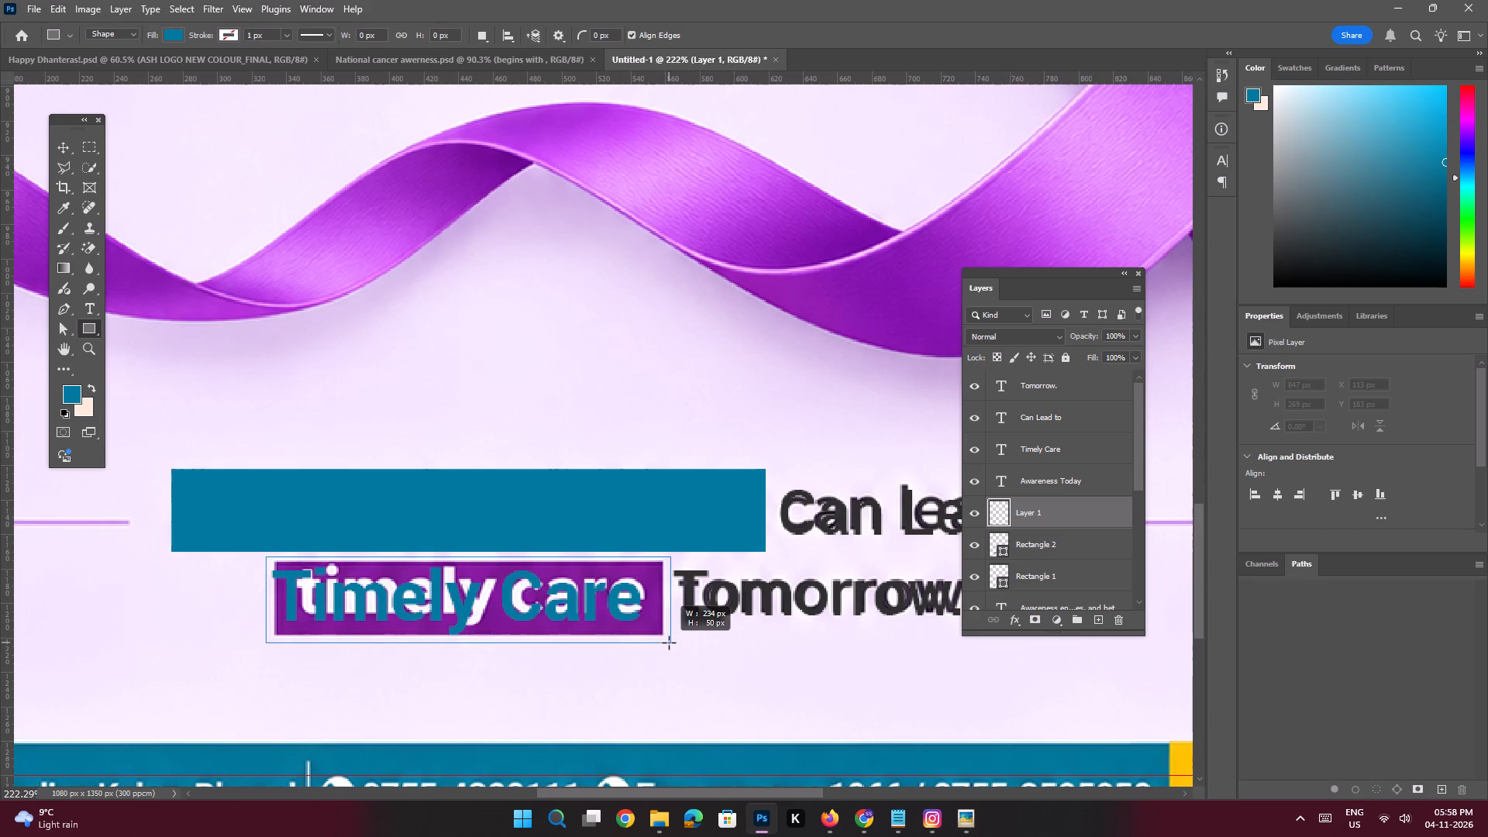
pyautogui.moveTo(669, 642); pyautogui.dragTo(666, 643)
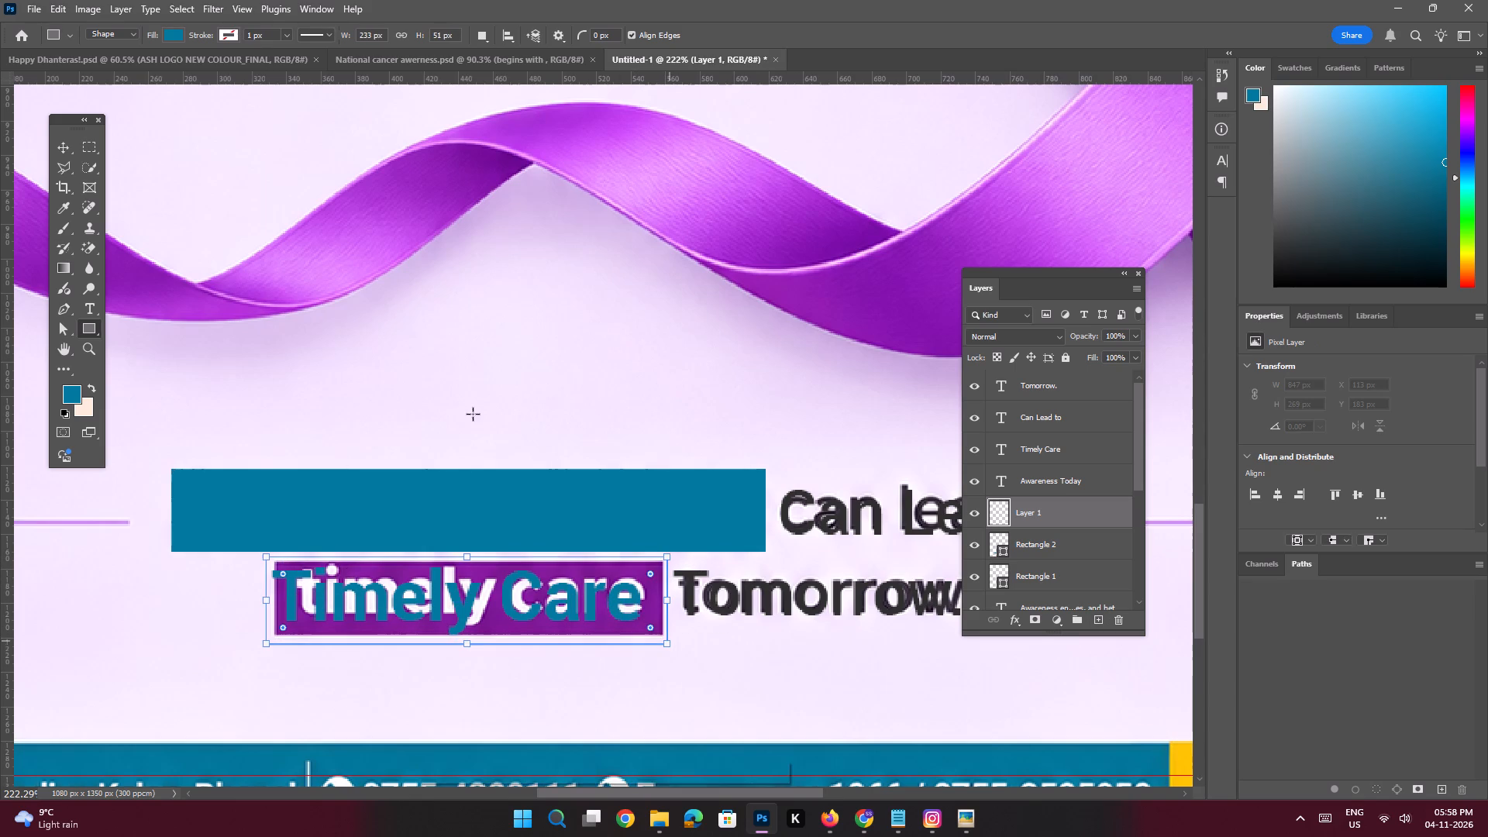
# Move the lower blue highlight box and the "Tomorrow." text together 8 px down, widening the gap between the two lines.
pyautogui.click(62, 142)
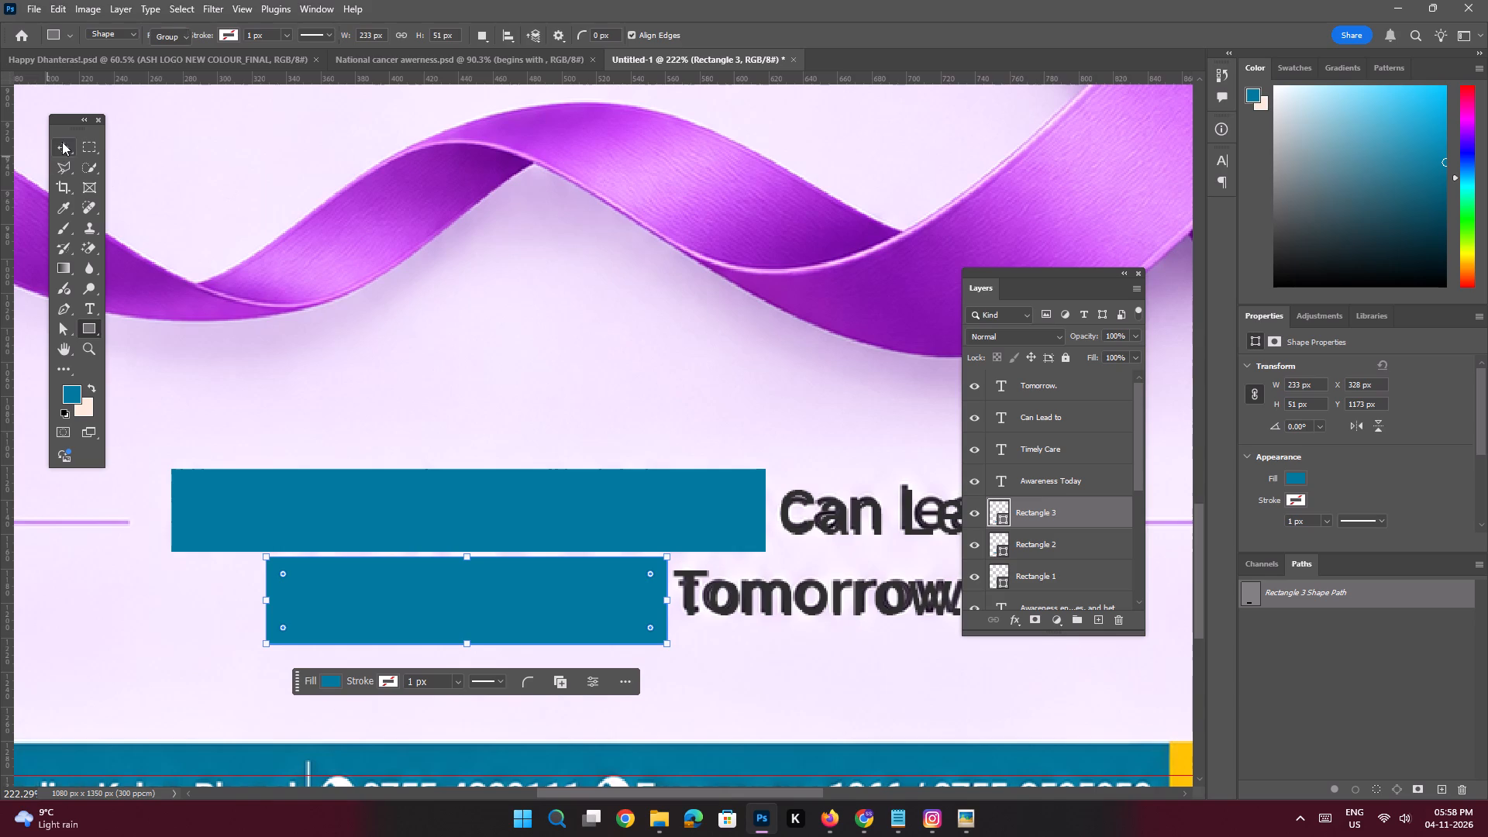
pyautogui.keyDown('shift'); pyautogui.click(729, 598); pyautogui.keyUp('shift')
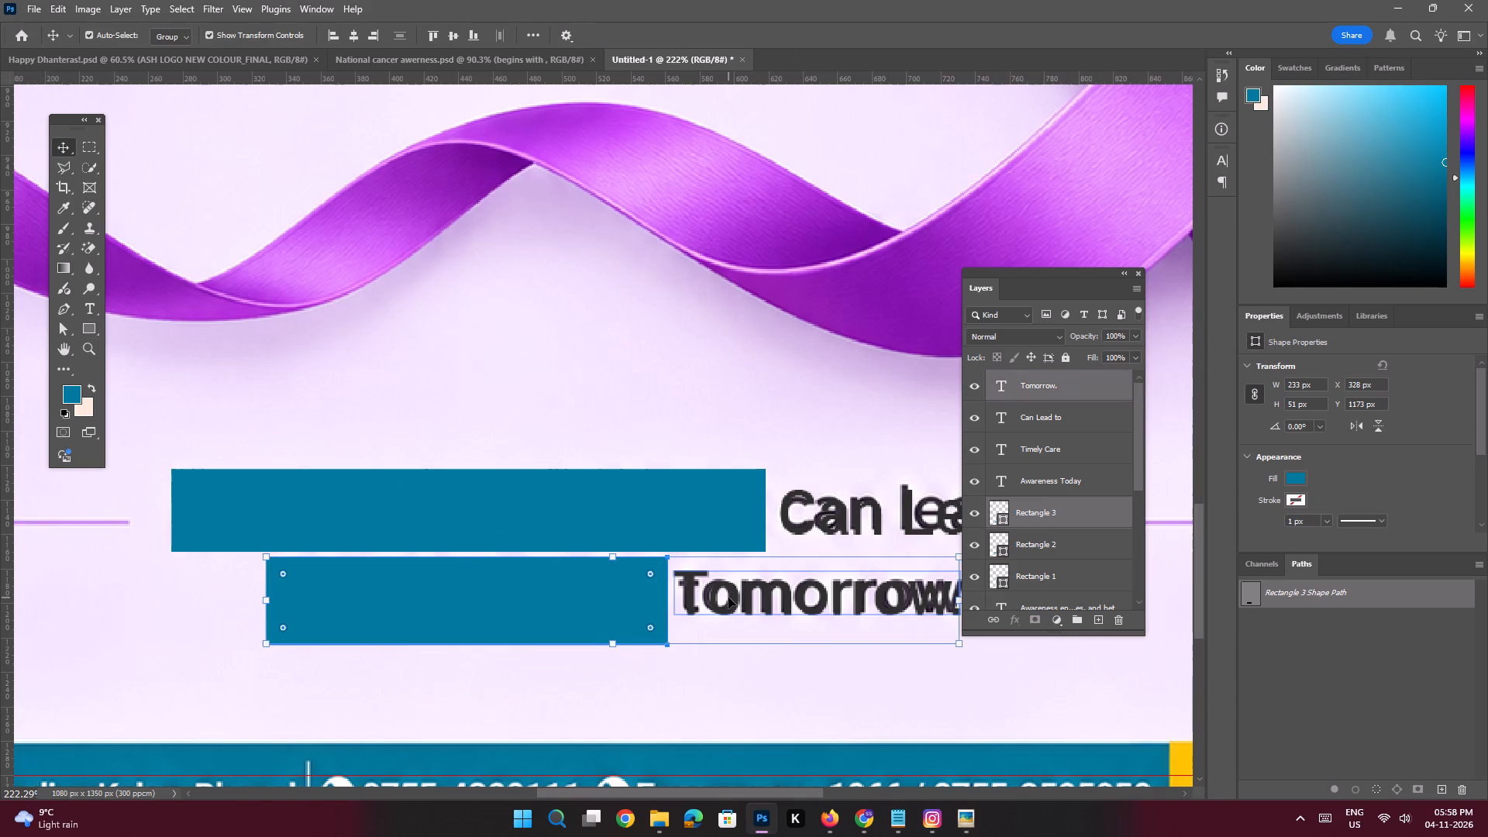
pyautogui.hotkey('shift', 'Down')
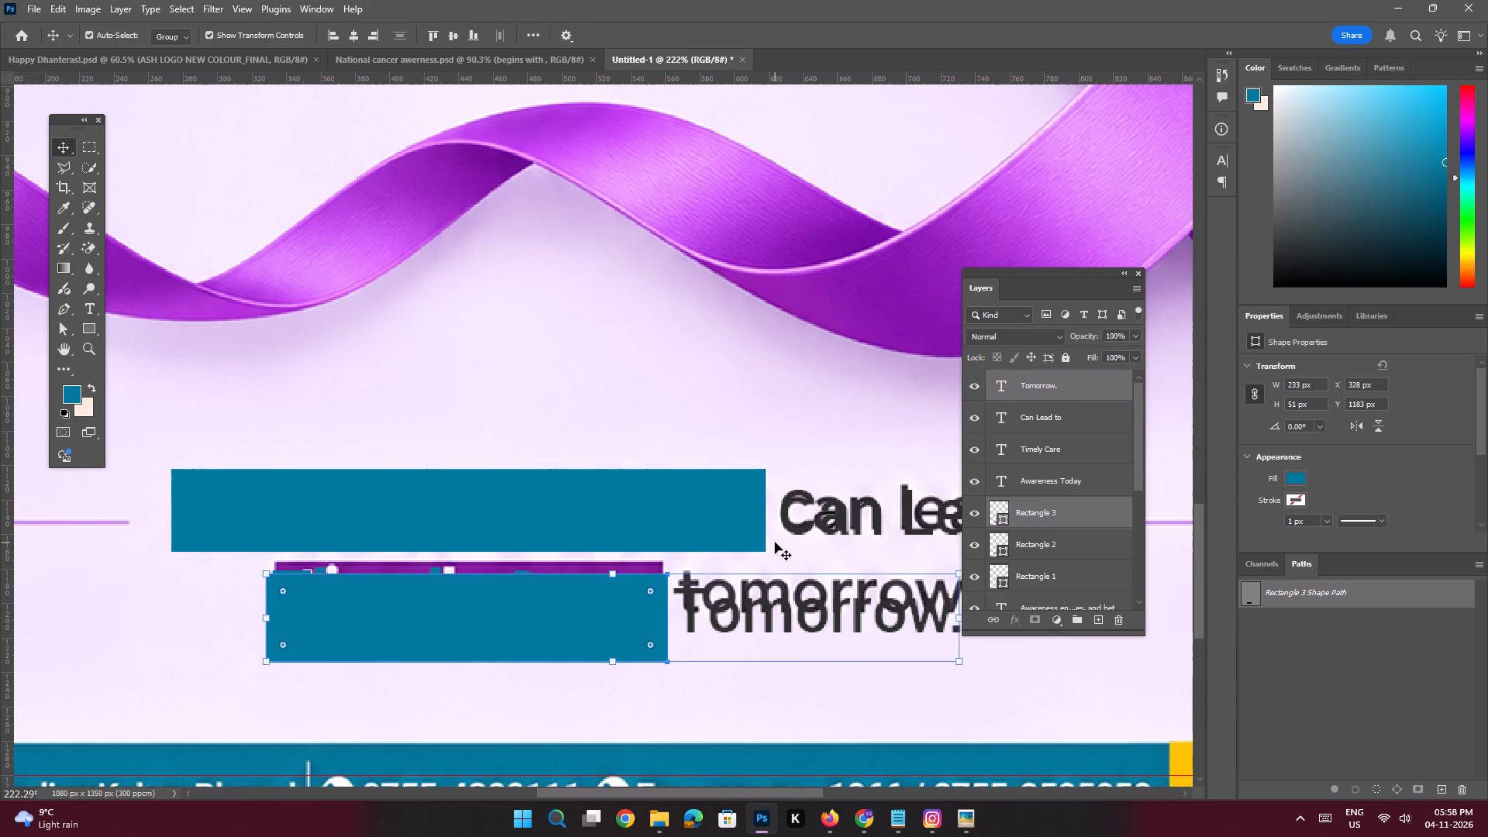
pyautogui.press('Up')
pyautogui.press('Up')
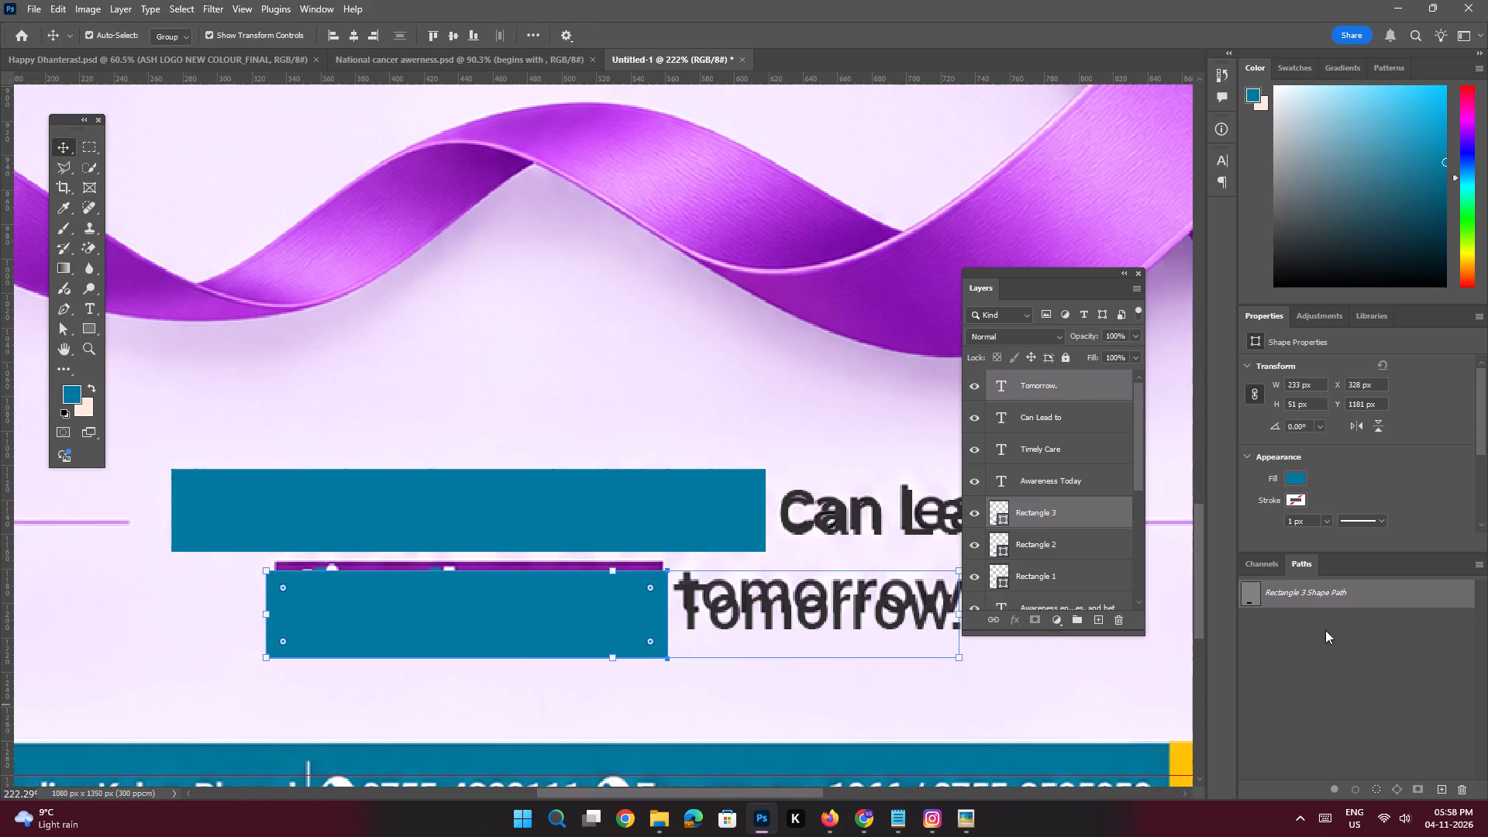
# Change the "Awareness Today" text colour to white (ffffff).
pyautogui.click(1063, 391)
pyautogui.click(1048, 415)
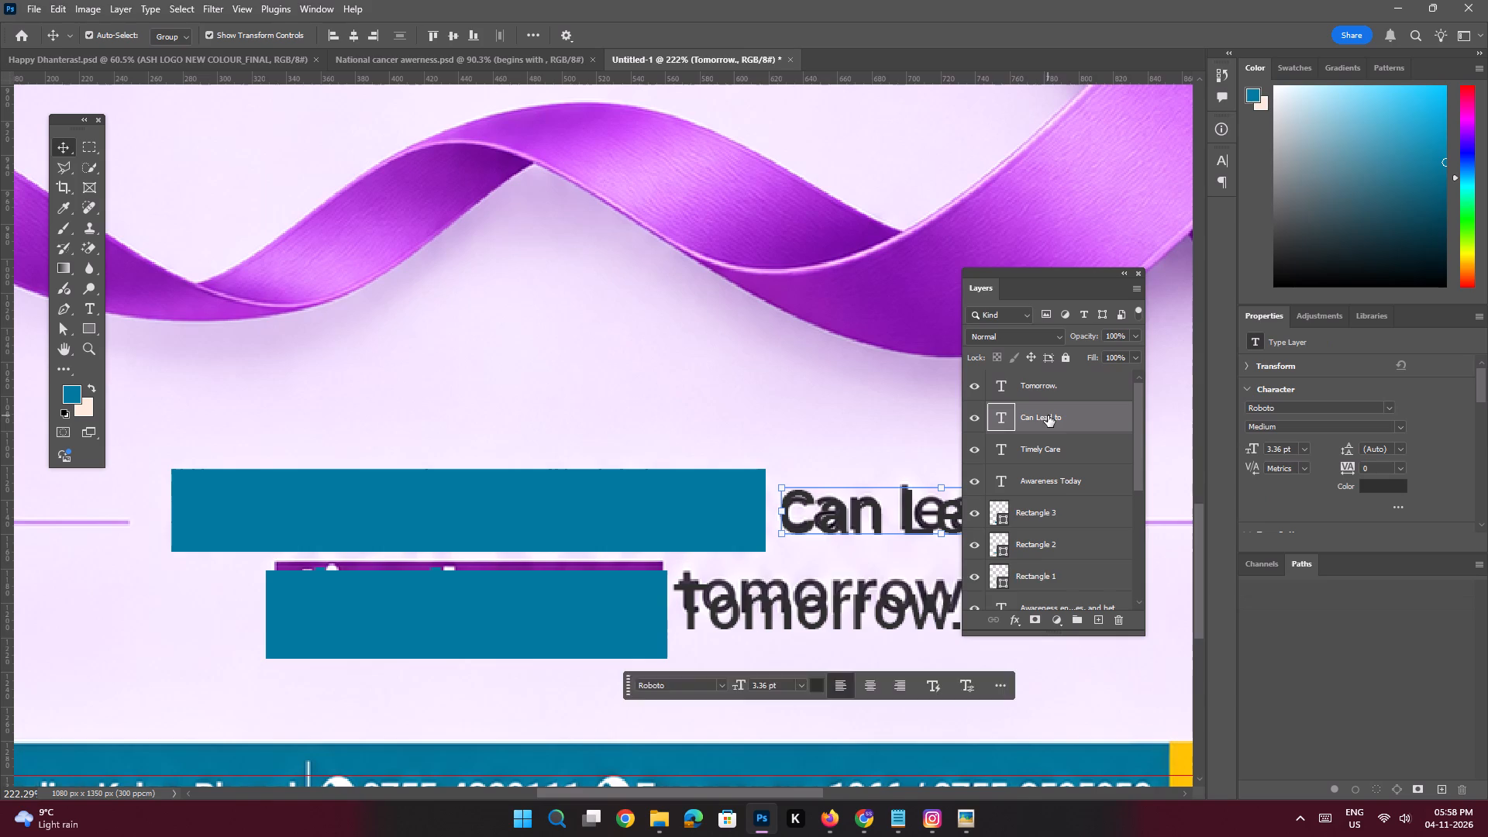
pyautogui.click(1048, 481)
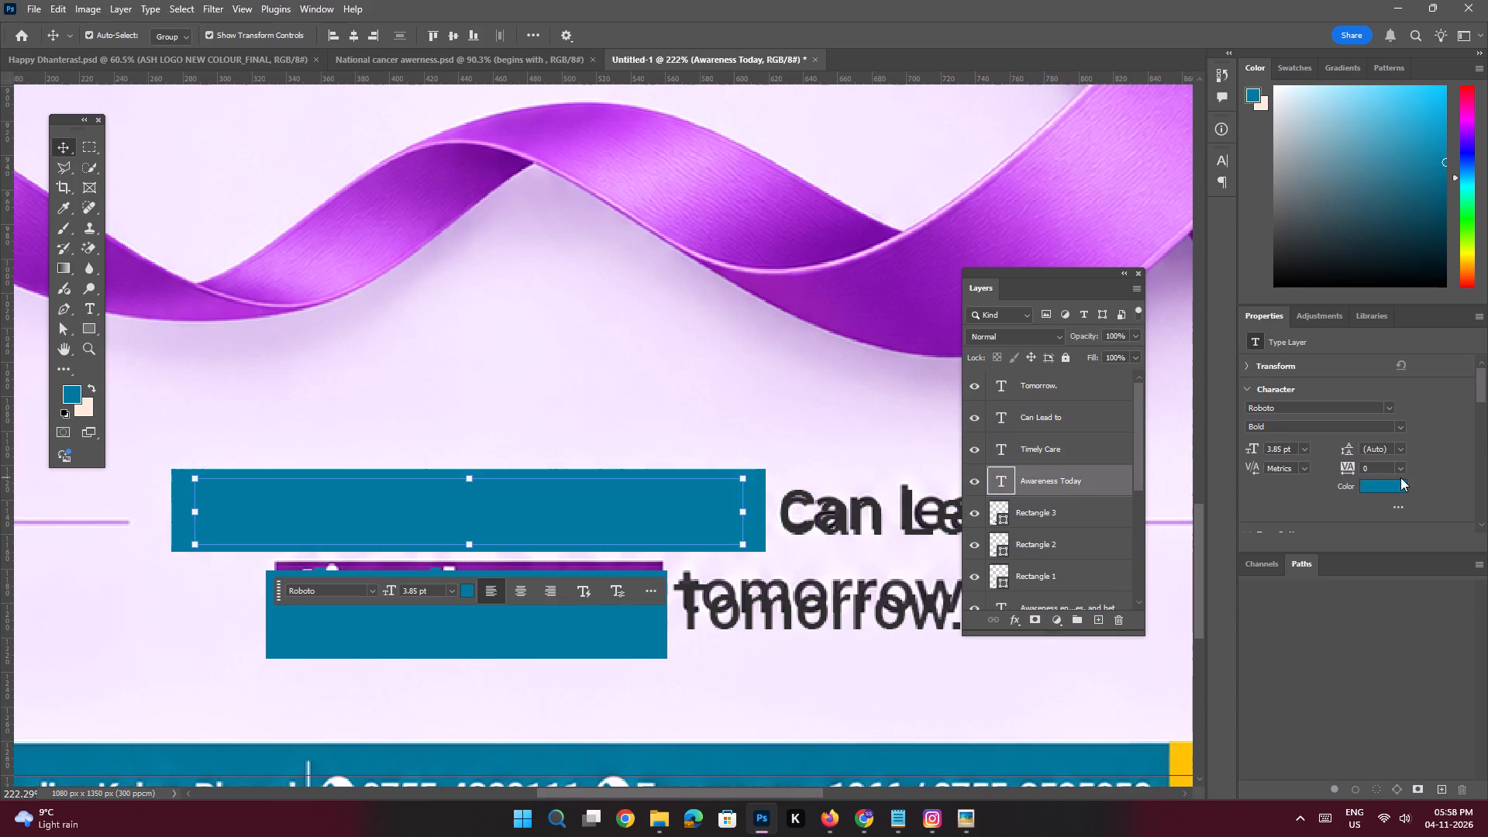
pyautogui.click(1383, 486)
pyautogui.moveTo(1098, 589); pyautogui.dragTo(799, 338)
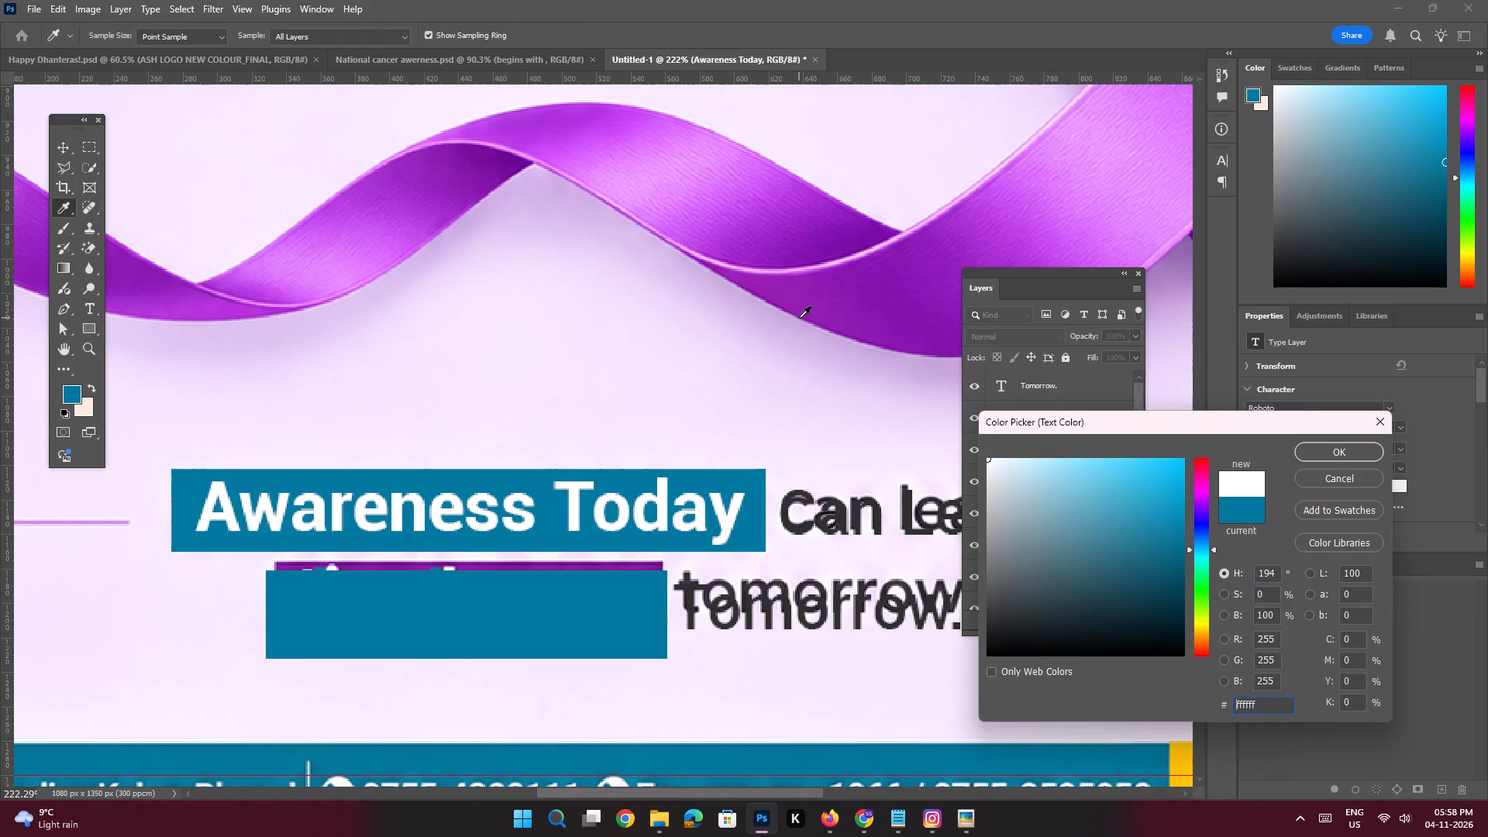
pyautogui.press('Return')
# Change the "Timely Care" text colour to white.
pyautogui.click(1054, 451)
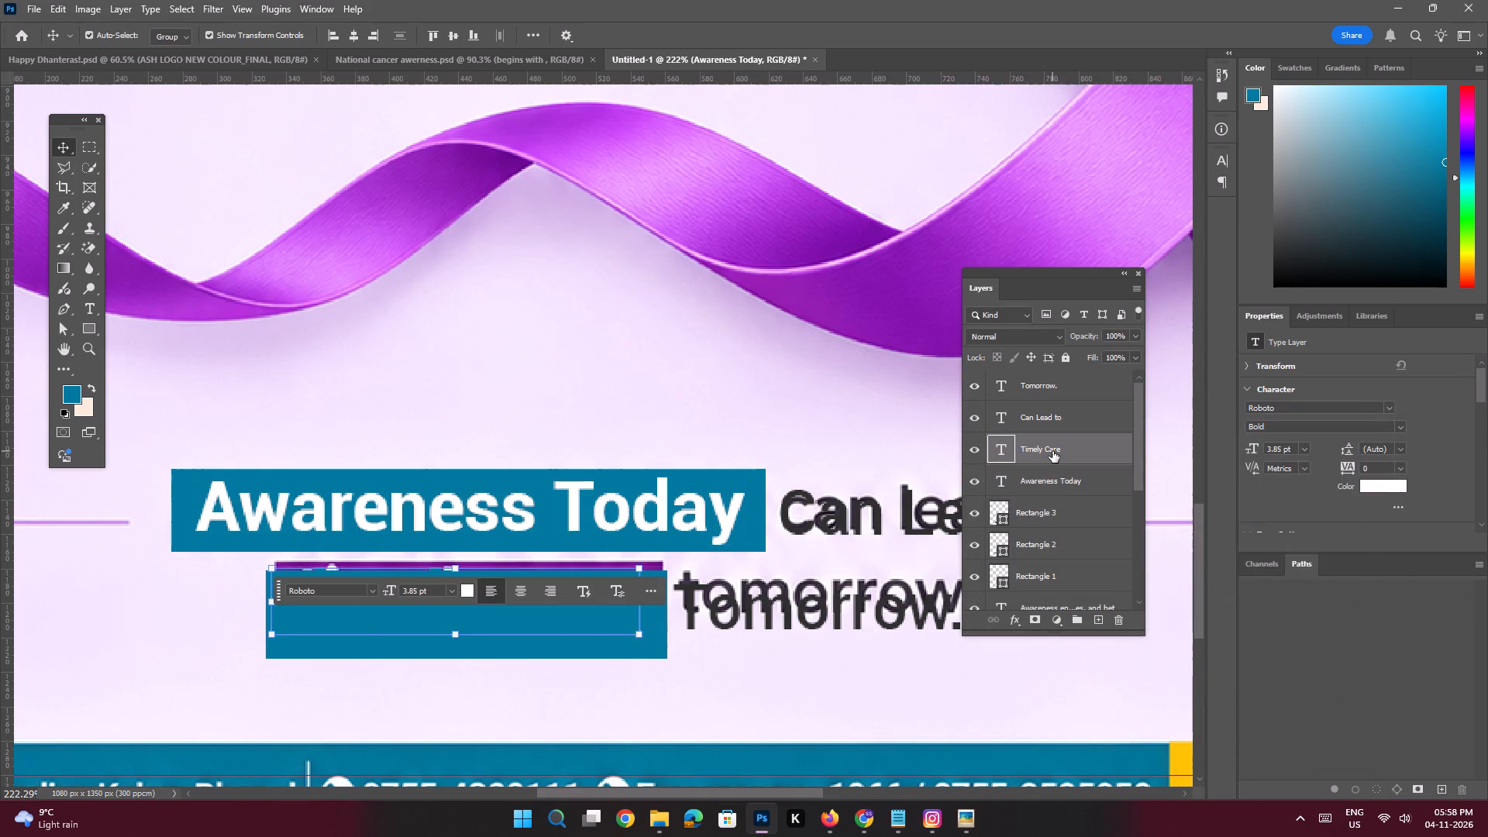
pyautogui.click(1377, 489)
pyautogui.moveTo(1094, 585); pyautogui.dragTo(852, 329)
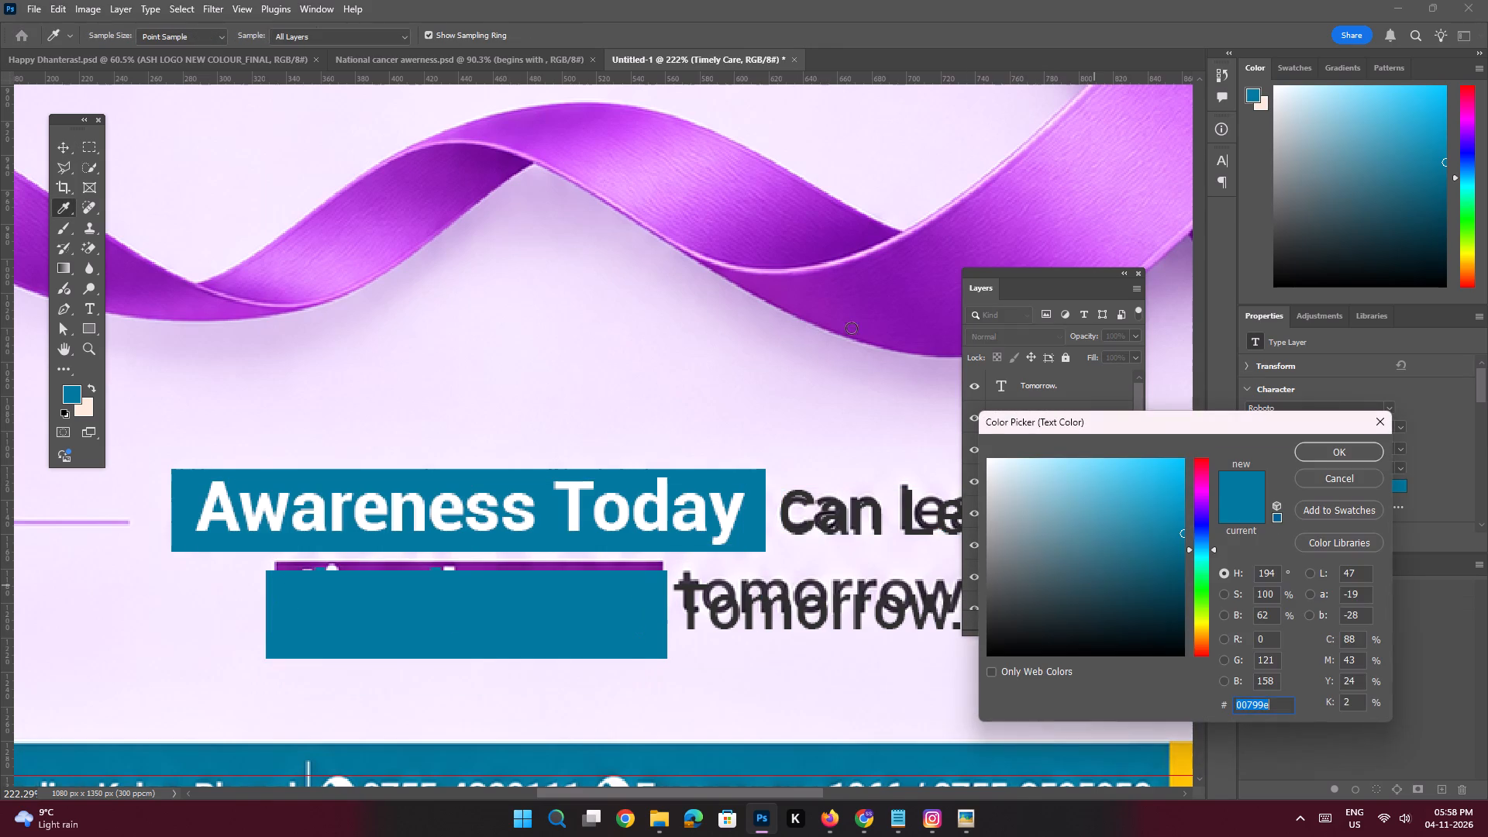
pyautogui.press('Return')
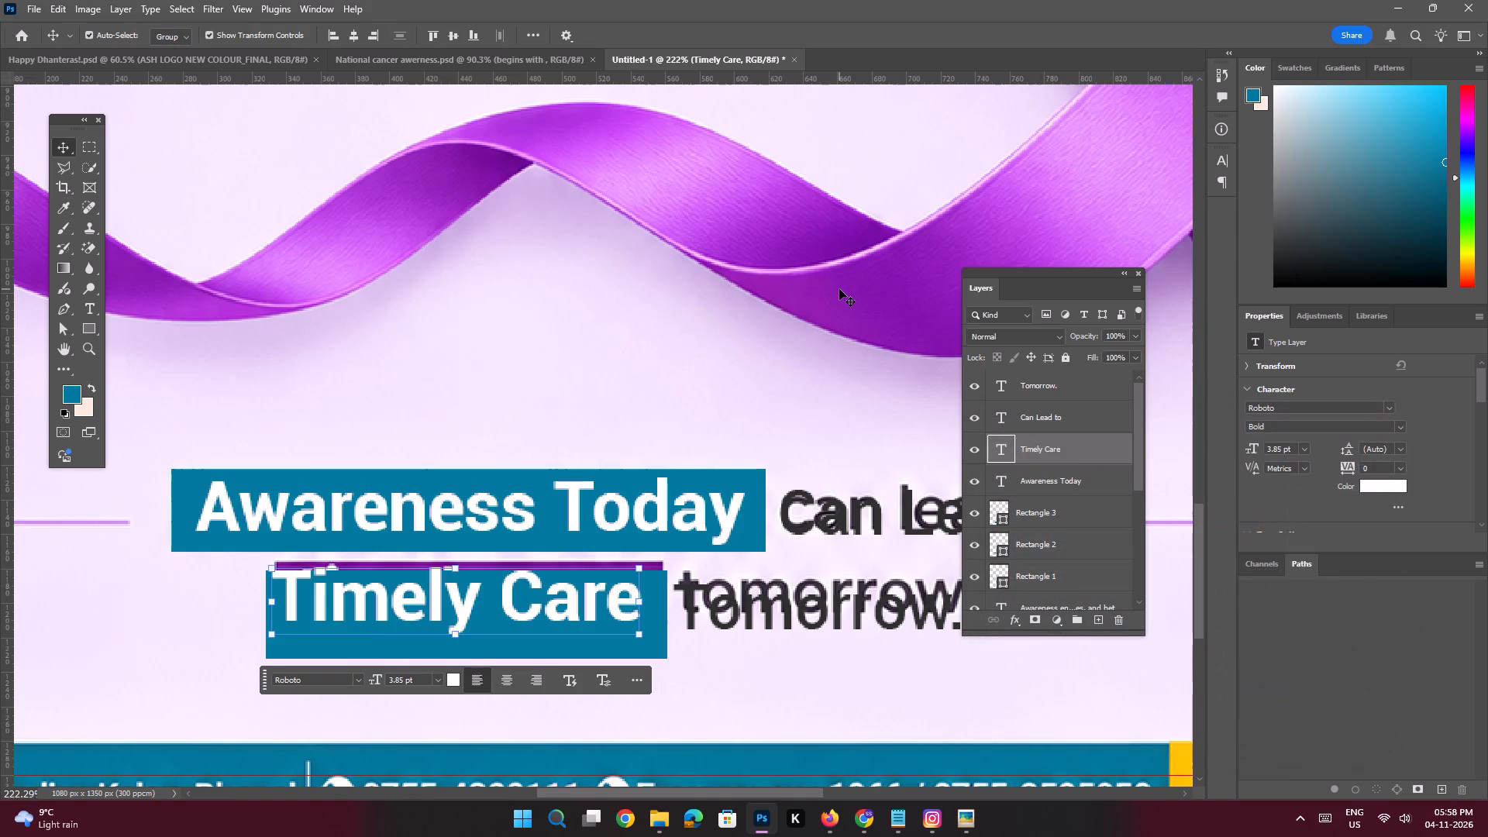
# Move the "Timely Care" text 10 px down and 6 px right so it sits centred in its blue box.
pyautogui.hotkey('shift', 'Down')
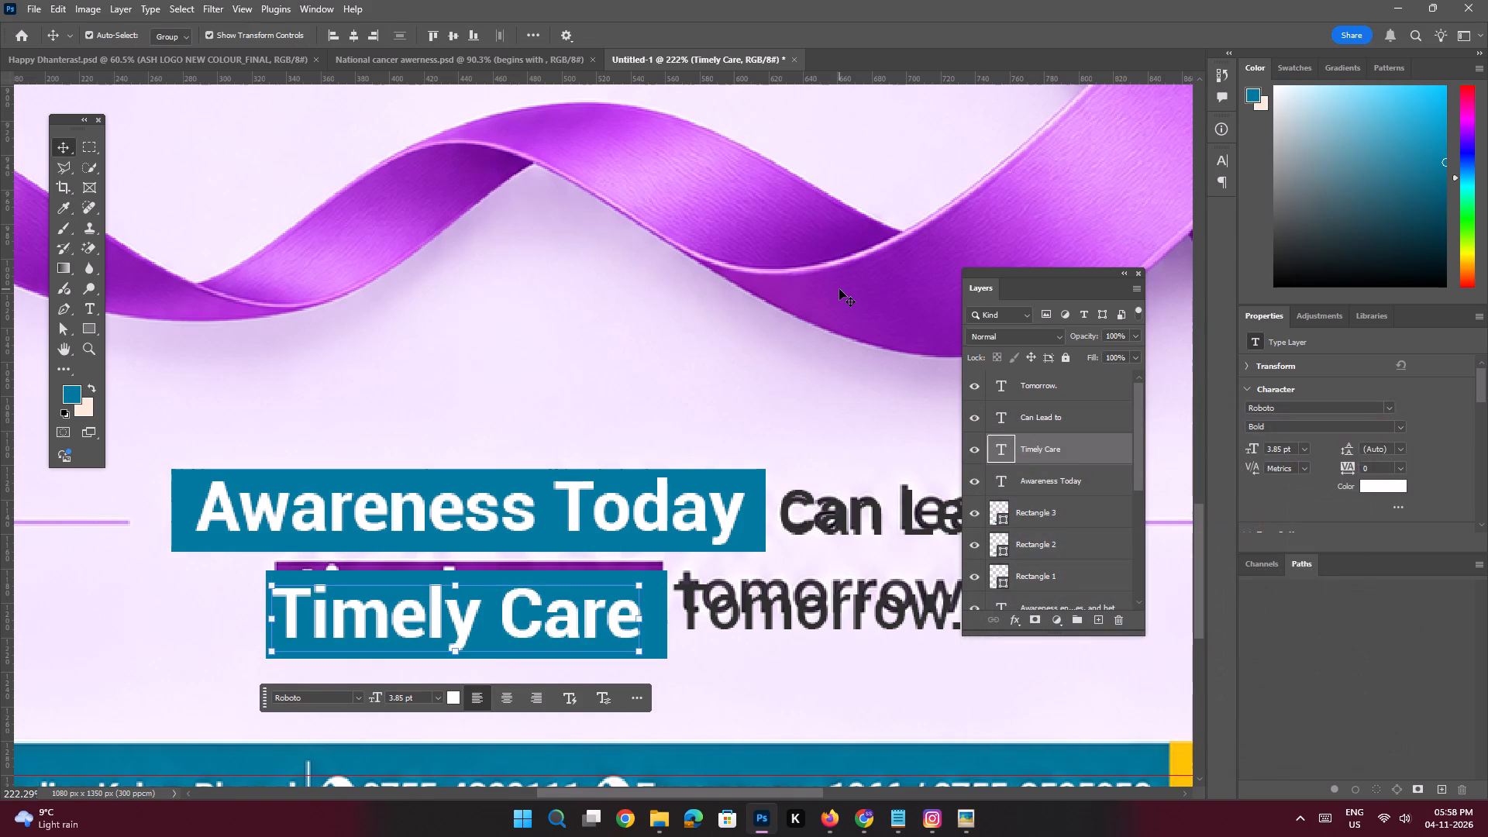
pyautogui.press('Right')
pyautogui.press('Right')
pyautogui.press('Right')
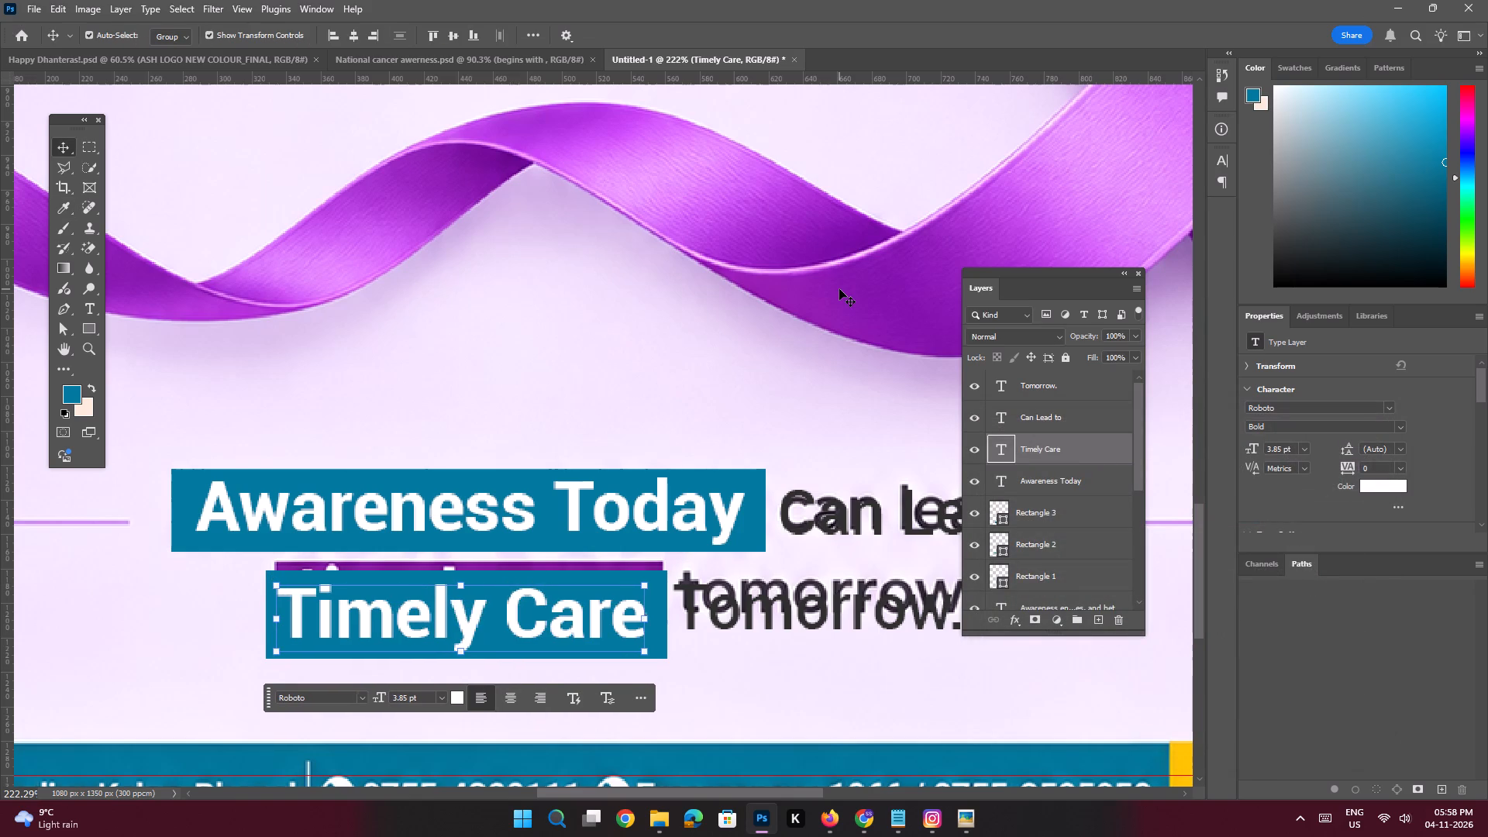
pyautogui.press('Right')
pyautogui.press('Right')
pyautogui.press('Right')
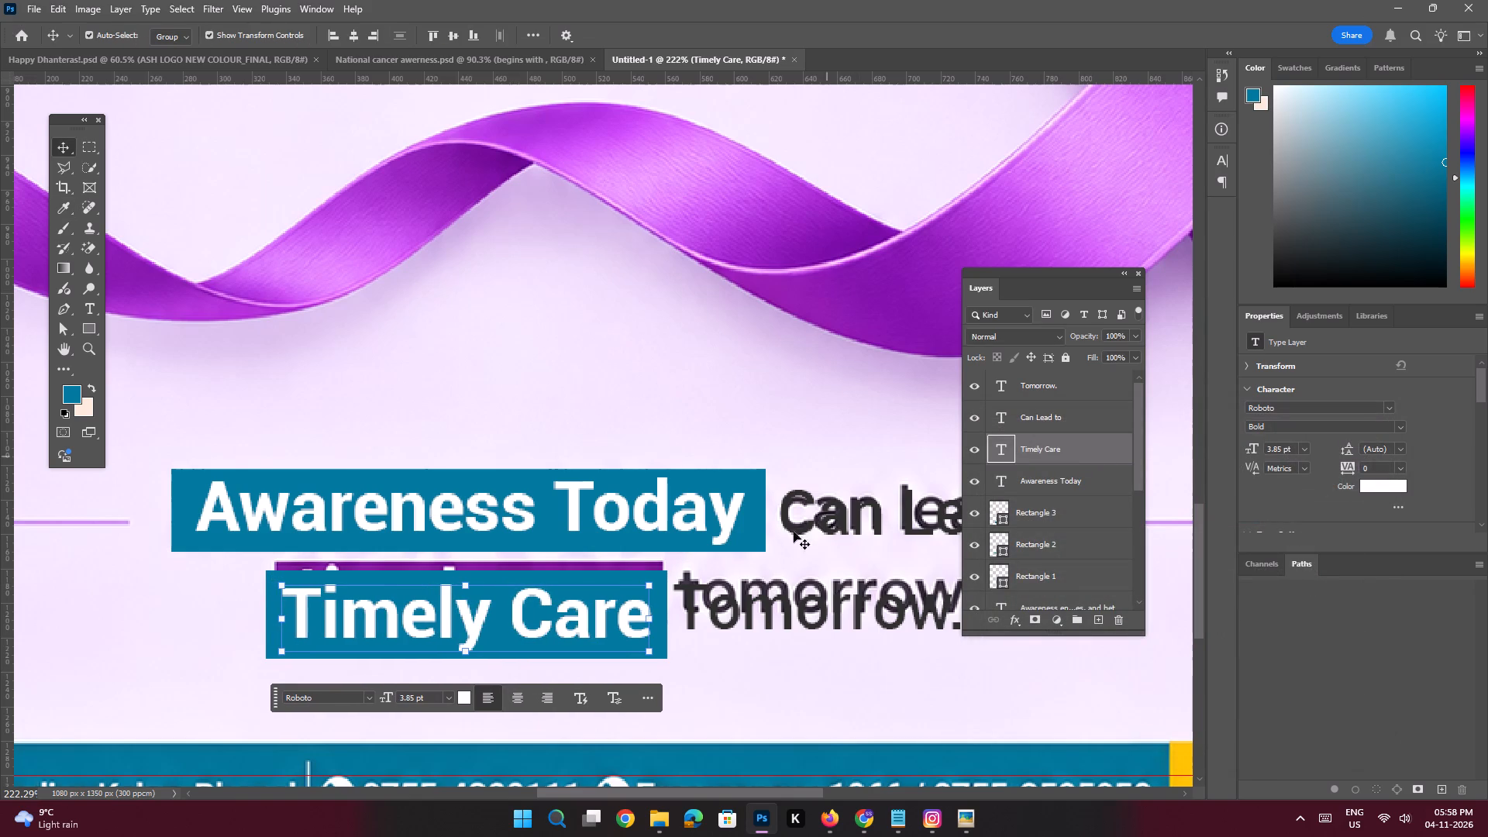
# Shift the "Tomorrow." text slightly down to line up with "Timely Care".
pyautogui.click(735, 612)
pyautogui.keyDown('shift'); pyautogui.moveTo(737, 611); pyautogui.dragTo(737, 622); pyautogui.keyUp('shift')
# On a new layer above the closing text, draw a thin blue rectangle about 133 × 4 px over the purple line following "Can Lead to".
pyautogui.press('space')
pyautogui.press('space')
pyautogui.press('space')
pyautogui.press('space')
pyautogui.press('space')
pyautogui.press('space')
pyautogui.press('space')
pyautogui.press('space')
pyautogui.press('space')
pyautogui.press('space')
pyautogui.press('space')
pyautogui.press('space')
pyautogui.press('space')
pyautogui.press('space')
pyautogui.moveTo(770, 515); pyautogui.dragTo(728, 503)
pyautogui.keyDown('ctrl'); pyautogui.moveTo(761, 501); pyautogui.dragTo(698, 493); pyautogui.keyUp('ctrl')
pyautogui.moveTo(808, 487); pyautogui.dragTo(697, 491)
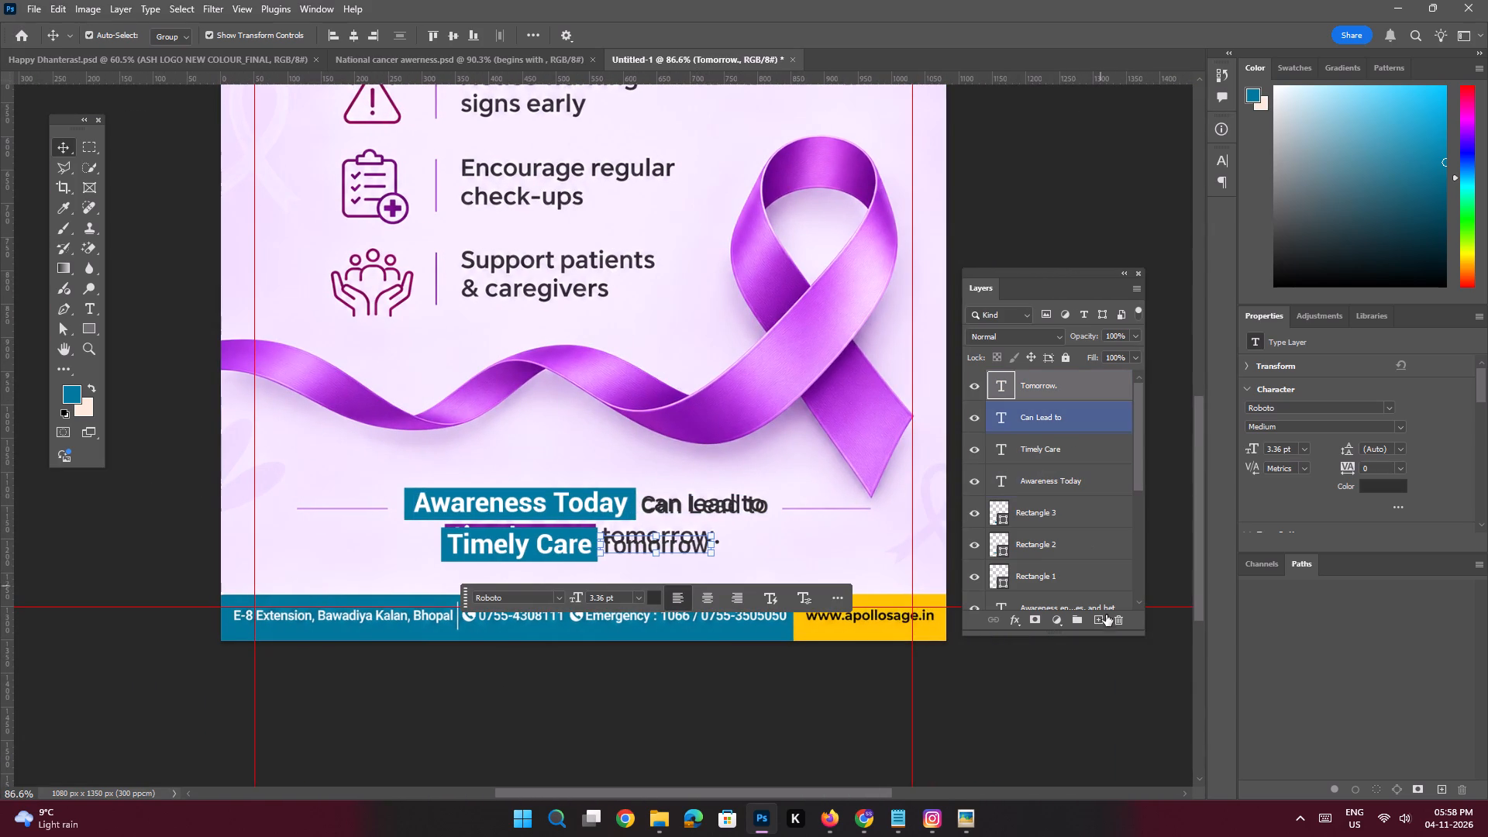
pyautogui.click(1101, 618)
pyautogui.click(85, 331)
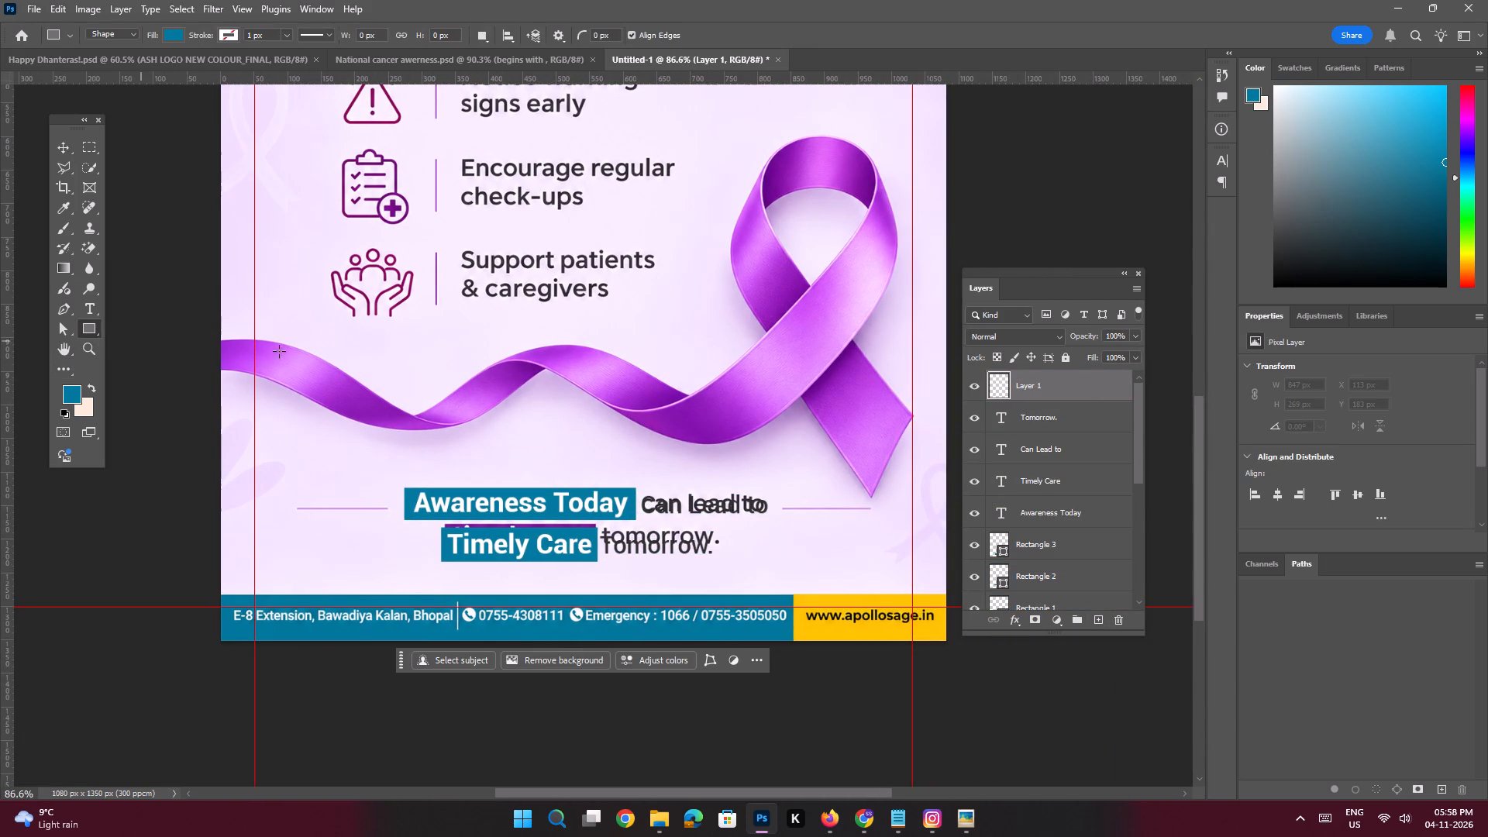
pyautogui.press('space')
pyautogui.press('space')
pyautogui.press('space')
pyautogui.press('space')
pyautogui.press('space')
pyautogui.press('space')
pyautogui.press('space')
pyautogui.press('space')
pyautogui.press('space')
pyautogui.press('space')
pyautogui.press('space')
pyautogui.moveTo(815, 516); pyautogui.dragTo(675, 509)
pyautogui.keyDown('ctrl'); pyautogui.moveTo(668, 502); pyautogui.dragTo(753, 601); pyautogui.keyUp('ctrl')
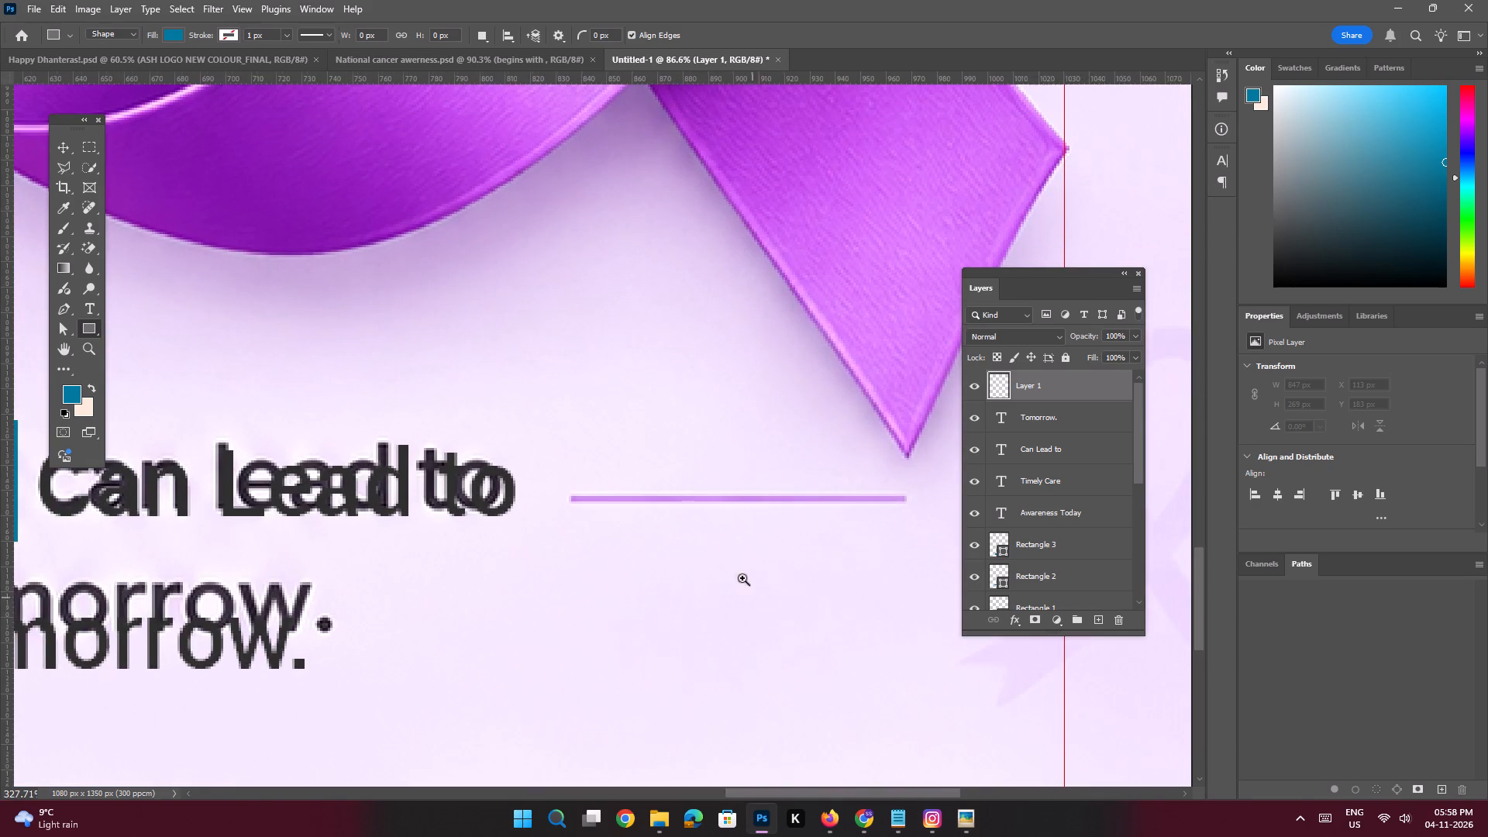
pyautogui.moveTo(570, 494); pyautogui.dragTo(810, 494)
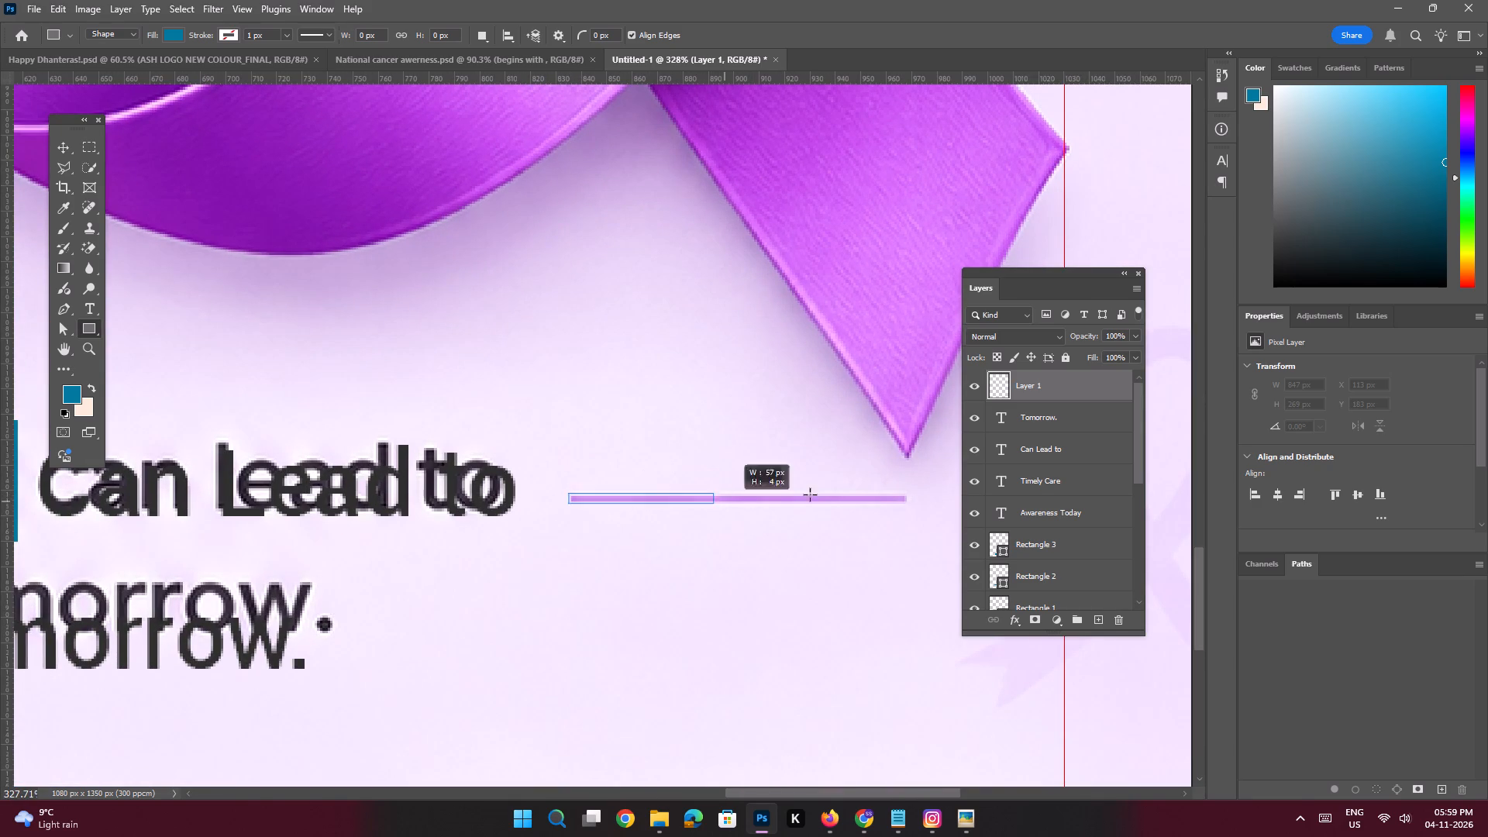
pyautogui.moveTo(810, 494); pyautogui.dragTo(906, 501)
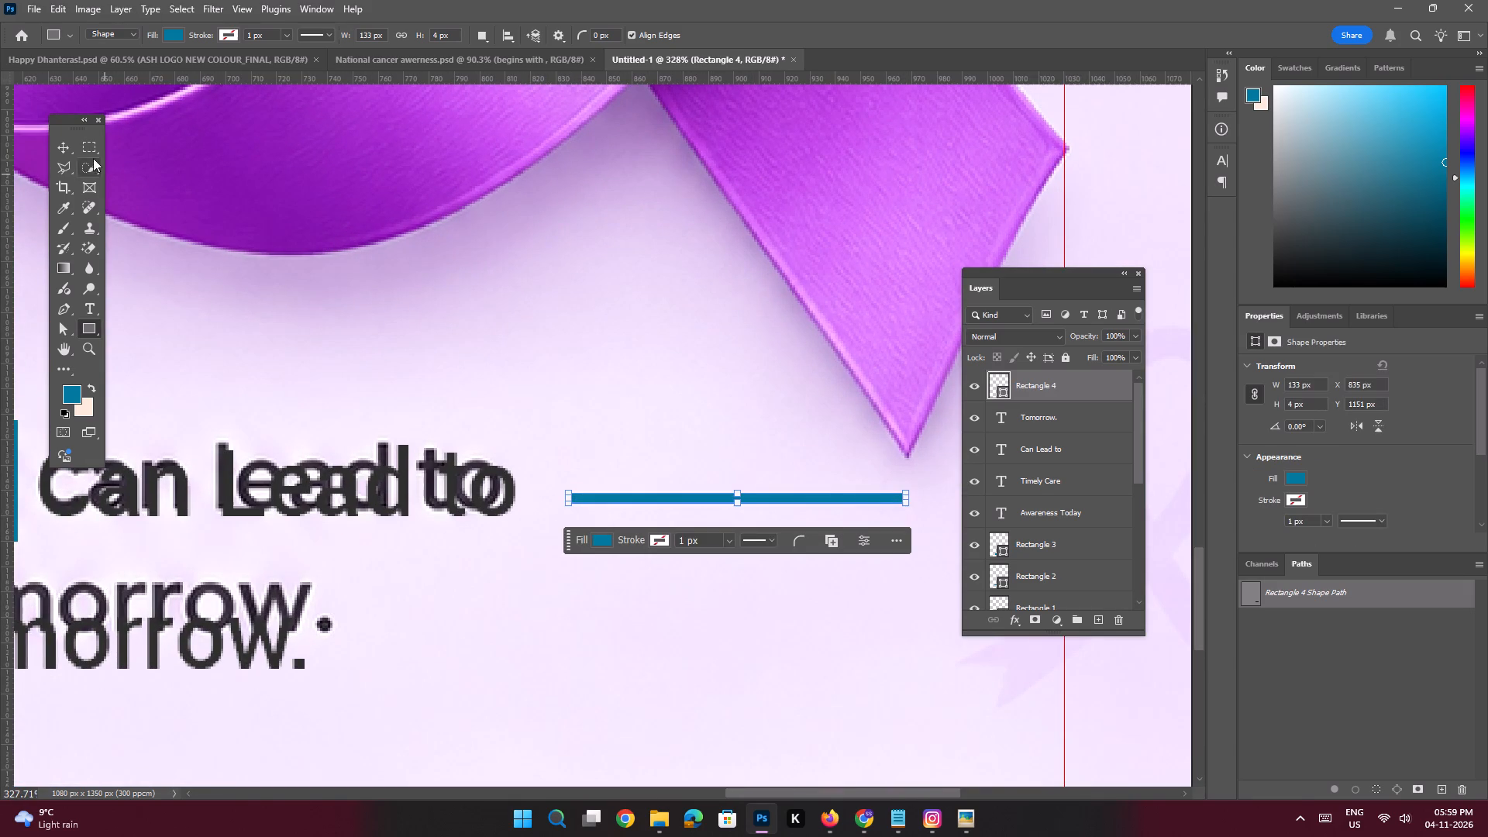
# Duplicate the thin blue line and place the copy at the same height over the purple line before "Awareness Today".
pyautogui.click(65, 146)
pyautogui.press('space')
pyautogui.keyDown('ctrl'); pyautogui.moveTo(541, 368); pyautogui.dragTo(476, 359); pyautogui.keyUp('ctrl')
pyautogui.moveTo(493, 363); pyautogui.dragTo(823, 408)
pyautogui.hotkey('ctrl', 'j')
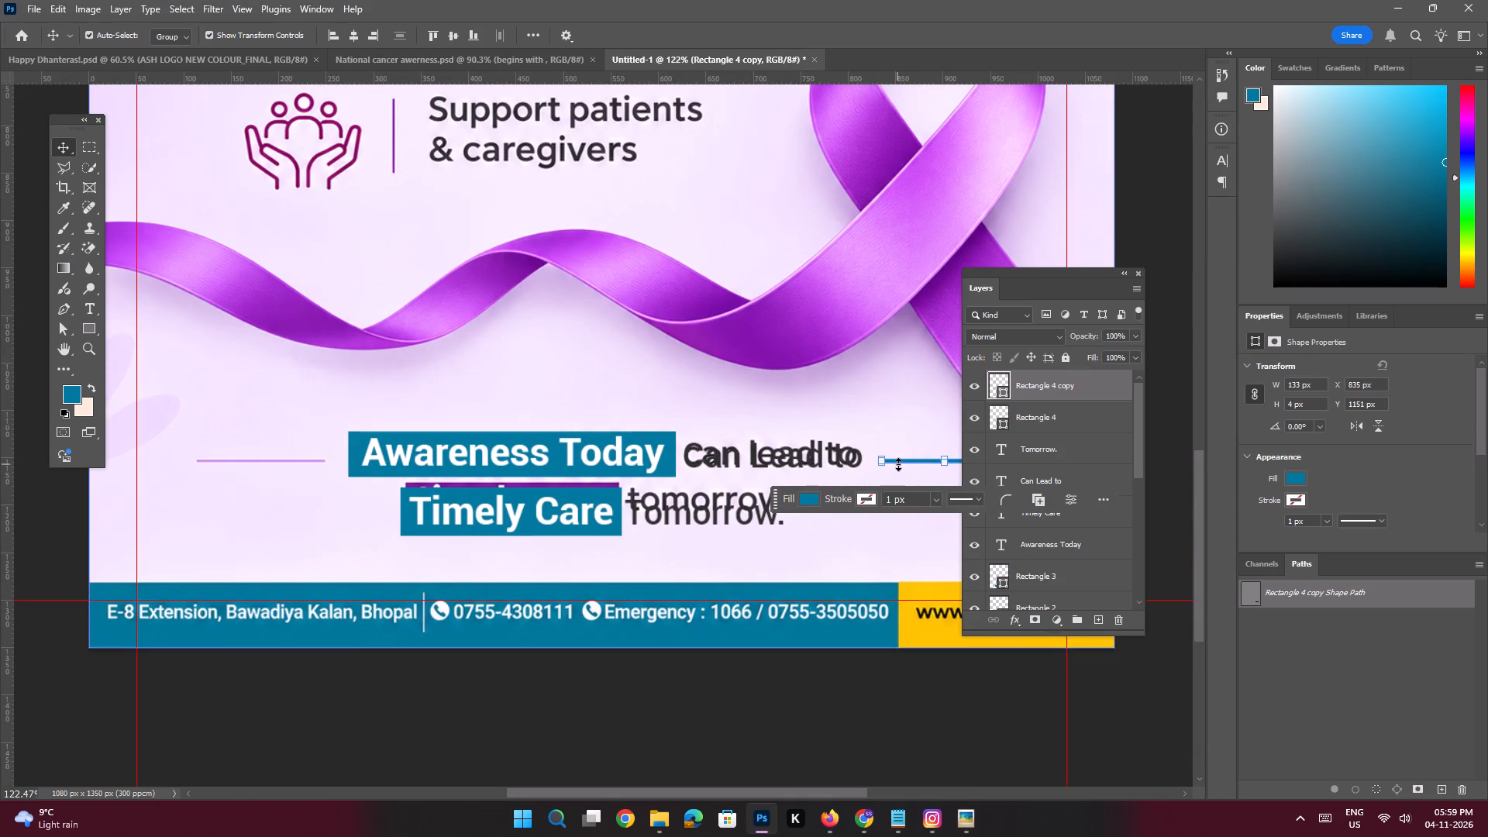
pyautogui.keyDown('shift'); pyautogui.moveTo(898, 461); pyautogui.dragTo(622, 462); pyautogui.keyUp('shift')
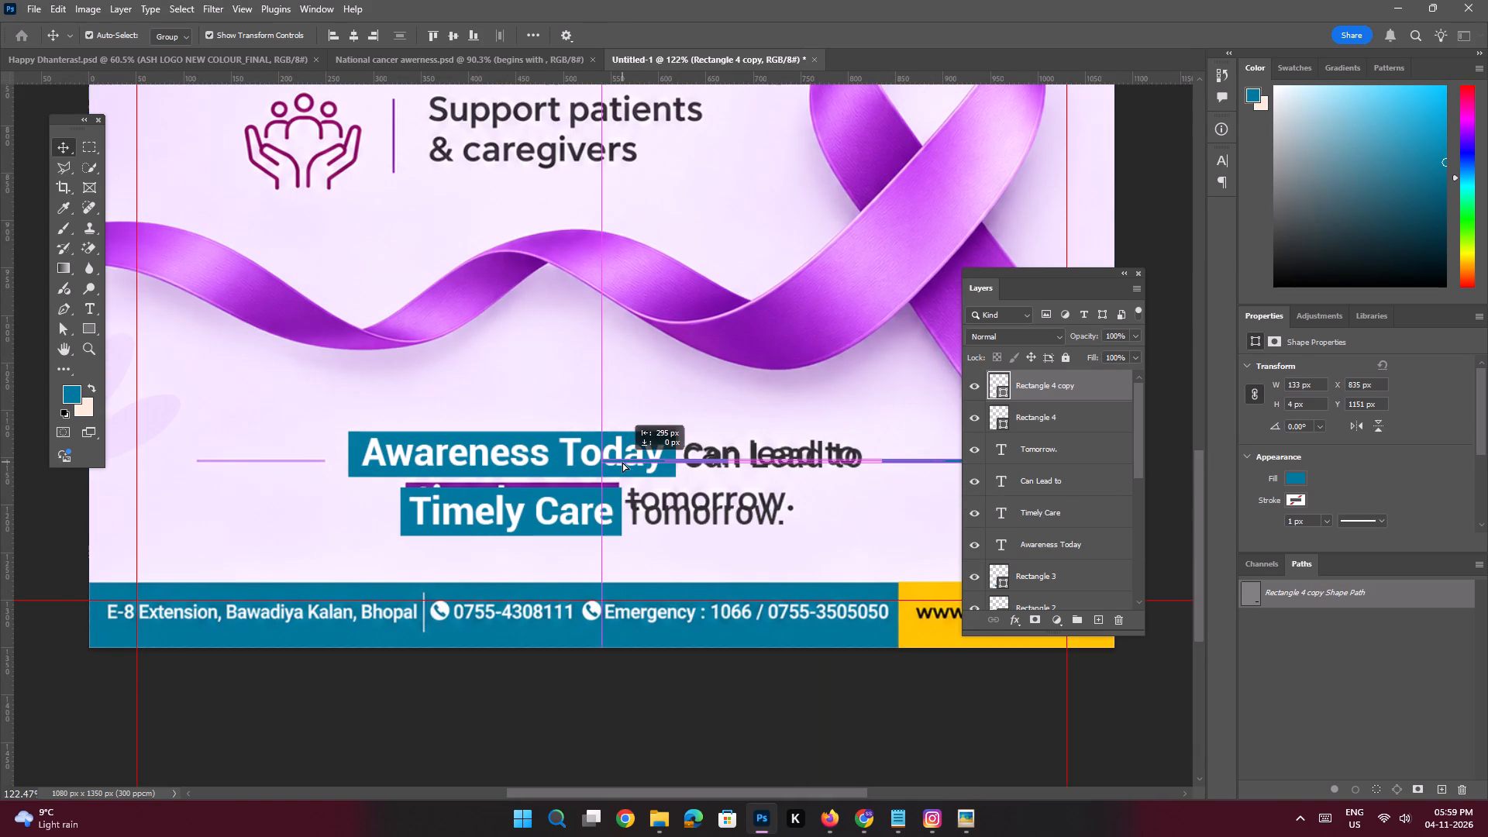
pyautogui.keyDown('shift'); pyautogui.moveTo(622, 462); pyautogui.dragTo(207, 469); pyautogui.keyUp('shift')
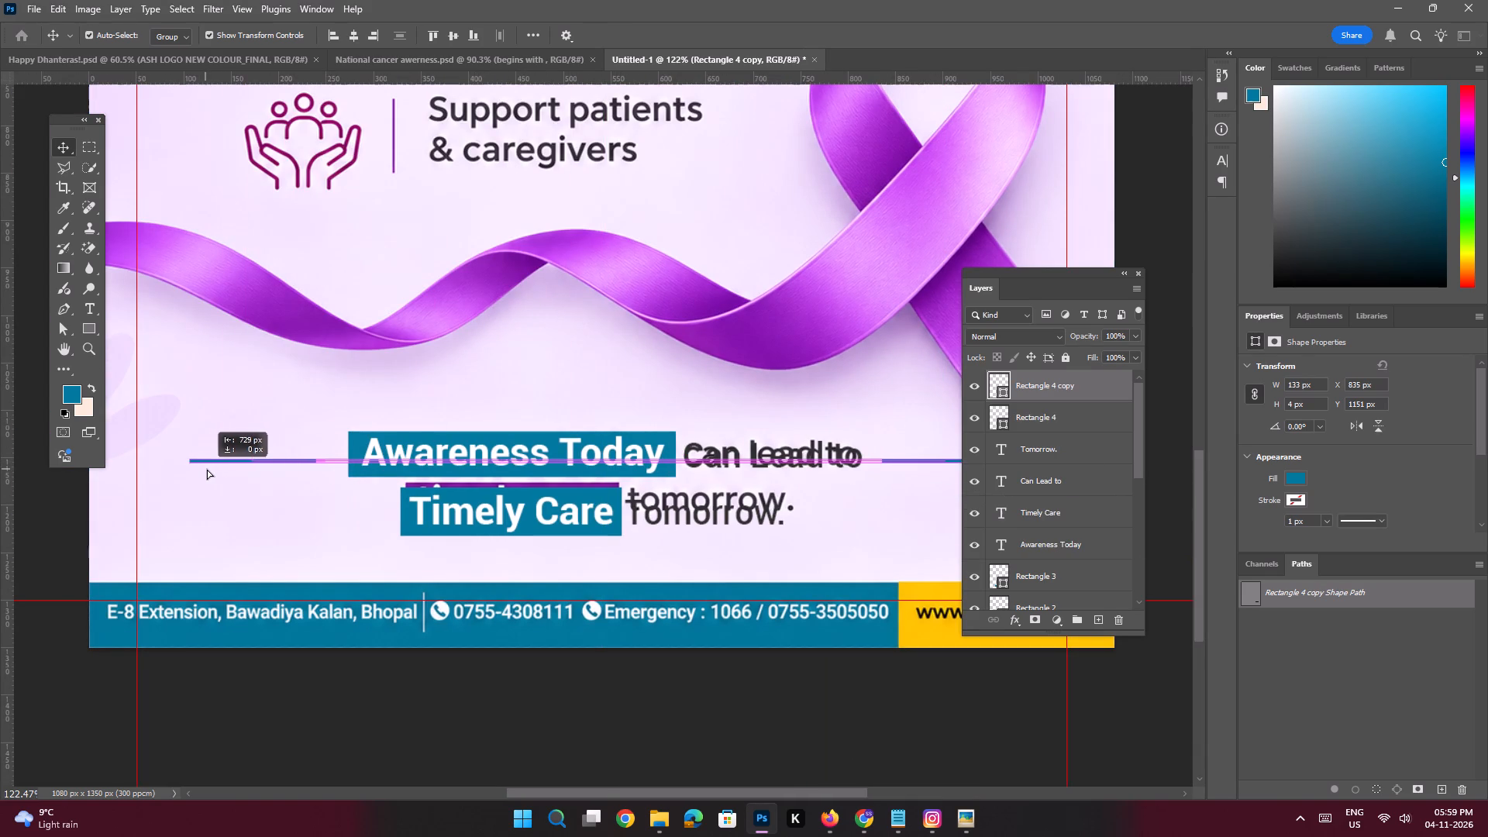
pyautogui.keyDown('shift'); pyautogui.moveTo(207, 469); pyautogui.dragTo(213, 470); pyautogui.keyUp('shift')
# On the ChatGPT background image, lasso the closing line with both side lines and run Generative Fill with the prompt "Remove this".
pyautogui.press('space')
pyautogui.press('space')
pyautogui.press('space')
pyautogui.press('space')
pyautogui.press('space')
pyautogui.press('space')
pyautogui.press('space')
pyautogui.moveTo(395, 410); pyautogui.dragTo(367, 411)
pyautogui.click(460, 394)
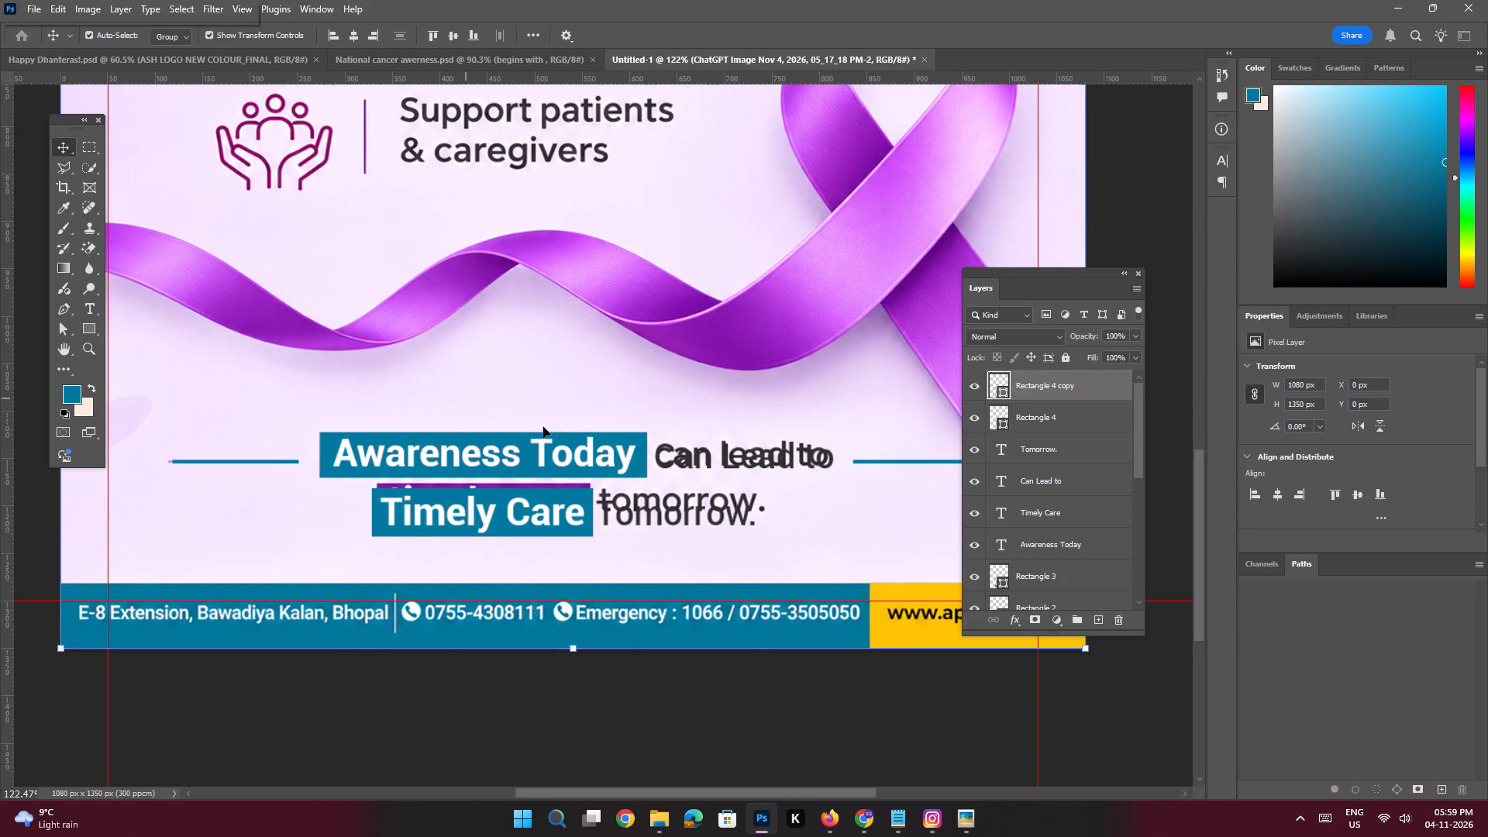
pyautogui.press('space')
pyautogui.keyDown('ctrl'); pyautogui.moveTo(582, 418); pyautogui.dragTo(548, 418); pyautogui.keyUp('ctrl')
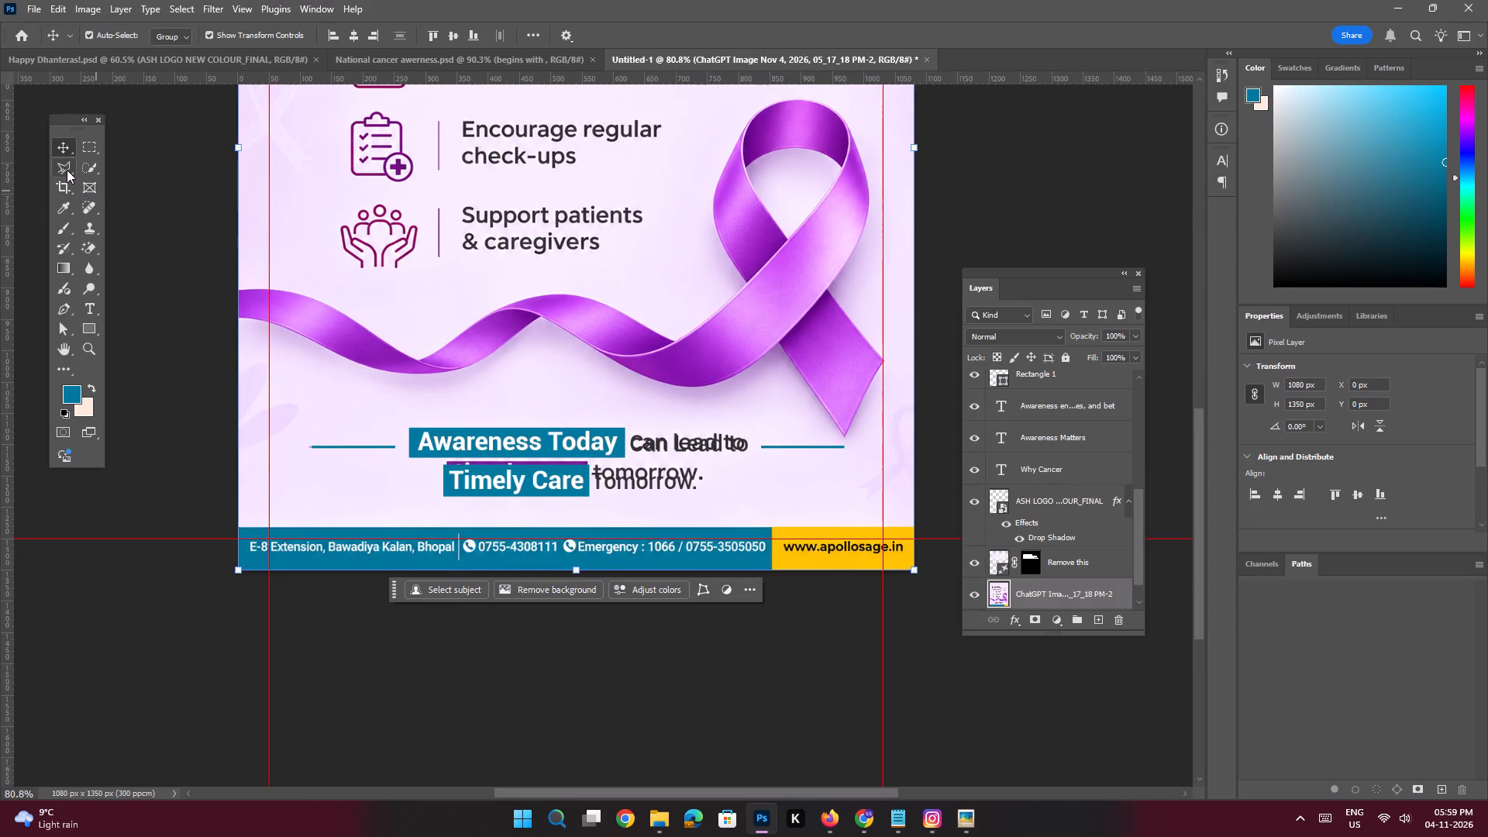
pyautogui.click(67, 168)
pyautogui.click(398, 421)
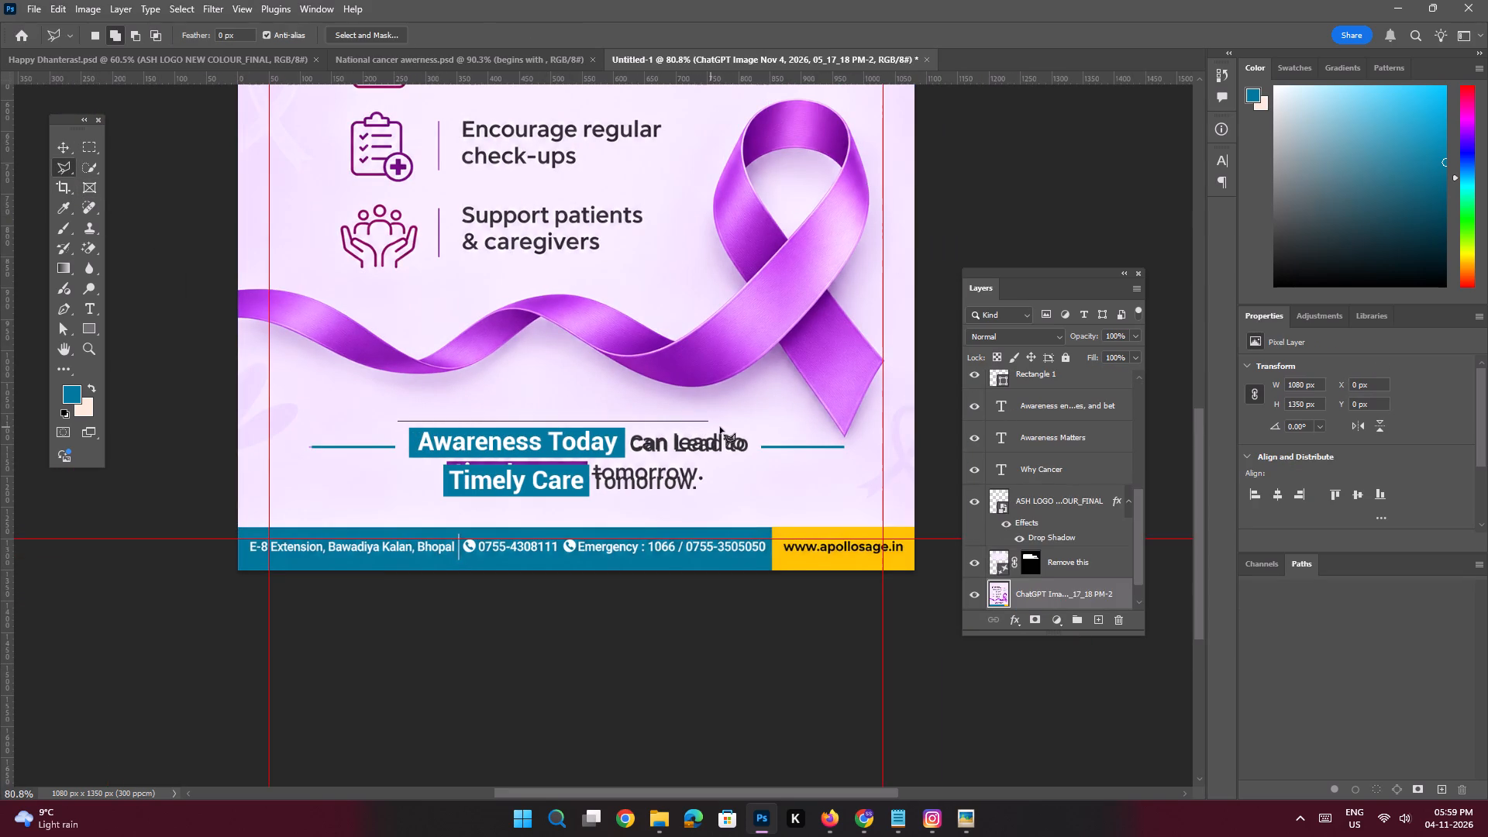
pyautogui.keyDown('shift'); pyautogui.click(720, 427); pyautogui.keyUp('shift')
pyautogui.click(758, 430)
pyautogui.click(807, 443)
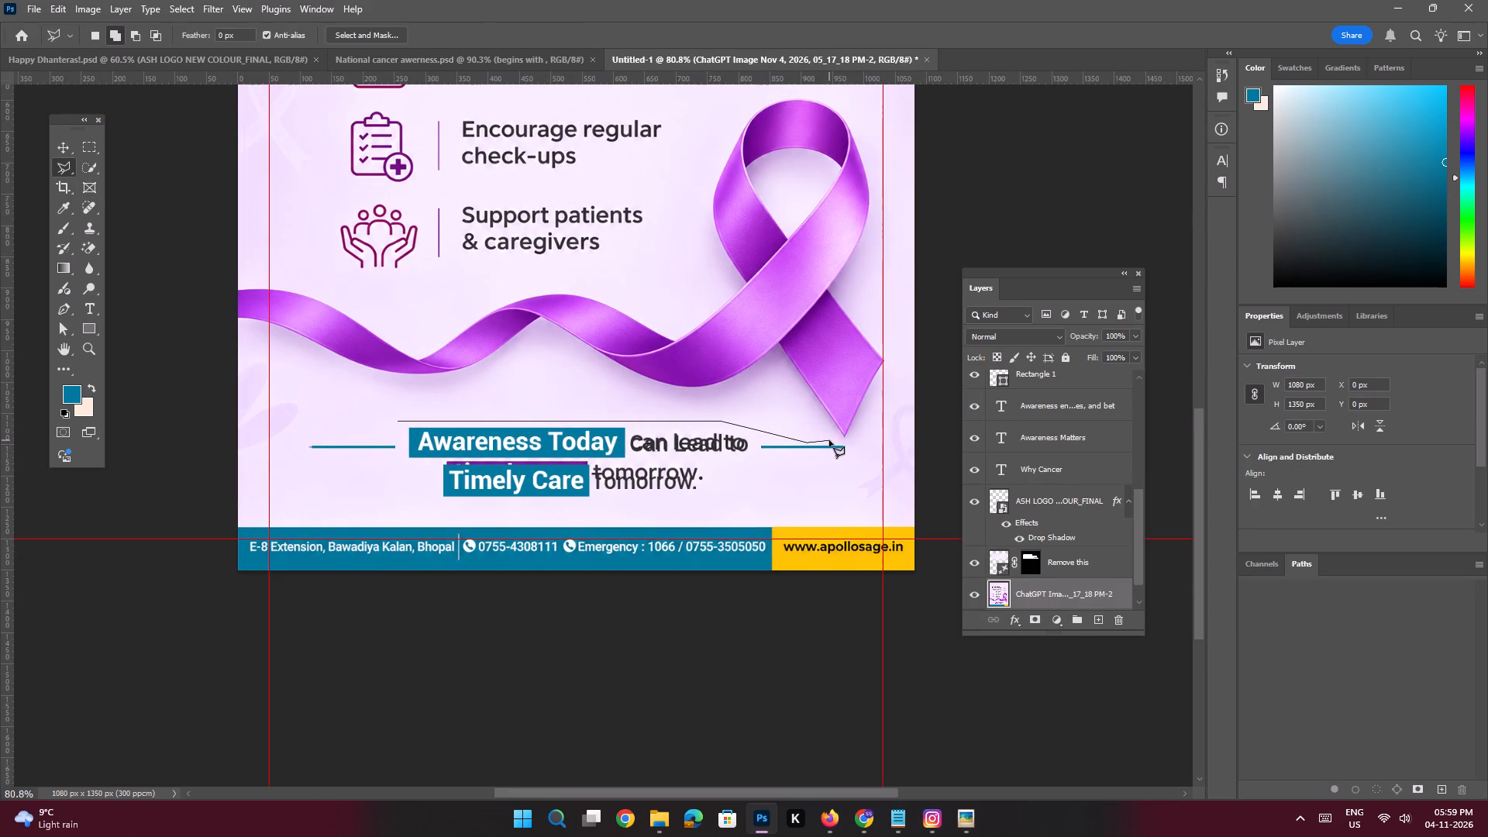
pyautogui.click(836, 440)
pyautogui.click(845, 442)
pyautogui.click(849, 452)
pyautogui.moveTo(843, 460); pyautogui.dragTo(818, 460)
pyautogui.click(744, 460)
pyautogui.click(720, 464)
pyautogui.click(717, 486)
pyautogui.click(701, 499)
pyautogui.click(682, 502)
pyautogui.keyDown('shift'); pyautogui.click(442, 501); pyautogui.keyUp('shift')
pyautogui.click(418, 488)
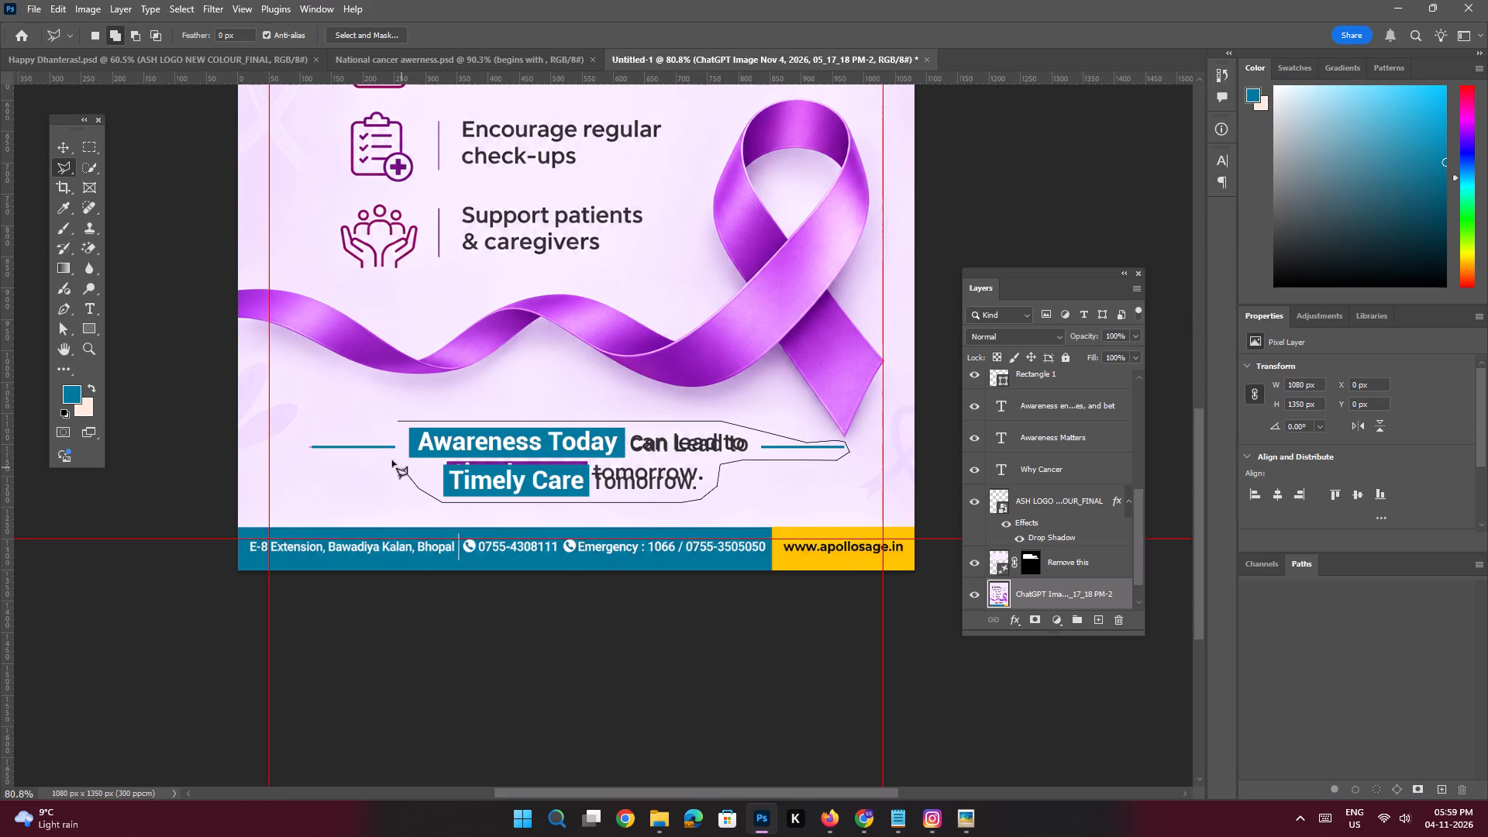
pyautogui.click(387, 456)
pyautogui.click(299, 454)
pyautogui.click(296, 445)
pyautogui.click(354, 426)
pyautogui.click(386, 429)
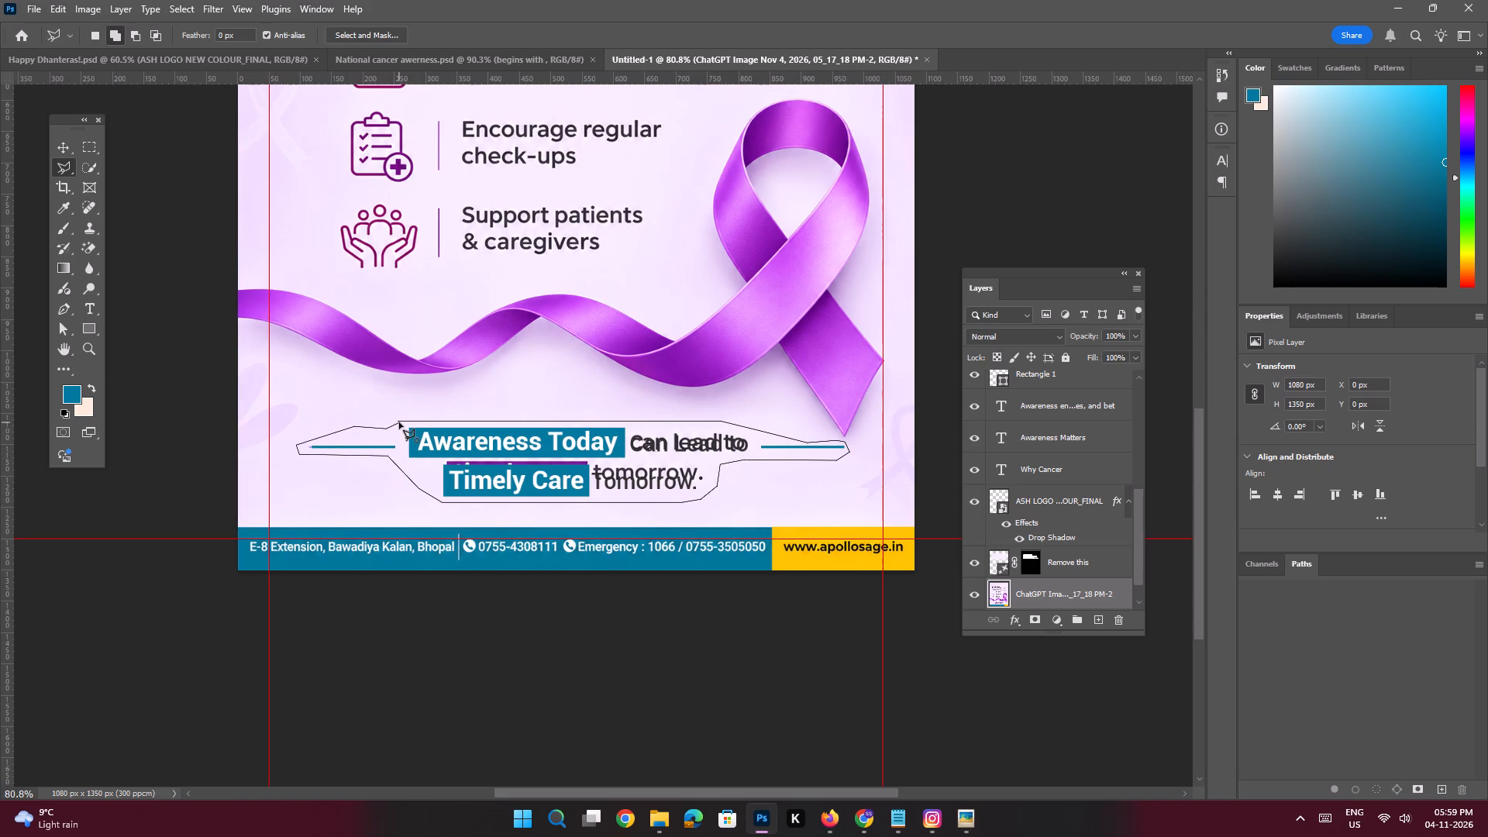
pyautogui.click(399, 422)
pyautogui.click(459, 522)
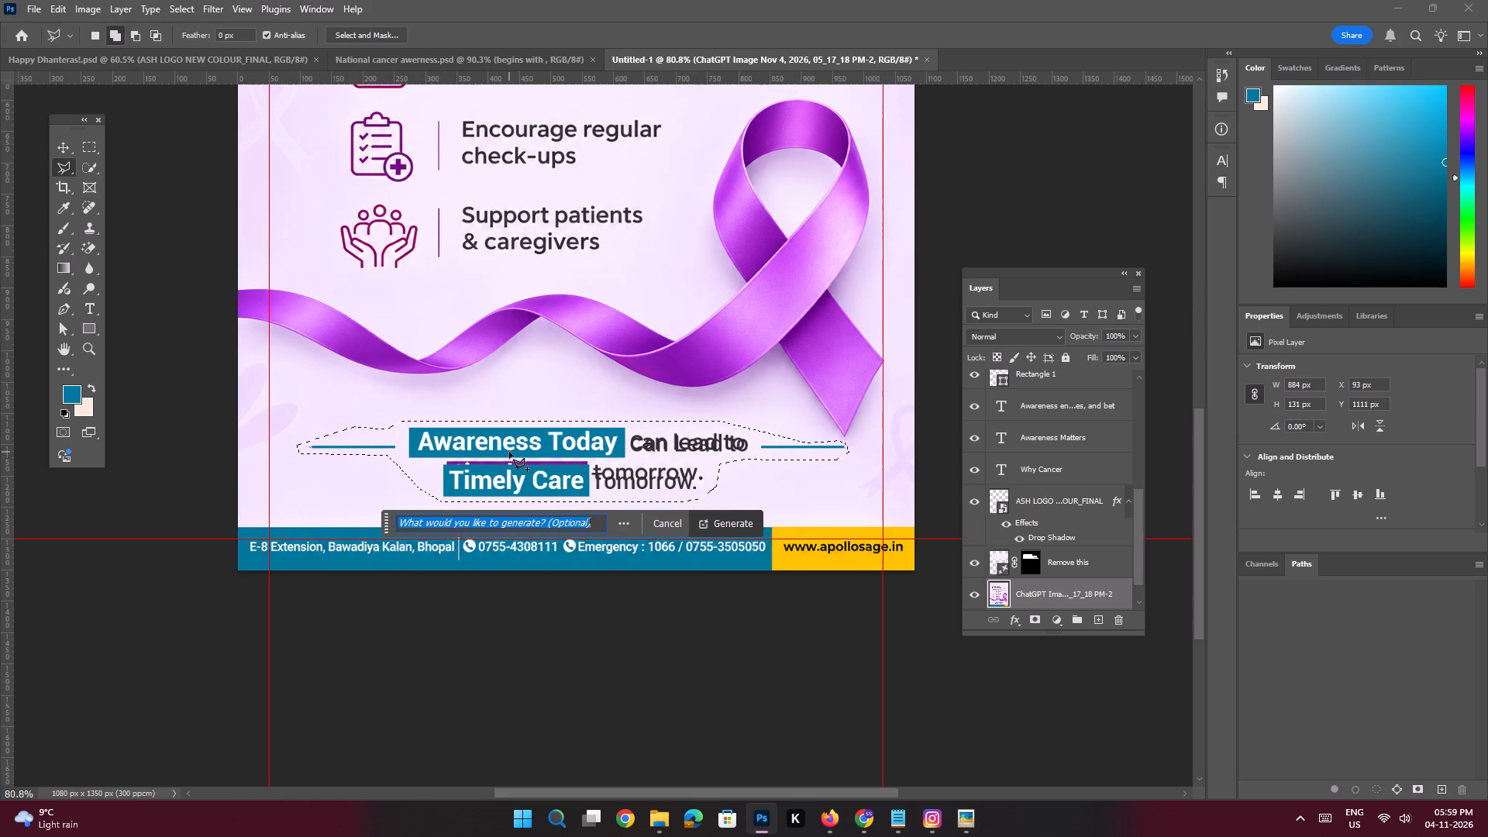
pyautogui.write('Remove this')
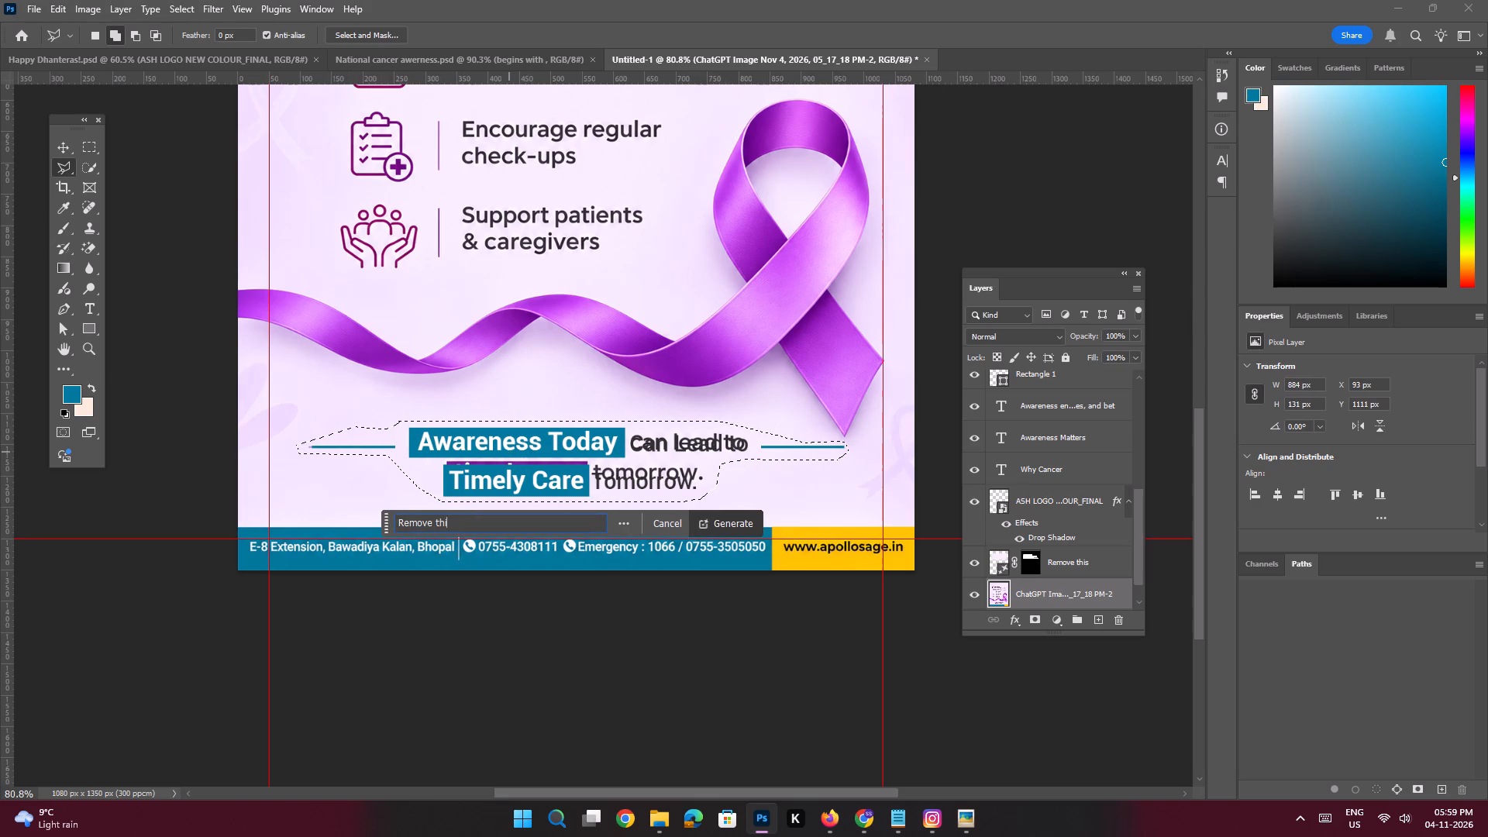
pyautogui.press('space')
pyautogui.press('Return')
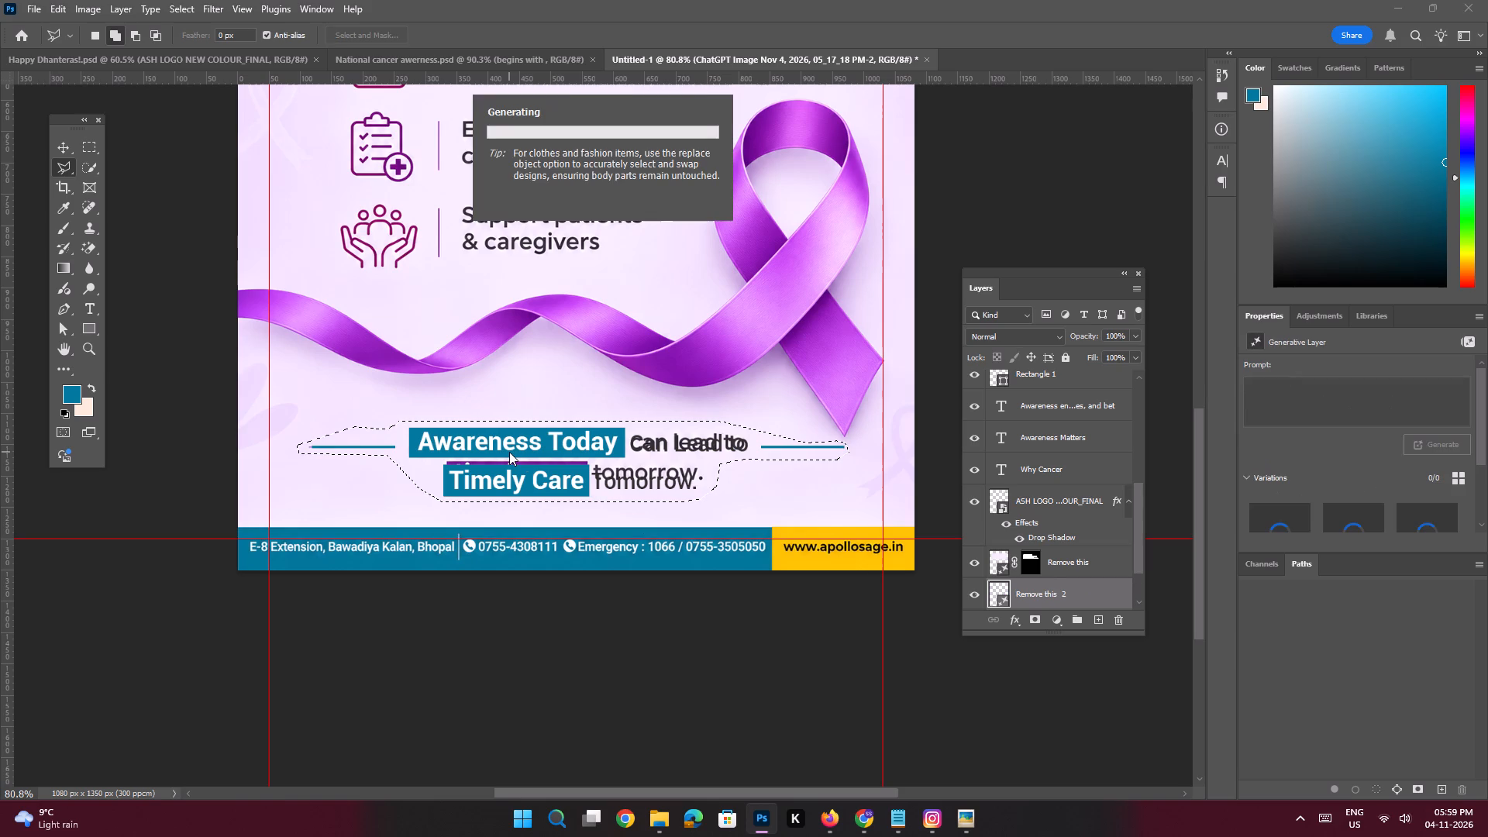
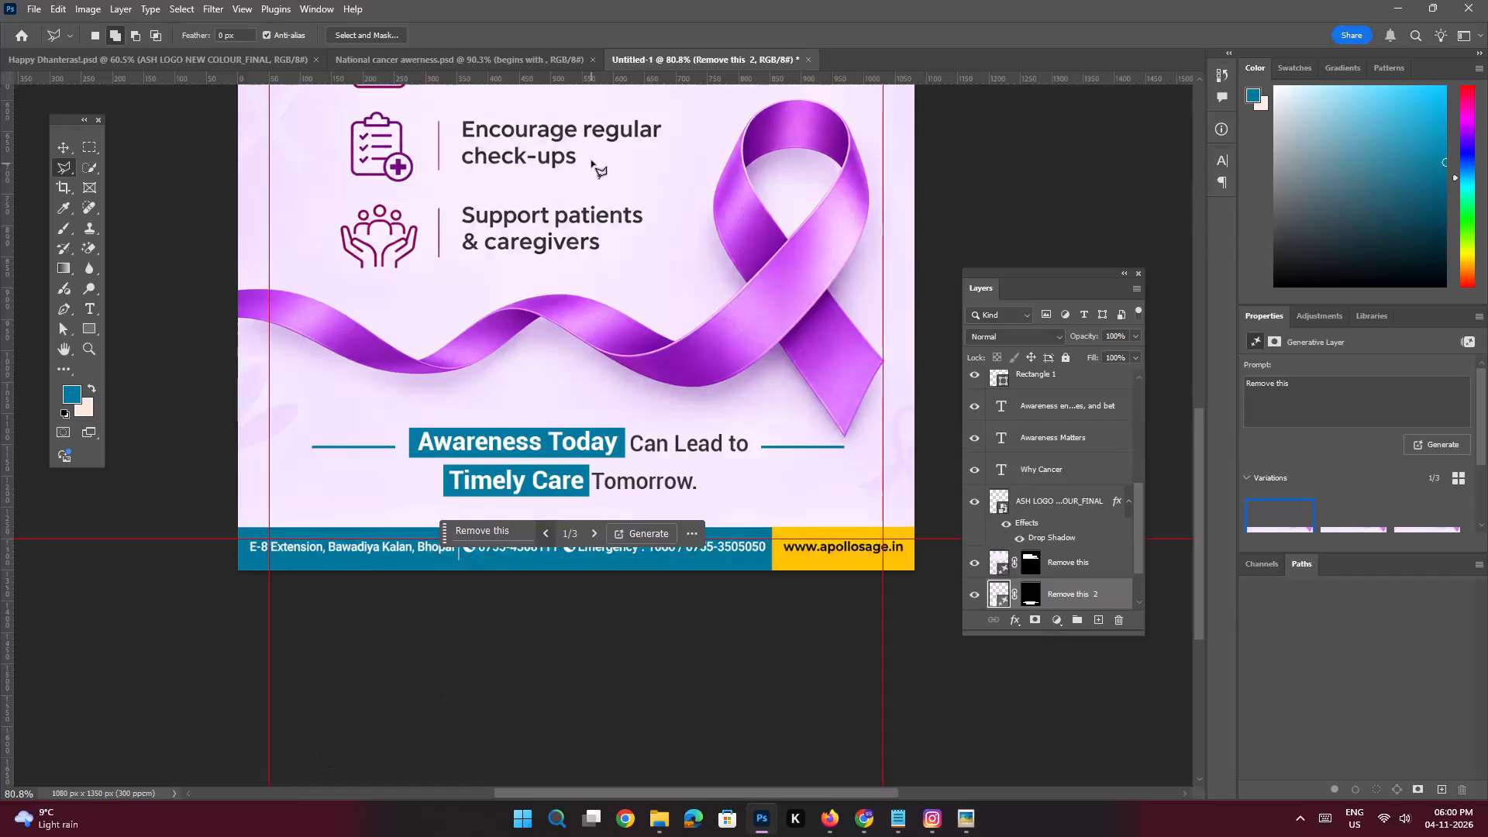
# Save the poster as a PSD in the apollo sage folder, named with the notes' heading "Why Cancer Awareness Matters".
pyautogui.hotkey('ctrl', 'space')
pyautogui.hotkey('ctrl', 'space')
pyautogui.hotkey('ctrl', 'space')
pyautogui.hotkey('ctrl', 'space')
pyautogui.hotkey('ctrl', 'space')
pyautogui.hotkey('ctrl', 'space')
pyautogui.hotkey('ctrl', 'space')
pyautogui.hotkey('ctrl', 'space')
pyautogui.hotkey('ctrl', 'space')
pyautogui.hotkey('ctrl', 'space')
pyautogui.hotkey('ctrl', 'space')
pyautogui.hotkey('ctrl', 'space')
pyautogui.hotkey('ctrl', 'space')
pyautogui.hotkey('ctrl', 'space')
pyautogui.keyDown('ctrl'); pyautogui.moveTo(639, 384); pyautogui.dragTo(575, 368); pyautogui.keyUp('ctrl')
pyautogui.moveTo(617, 257); pyautogui.dragTo(622, 284)
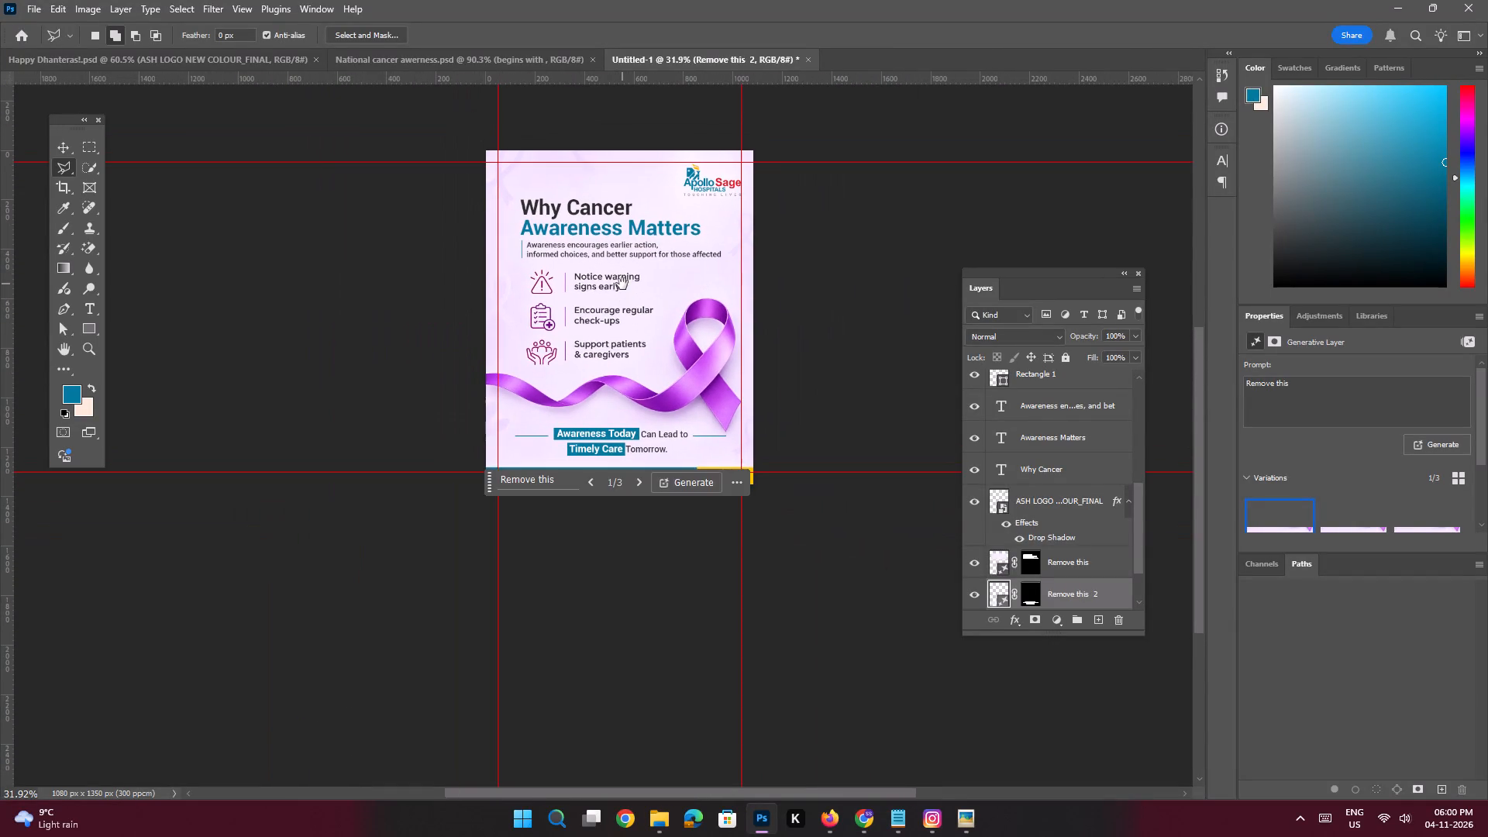
pyautogui.hotkey('ctrl', 's')
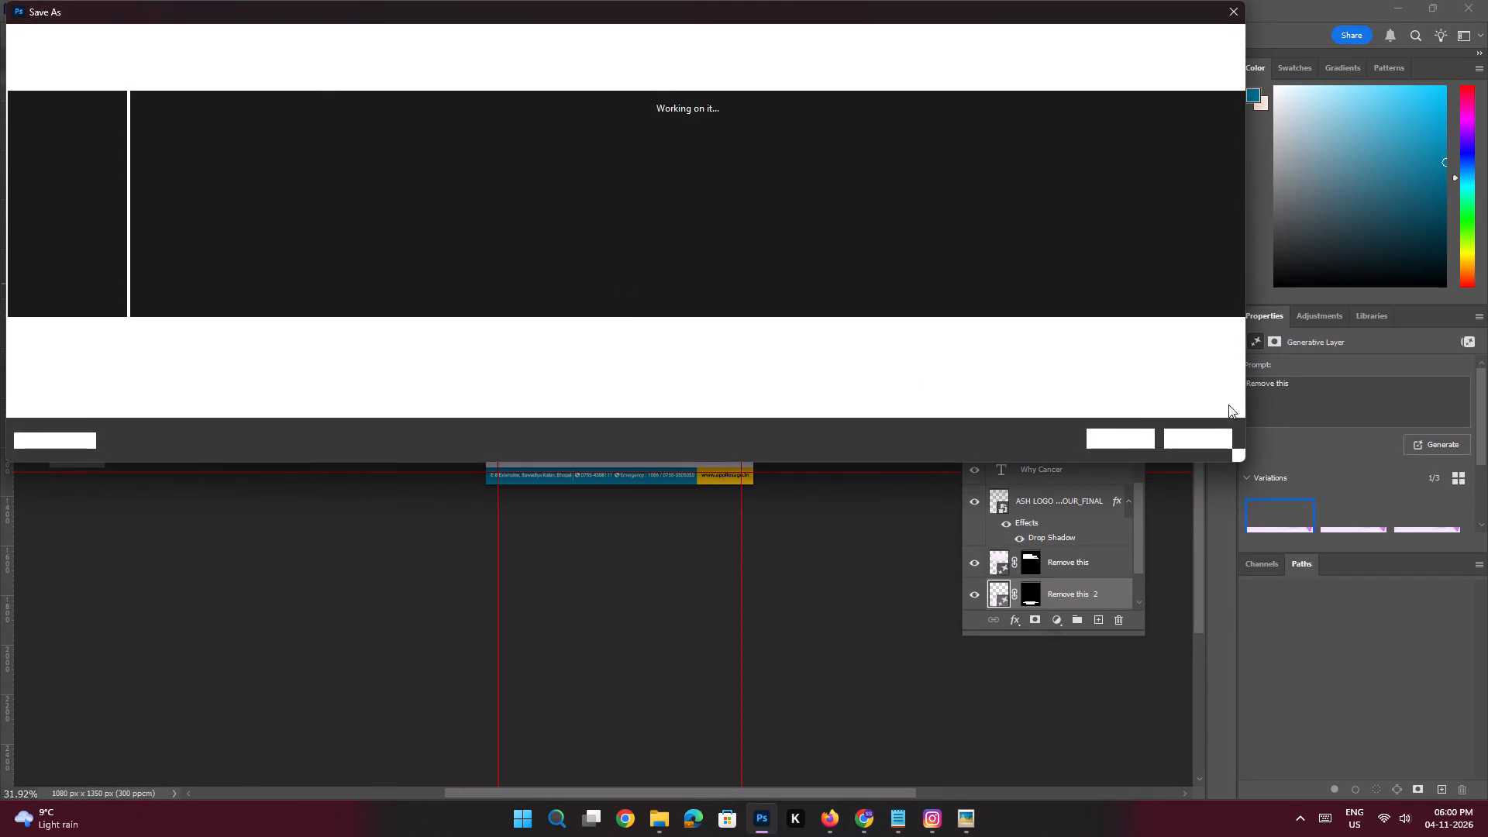
pyautogui.click(1204, 436)
pyautogui.click(899, 821)
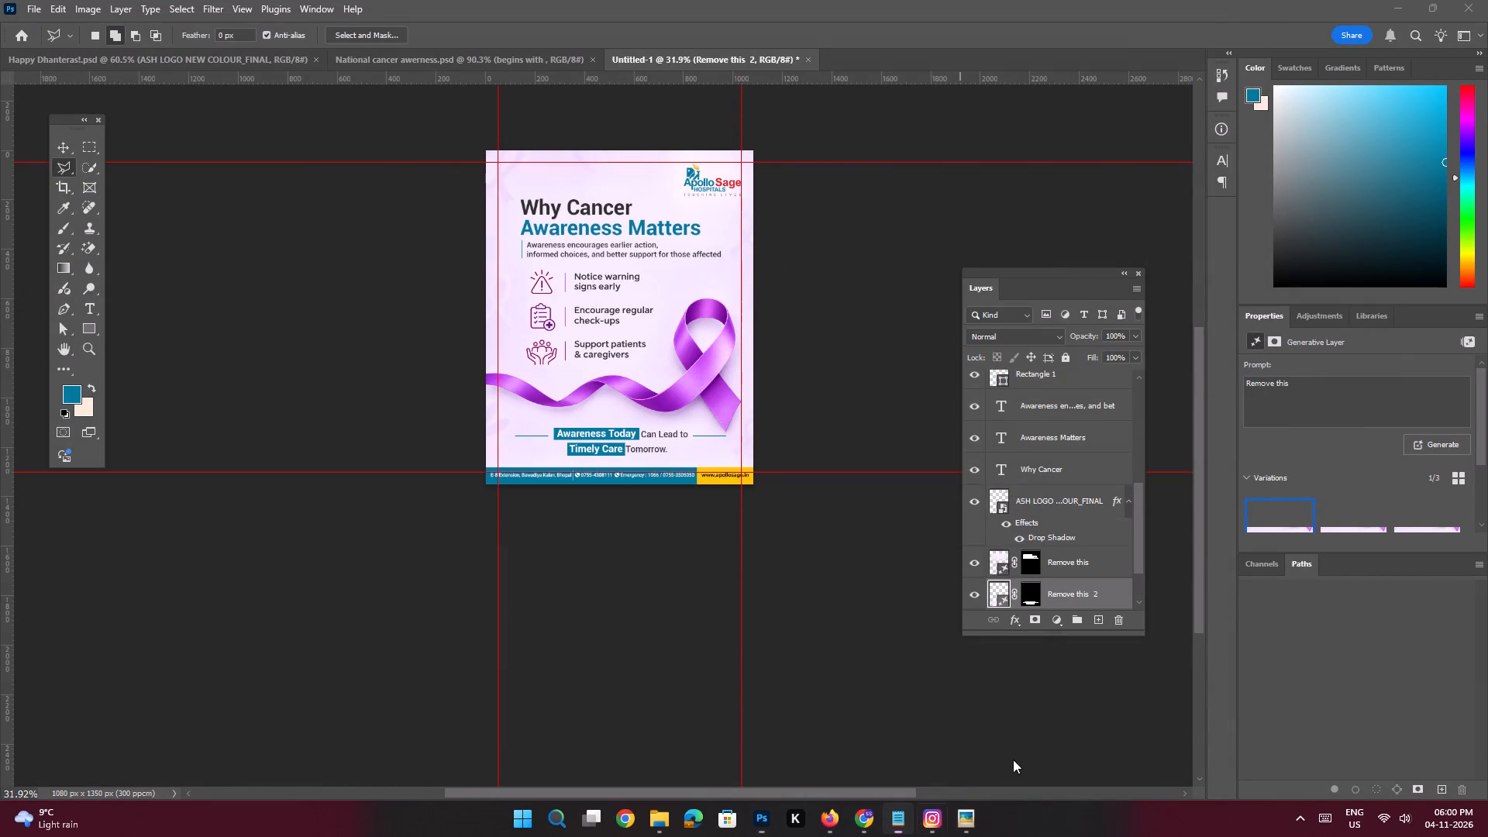
pyautogui.scroll(1, 1194, 433)
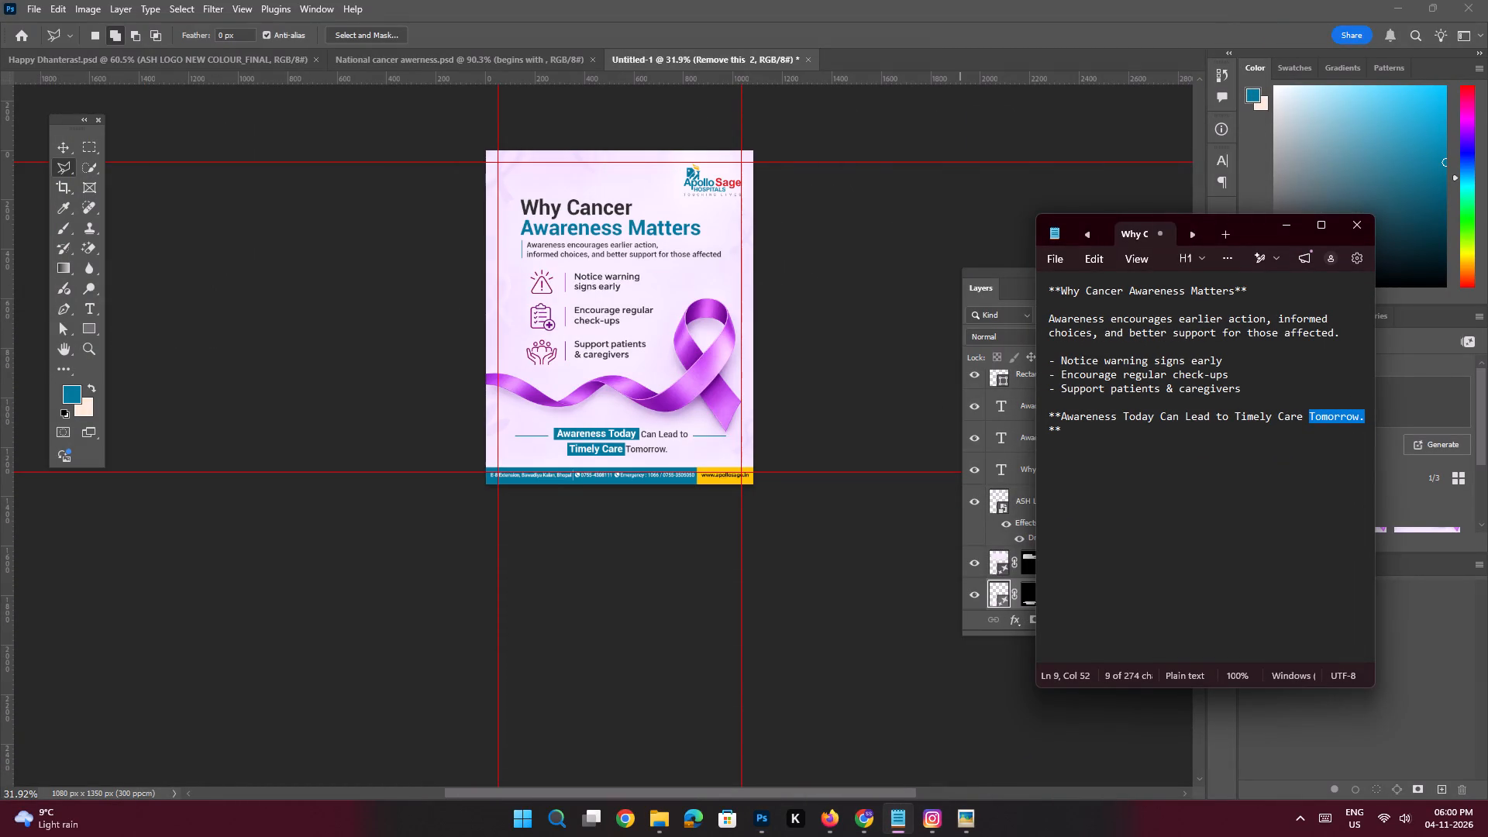
pyautogui.moveTo(1235, 291); pyautogui.dragTo(1061, 287)
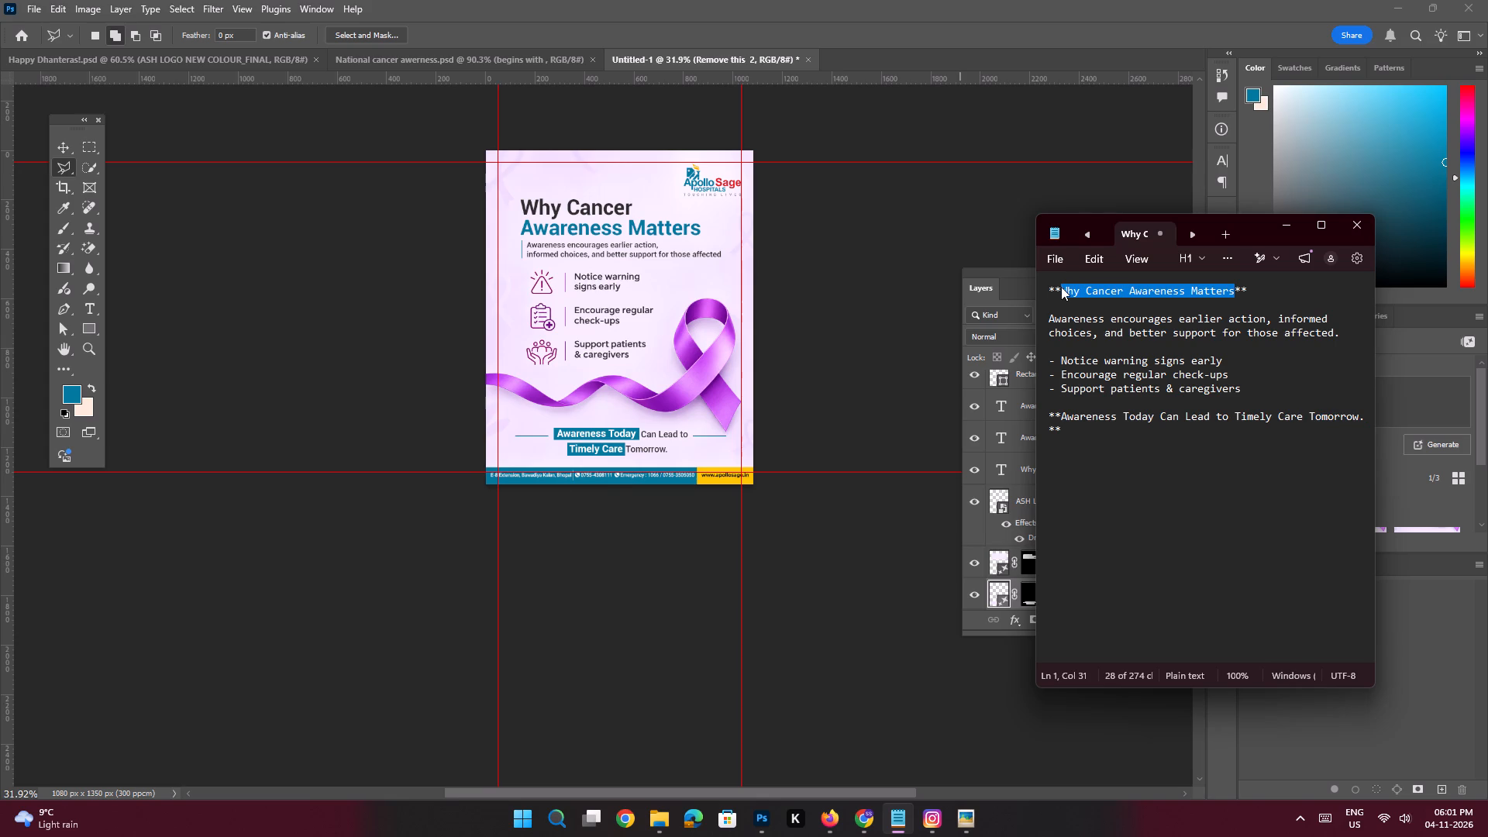
pyautogui.hotkey('ctrl', 'c')
pyautogui.hotkey('ctrl', 'c')
pyautogui.click(1282, 223)
pyautogui.hotkey('ctrl', 's')
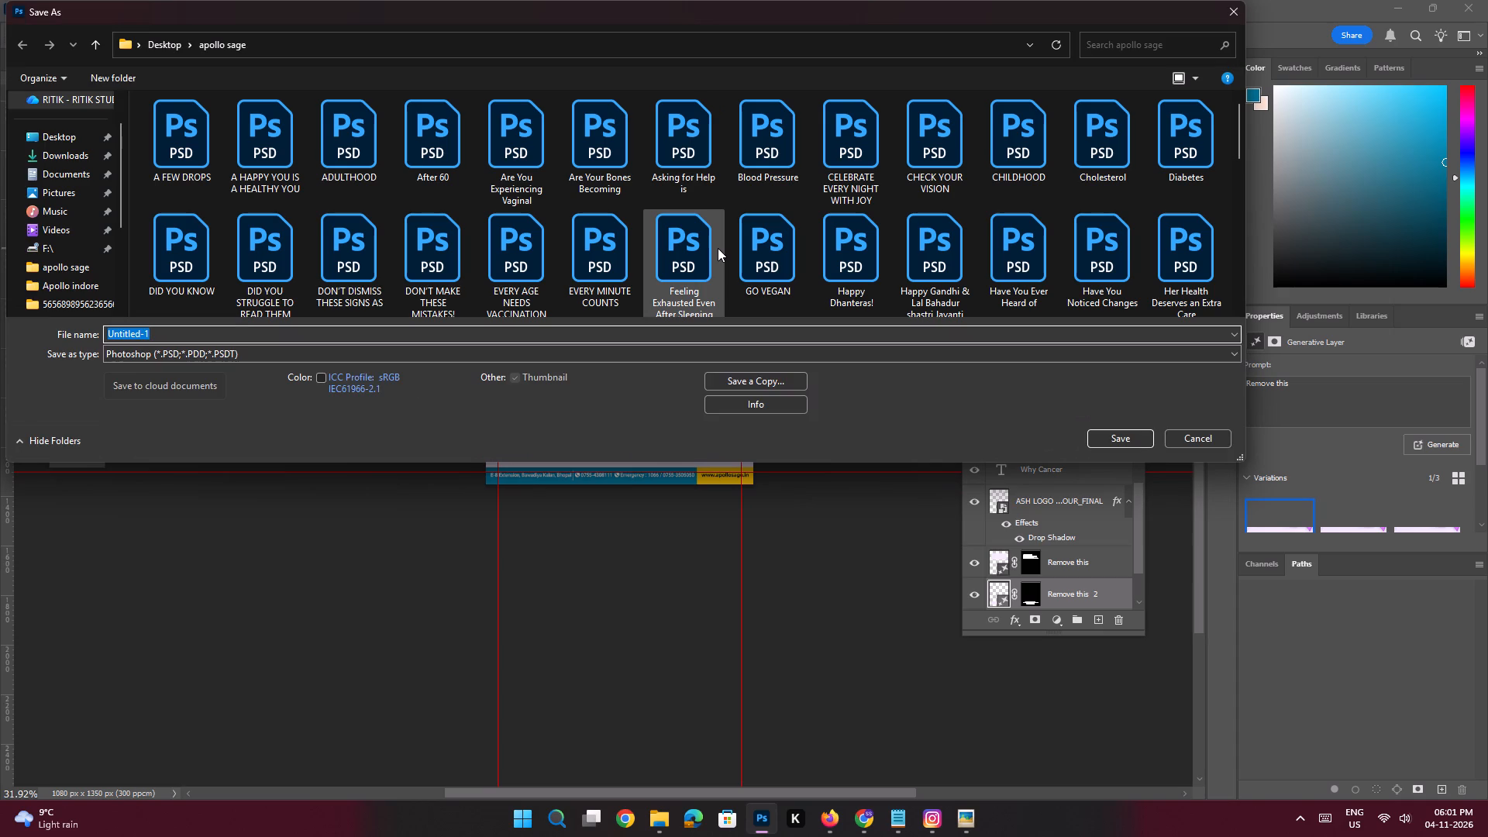
pyautogui.hotkey('ctrl', 'v')
pyautogui.press('Return')
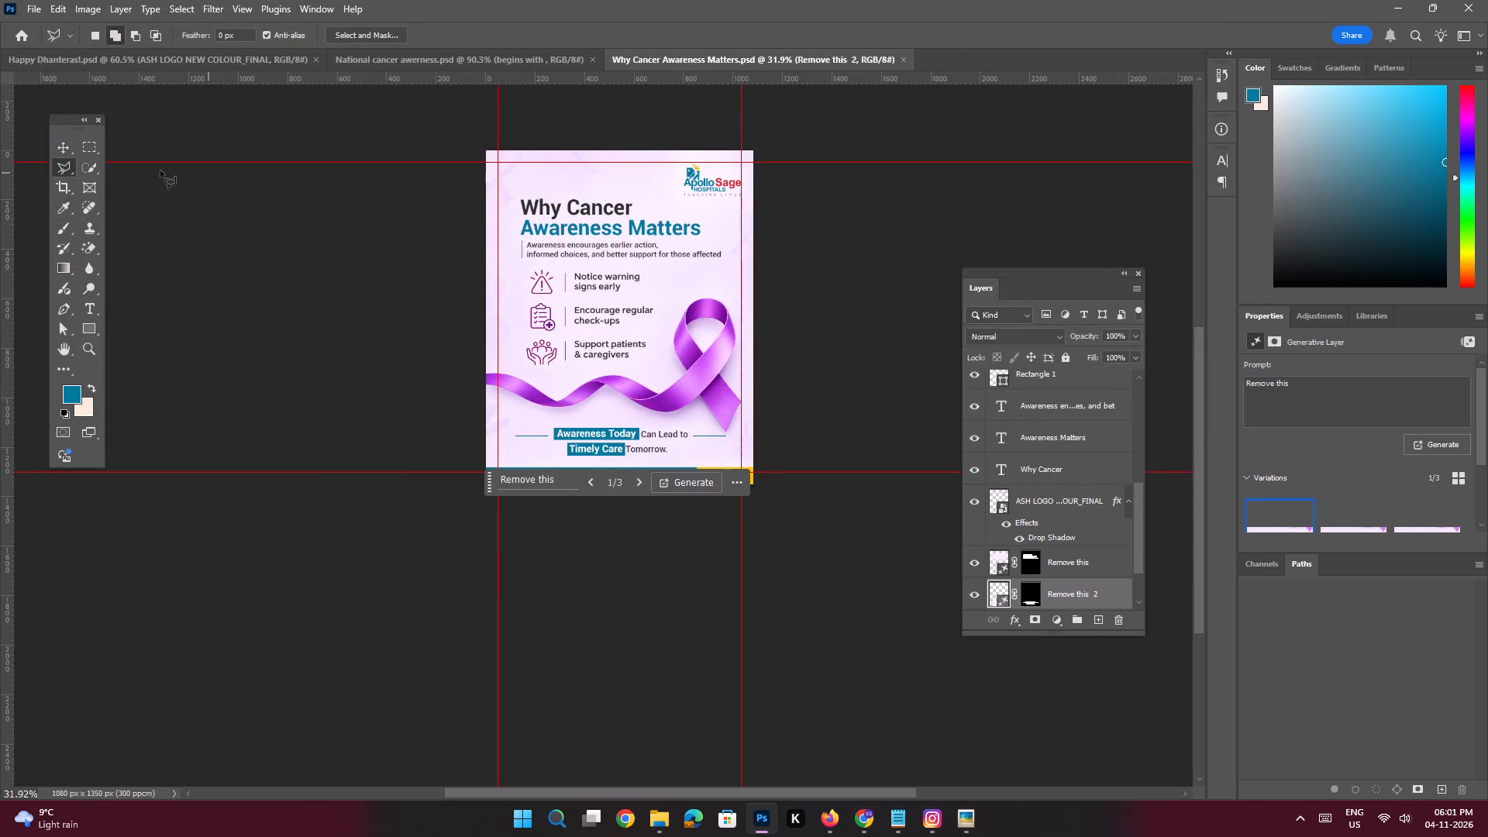
# Deselect the layers and export the National cancer awerness poster as a 1080 × 1350 px PNG, keeping its document name.
pyautogui.click(64, 144)
pyautogui.click(206, 292)
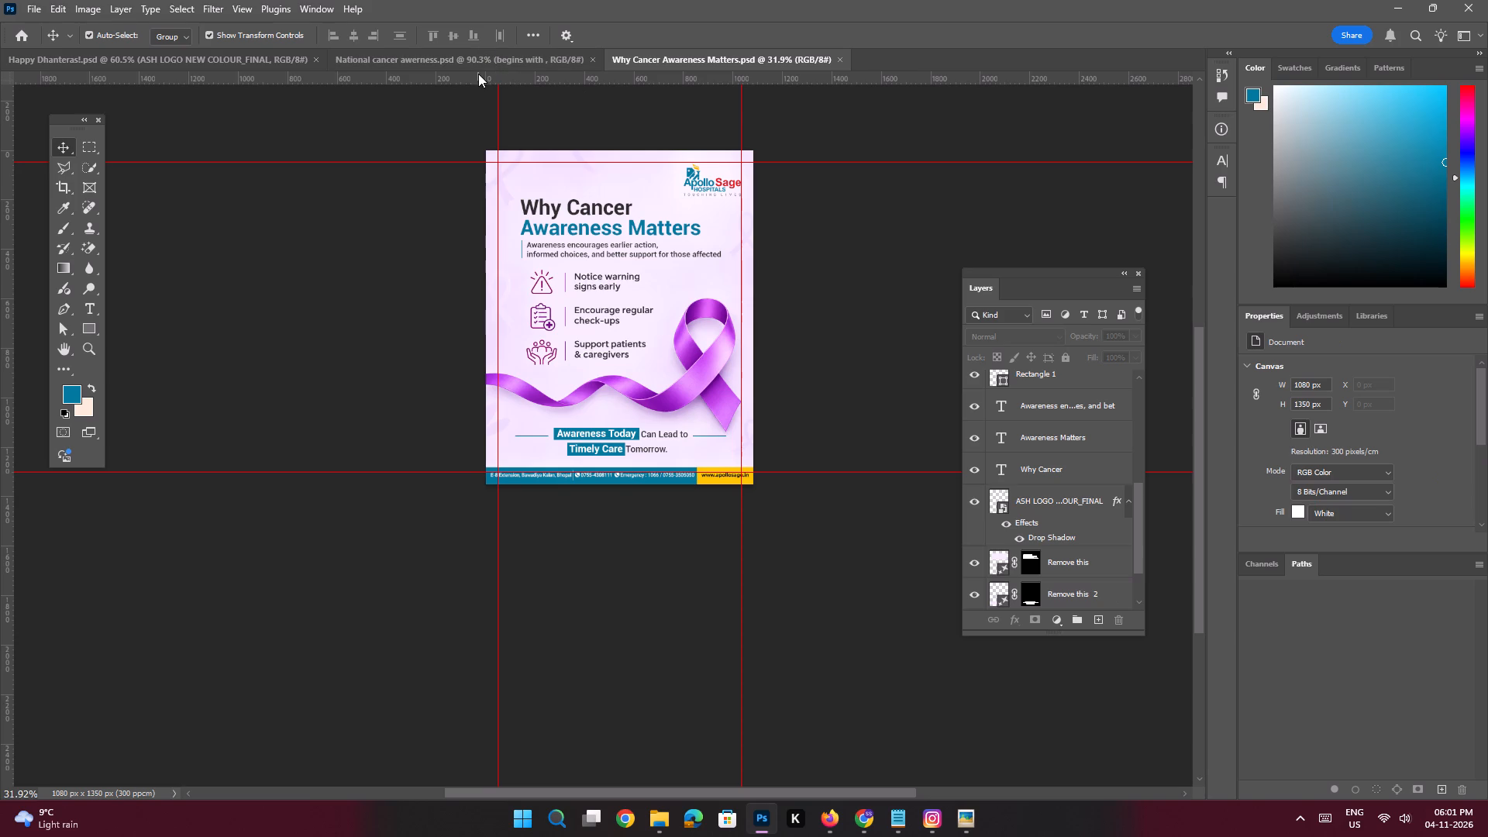
pyautogui.click(477, 67)
pyautogui.press('space')
pyautogui.keyDown('ctrl'); pyautogui.moveTo(653, 333); pyautogui.dragTo(603, 325); pyautogui.keyUp('ctrl')
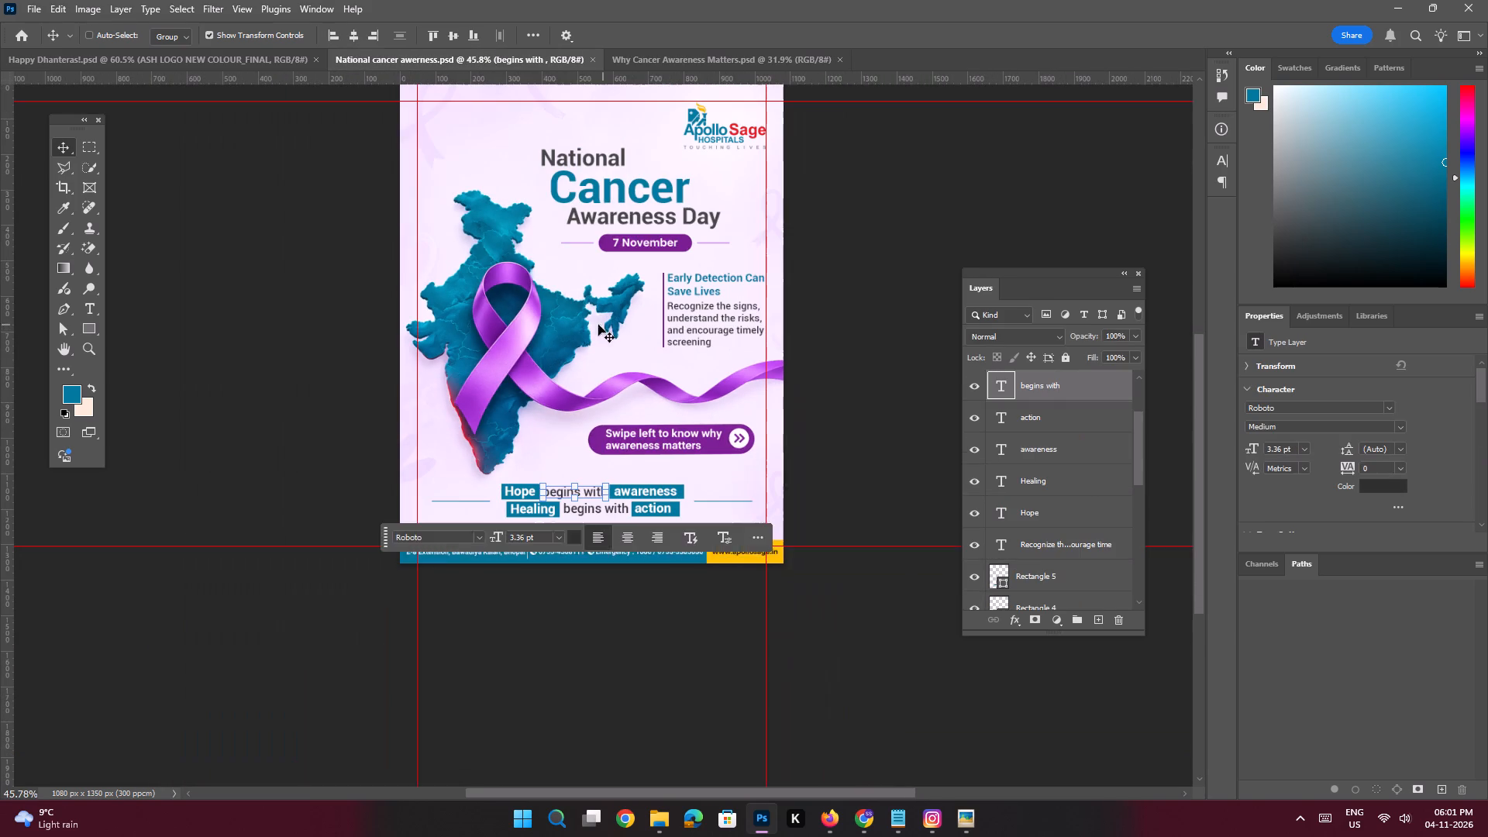
pyautogui.click(340, 379)
pyautogui.press('space')
pyautogui.press('space')
pyautogui.press('space')
pyautogui.press('space')
pyautogui.press('space')
pyautogui.press('space')
pyautogui.press('space')
pyautogui.press('space')
pyautogui.press('space')
pyautogui.press('space')
pyautogui.press('space')
pyautogui.press('space')
pyautogui.press('space')
pyautogui.press('space')
pyautogui.press('space')
pyautogui.press('space')
pyautogui.press('space')
pyautogui.press('space')
pyautogui.press('space')
pyautogui.press('space')
pyautogui.moveTo(721, 399); pyautogui.dragTo(722, 431)
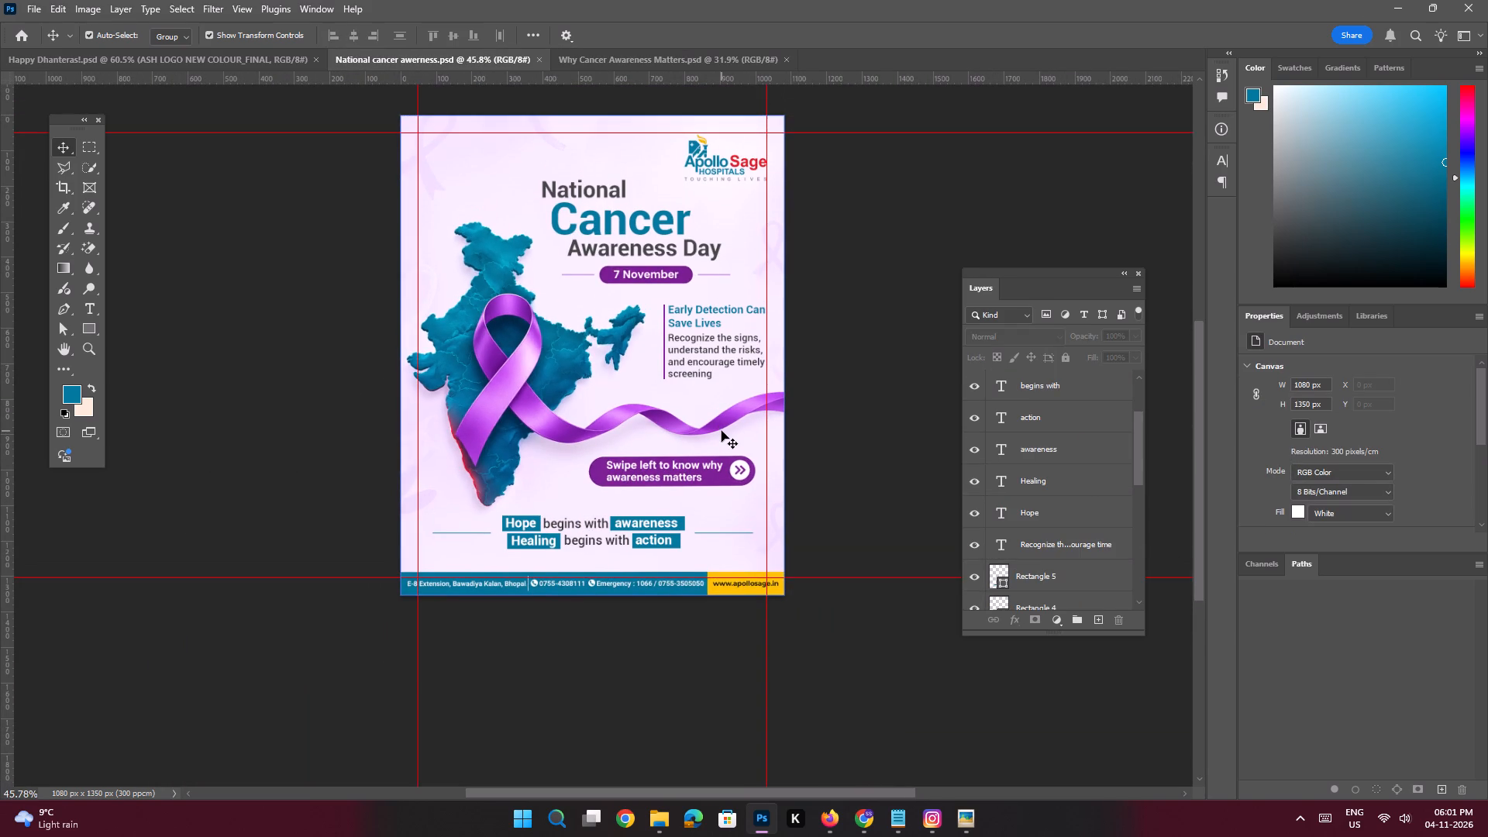
pyautogui.hotkey('ctrl', 'alt', 'shift', 'w')
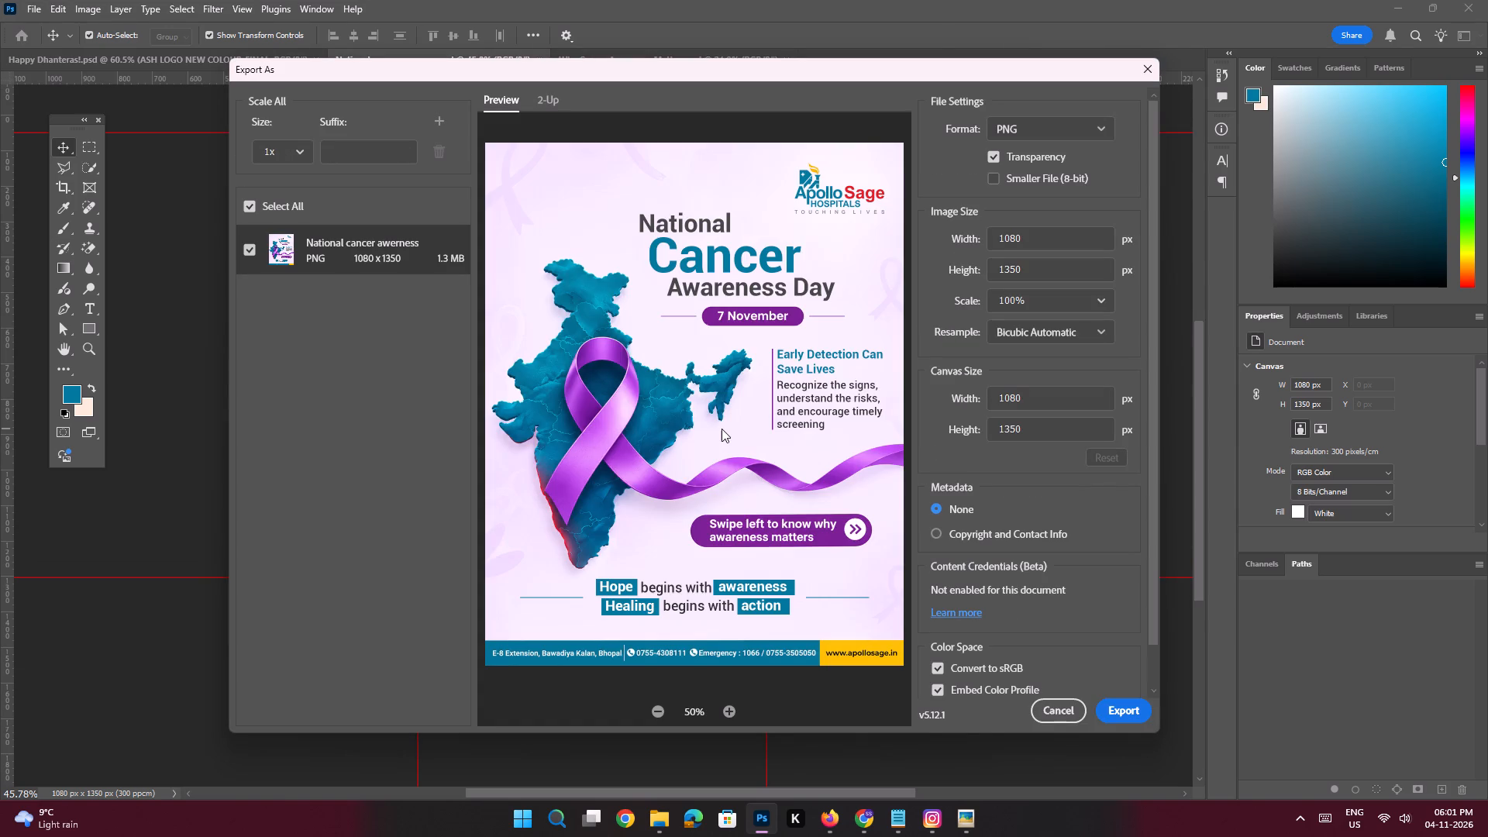
pyautogui.click(1122, 705)
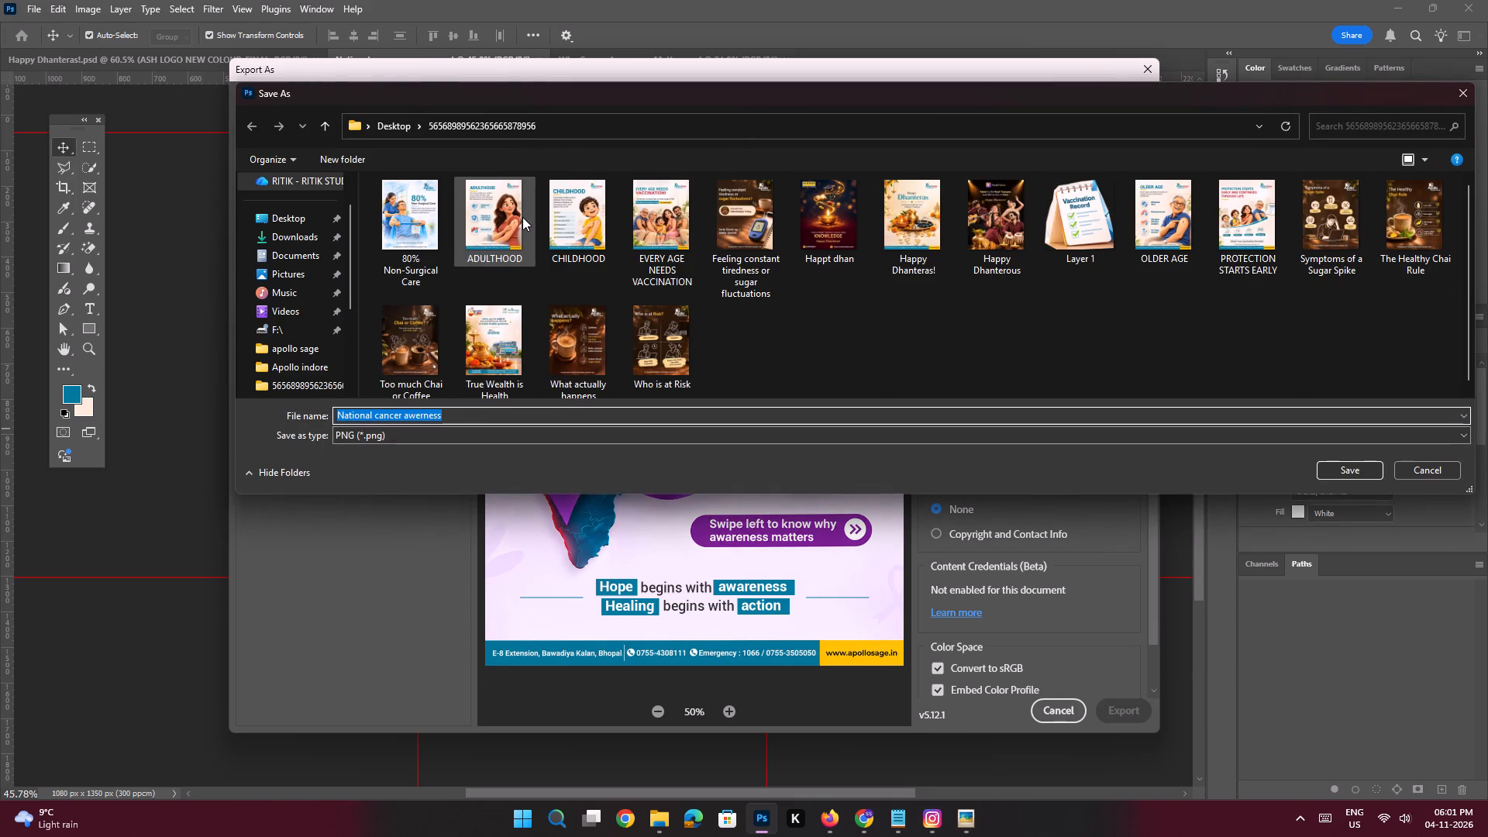
pyautogui.click(1341, 467)
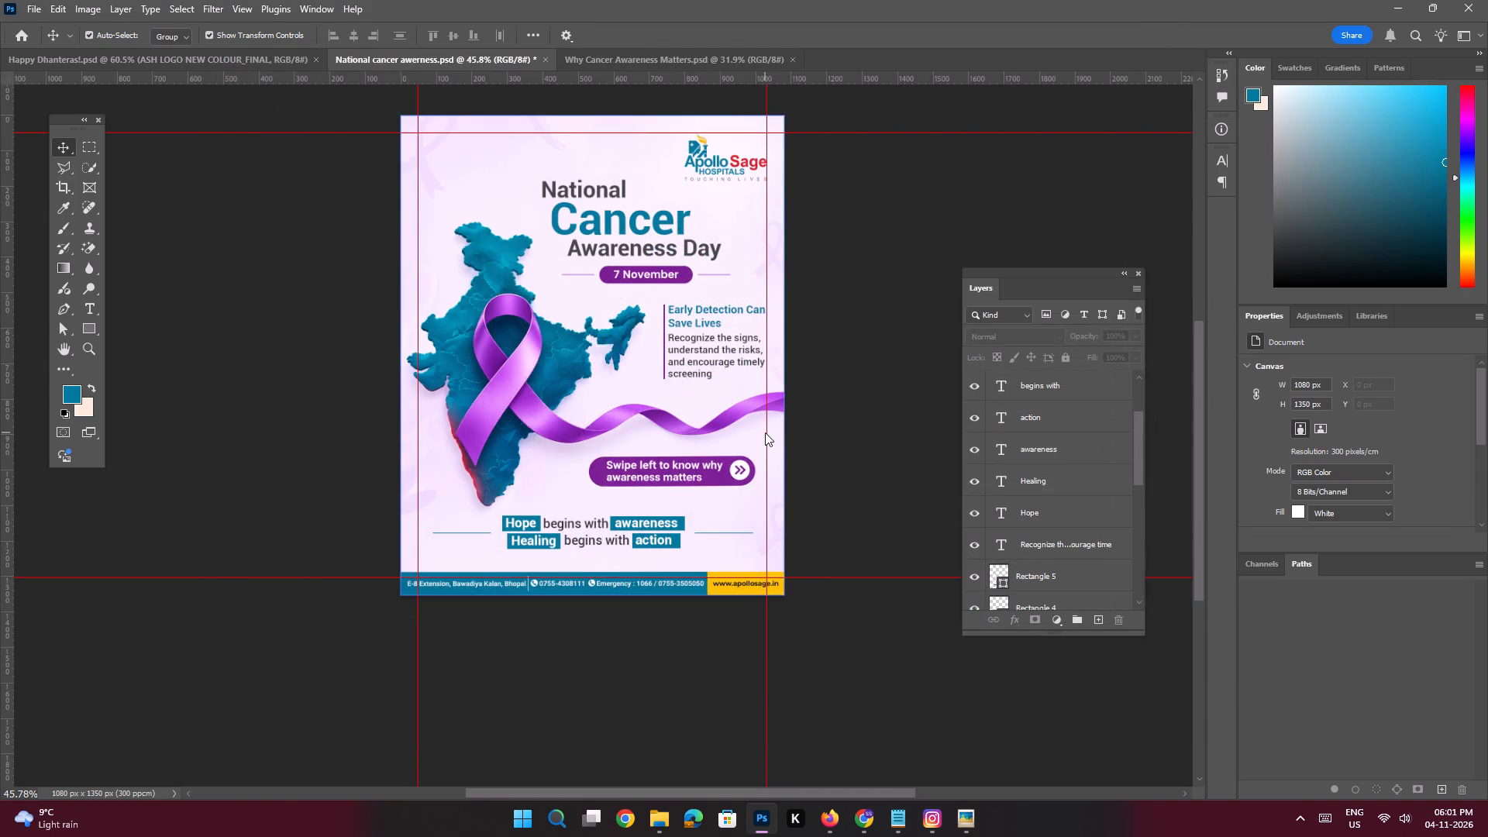
# Save the National cancer awerness PSD.
pyautogui.hotkey('ctrl', 's')
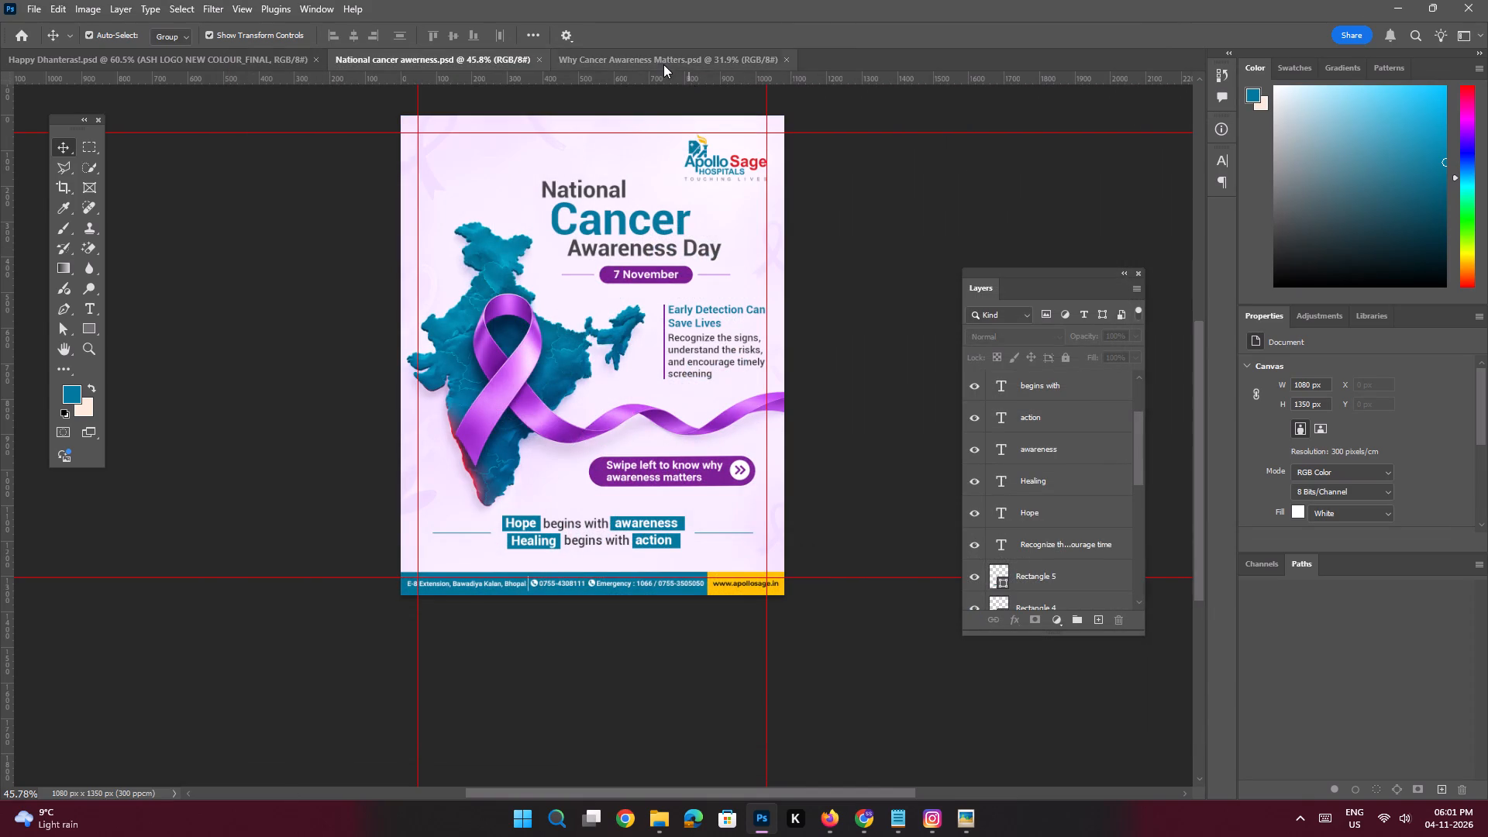
# Export the Why Cancer Awareness Matters poster as a 1080 × 1350 px PNG at 100% scale.
pyautogui.click(661, 62)
pyautogui.hotkey('ctrl', 'alt', 'shift', 'w')
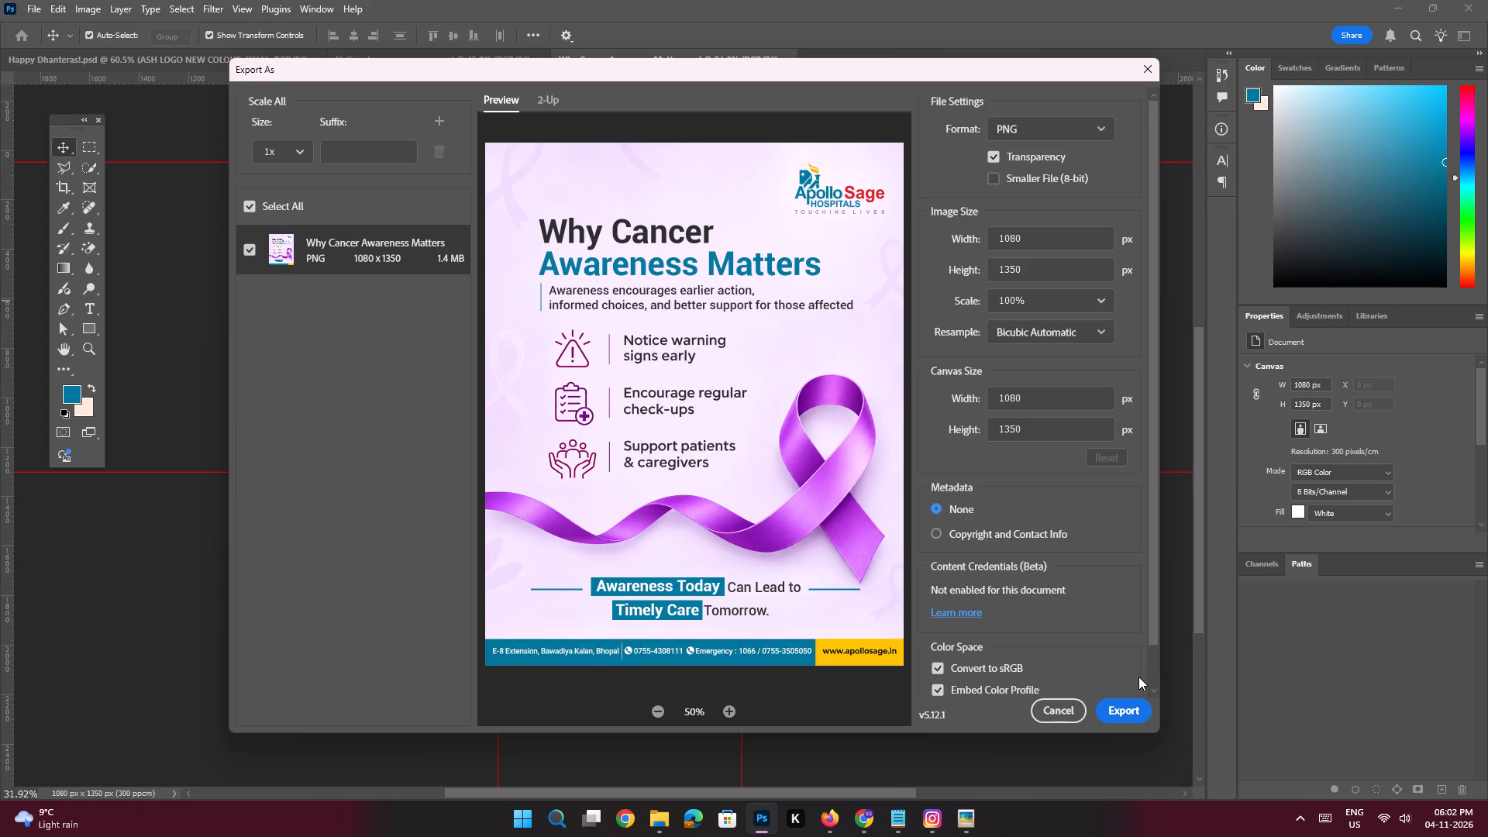
# Finish exporting the Why Cancer Awareness Matters poster, saving the 1080 × 1350 px PNG under the suggested file name.
pyautogui.click(1120, 711)
pyautogui.click(1328, 463)
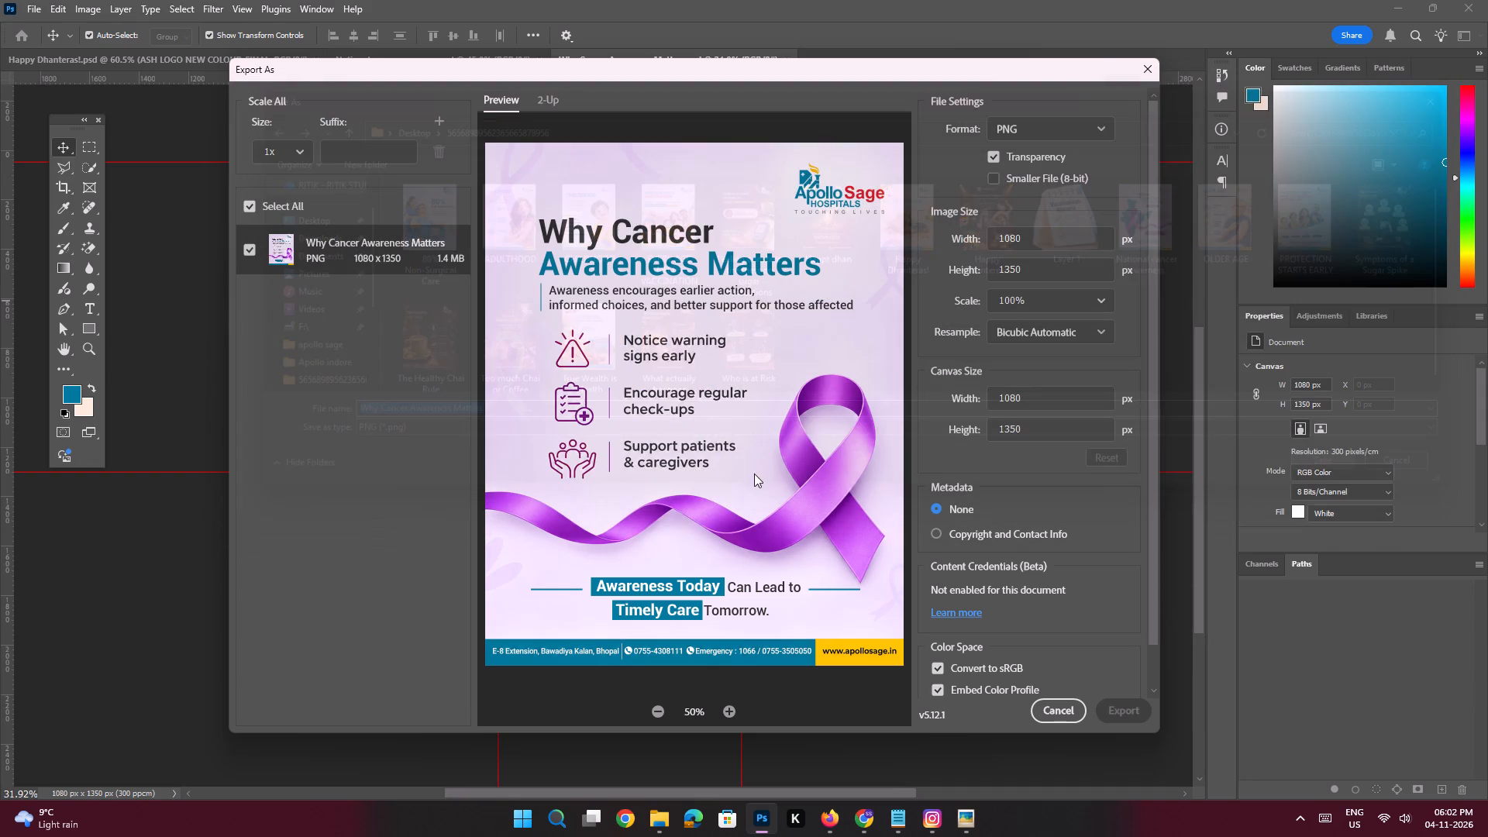